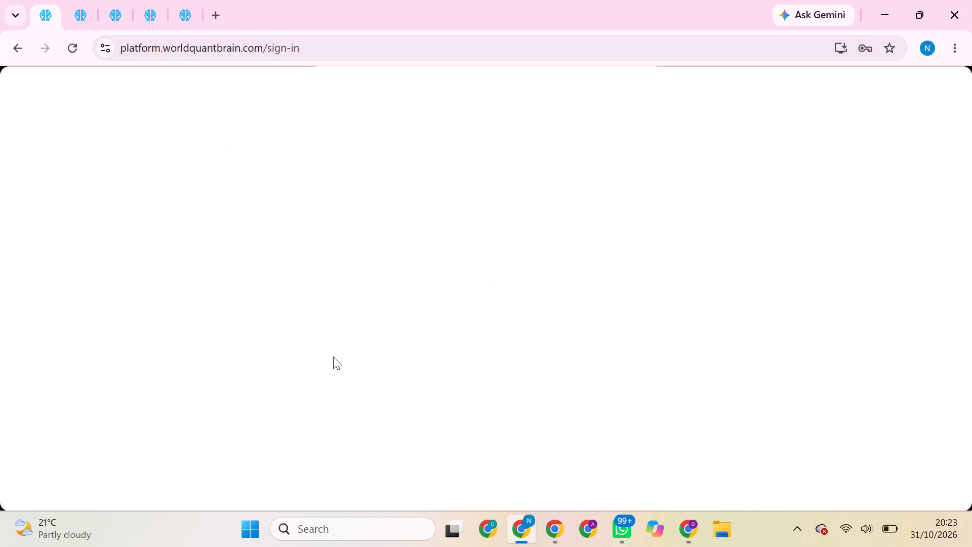
Consent to and complete the Persona identity verification to finish signing in to the BRAIN platform.
scroll(333, 357, down, 2)
click(410, 393)
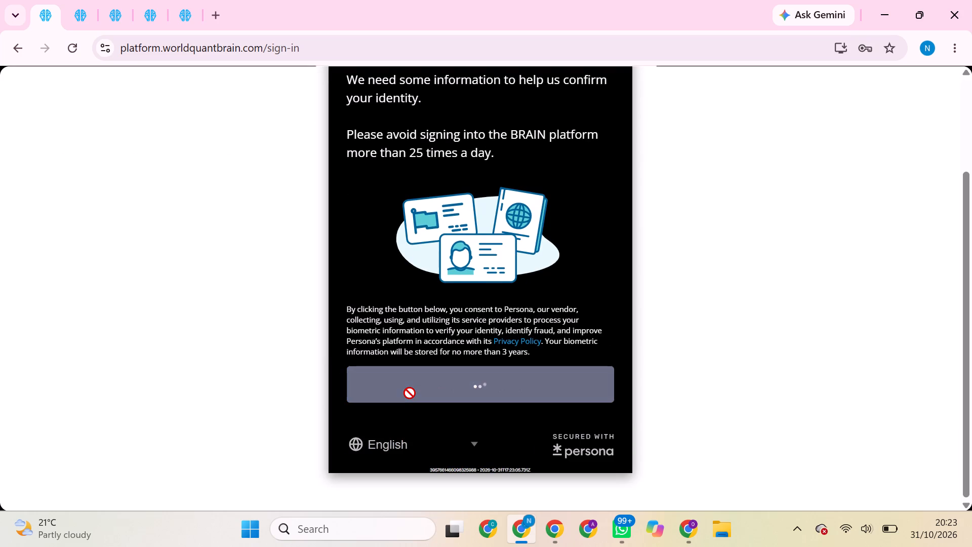
click(418, 414)
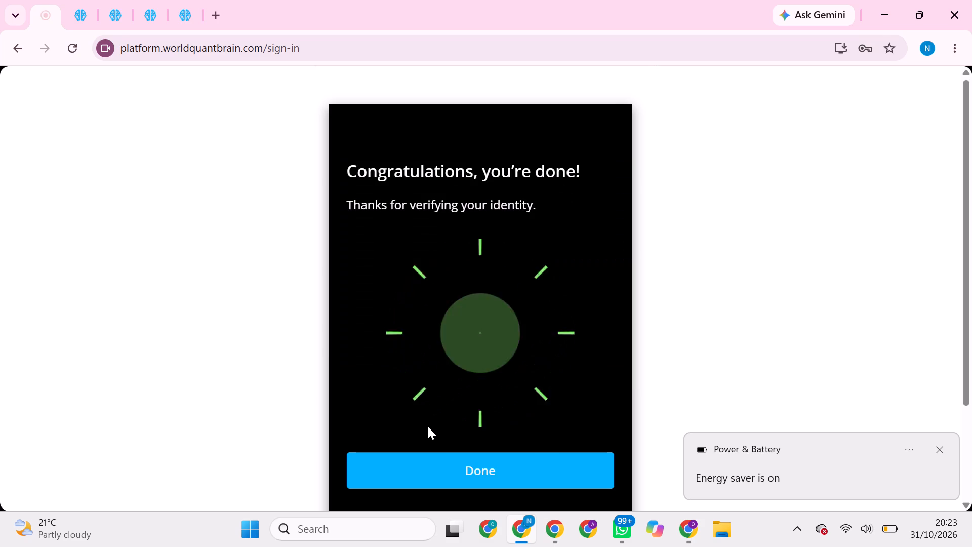
click(429, 467)
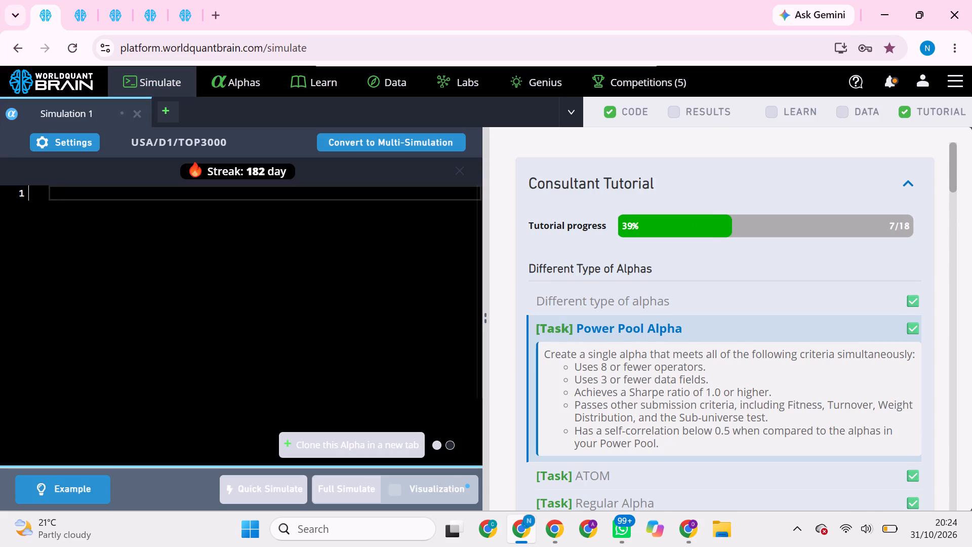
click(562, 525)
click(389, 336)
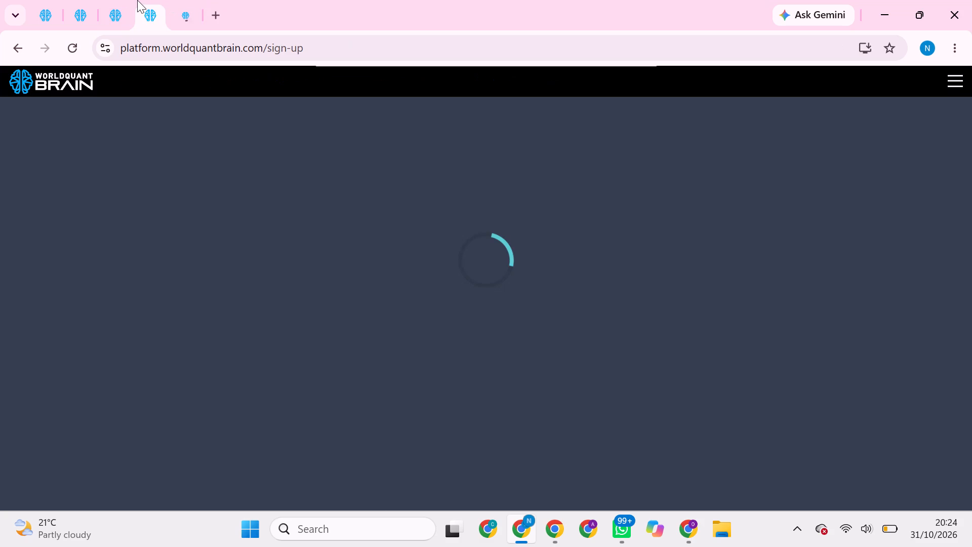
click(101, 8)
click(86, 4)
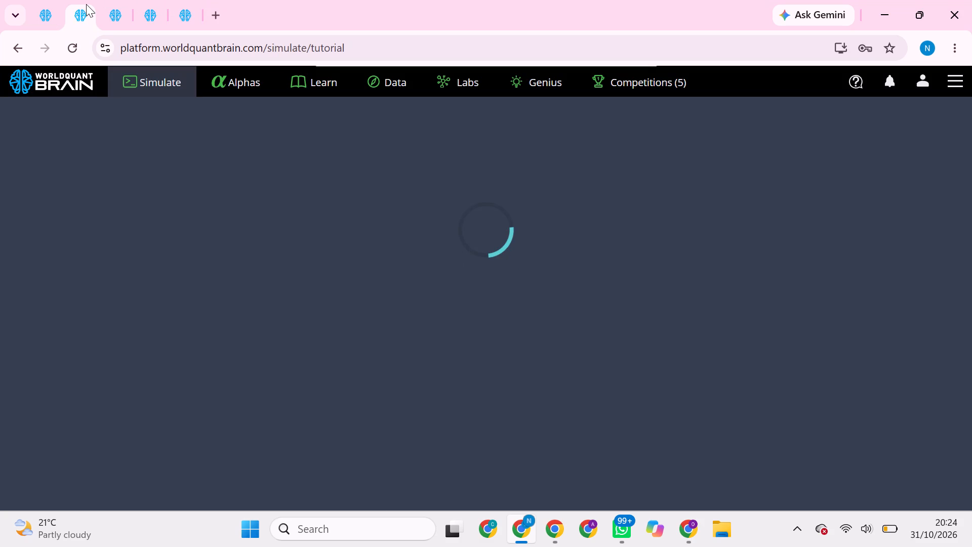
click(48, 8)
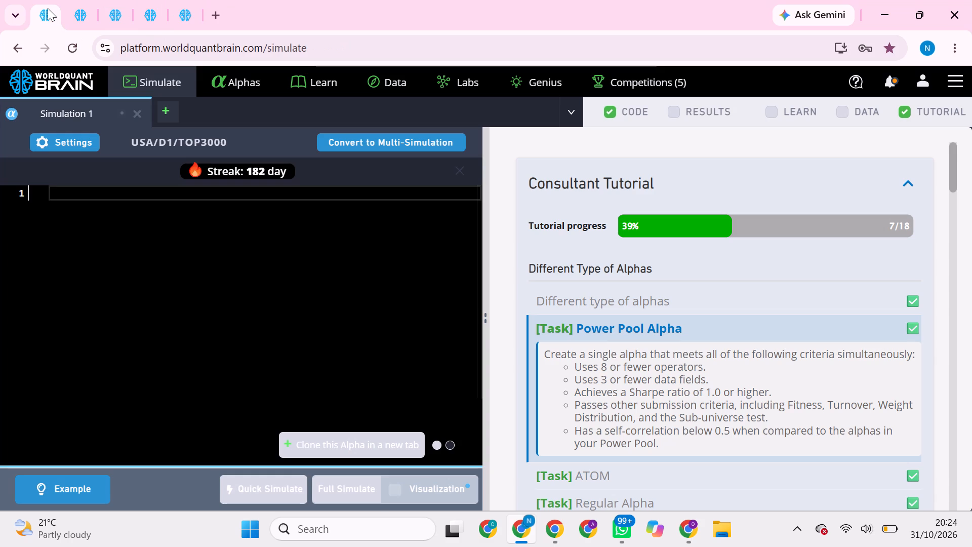
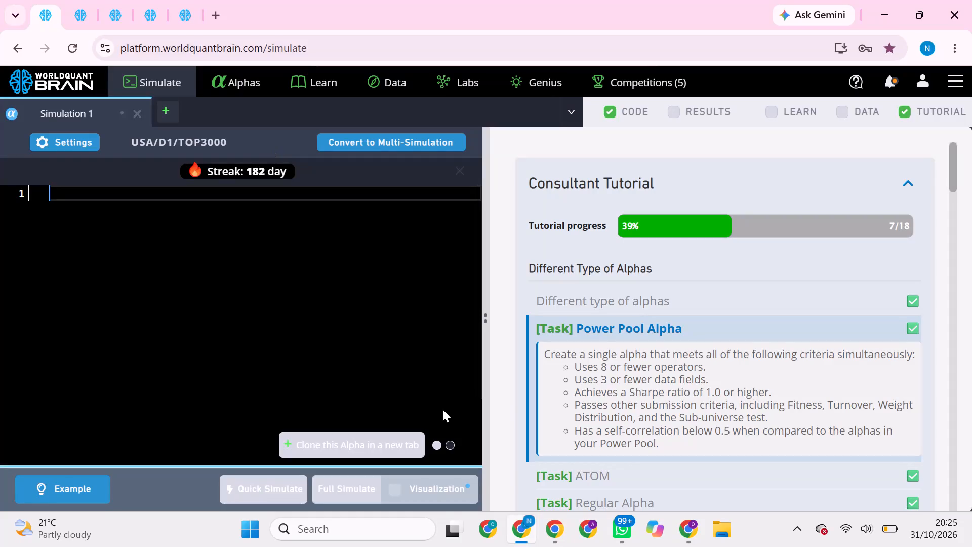
Switch to the other Chrome profile's WorldQuant BRAIN window and open the unsubmitted alphas list in its first browser tab.
click(527, 517)
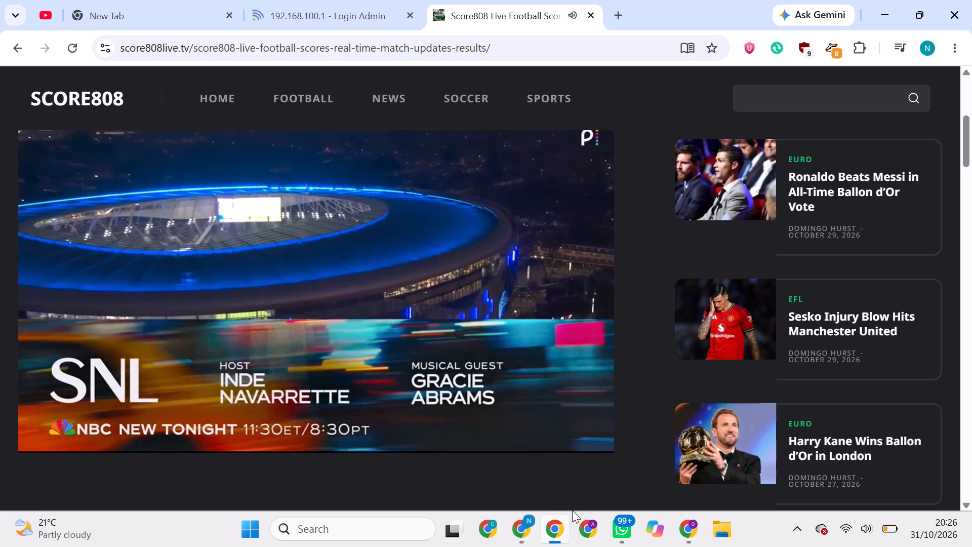
click(686, 533)
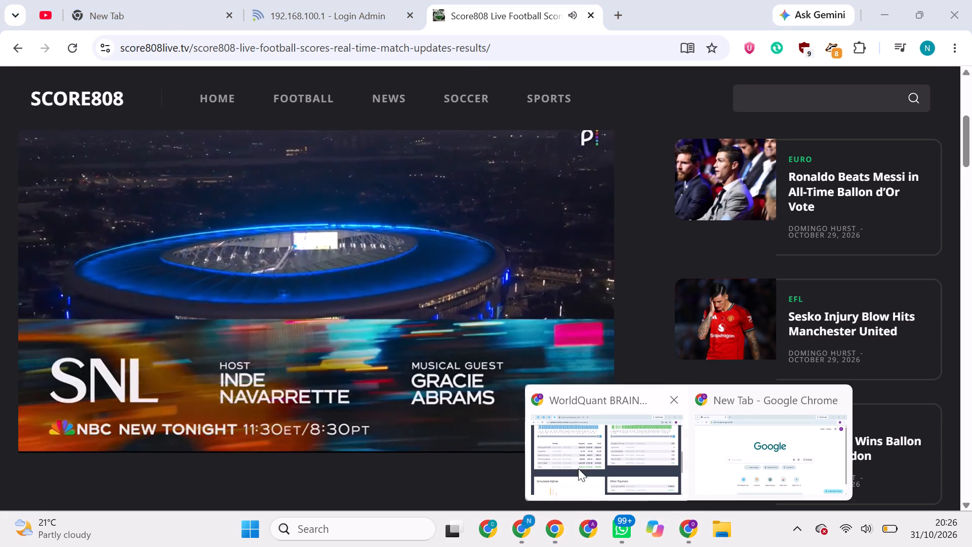
click(573, 465)
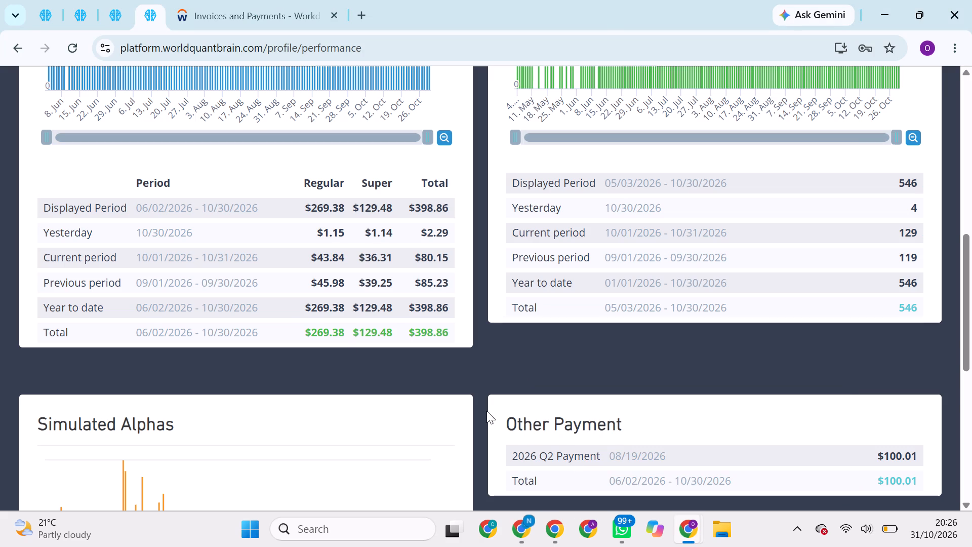
scroll(282, 304, up, 3)
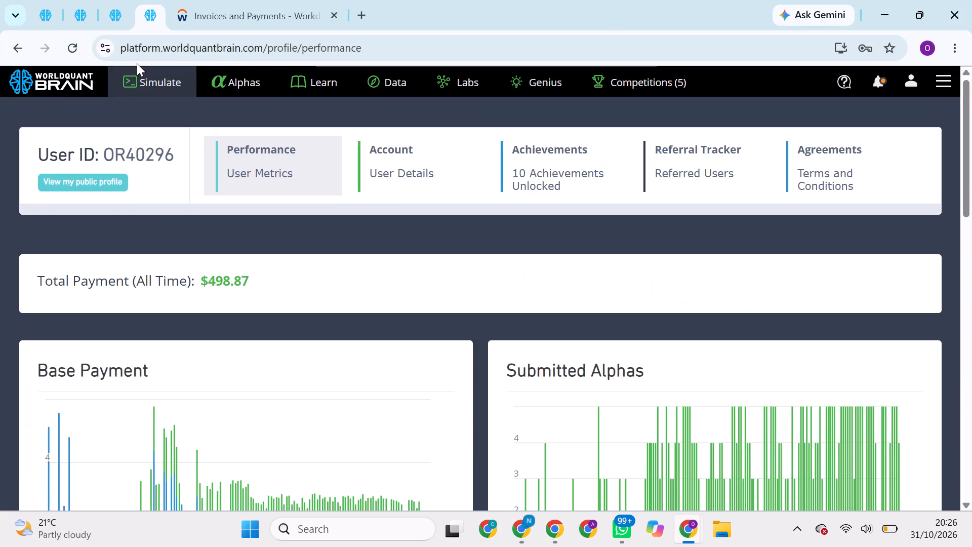
click(43, 0)
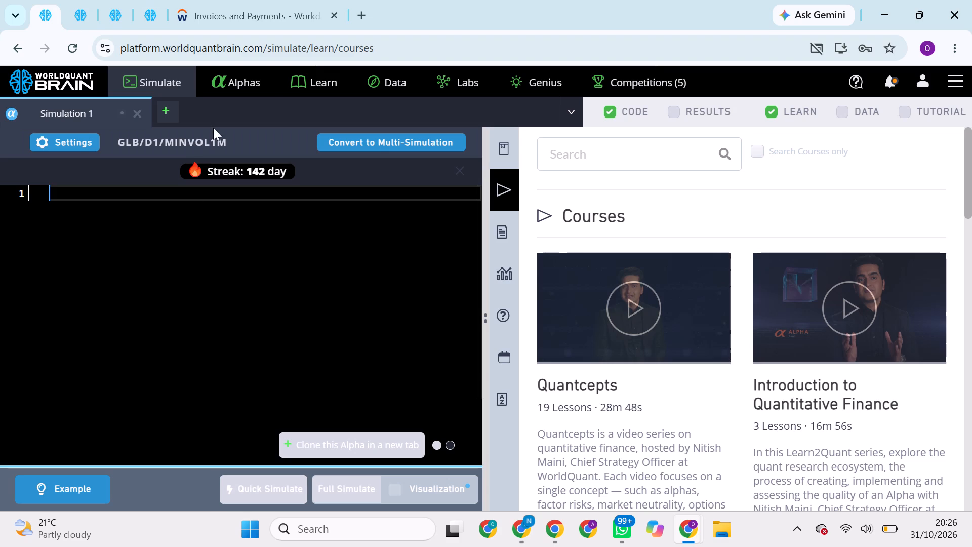
click(249, 82)
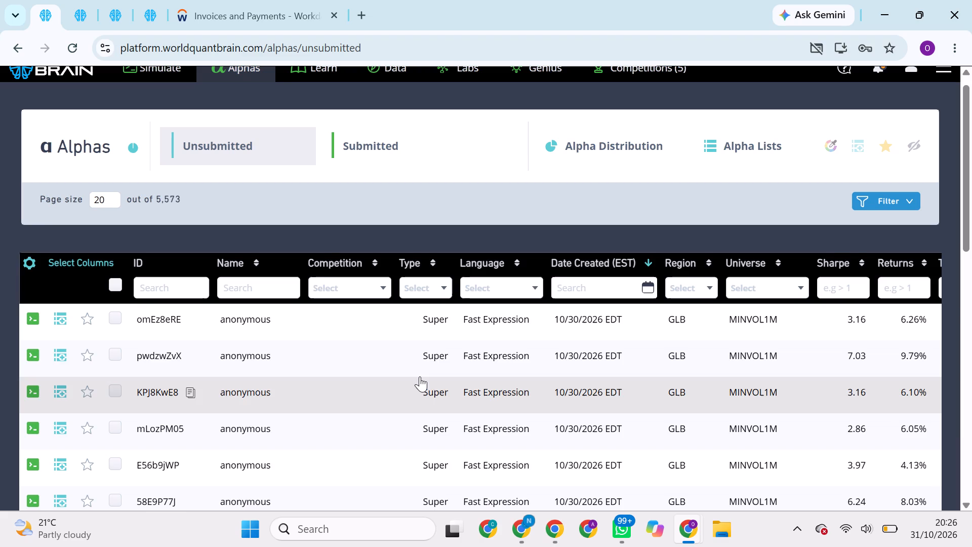
Run the Prod Correlation check on the green-marked unsubmitted alpha GrW6Xkpx, view the result and close its details.
scroll(420, 376, down, 4)
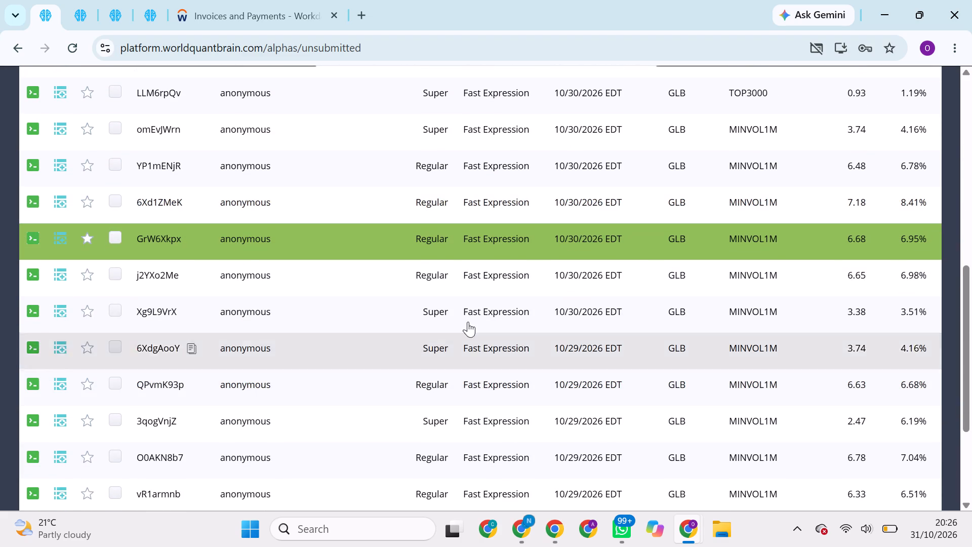
click(635, 239)
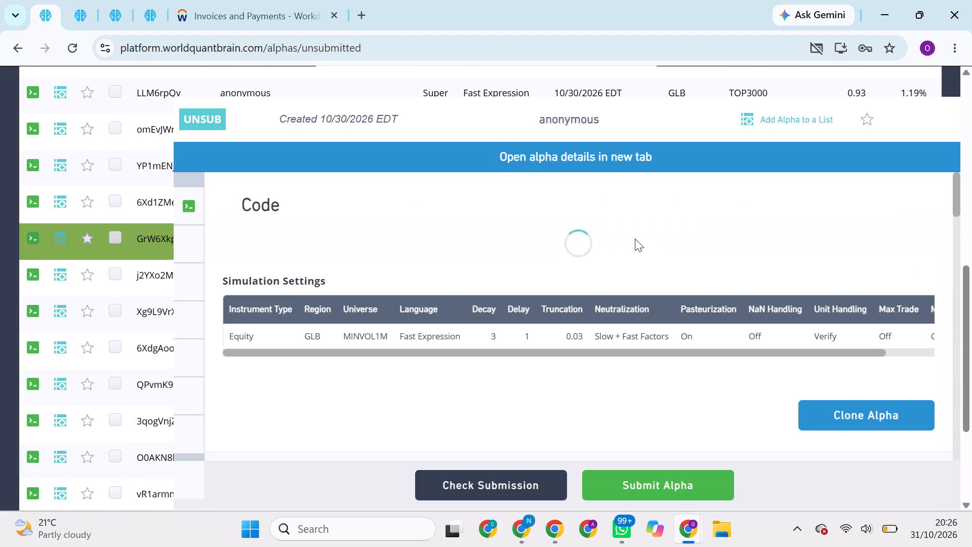
scroll(666, 379, down, 5)
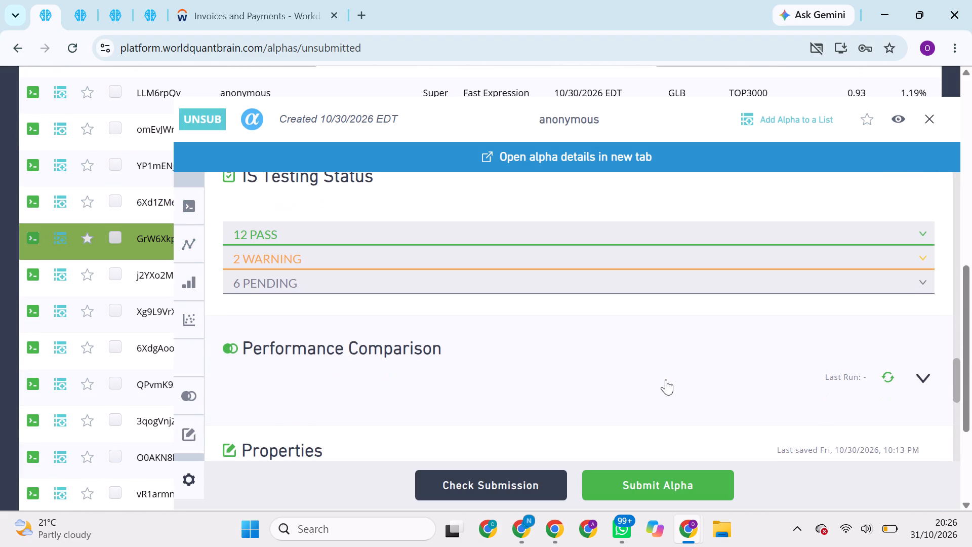
scroll(701, 357, up, 3)
click(885, 268)
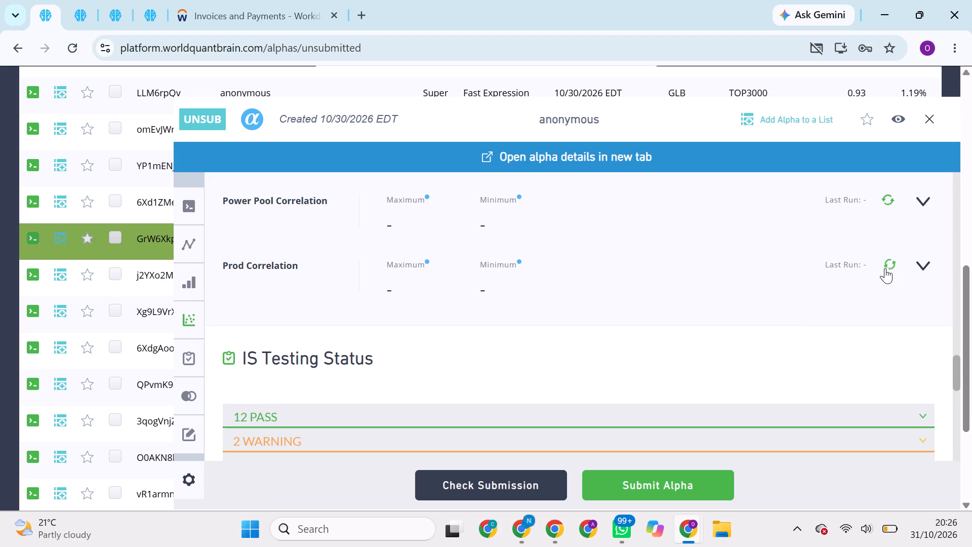
scroll(893, 292, up, 2)
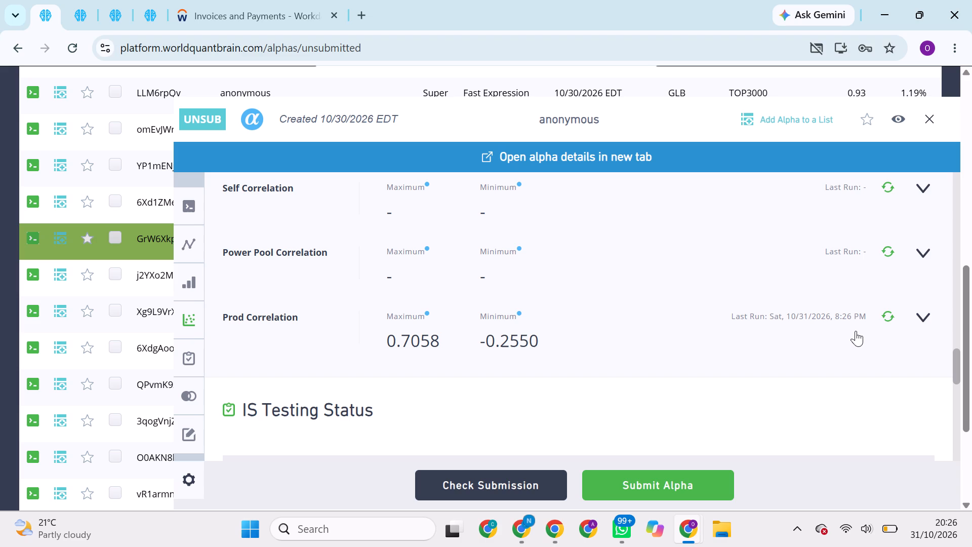
click(927, 118)
On page 2 of the unsubmitted alphas, run the Prod Correlation check on red-marked super alpha E56Jq0em, view the result and close its details.
scroll(596, 338, down, 4)
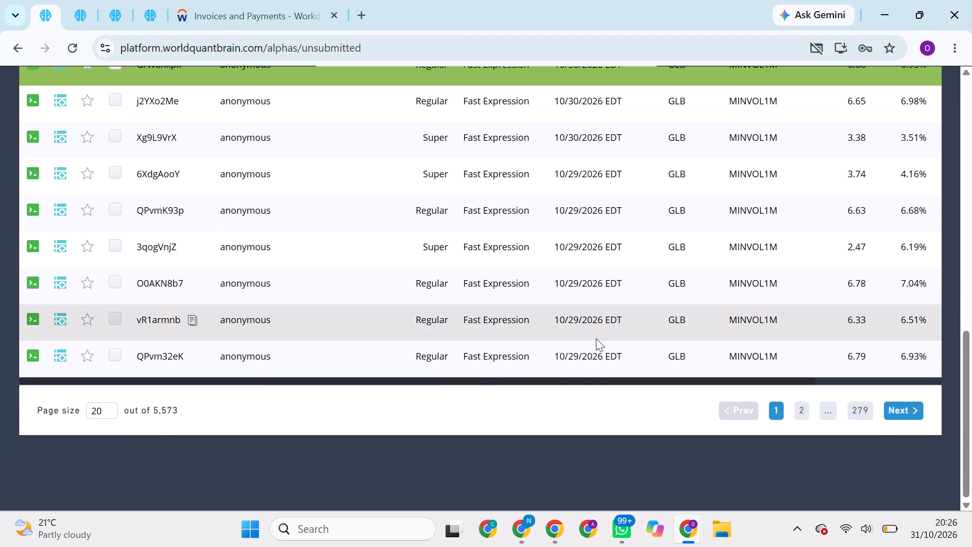
scroll(596, 338, up, 5)
scroll(596, 338, down, 7)
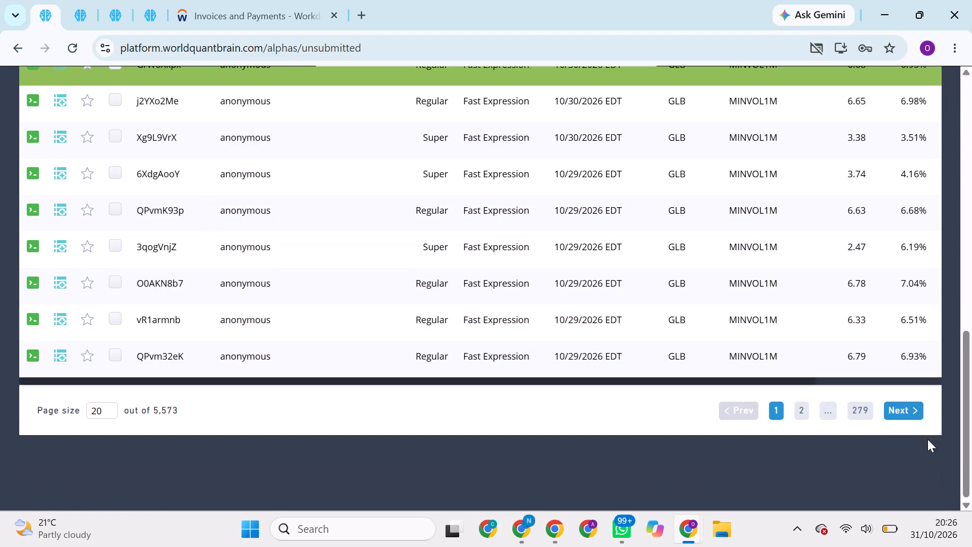
click(796, 408)
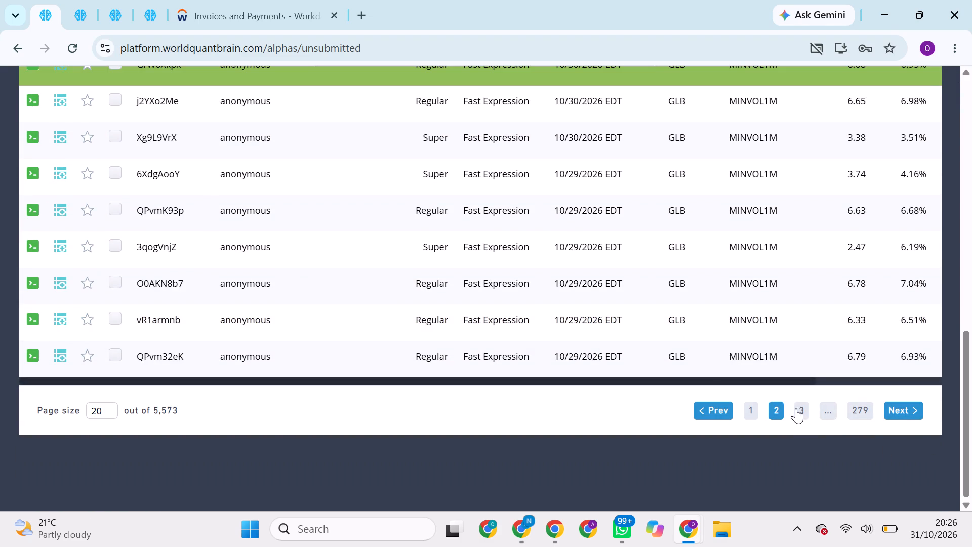
scroll(687, 349, up, 4)
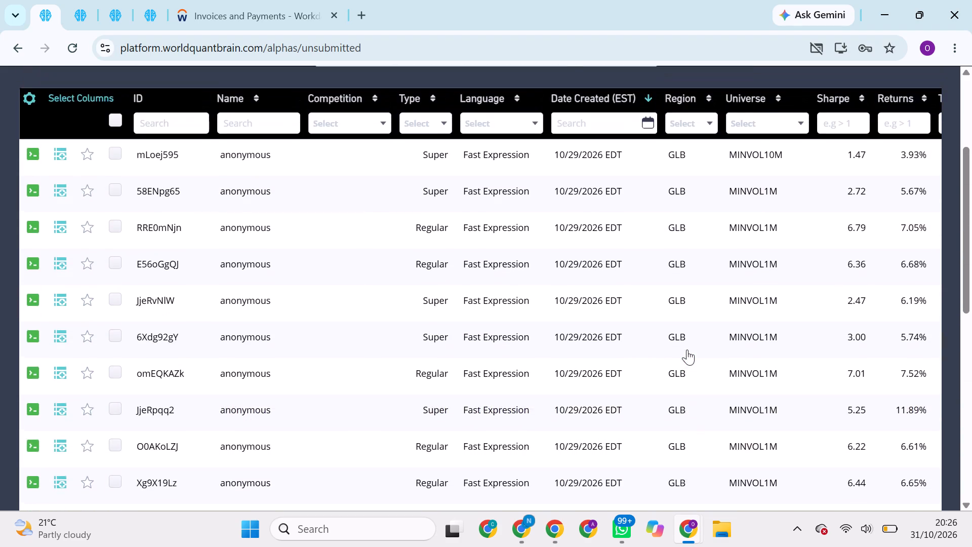
scroll(687, 349, down, 5)
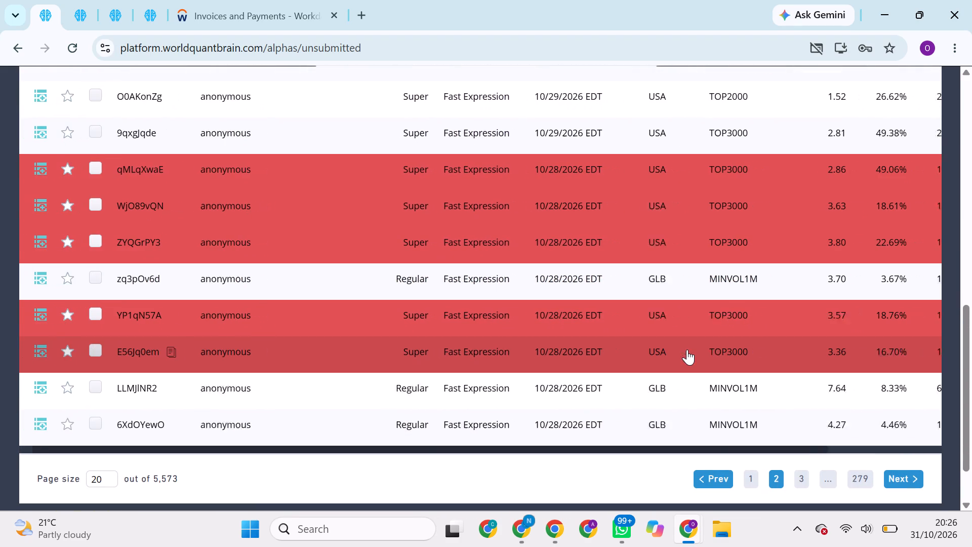
scroll(687, 349, down, 1)
click(671, 345)
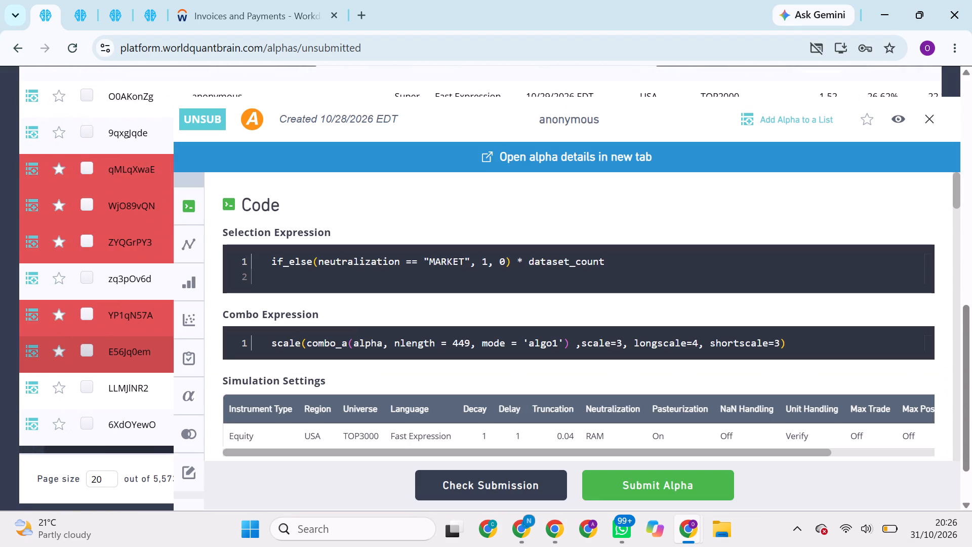
scroll(671, 345, down, 2)
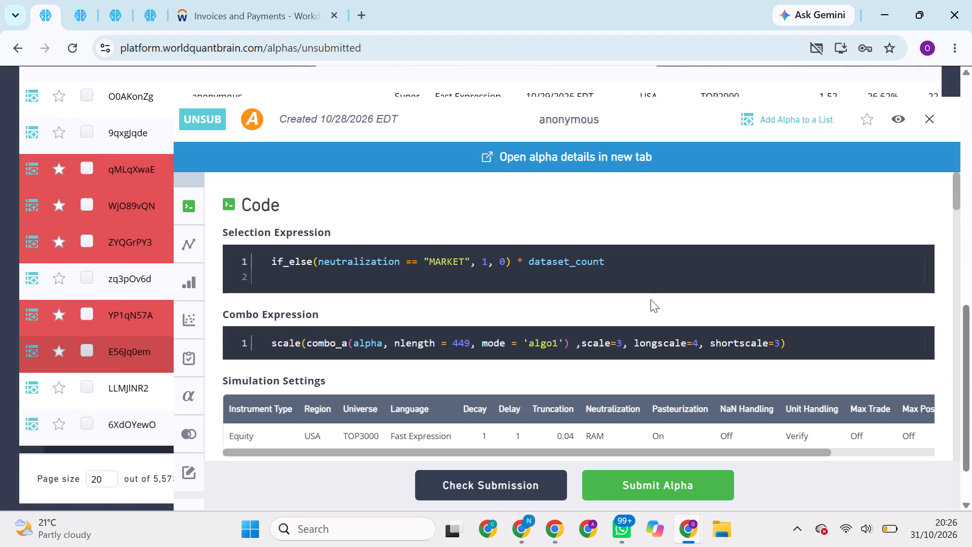
click(651, 299)
scroll(651, 299, down, 3)
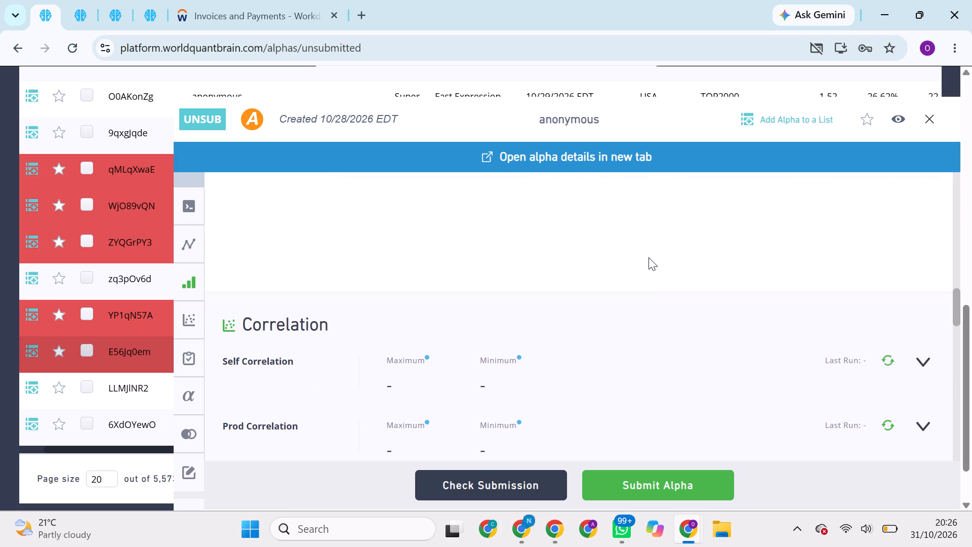
click(894, 418)
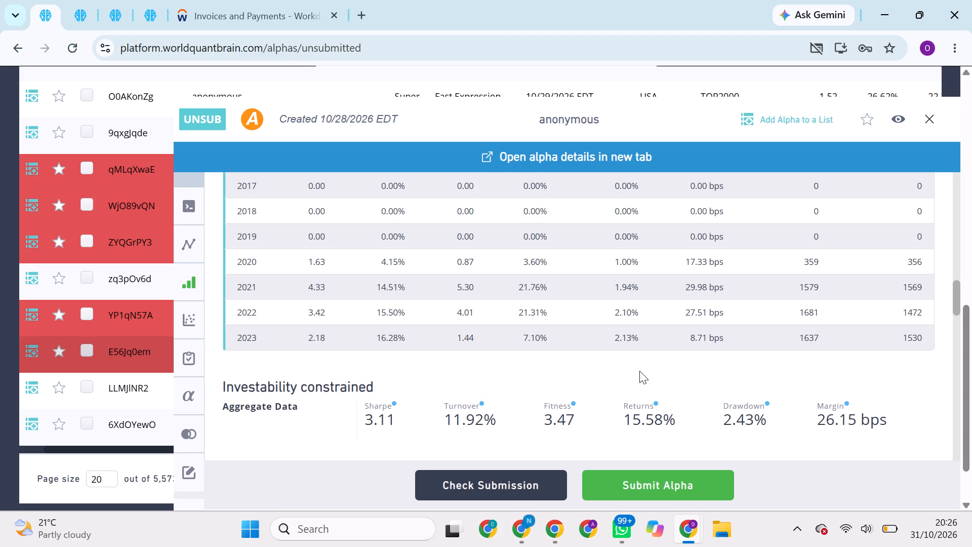
scroll(639, 371, down, 2)
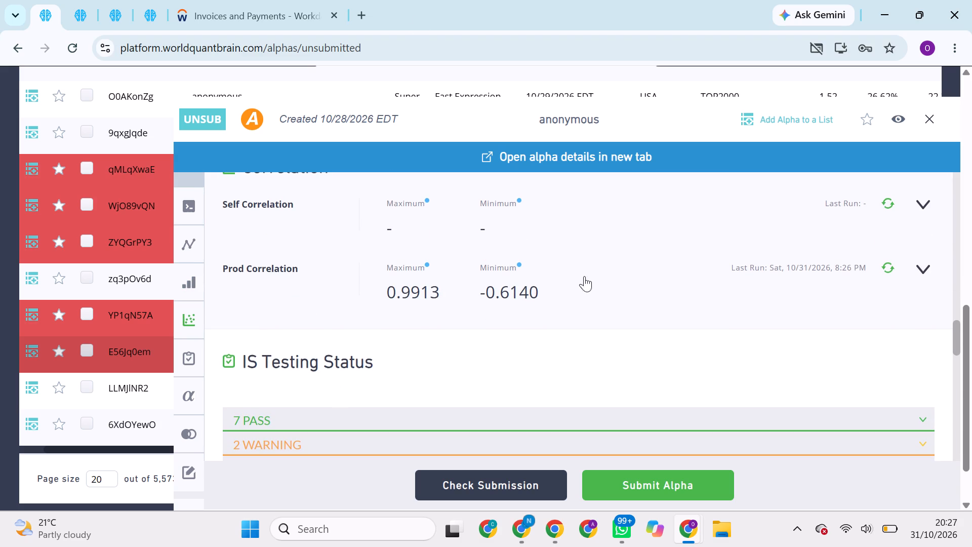
click(931, 118)
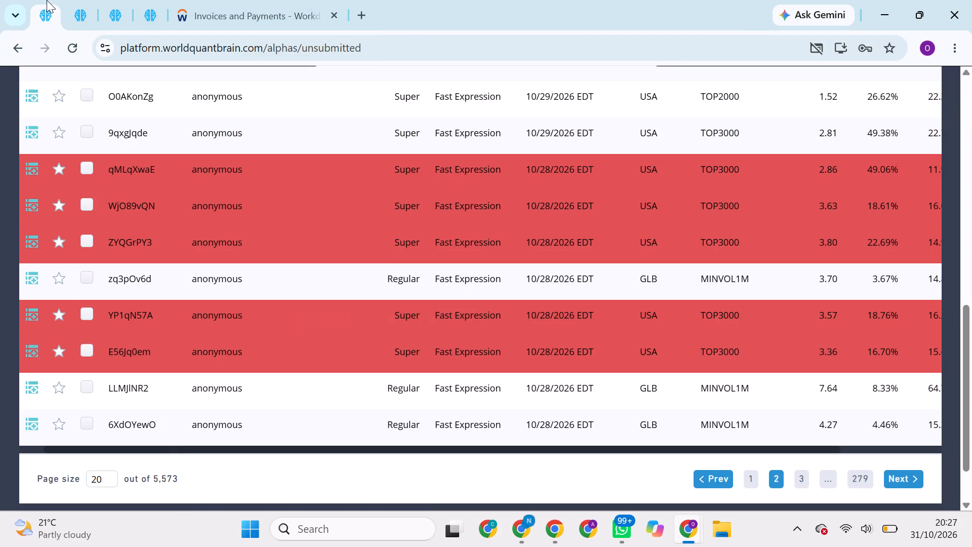
Clone the submitted regular alpha ZYQxdGWQ into the simulation editor.
scroll(232, 215, up, 9)
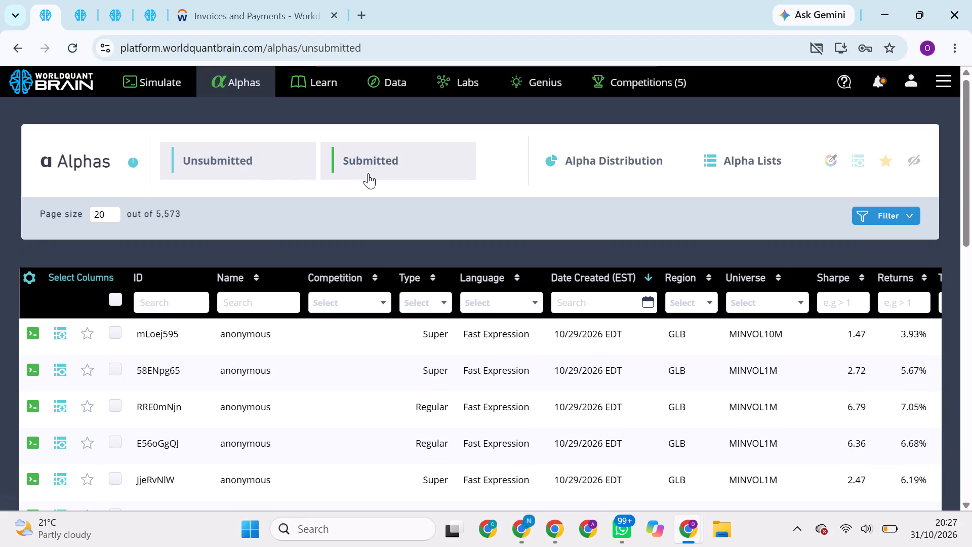
click(368, 173)
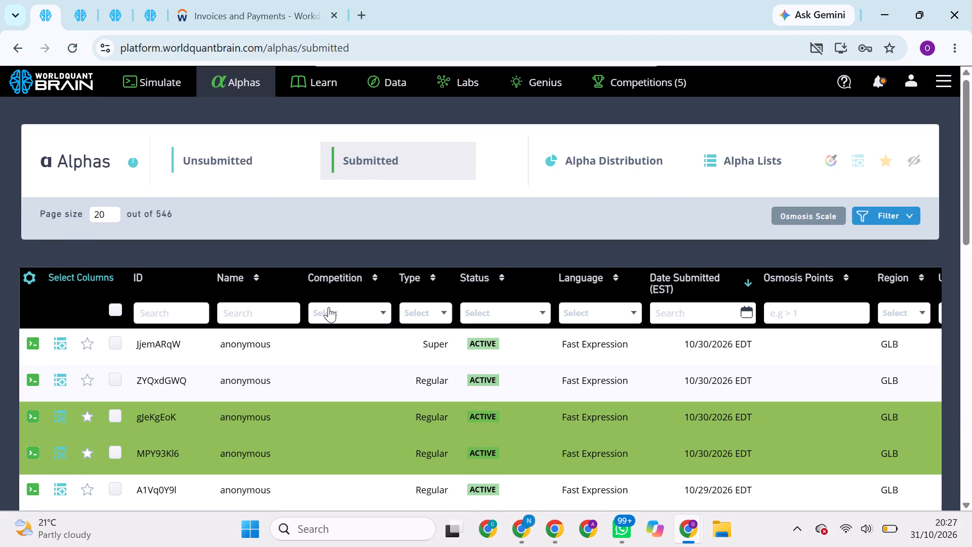
click(543, 384)
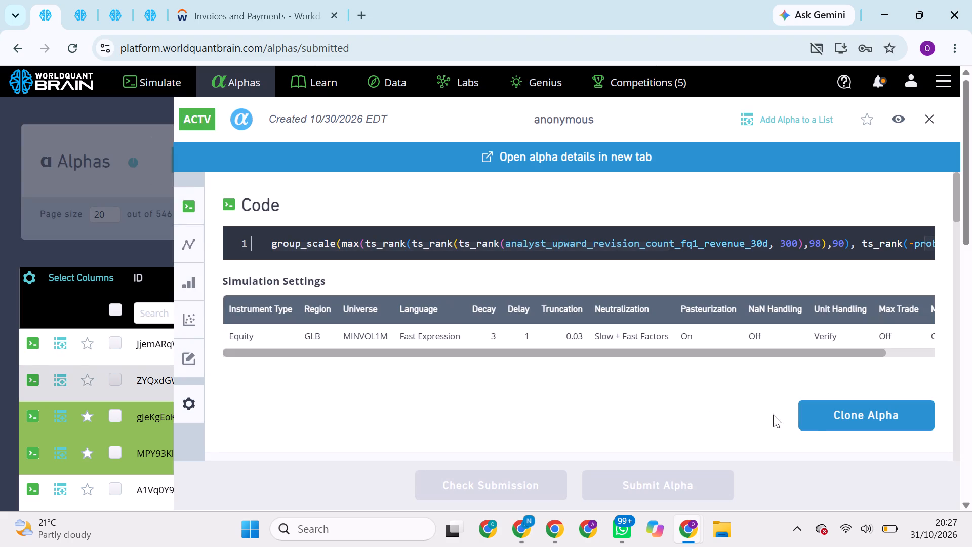
click(812, 419)
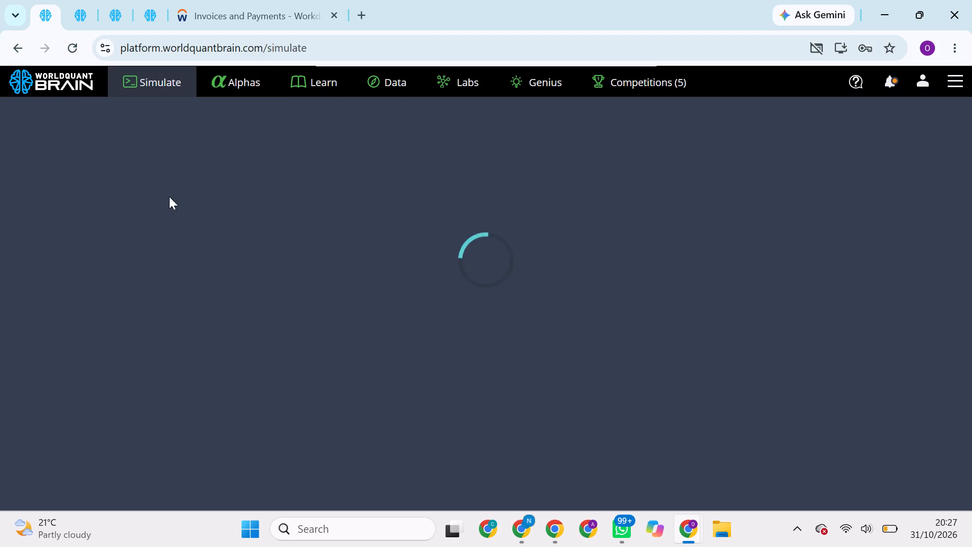
In the second BRAIN browser tab, clone the green-marked submitted alpha gJeKgEoK into the simulation editor.
click(68, 0)
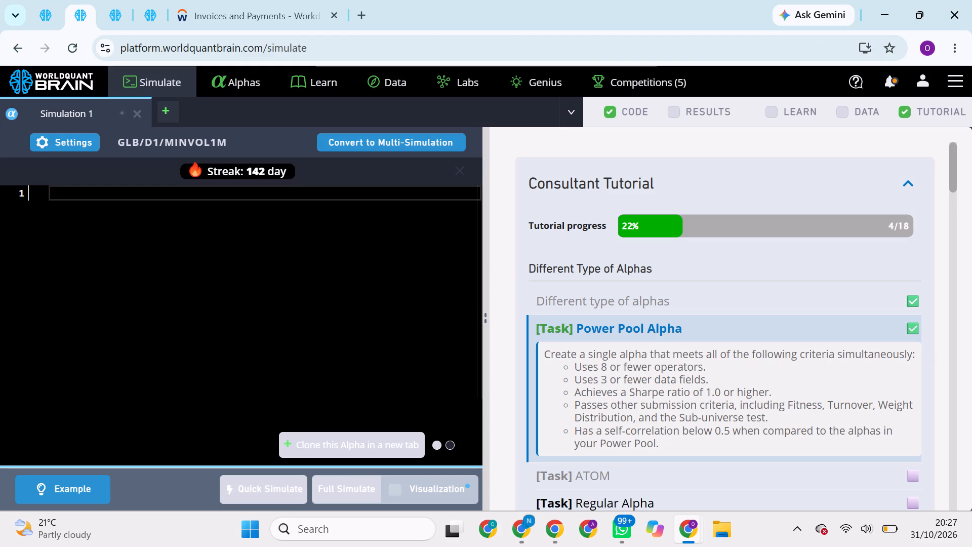
click(245, 83)
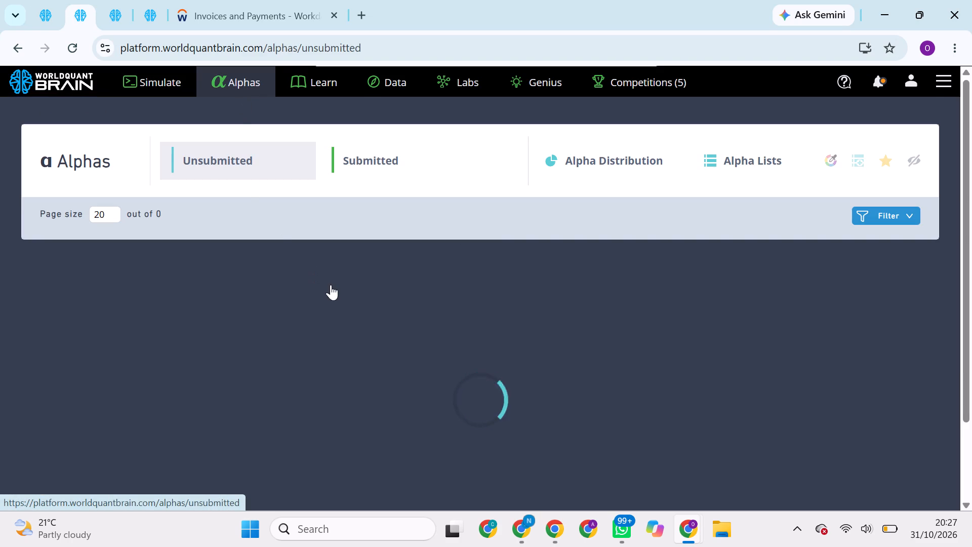
click(374, 156)
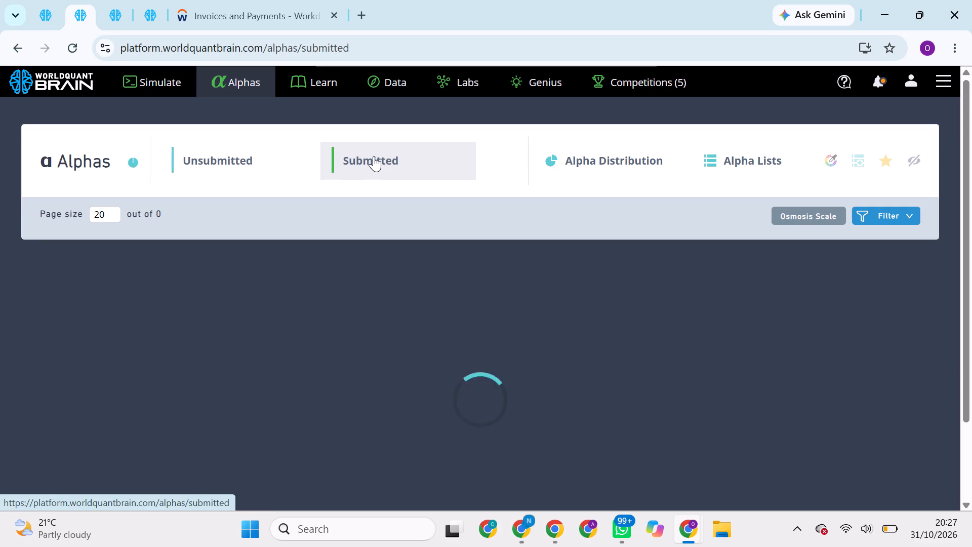
scroll(402, 288, down, 1)
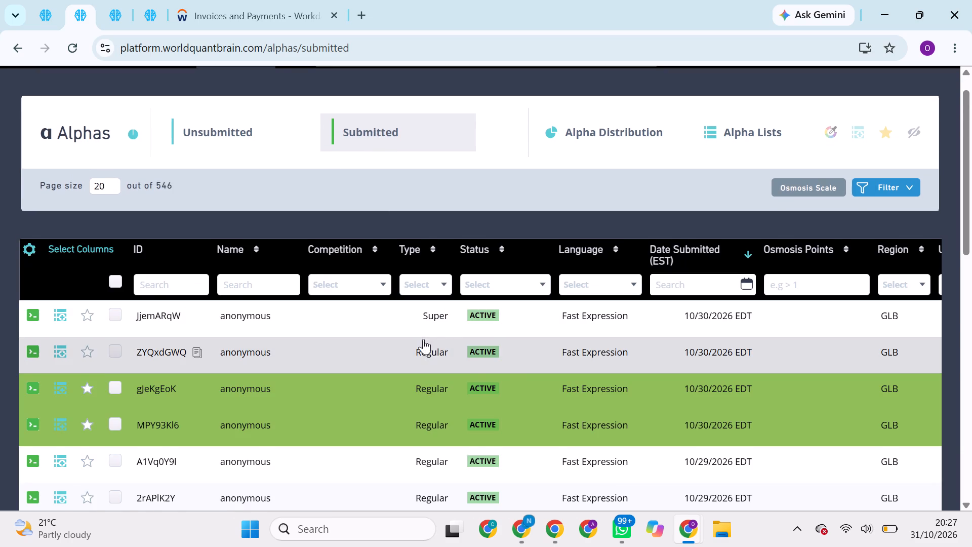
scroll(523, 358, down, 1)
click(539, 354)
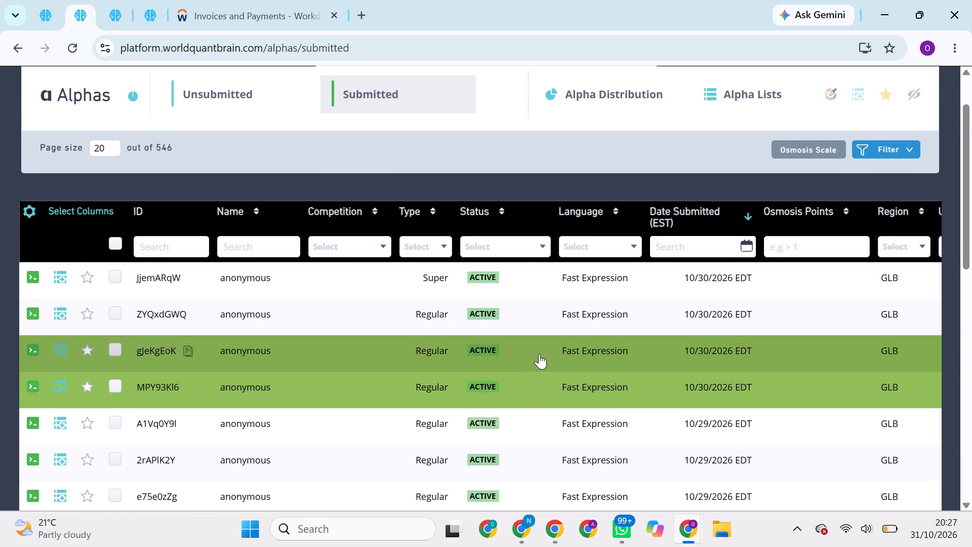
click(904, 426)
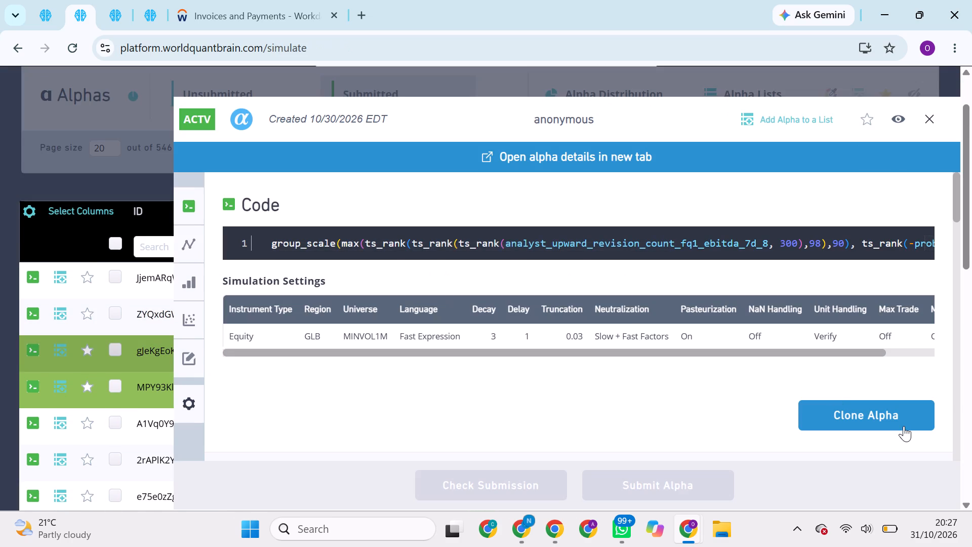
In the third BRAIN browser tab, open the list of submitted alphas.
click(125, 11)
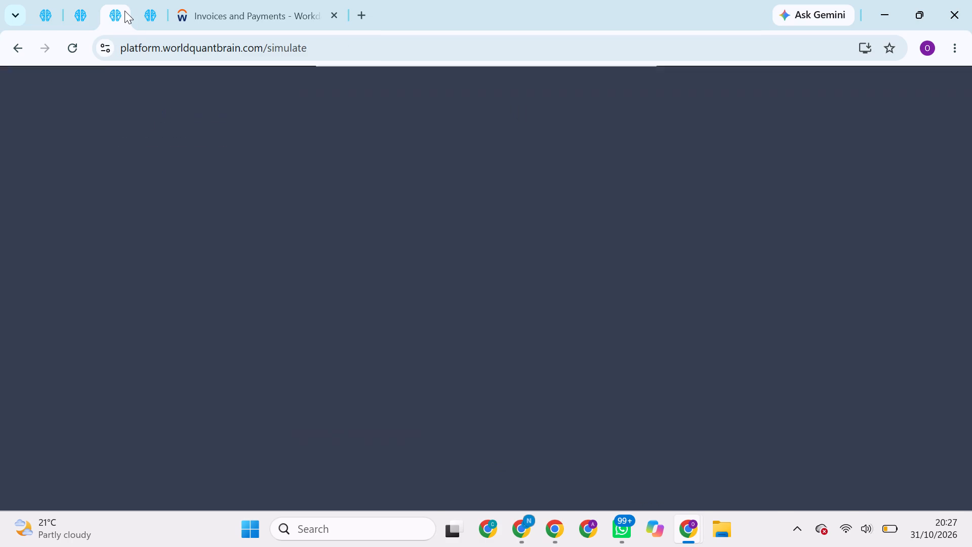
click(252, 84)
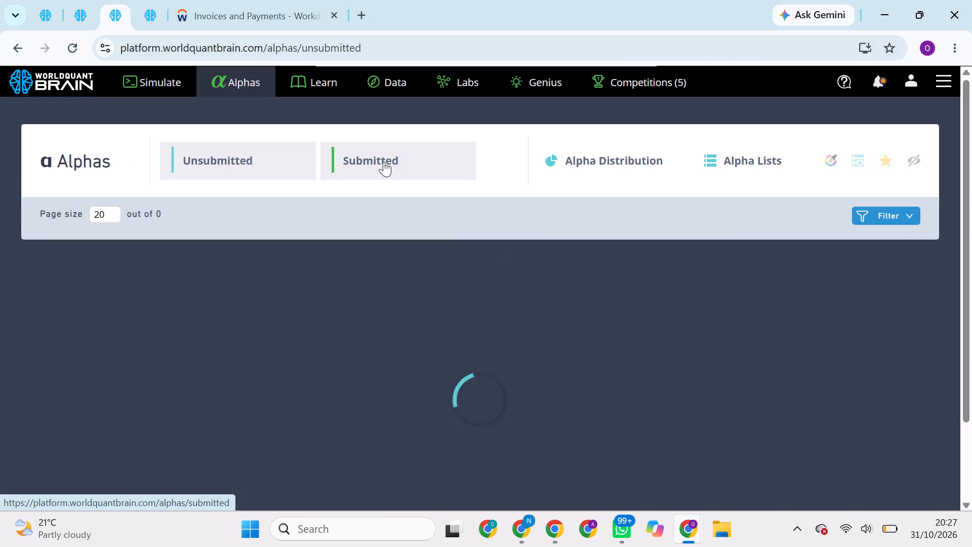
click(384, 161)
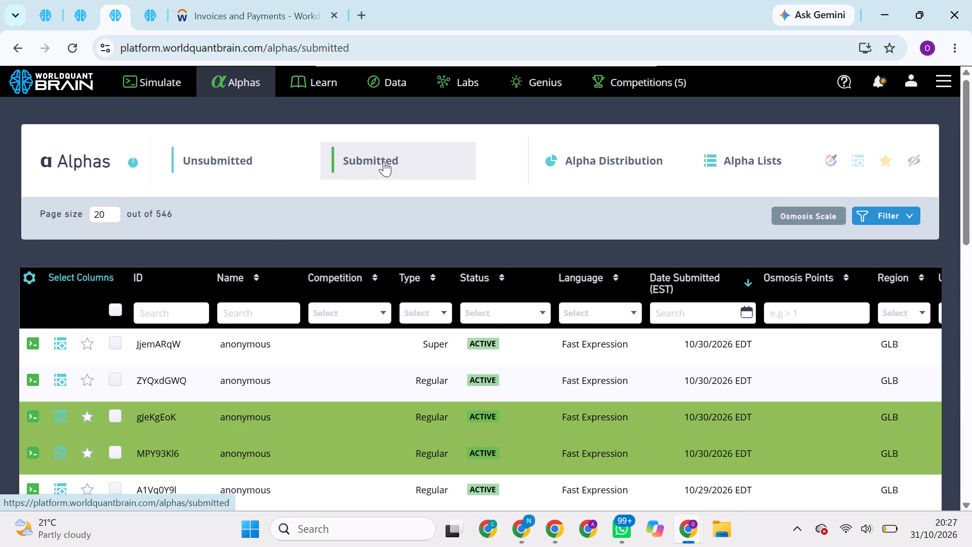
Open the details of submitted regular alpha A1Vq0Y9l and examine its code area, PnL chart, OS summary, yearly statistics and description.
scroll(424, 286, down, 1)
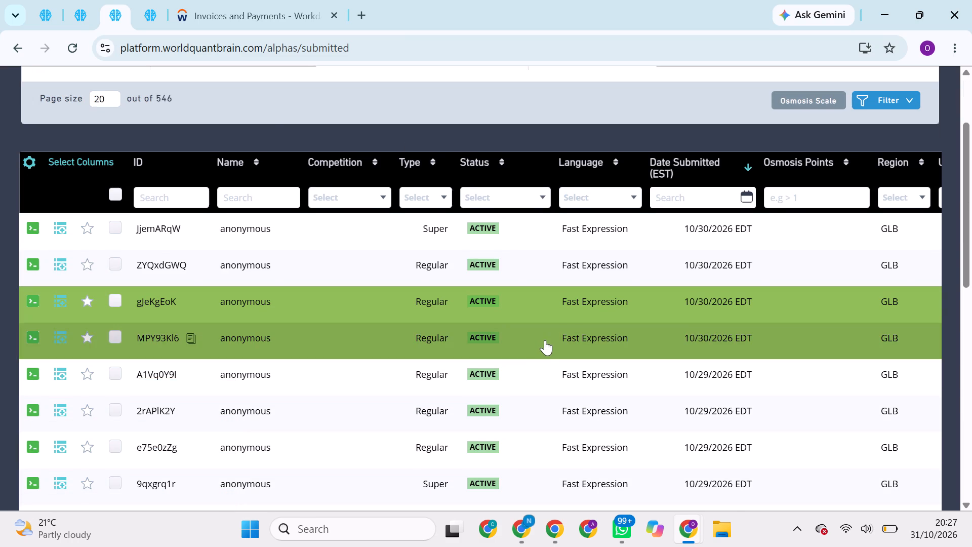
click(571, 371)
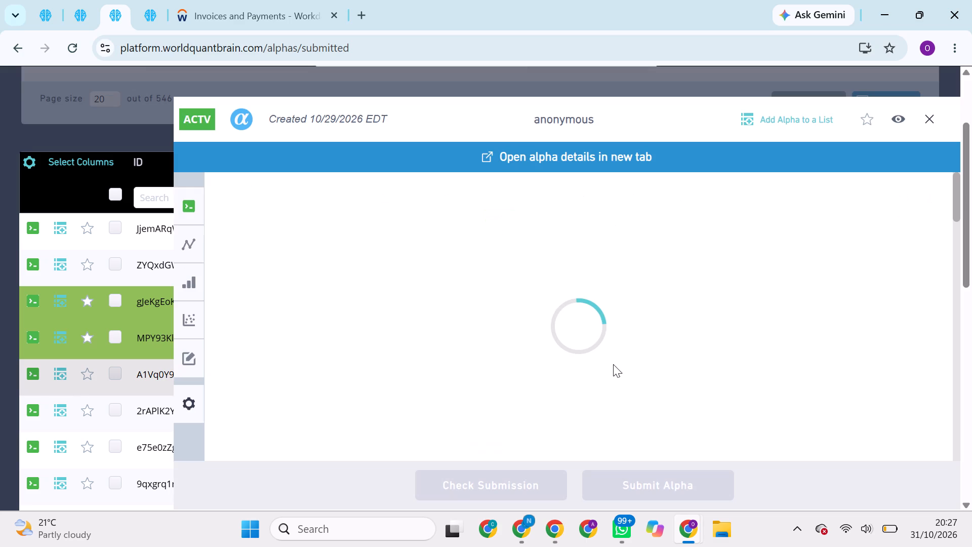
scroll(730, 409, down, 3)
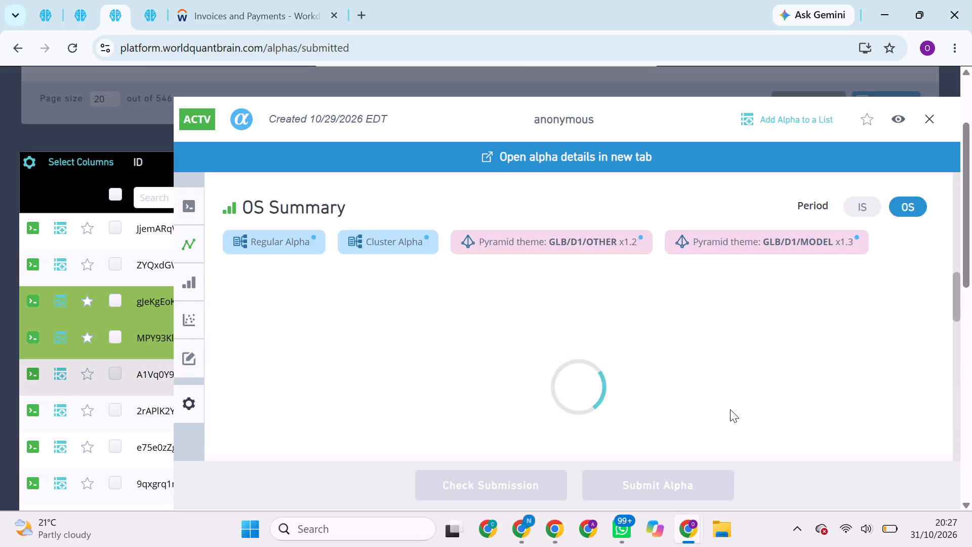
scroll(730, 409, down, 1)
scroll(730, 409, up, 5)
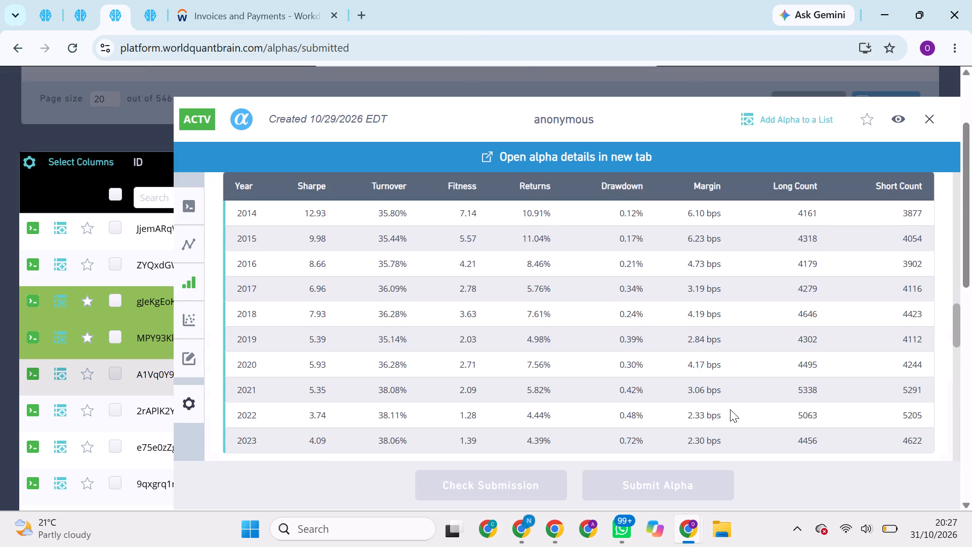
scroll(730, 409, up, 3)
scroll(730, 409, down, 3)
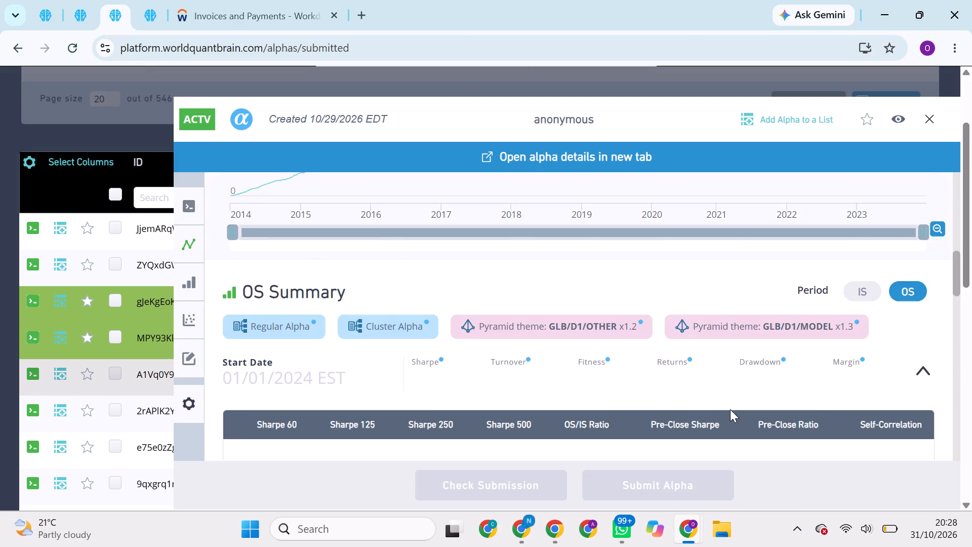
scroll(730, 409, down, 4)
scroll(730, 409, up, 2)
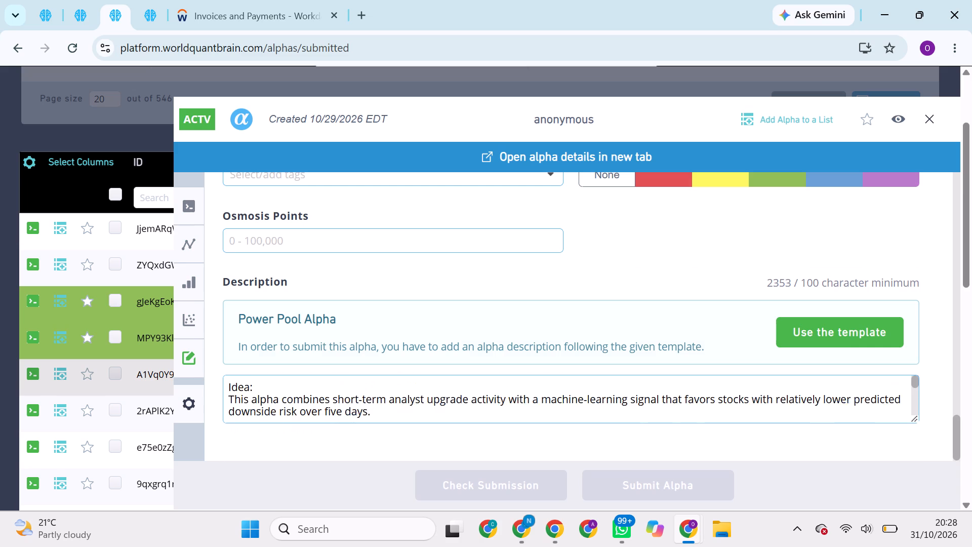
scroll(730, 409, up, 5)
scroll(730, 409, down, 2)
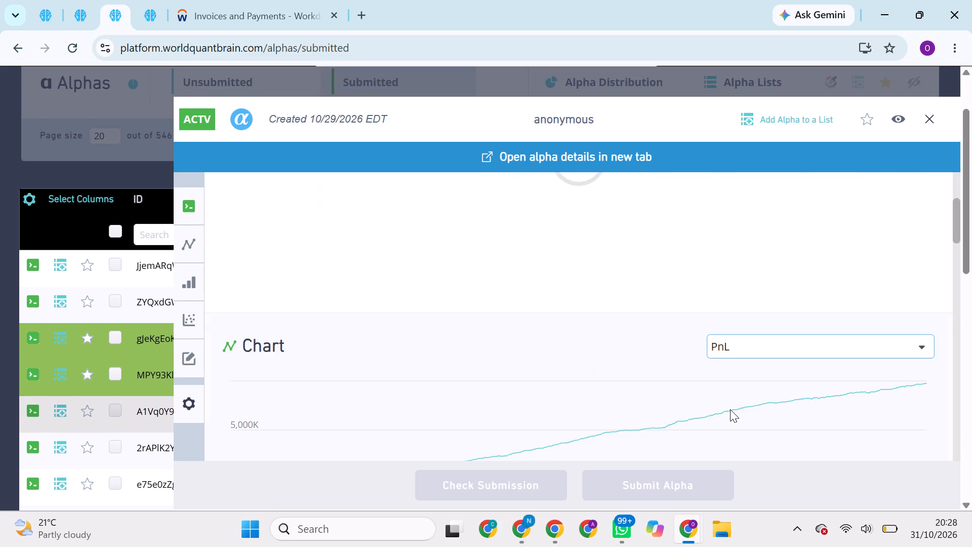
scroll(730, 409, down, 3)
scroll(730, 409, up, 5)
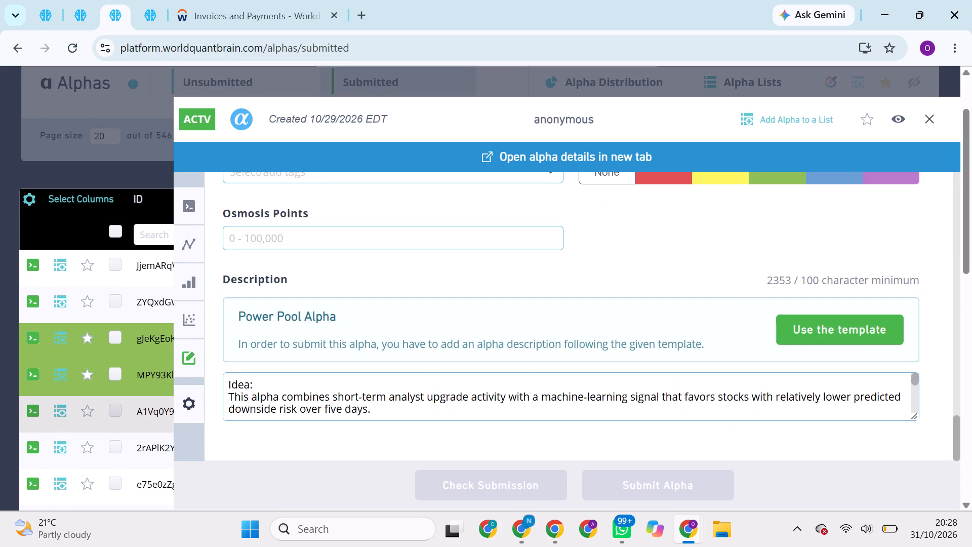
scroll(716, 283, up, 5)
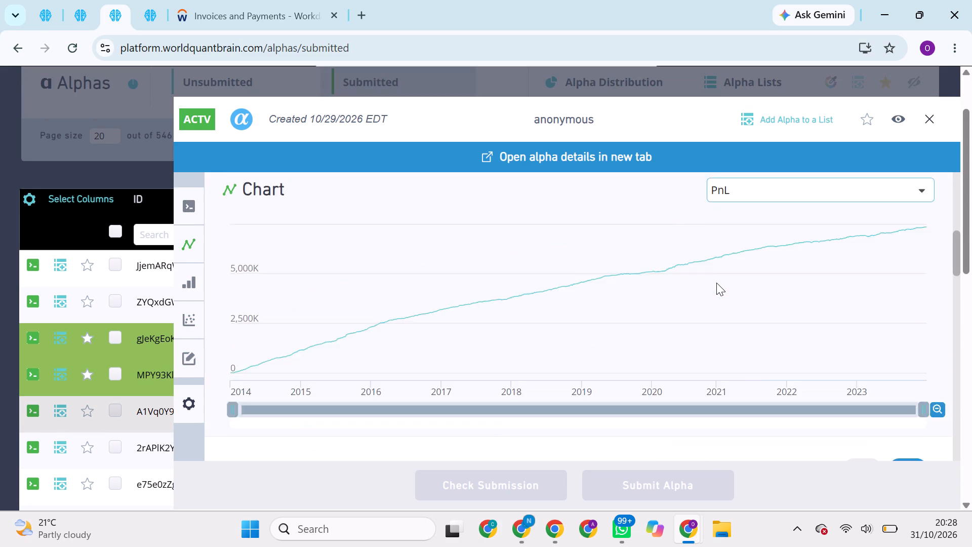
scroll(716, 283, up, 5)
scroll(716, 283, down, 1)
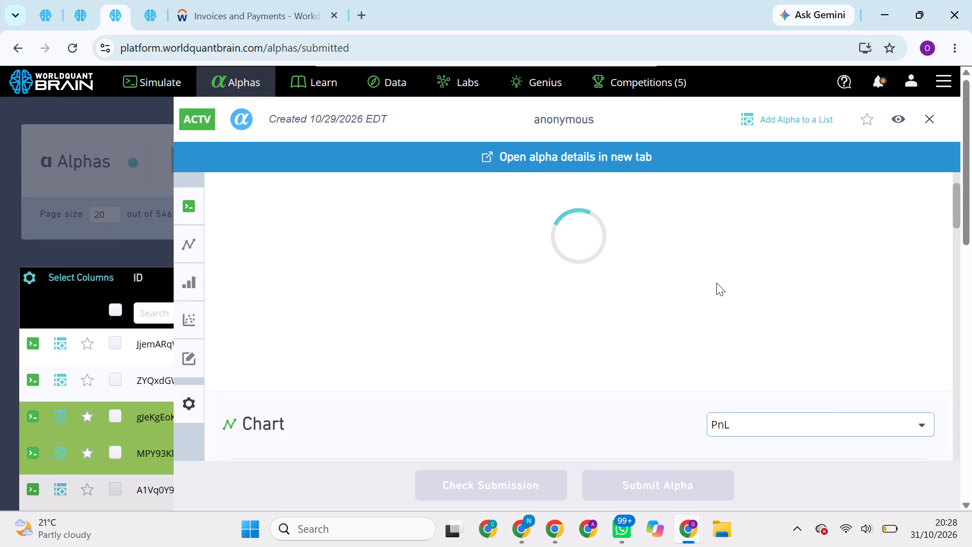
scroll(716, 283, down, 4)
scroll(716, 283, up, 1)
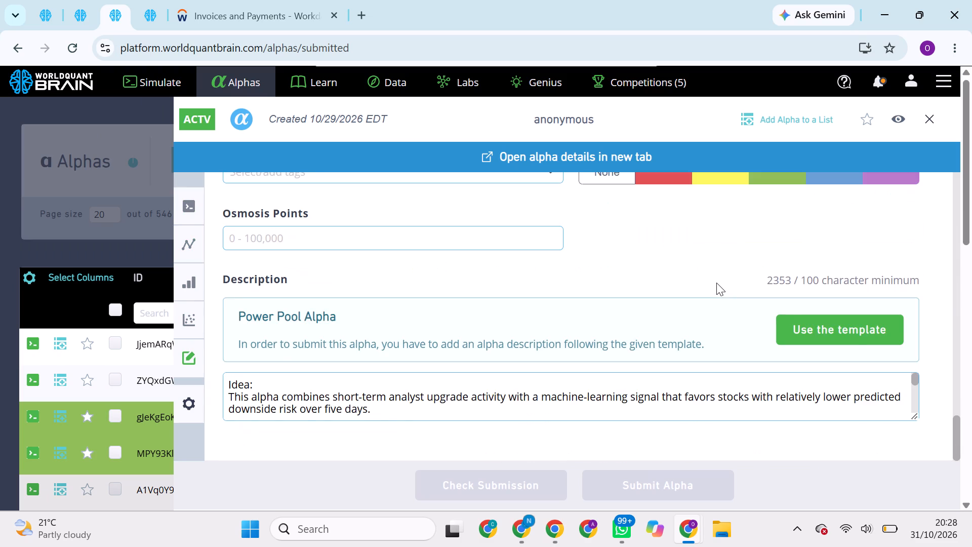
scroll(716, 283, up, 3)
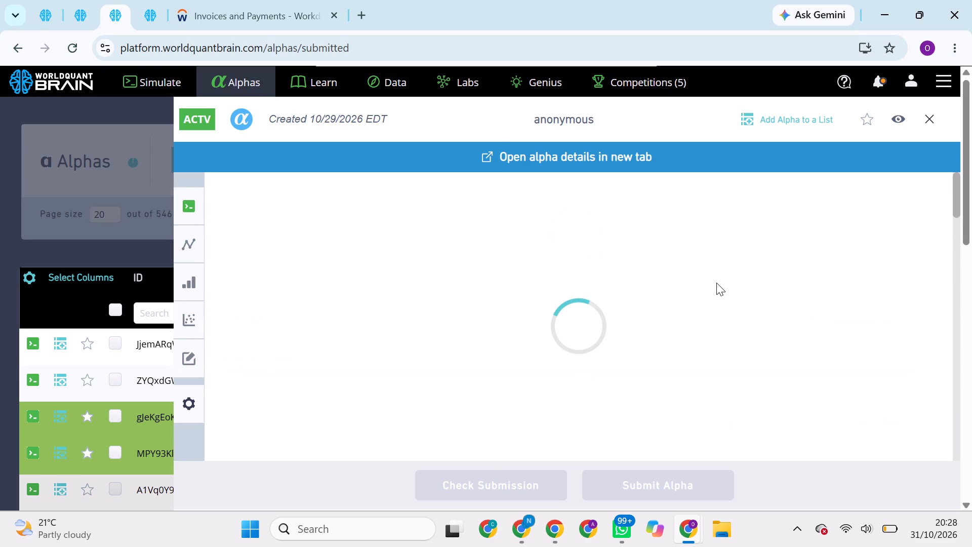
Reload the submitted alphas page in the third BRAIN tab and open the details of regular alpha 2rAPlK2Y.
click(150, 10)
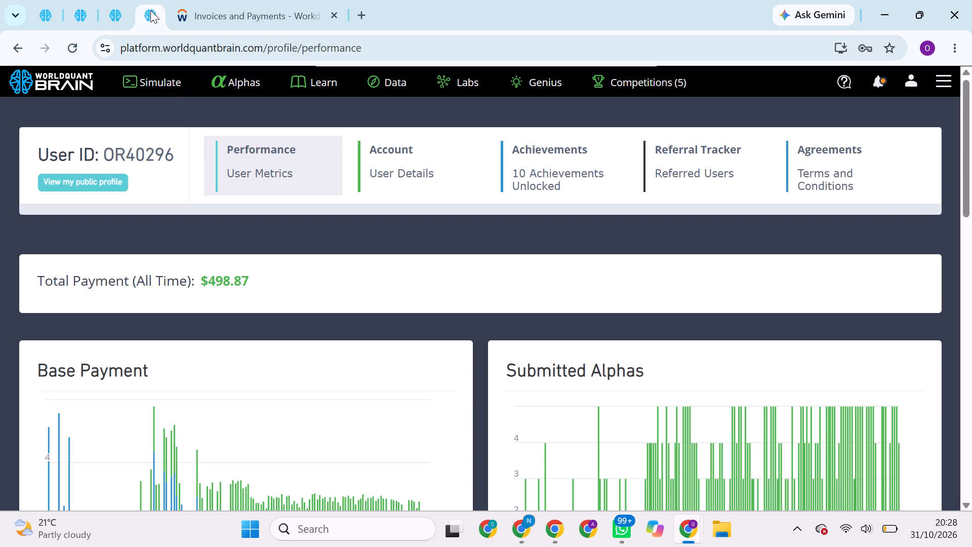
click(116, 0)
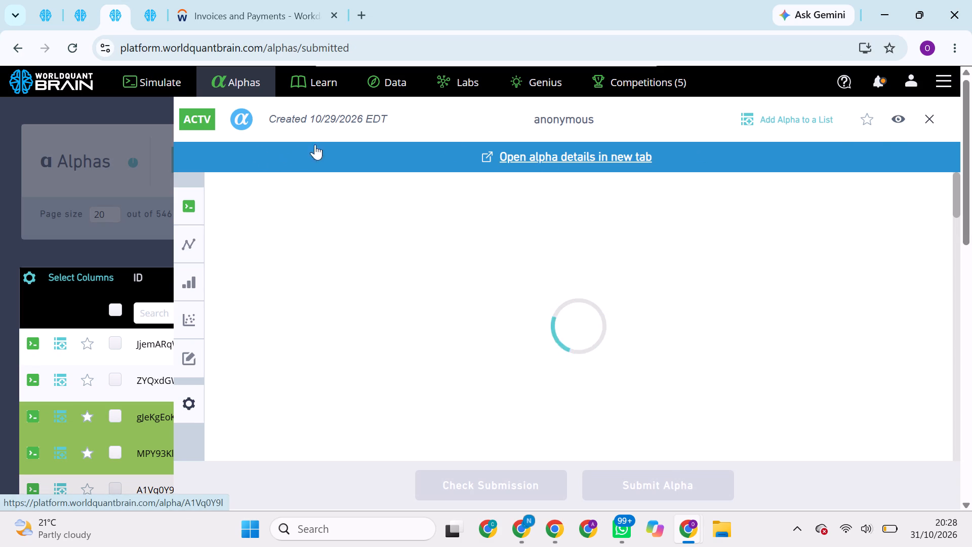
click(73, 42)
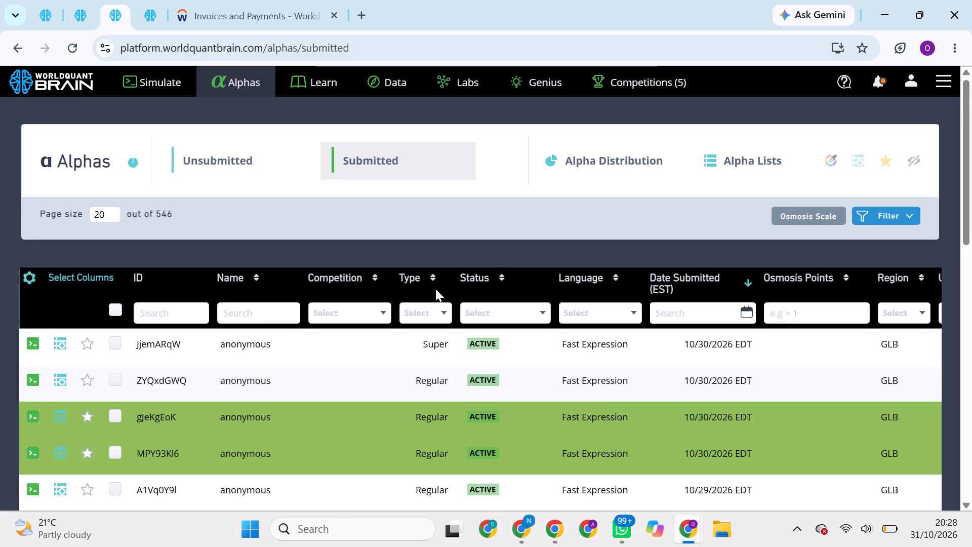
scroll(510, 465, down, 1)
click(564, 437)
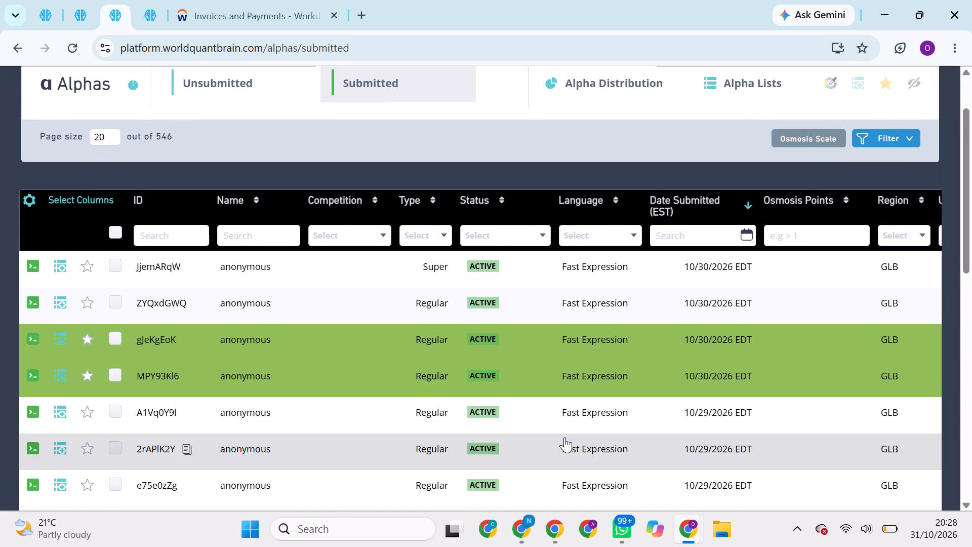
scroll(688, 373, down, 1)
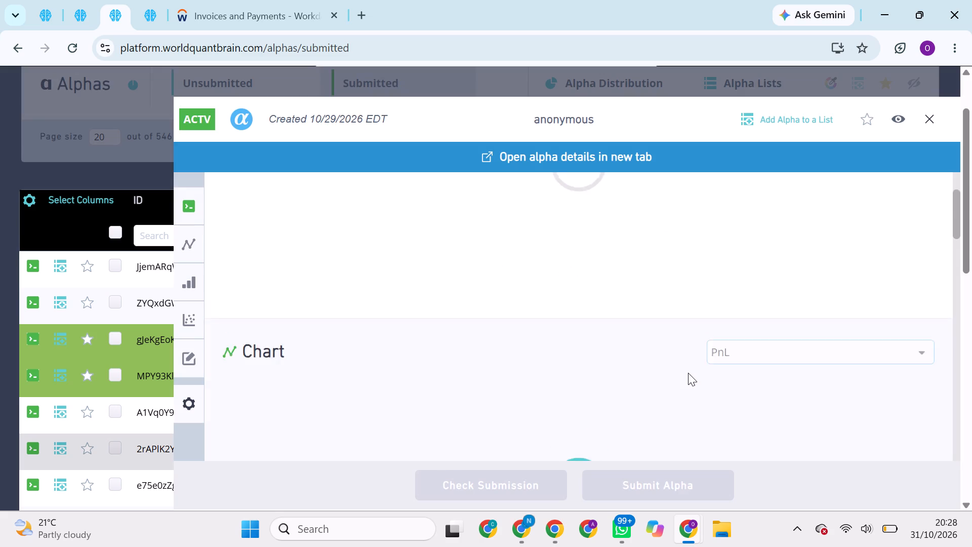
scroll(688, 373, down, 2)
scroll(688, 373, up, 3)
scroll(688, 373, down, 2)
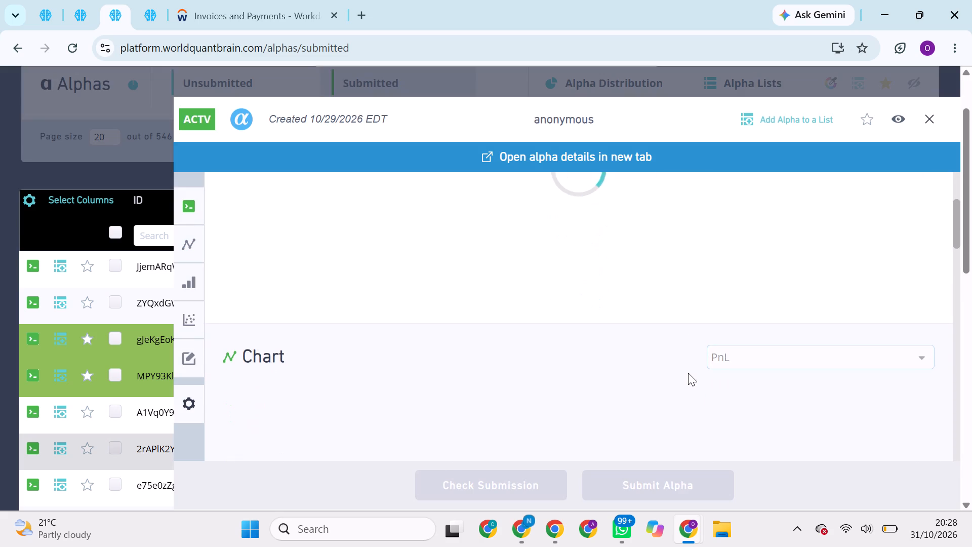
In the fourth BRAIN browser tab, open the Data page and look through its dataset cards.
click(153, 1)
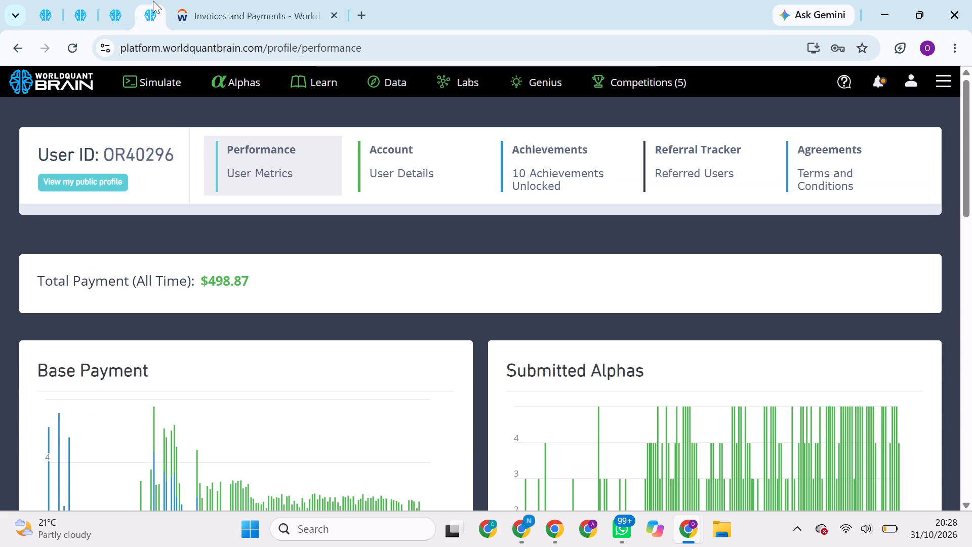
click(382, 76)
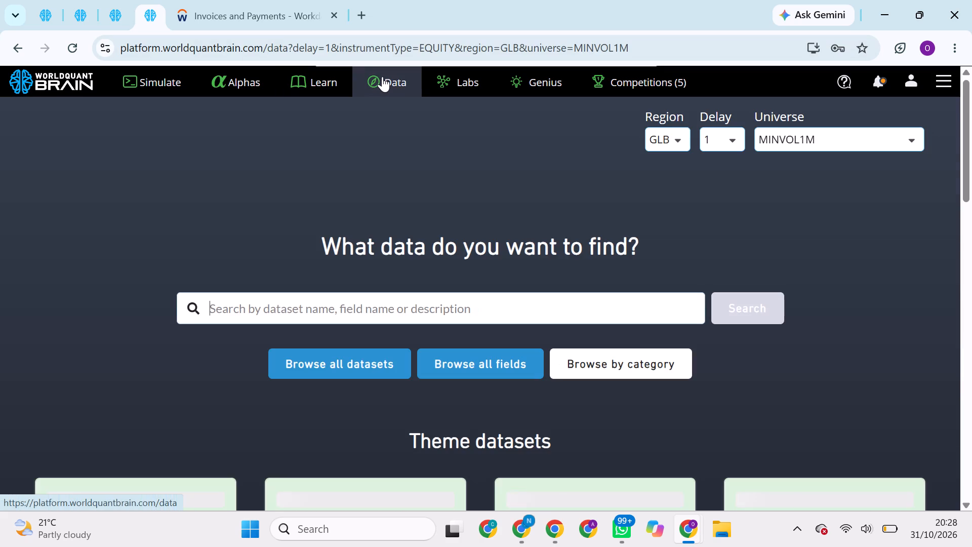
scroll(428, 258, down, 7)
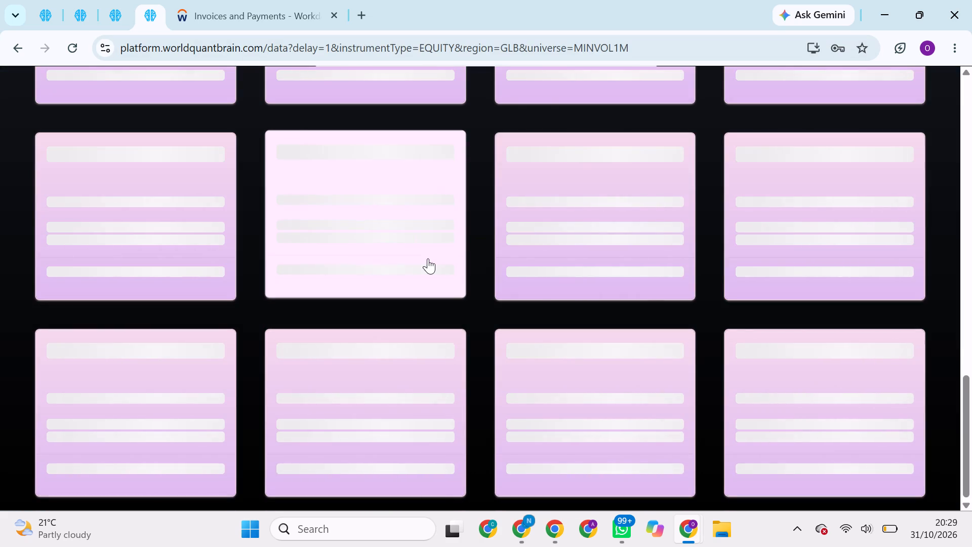
scroll(409, 387, down, 1)
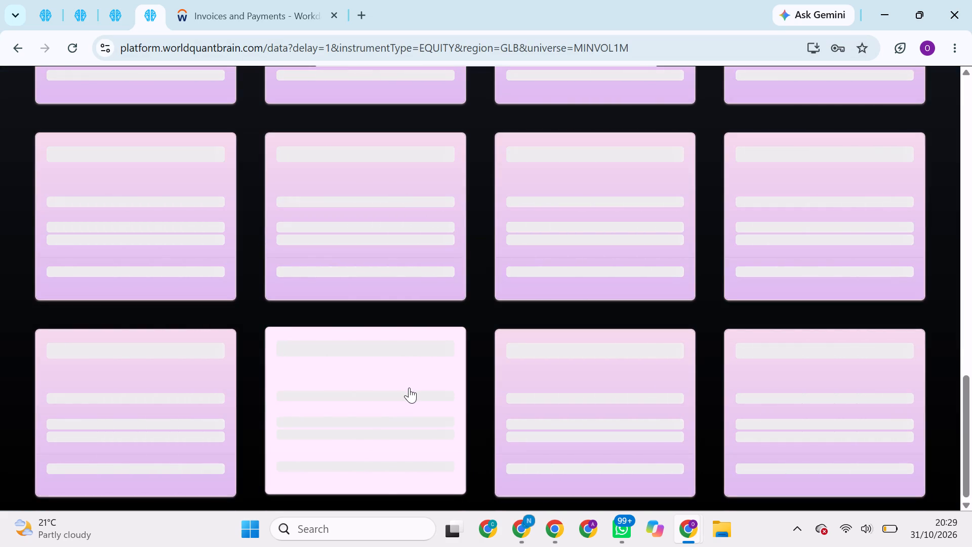
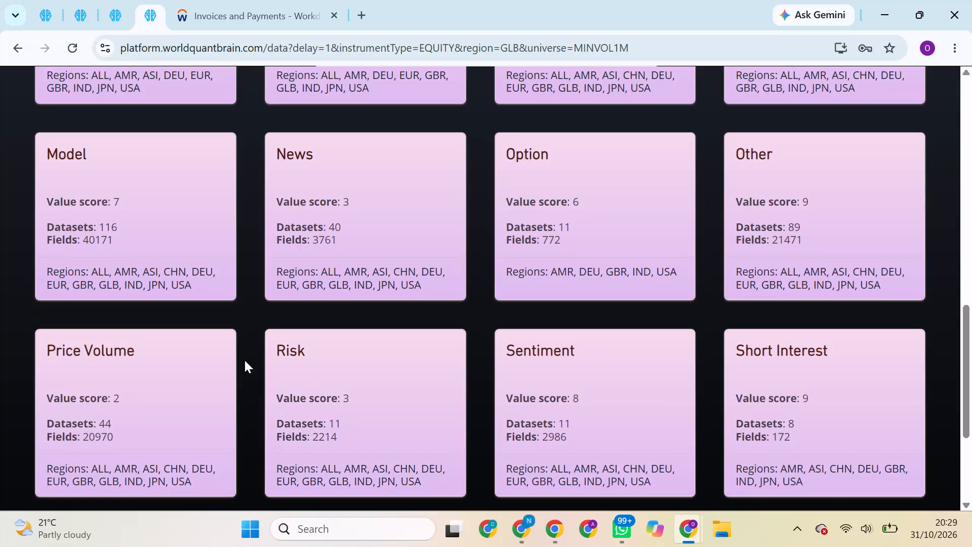
Open the Model category's dataset list, go to page 2, and open the Predictive data using Deep Learning models dataset.
scroll(245, 360, down, 1)
click(157, 196)
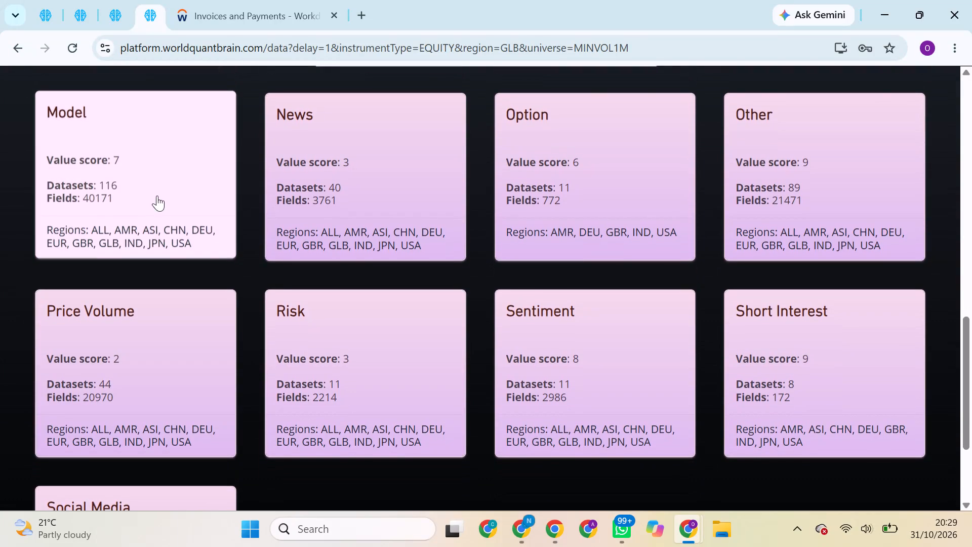
scroll(451, 284, down, 5)
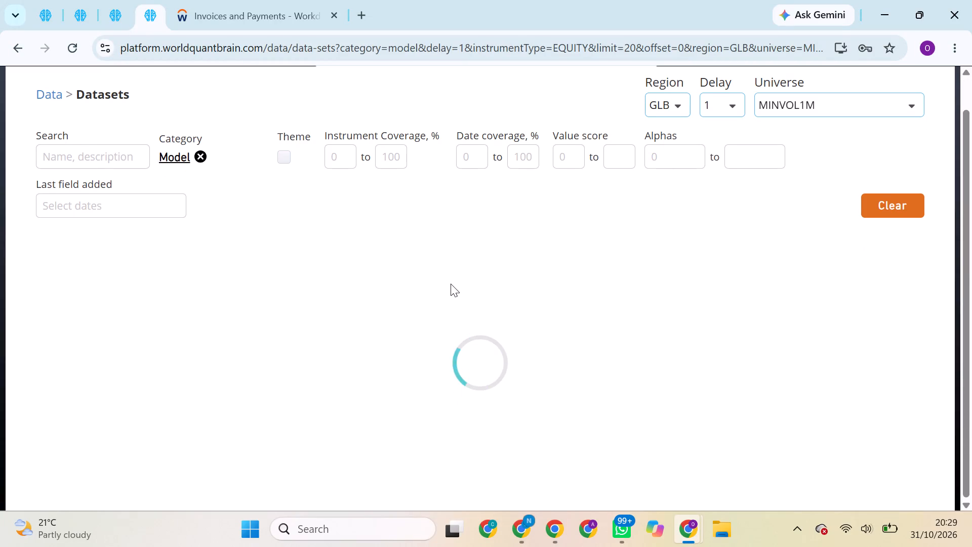
scroll(453, 338, down, 5)
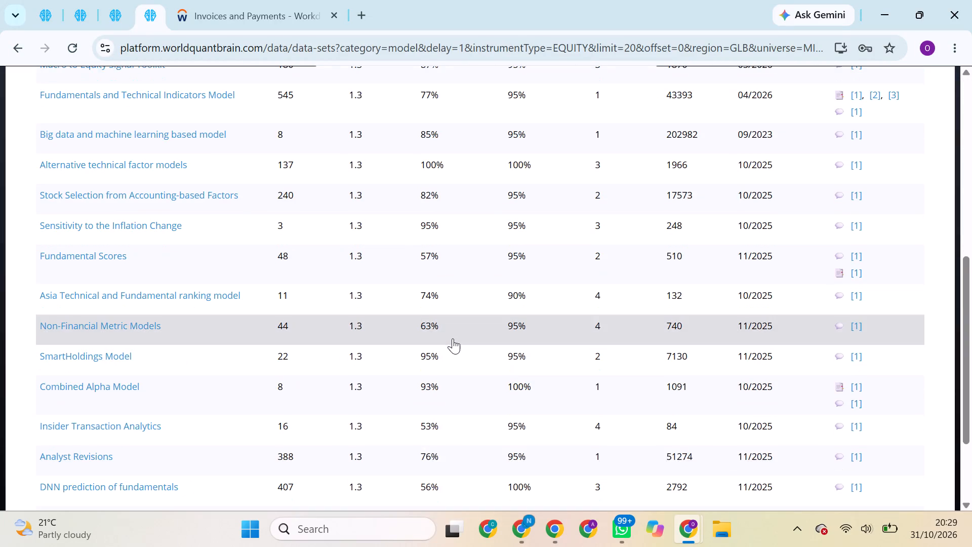
scroll(453, 338, down, 1)
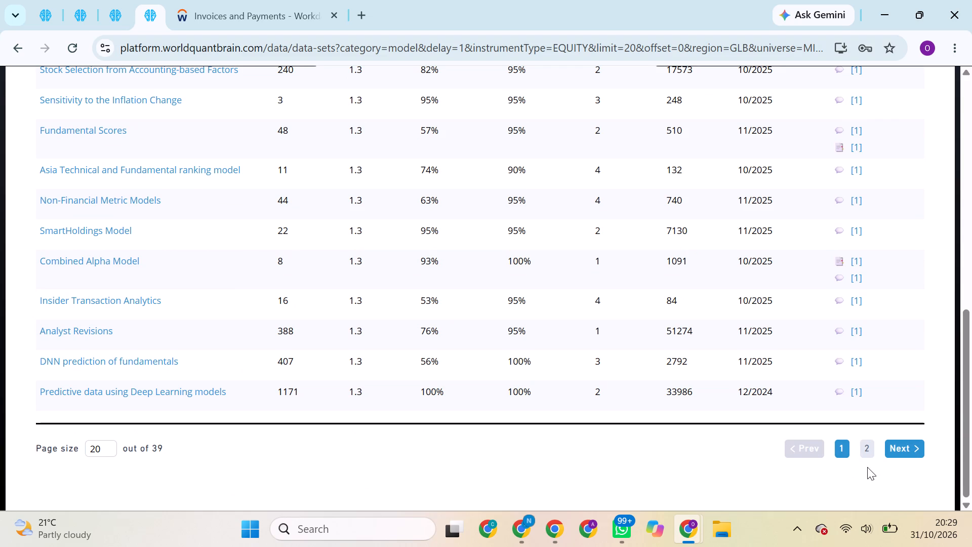
click(866, 448)
scroll(497, 381, down, 1)
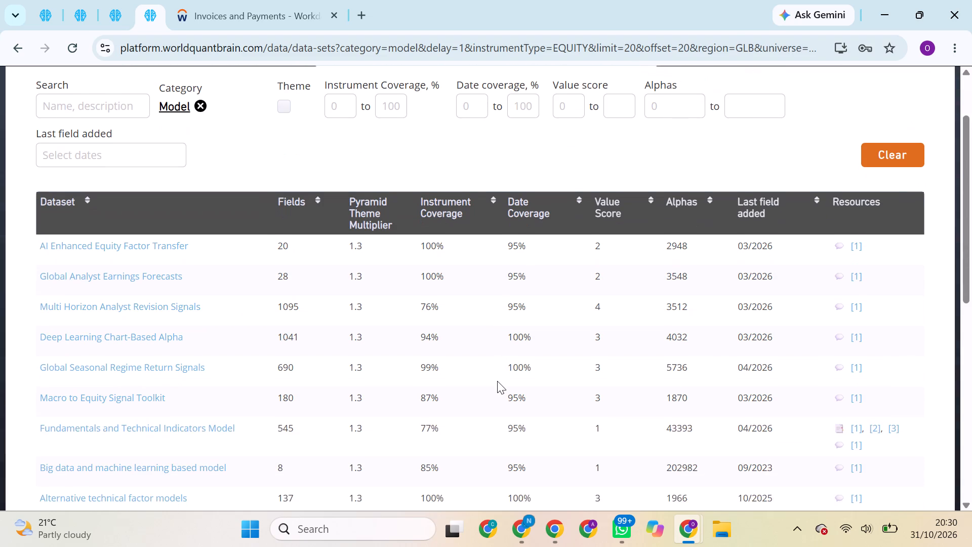
scroll(497, 381, down, 5)
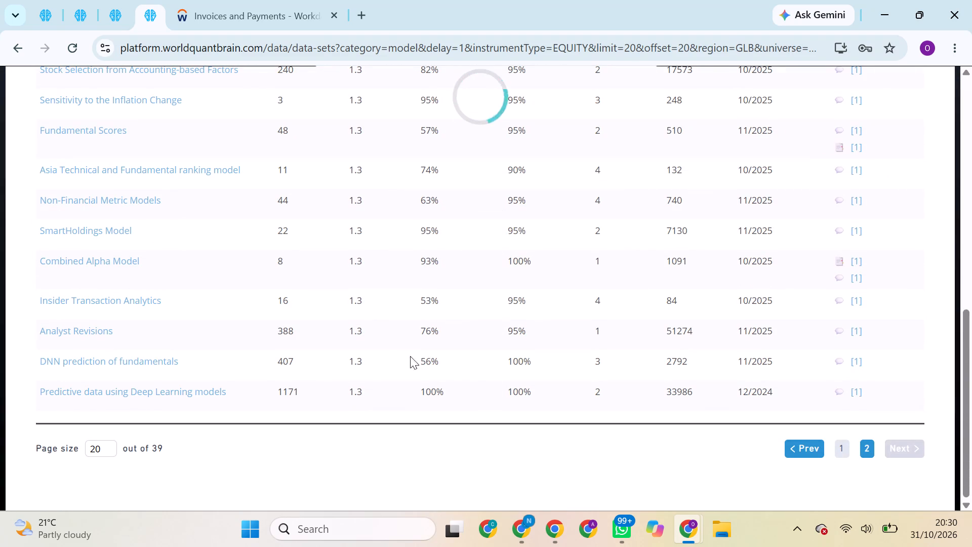
click(322, 244)
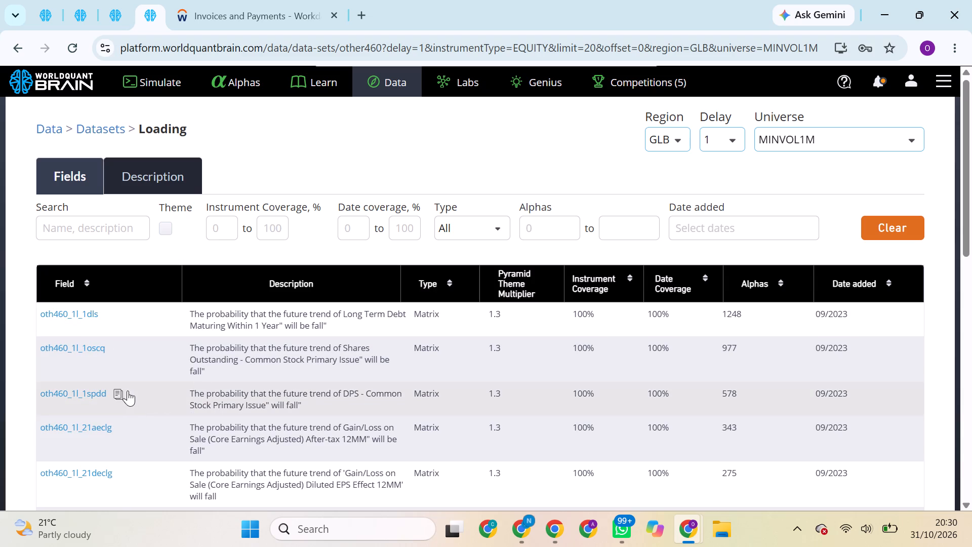
Copy the field oth460_1l_1spdd into Simulation 3 in the first BRAIN tab, replacing the innermost ts_rank field, and run a full simulation.
click(118, 393)
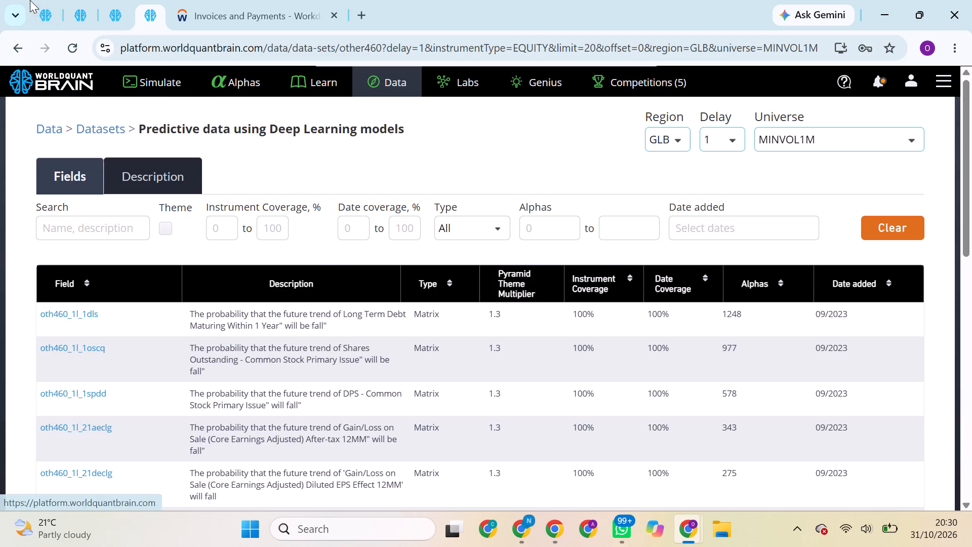
click(36, 1)
double_click(141, 207)
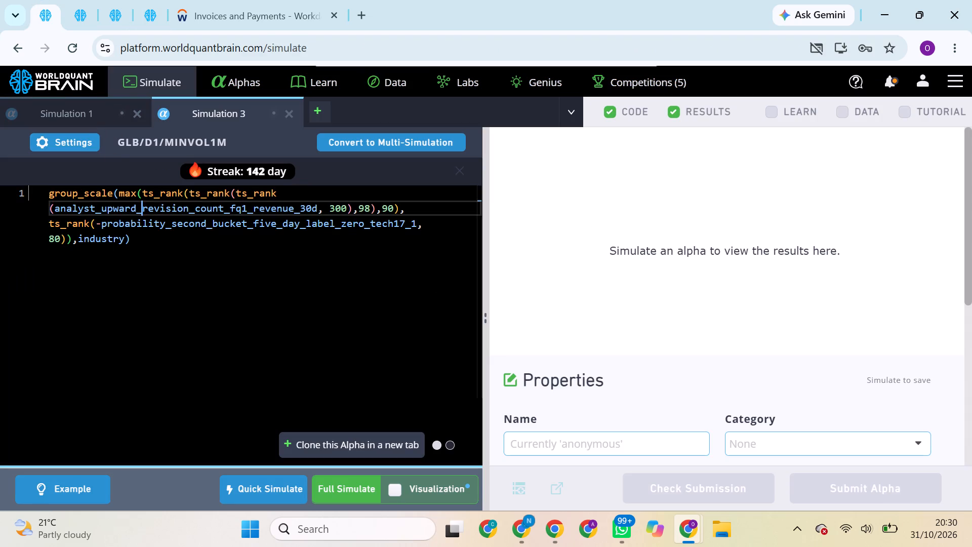
key(ctrl+v)
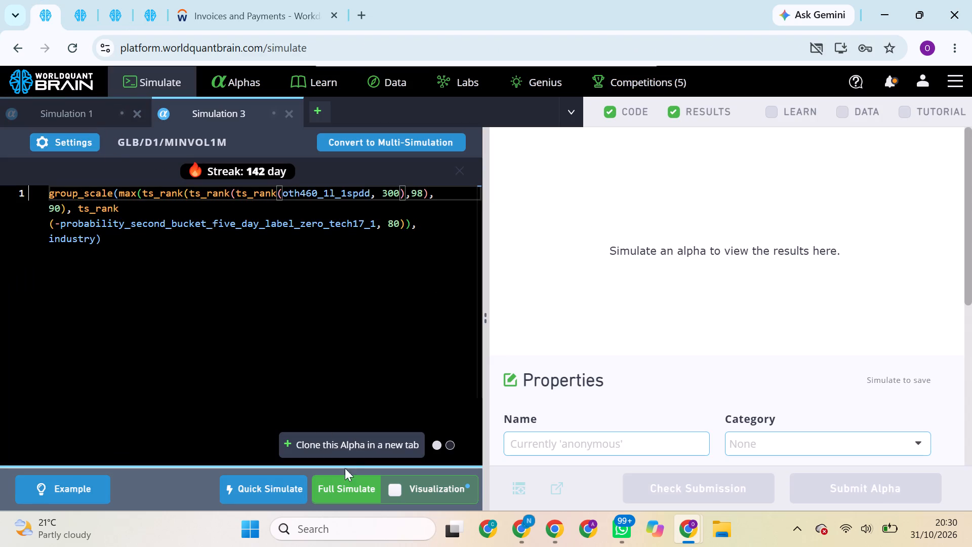
click(345, 479)
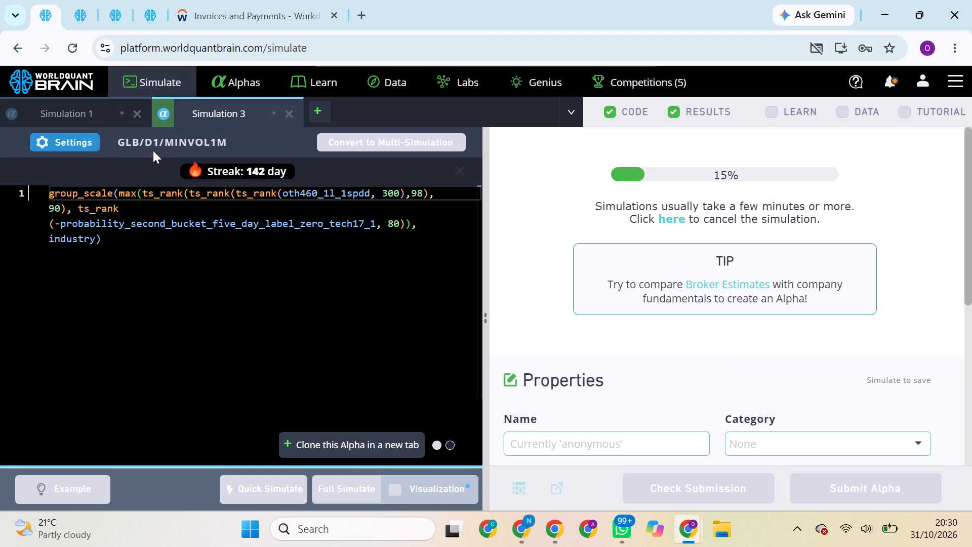
Duplicate the browser tab showing the Predictive data using Deep Learning models dataset.
click(161, 0)
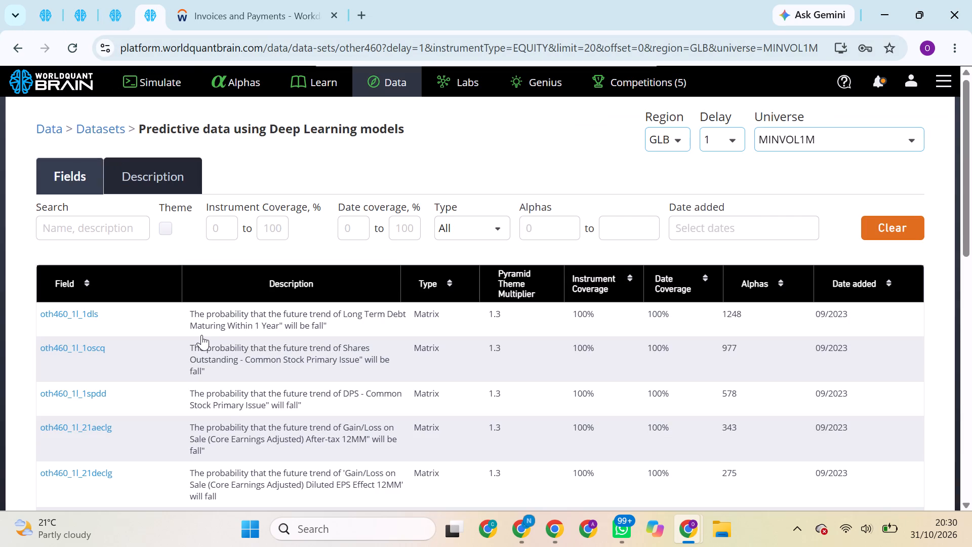
right_click(145, 10)
click(218, 145)
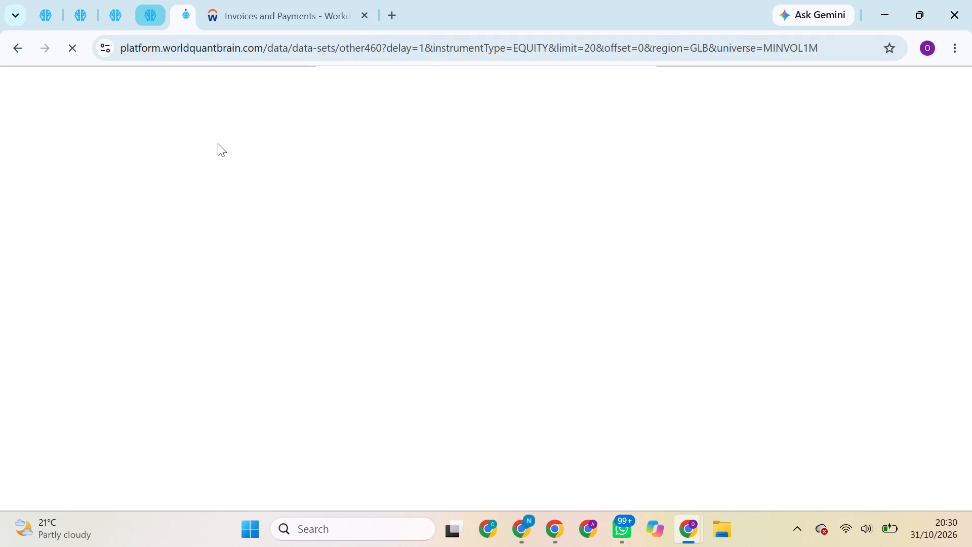
double_click(190, 14)
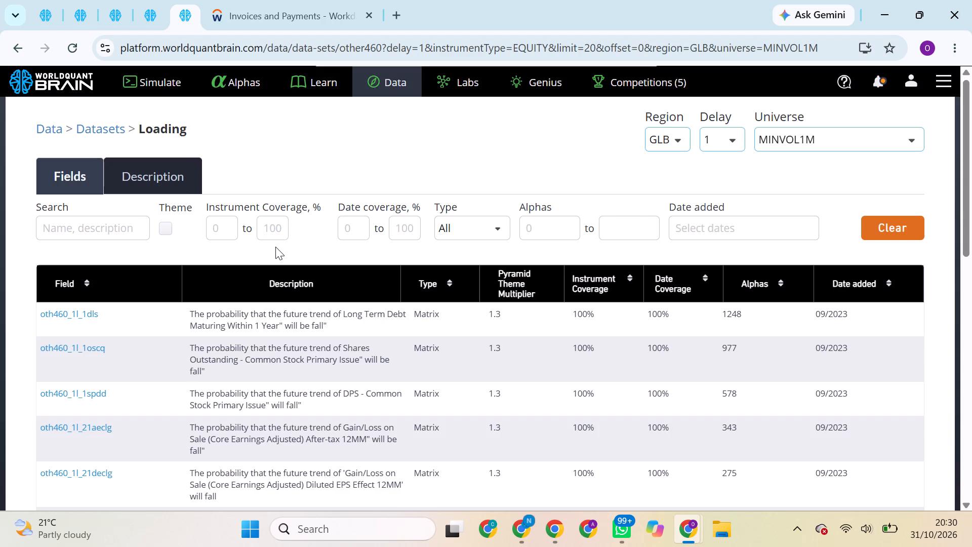
In the duplicated tab, return to page 2 of the Model datasets, view the Multi-Domain Quantitative Factor Library dataset, and go back.
scroll(275, 247, up, 2)
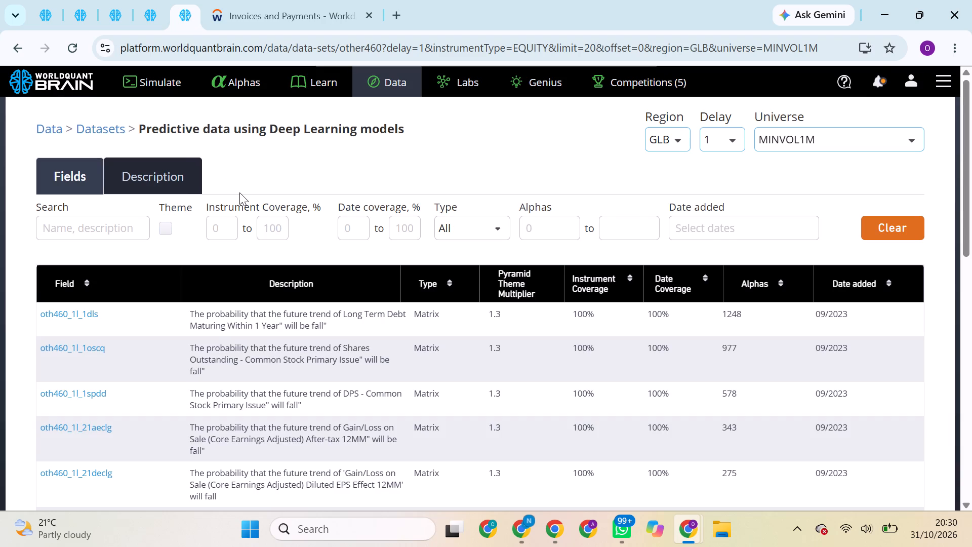
click(13, 44)
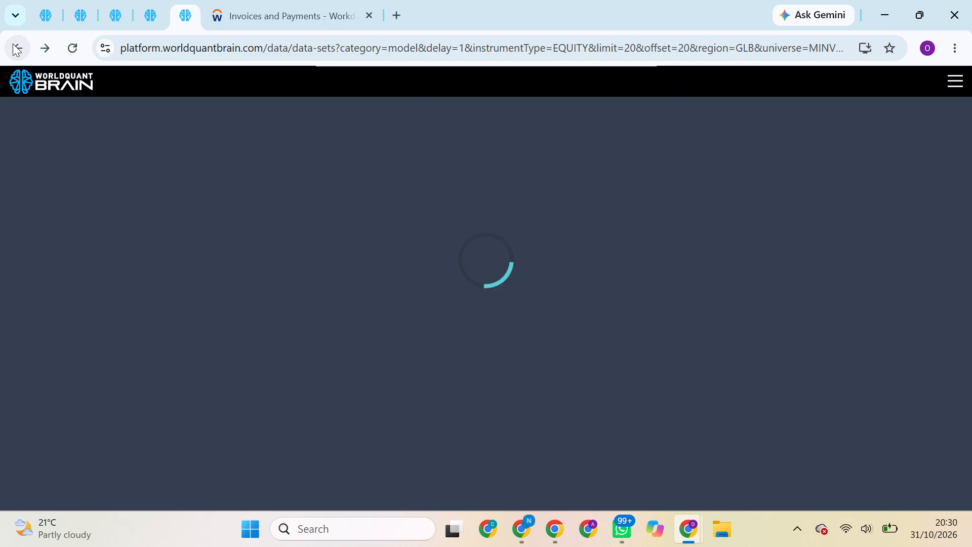
scroll(286, 243, down, 1)
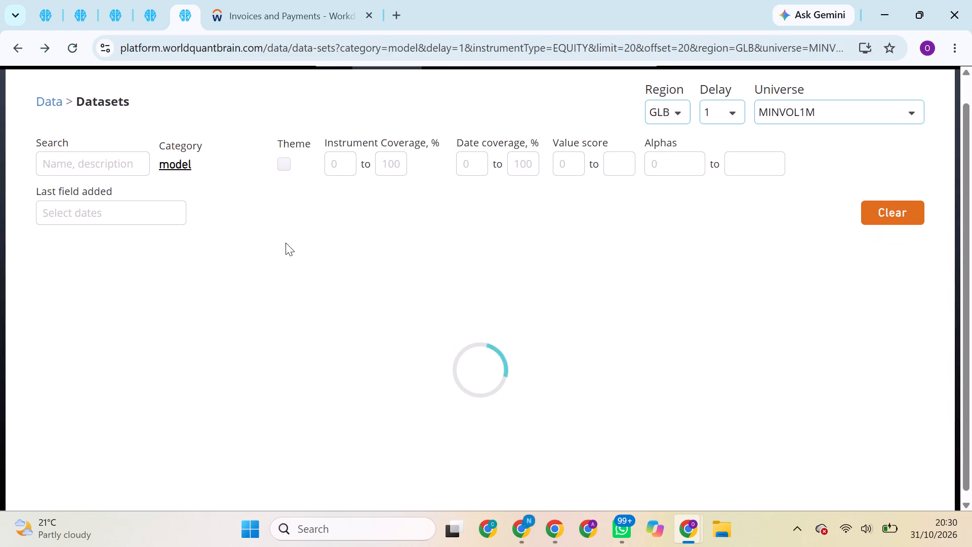
scroll(286, 243, down, 6)
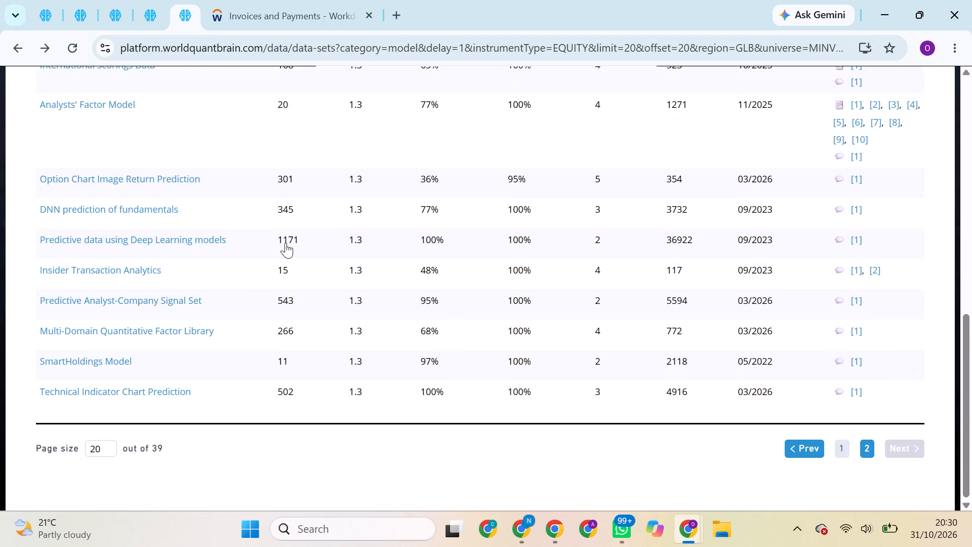
scroll(286, 243, down, 1)
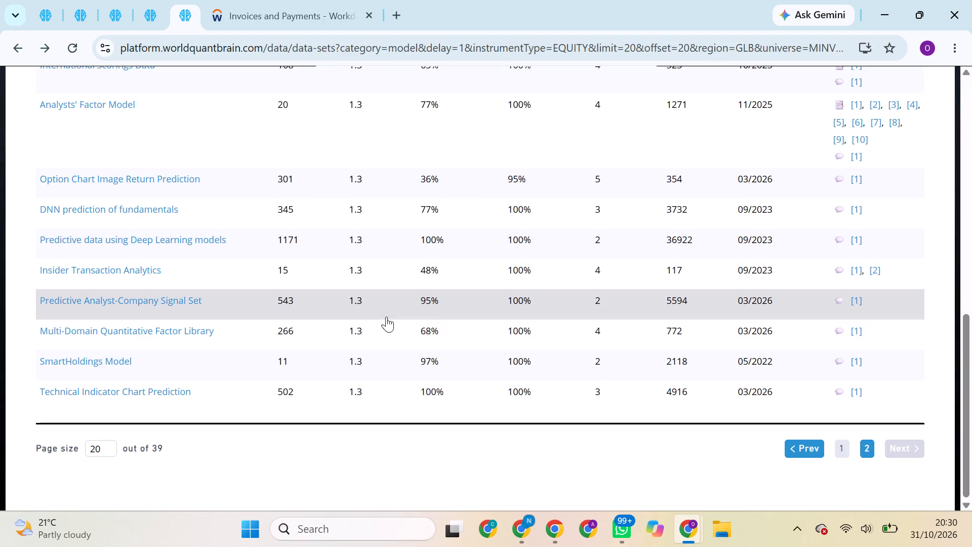
click(360, 328)
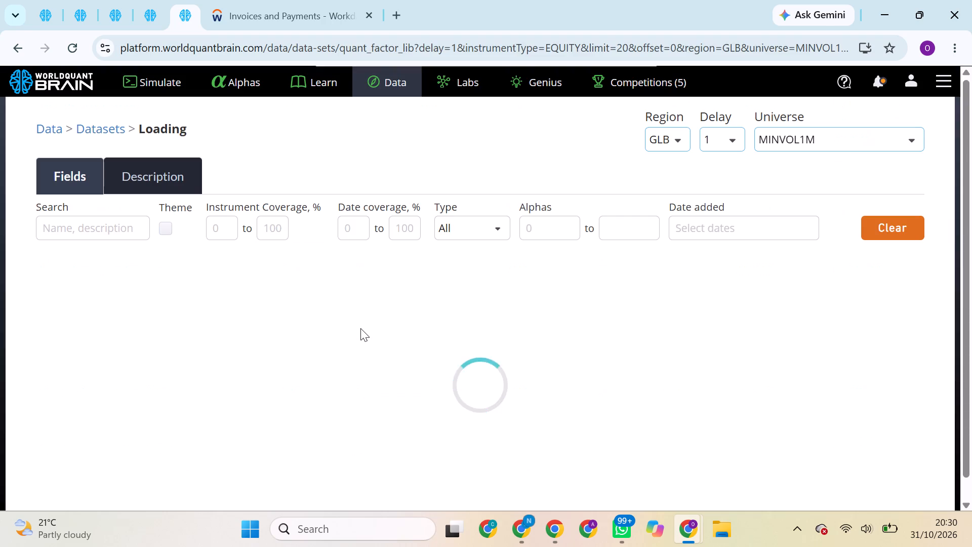
click(15, 52)
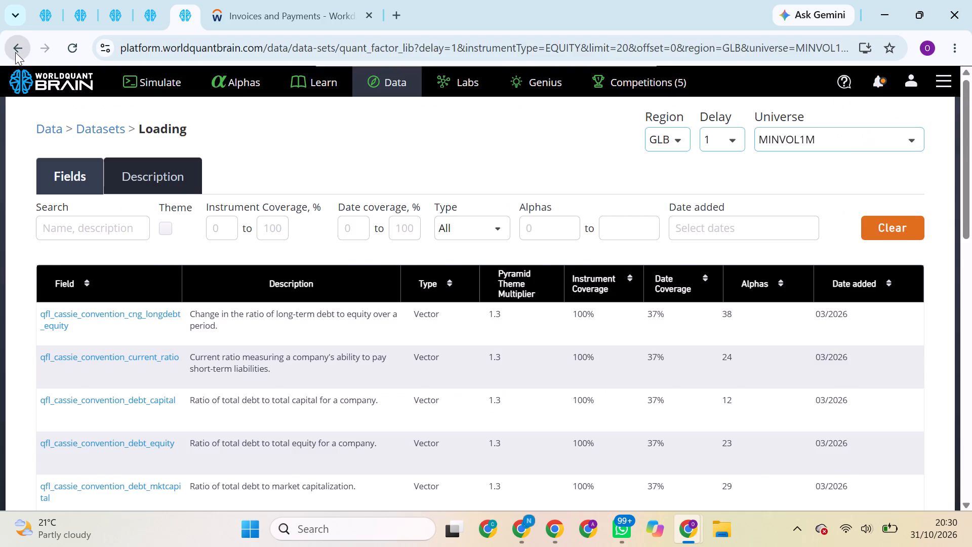
Open the 345-field DNN prediction of fundamentals dataset, look through its first page of fields, and return to the dataset list.
scroll(229, 273, down, 2)
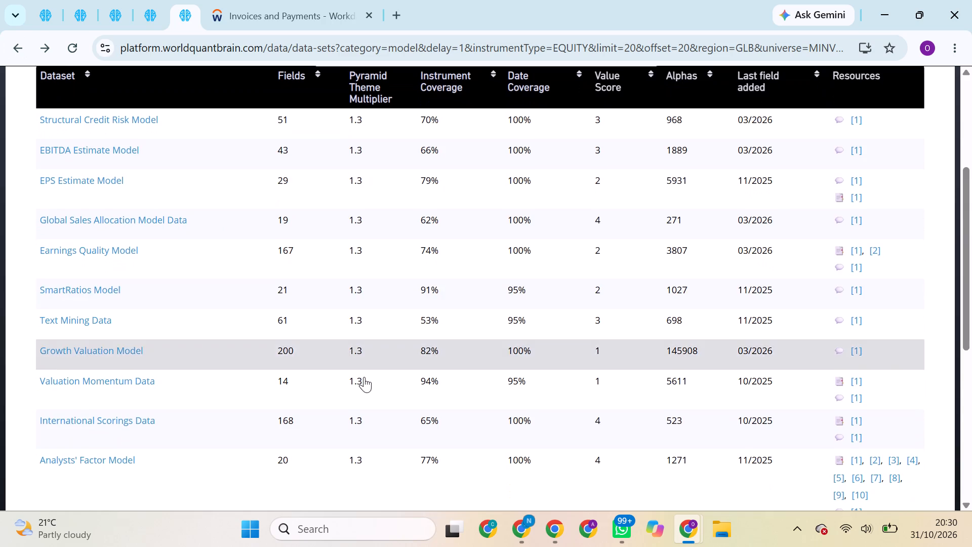
scroll(364, 377, down, 3)
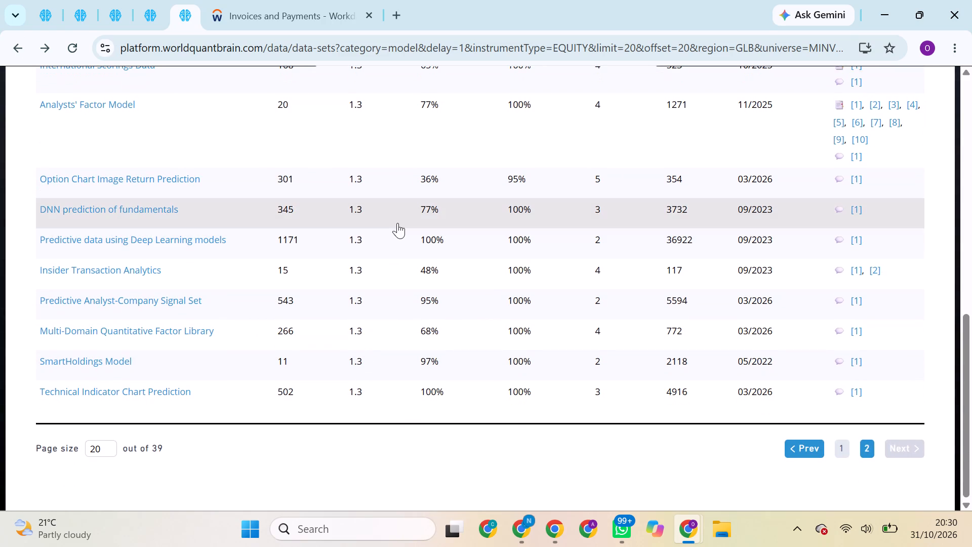
click(442, 213)
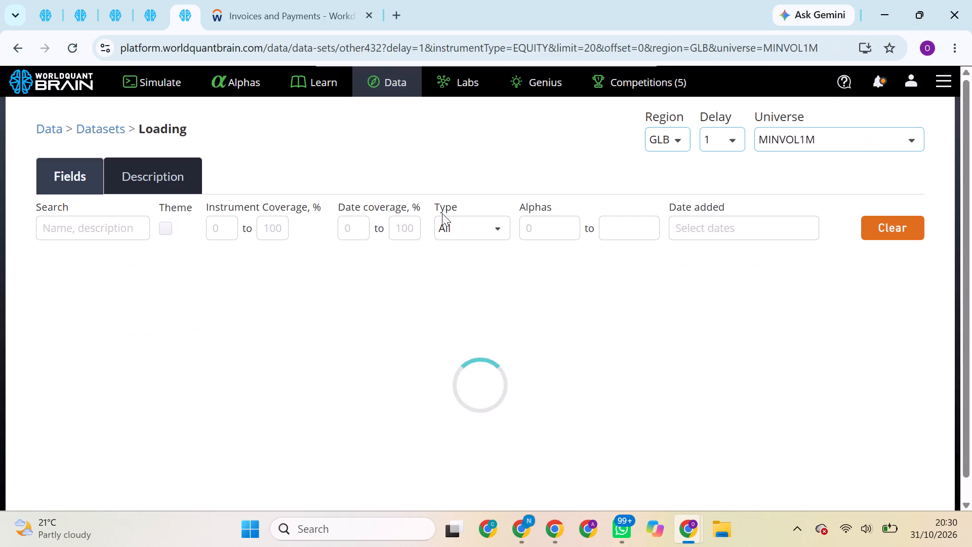
scroll(548, 546, down, 1)
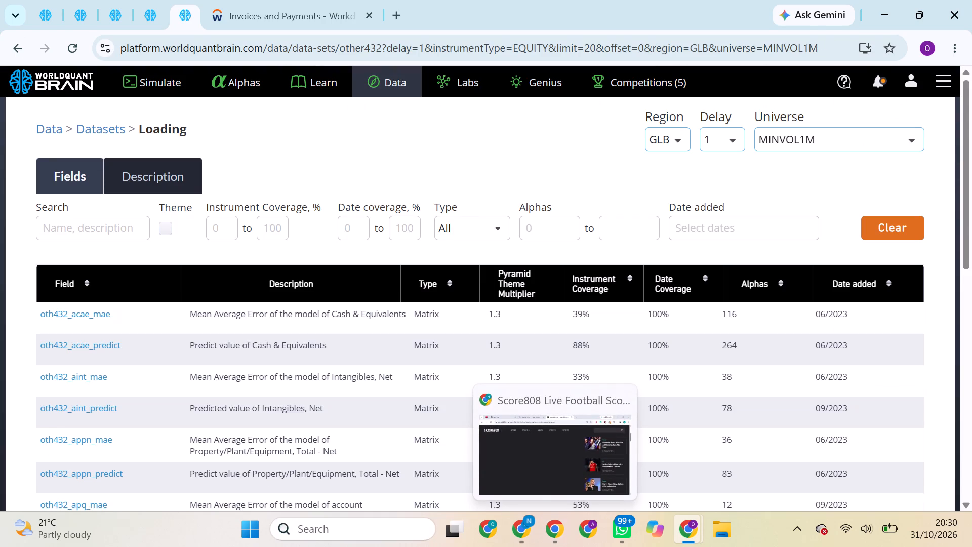
scroll(336, 521, down, 1)
scroll(355, 477, down, 3)
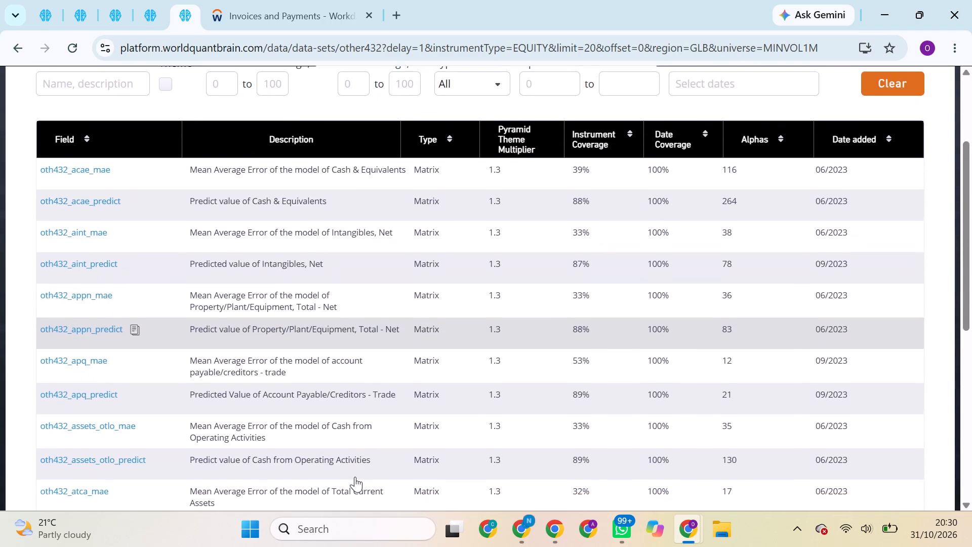
scroll(355, 477, down, 5)
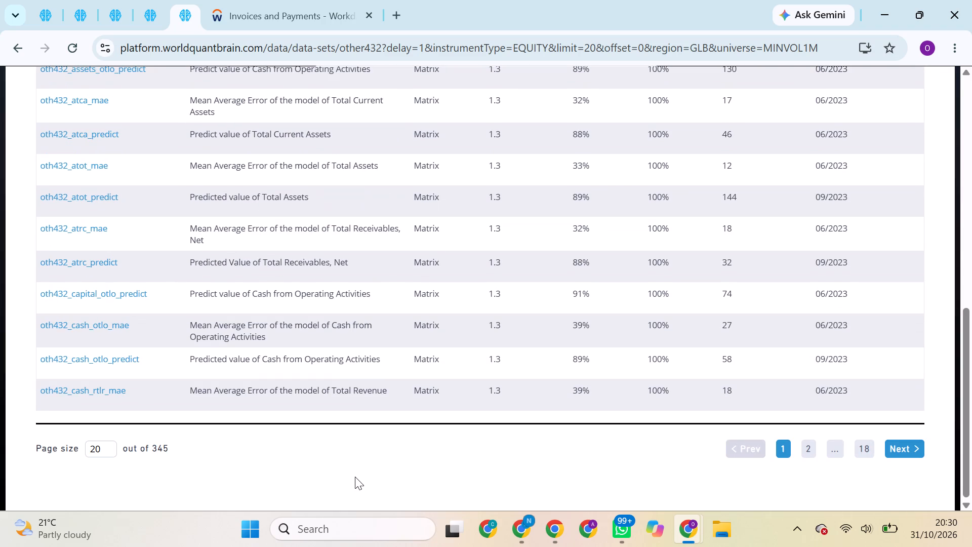
scroll(355, 477, up, 2)
click(9, 51)
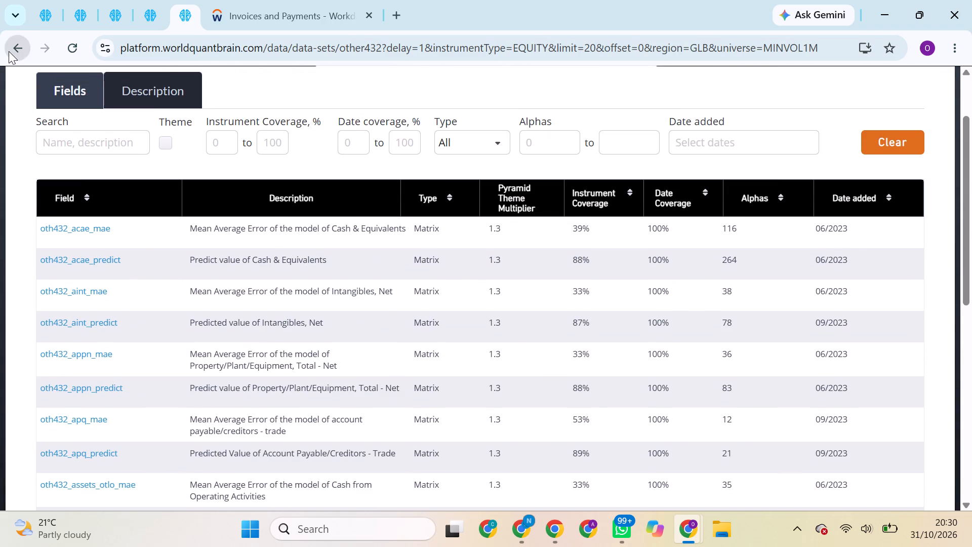
Open the Predictive Analyst-Company Signal Set dataset from the Model dataset list and browse to page 2 of its fields.
scroll(192, 266, down, 5)
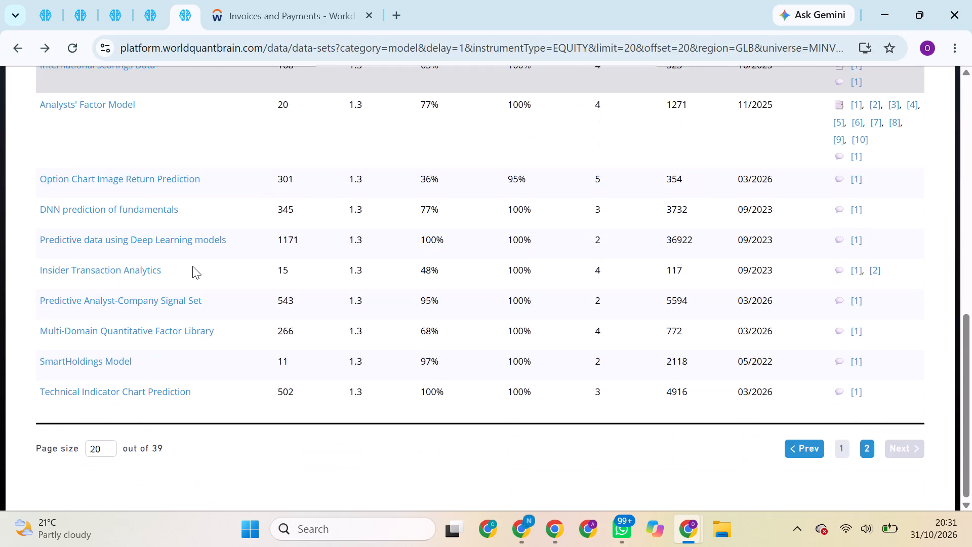
scroll(369, 360, down, 1)
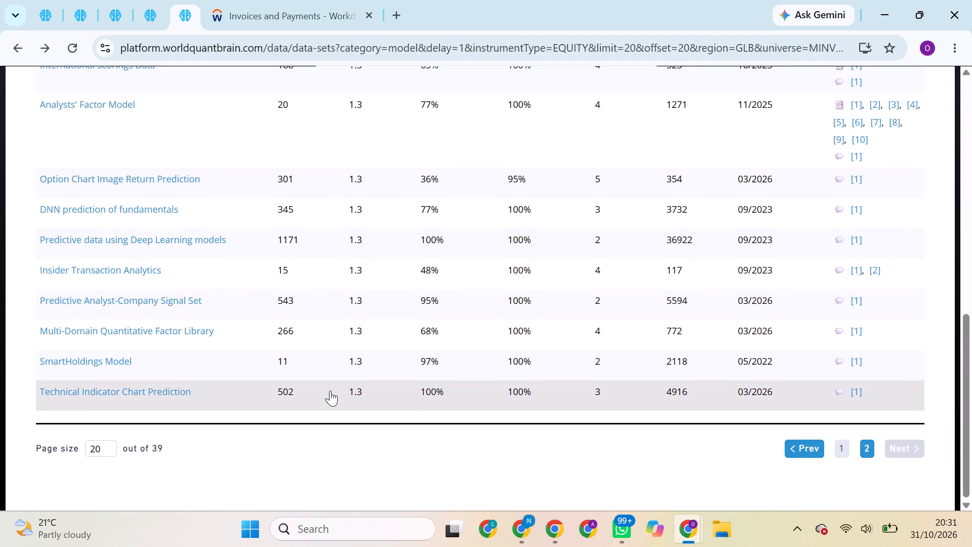
scroll(330, 390, down, 1)
click(322, 291)
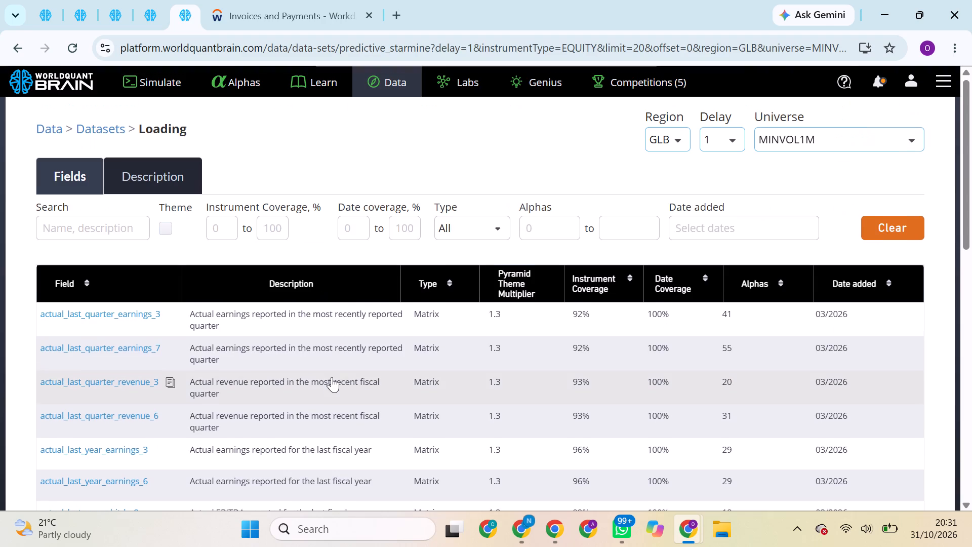
scroll(332, 377, down, 6)
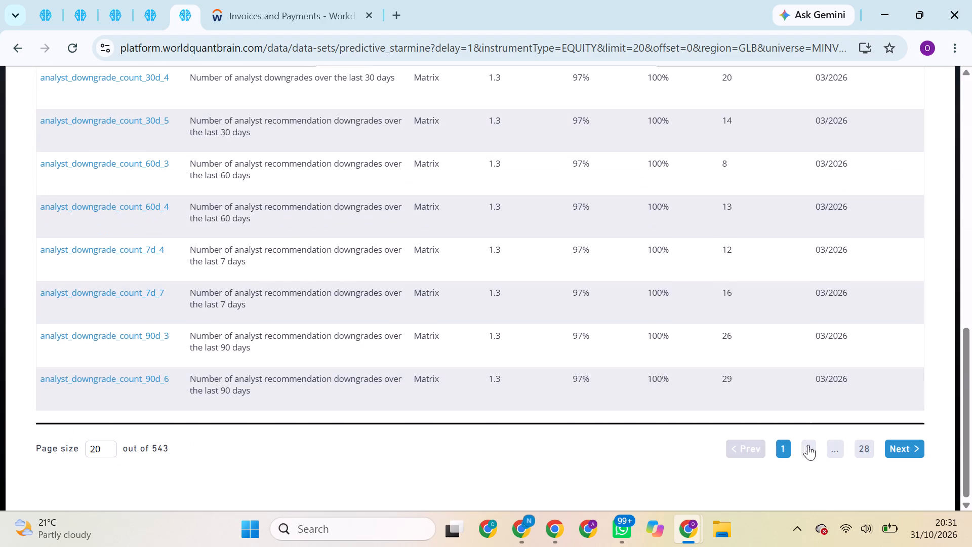
click(805, 449)
scroll(779, 373, down, 2)
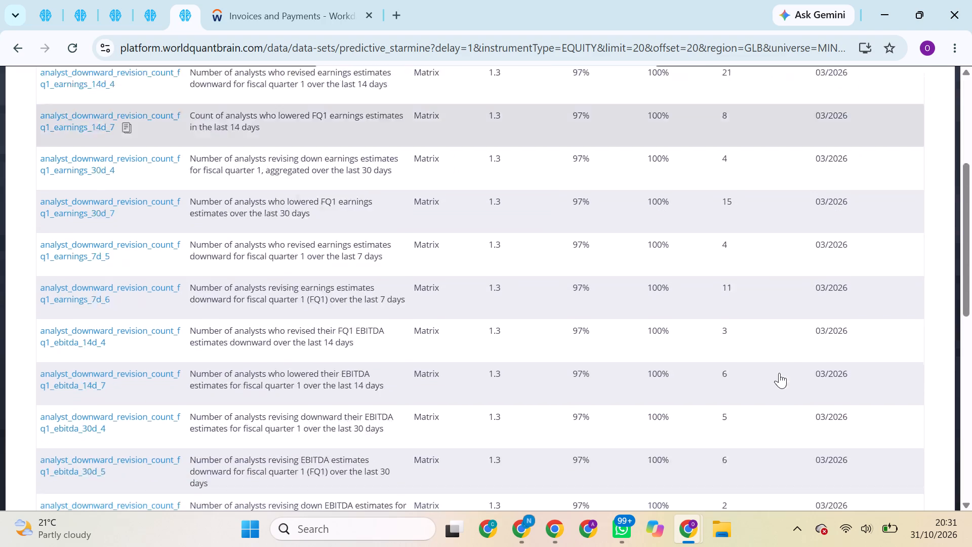
scroll(779, 373, down, 4)
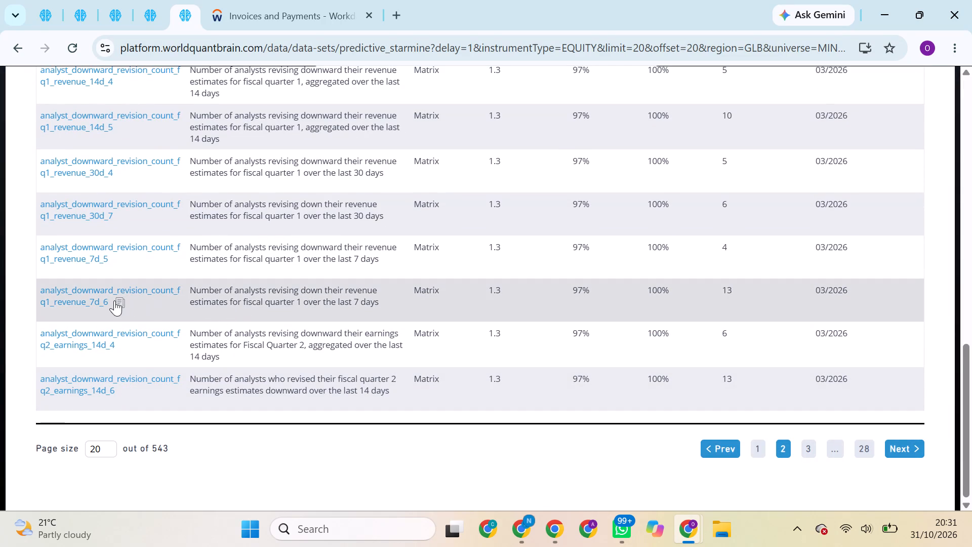
Copy the field analyst_downward_revision_count_fq1_revenue_7d_6 into Simulation 3 in the second BRAIN tab, replacing the innermost ts_rank field, and run a full simulation.
click(123, 300)
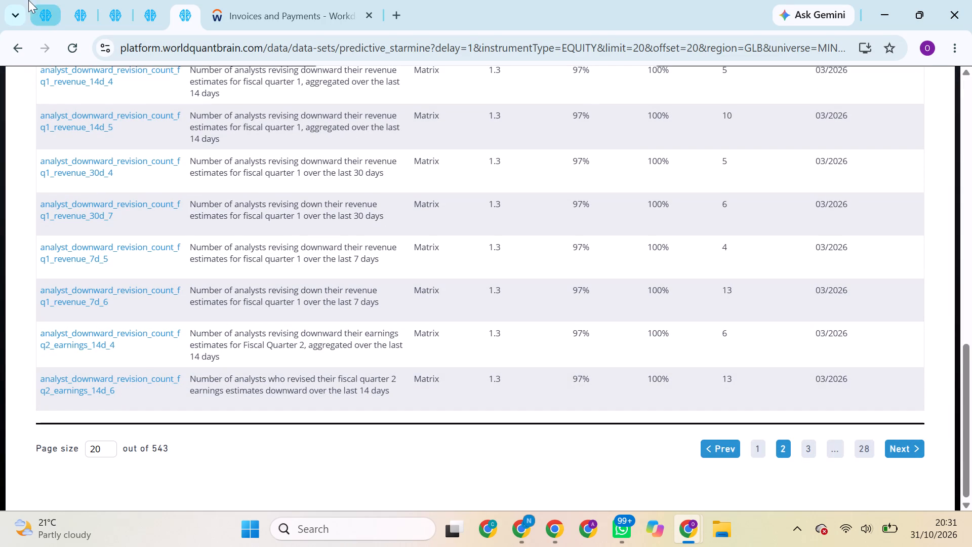
click(45, 0)
click(92, 4)
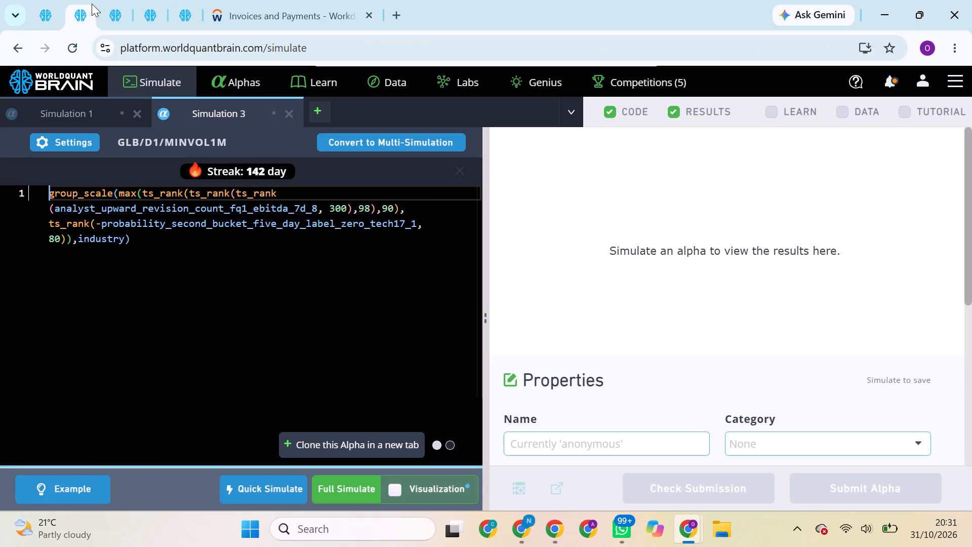
double_click(167, 201)
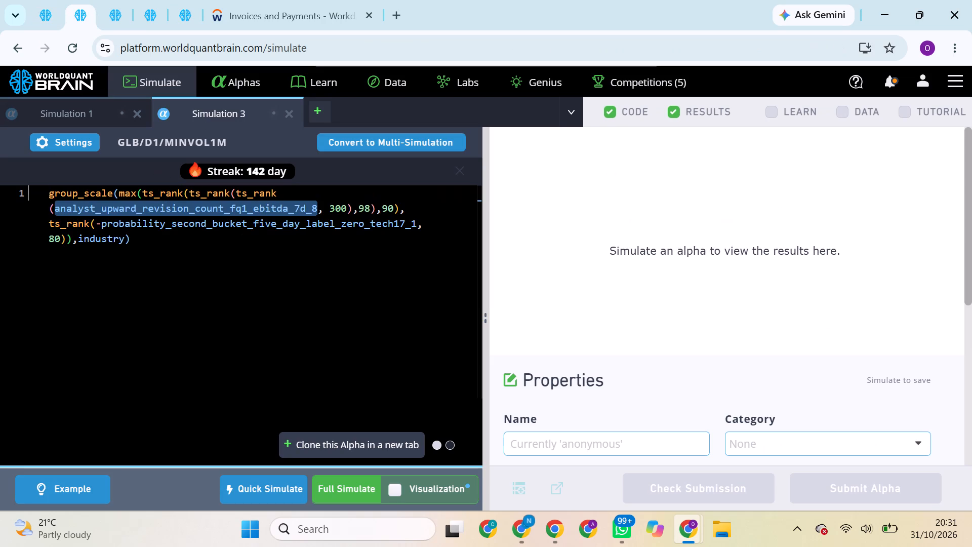
key(ctrl+v)
click(338, 485)
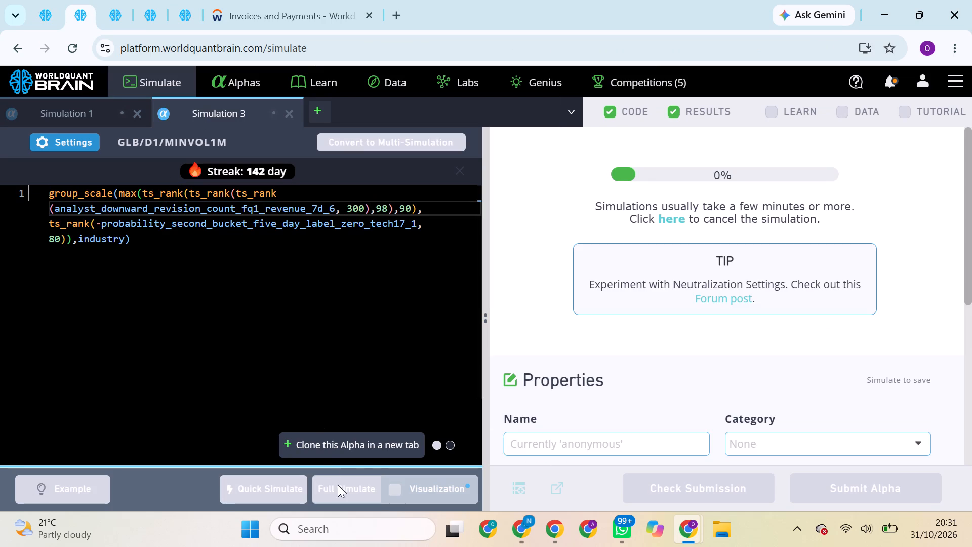
In the third BRAIN tab, clone the submitted GLB MINVOL1M alpha whose details are open into a new simulation.
click(115, 17)
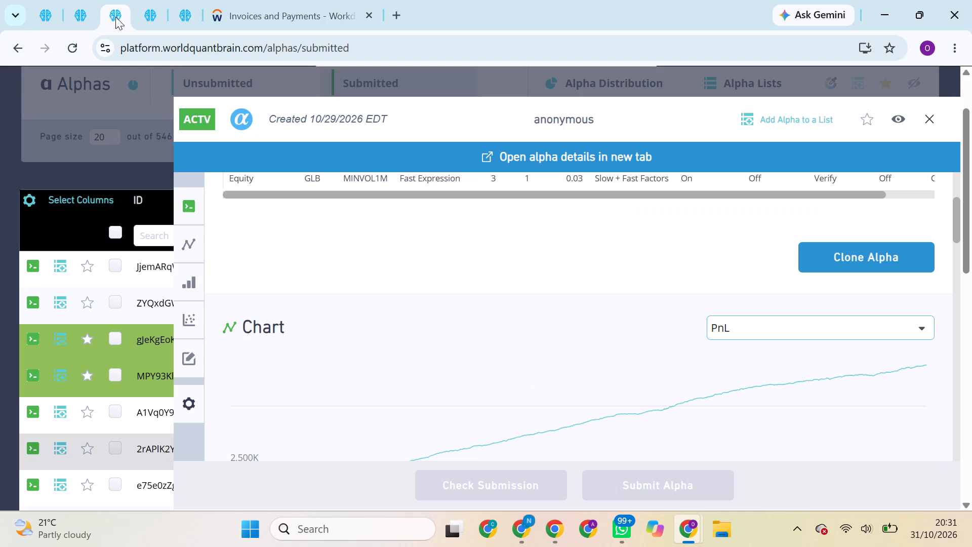
scroll(829, 262, down, 2)
scroll(829, 262, up, 3)
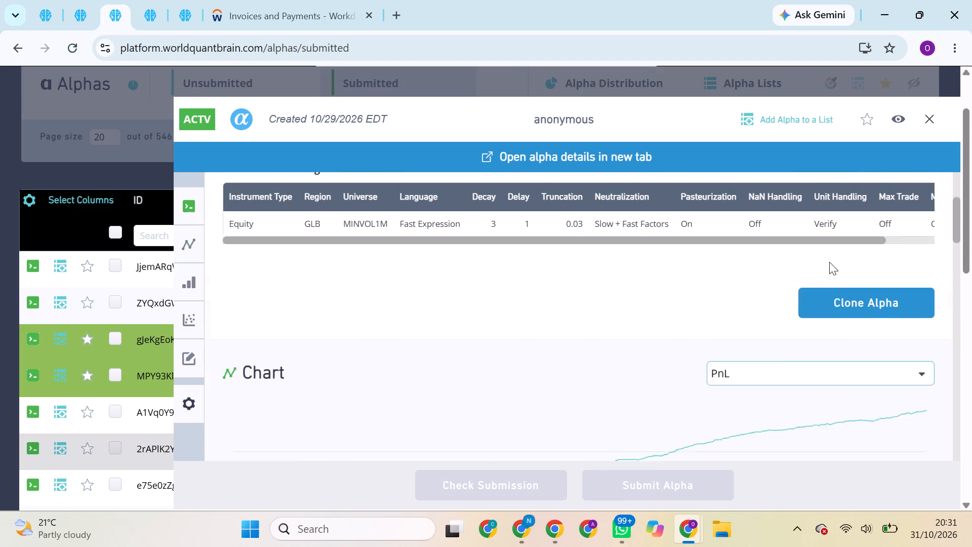
scroll(829, 262, up, 1)
click(858, 418)
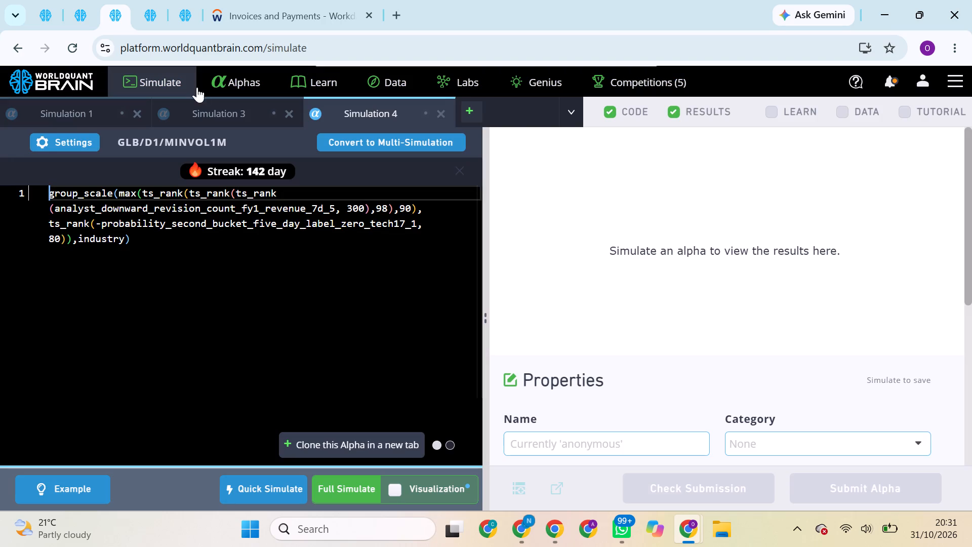
Copy the field analyst_downward_revision_count_fq2_earnings_14d_4 into Simulation 4 in the third BRAIN tab, replacing the innermost ts_rank field, and run a full simulation.
click(187, 1)
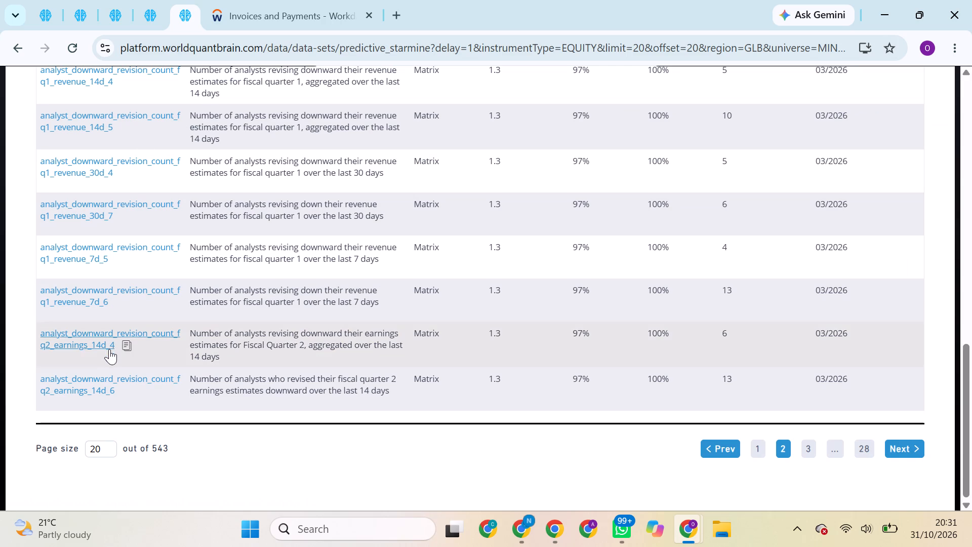
click(124, 347)
click(54, 21)
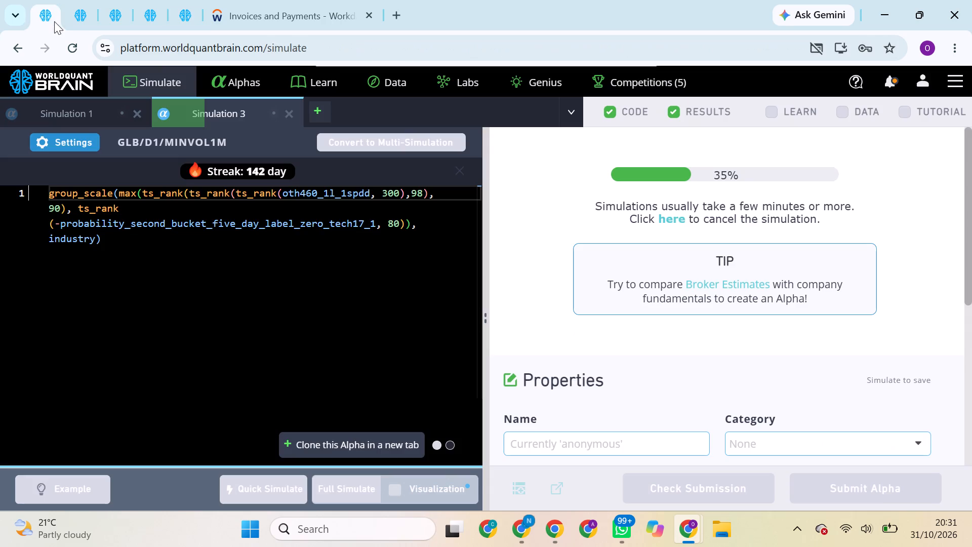
click(67, 16)
click(104, 1)
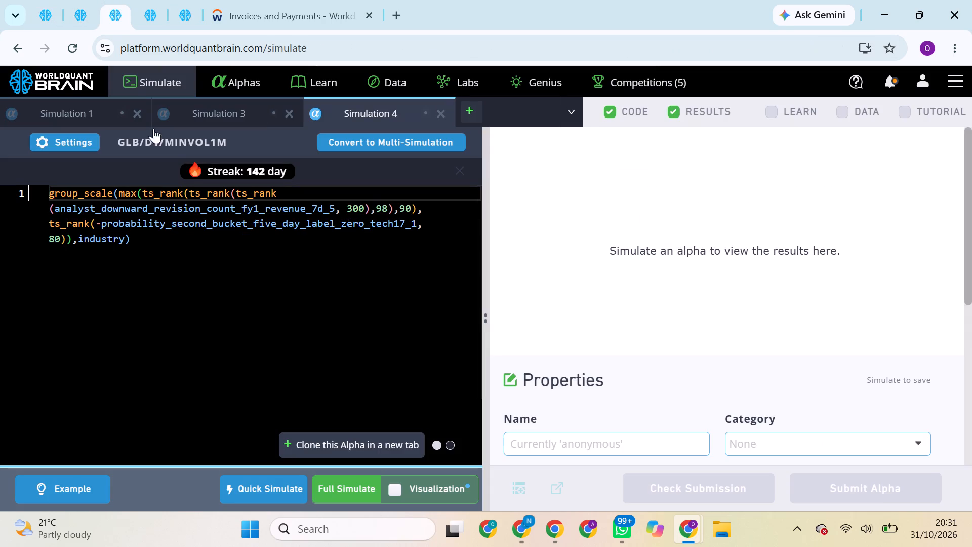
double_click(182, 211)
key(ctrl+v)
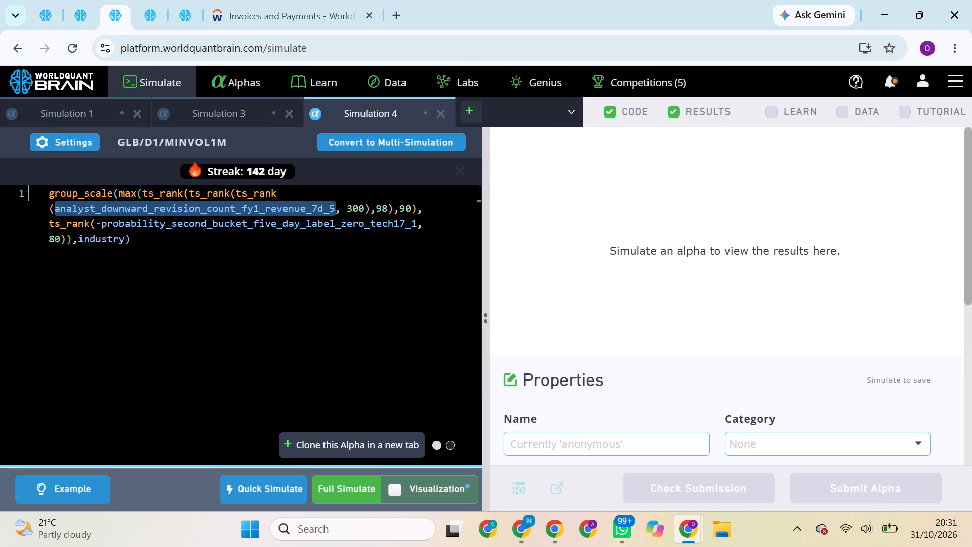
click(353, 485)
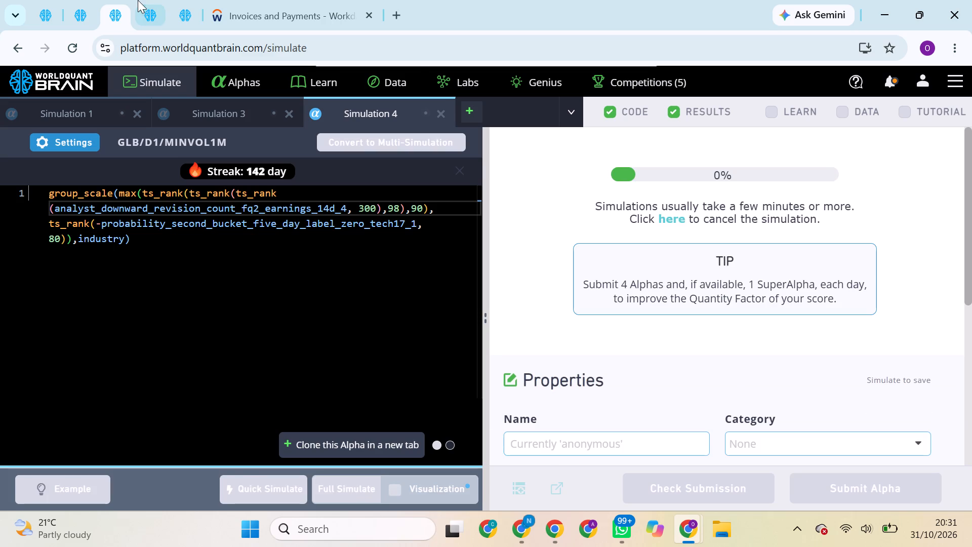
Check the progress of the running simulations in the first three BRAIN tabs and revisit the open dataset pages.
click(138, 0)
scroll(172, 139, up, 3)
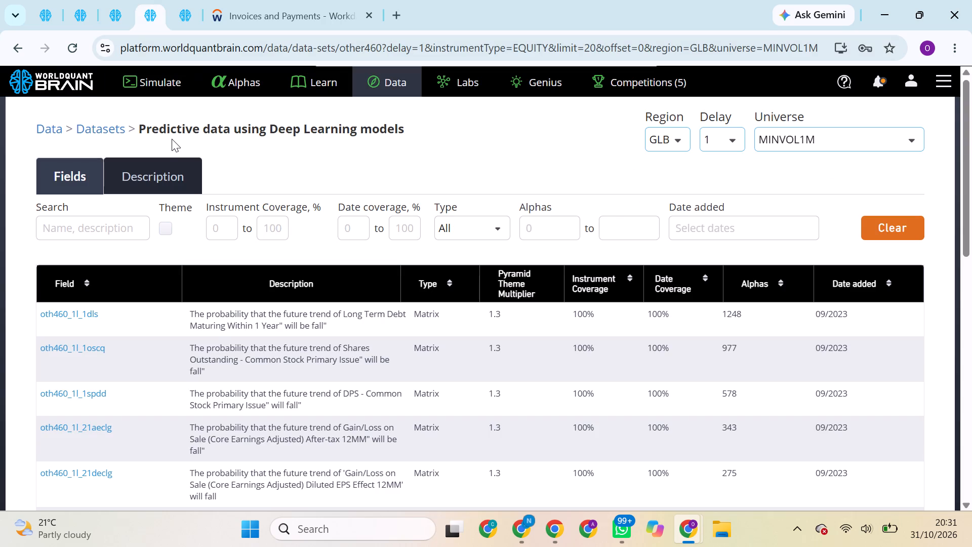
click(125, 12)
click(91, 10)
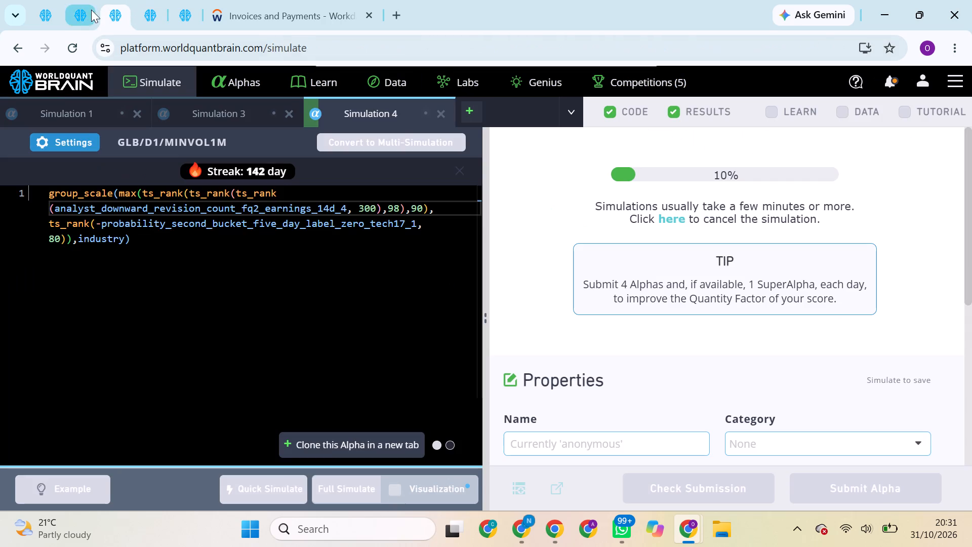
click(38, 2)
click(65, 3)
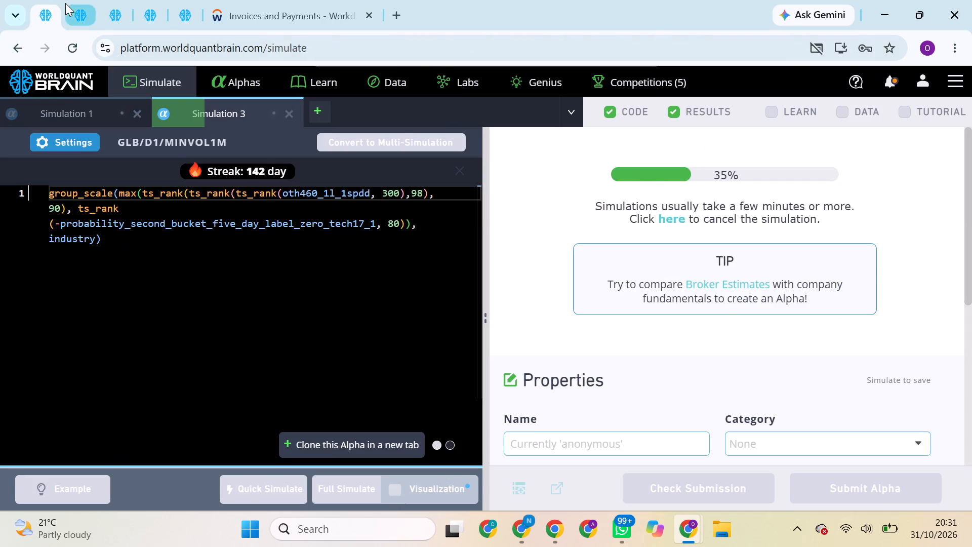
click(133, 1)
click(116, 6)
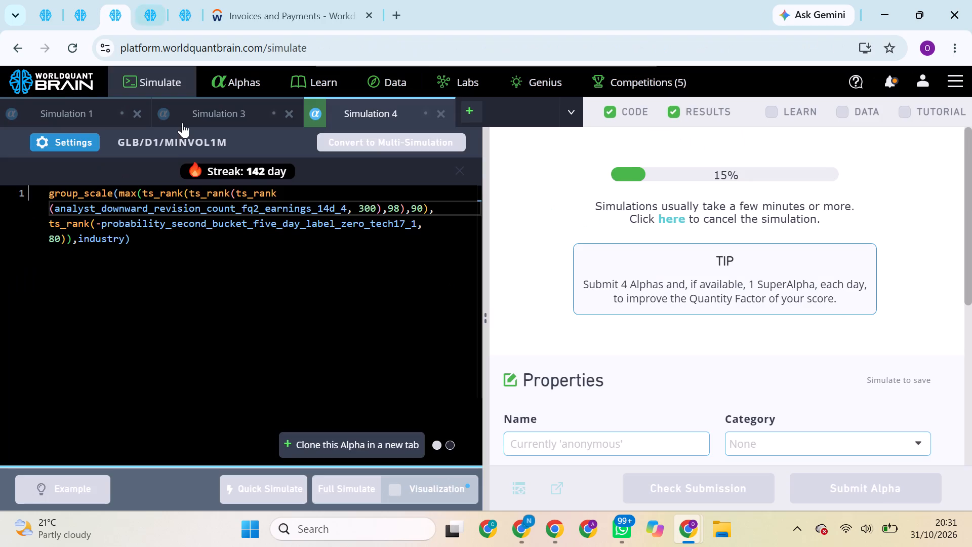
click(152, 15)
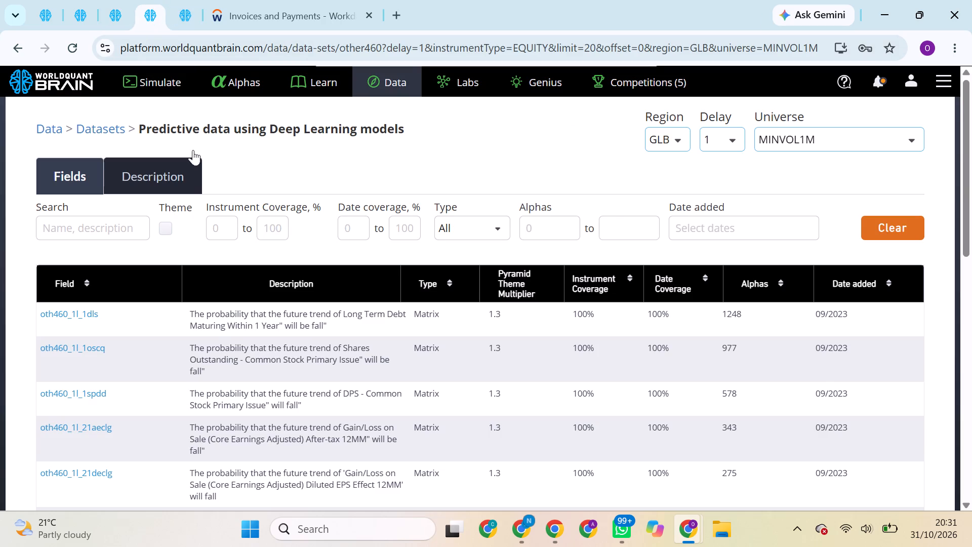
scroll(244, 241, up, 3)
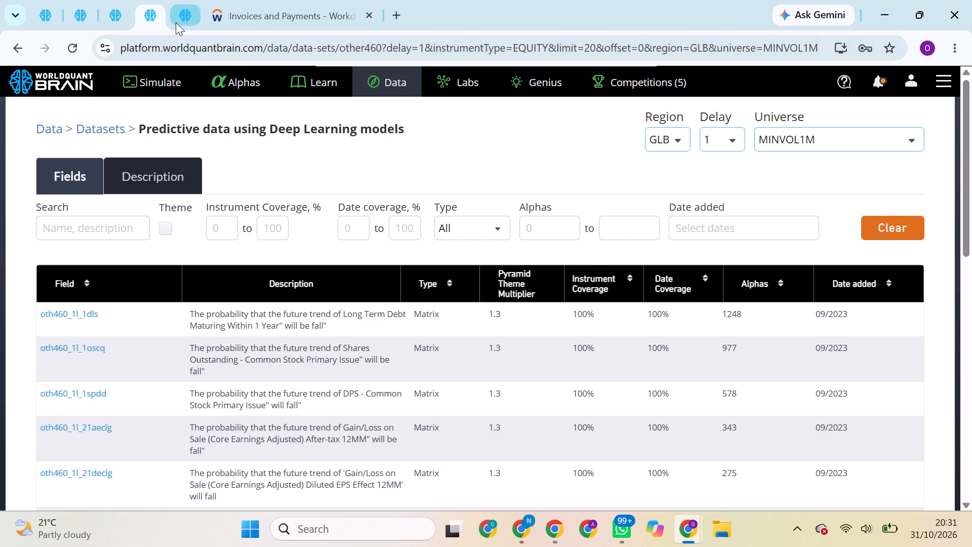
click(176, 22)
click(159, 16)
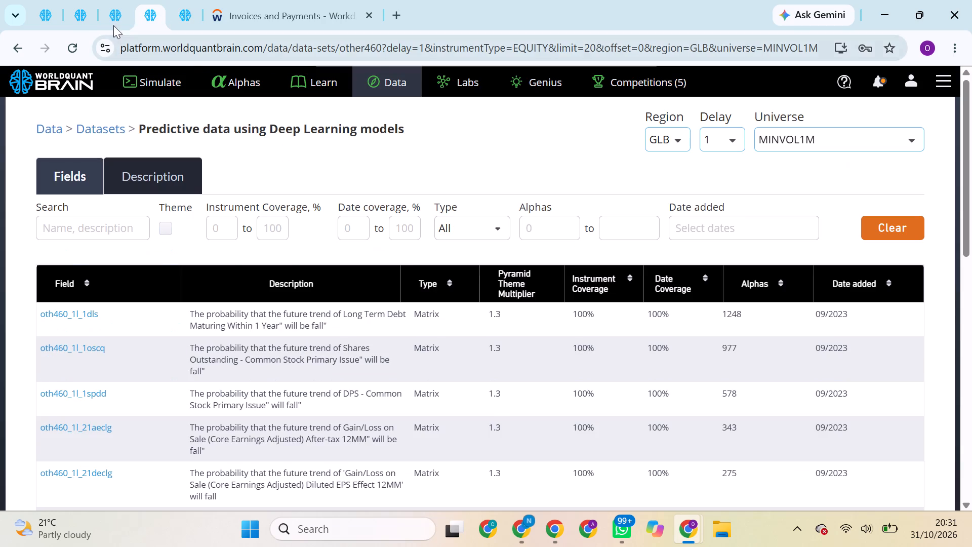
click(120, 9)
click(85, 5)
click(43, 2)
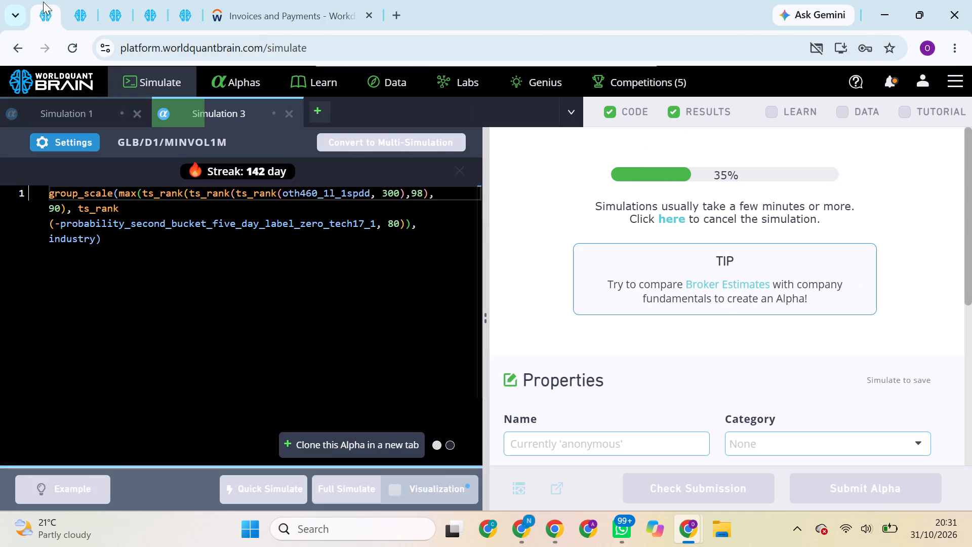
click(80, 1)
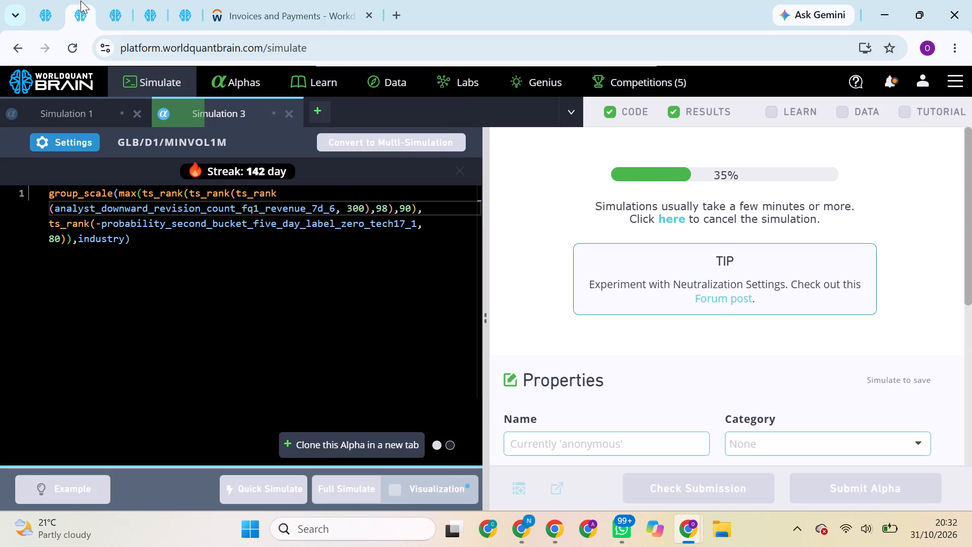
click(92, 2)
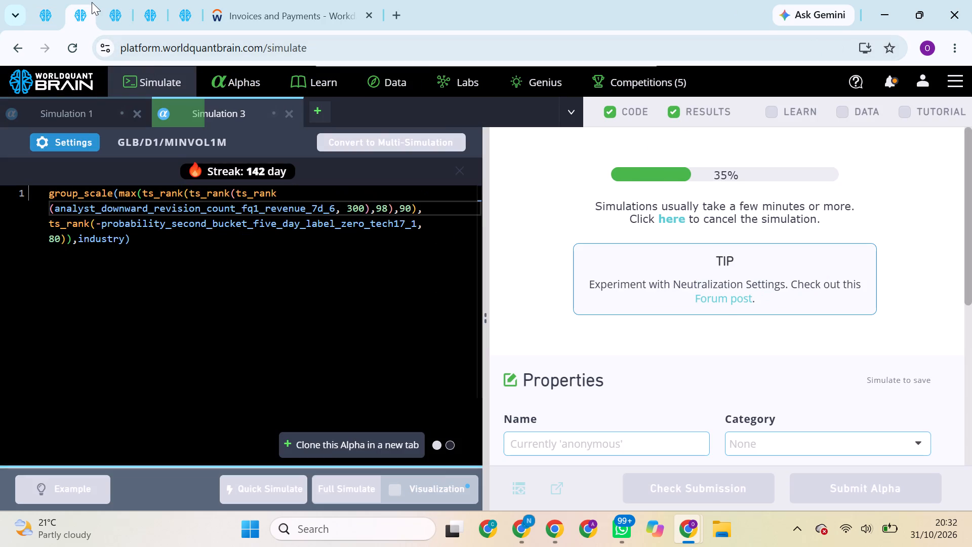
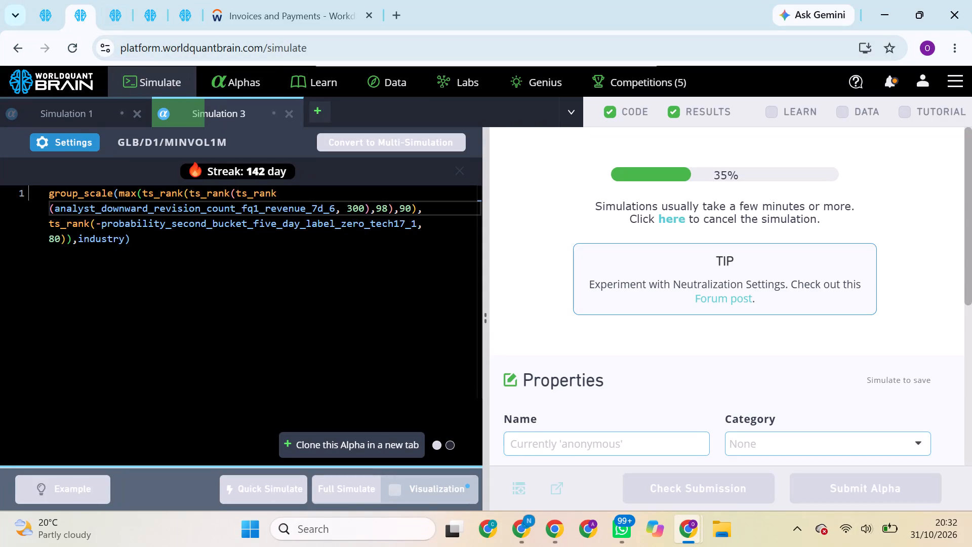
Check the running simulations in the first three BRAIN tabs and look through the fields of the Predictive data using Deep Learning models dataset.
click(45, 0)
click(75, 3)
click(119, 1)
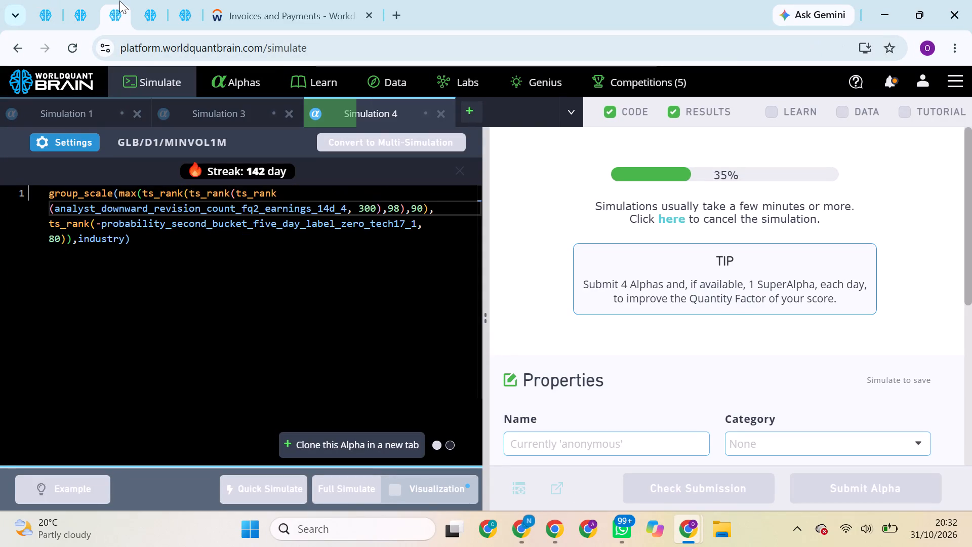
click(144, 1)
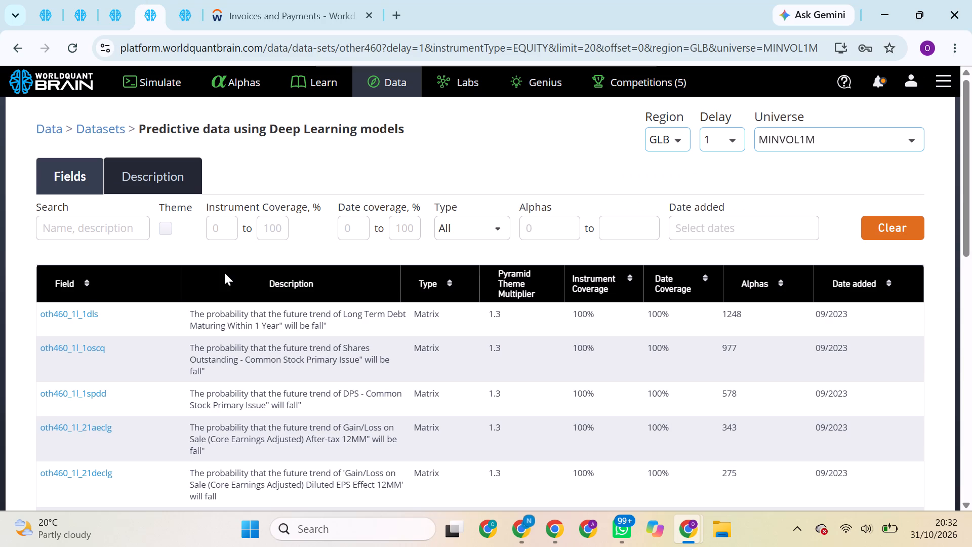
scroll(224, 272, down, 2)
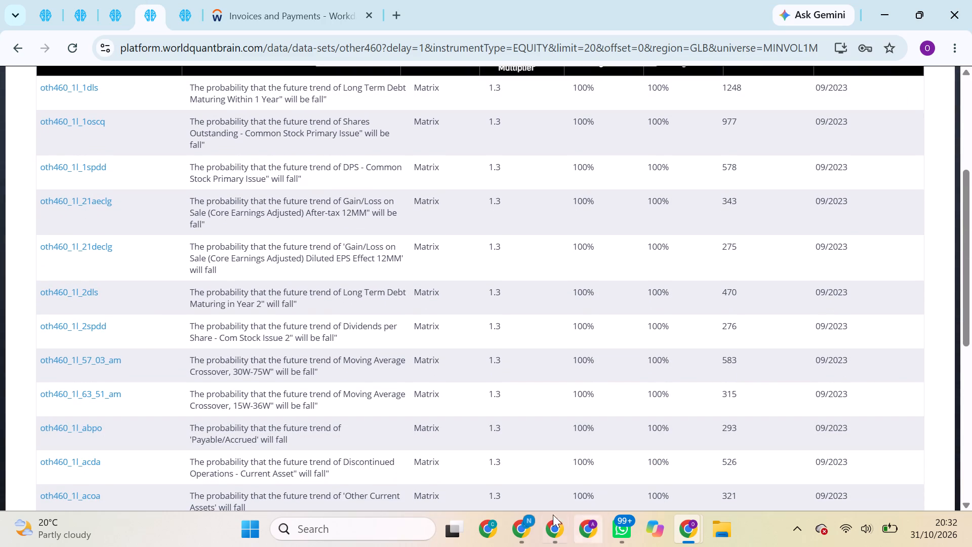
Switch to the Chrome profile N window, try to open the localhost RegularAlpha.ipynb notebook in a new tab, and minimize the window.
click(532, 518)
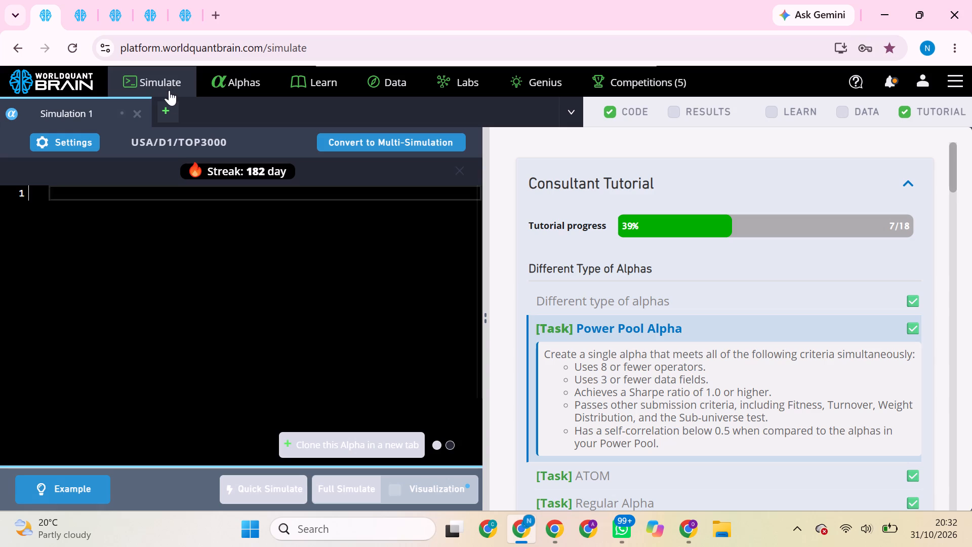
click(221, 9)
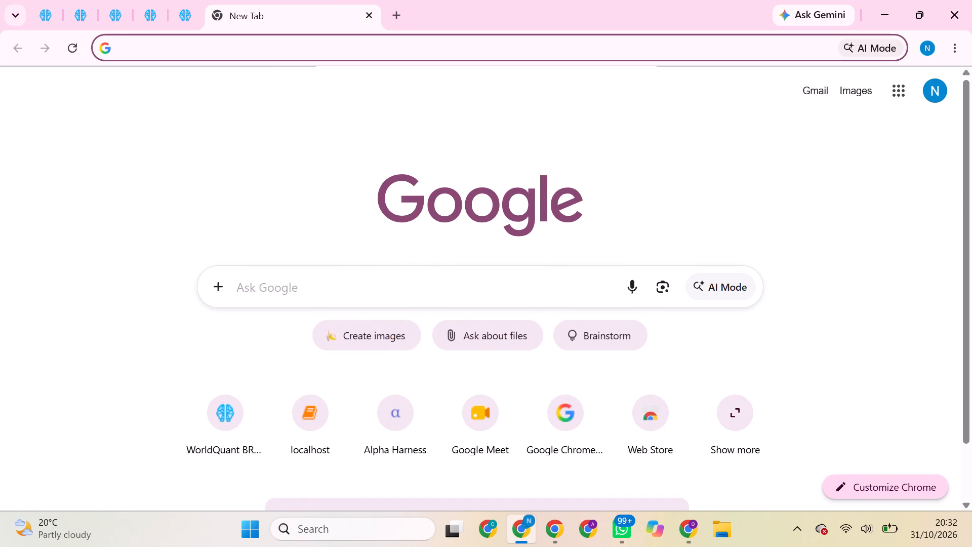
click(307, 418)
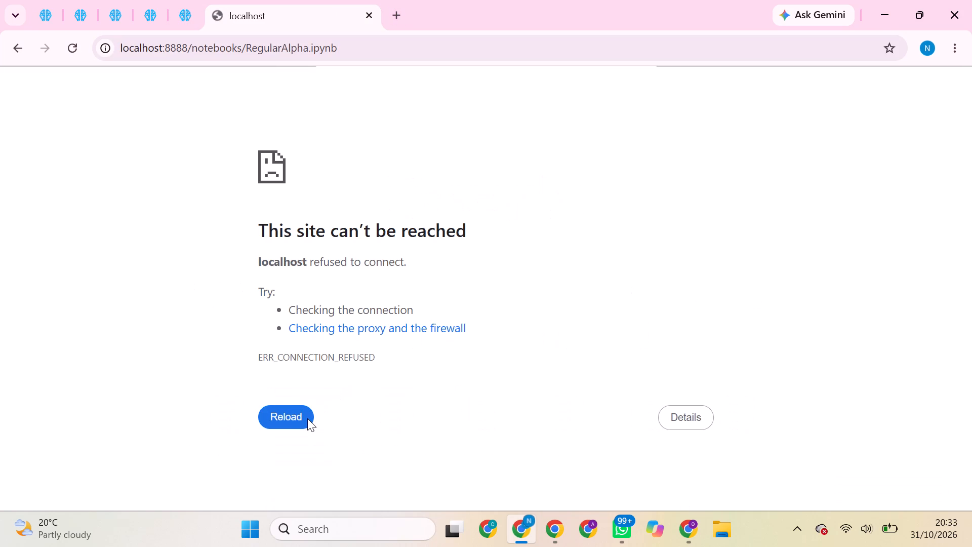
click(885, 10)
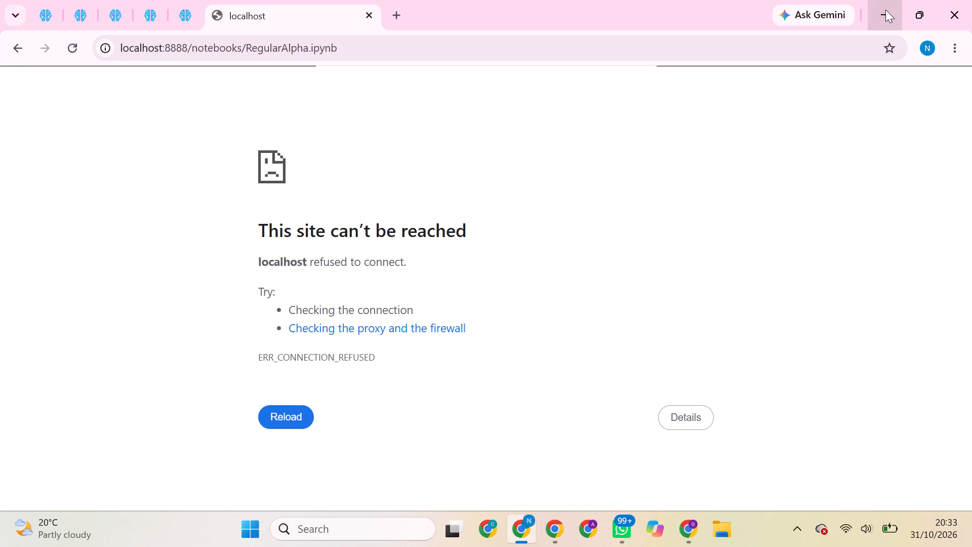
click(885, 10)
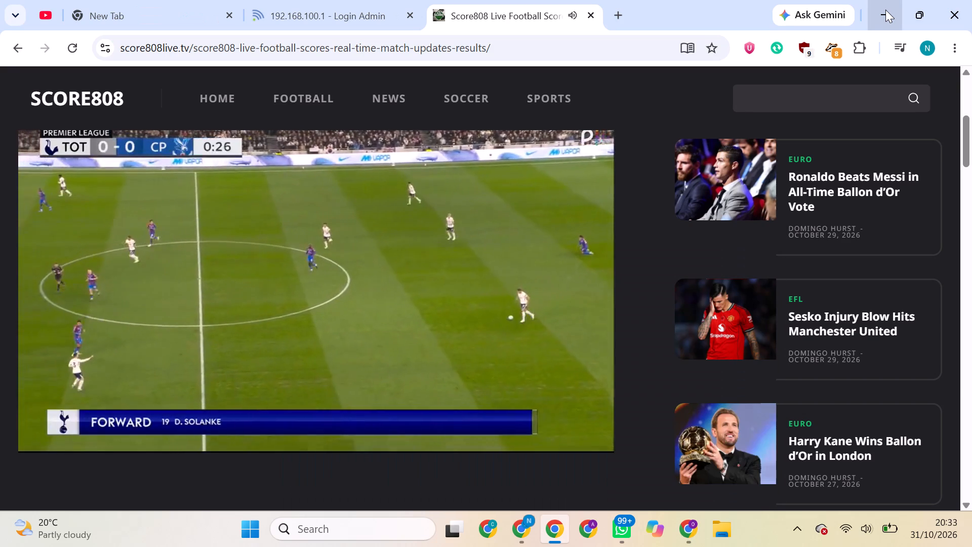
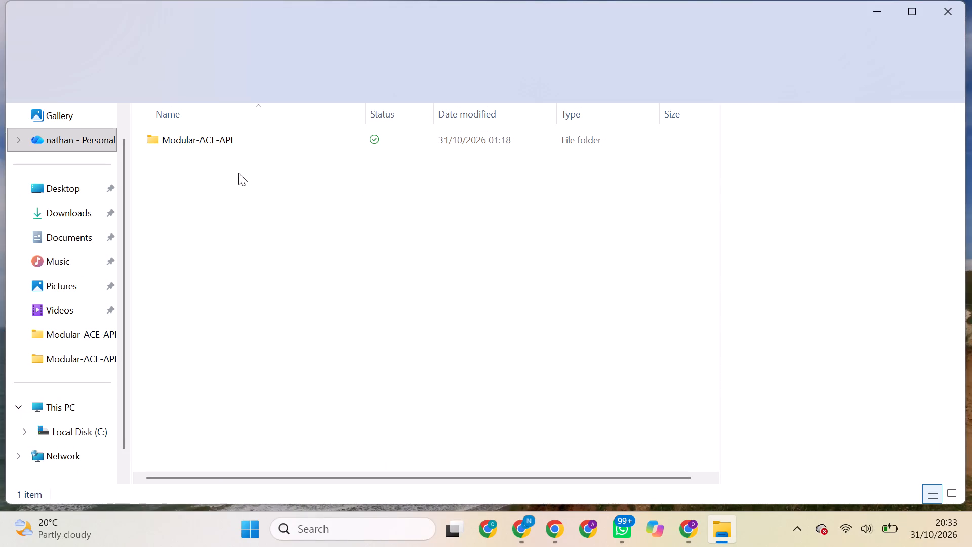
Open the Modular-ACE-API folder inside the jupyter folder in File Explorer.
double_click(236, 150)
click(228, 145)
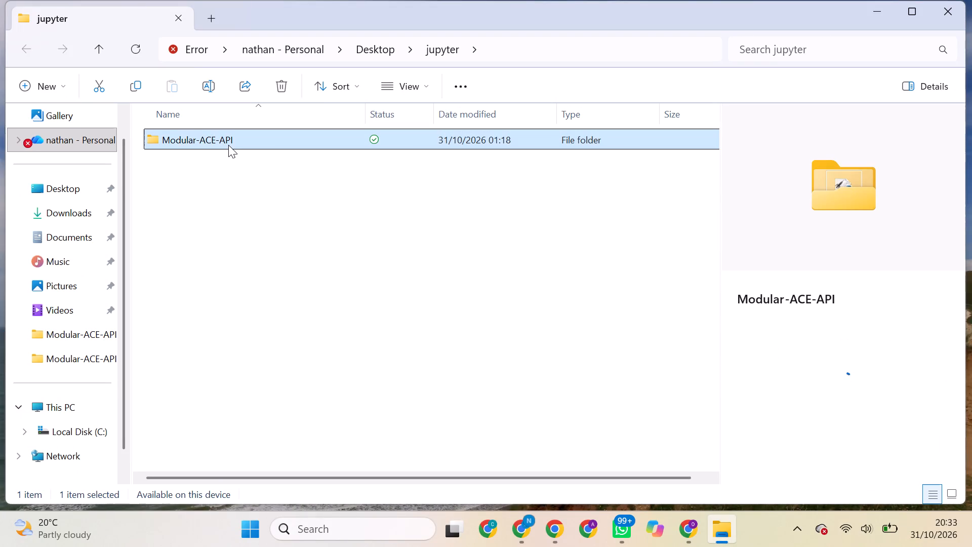
double_click(228, 145)
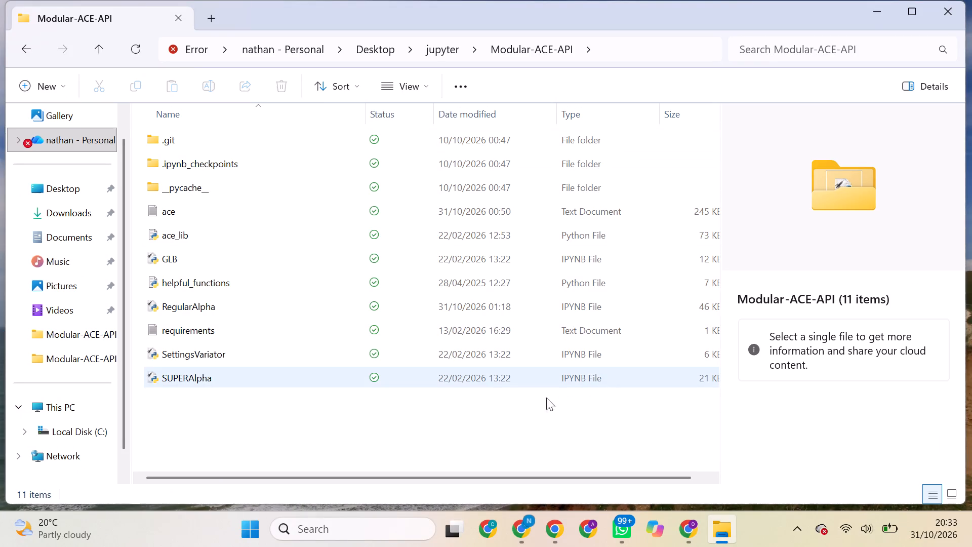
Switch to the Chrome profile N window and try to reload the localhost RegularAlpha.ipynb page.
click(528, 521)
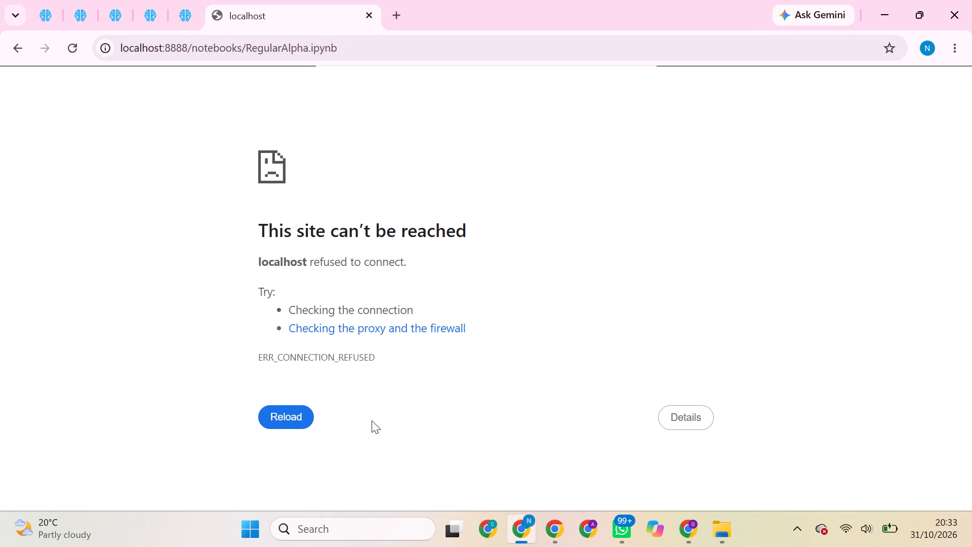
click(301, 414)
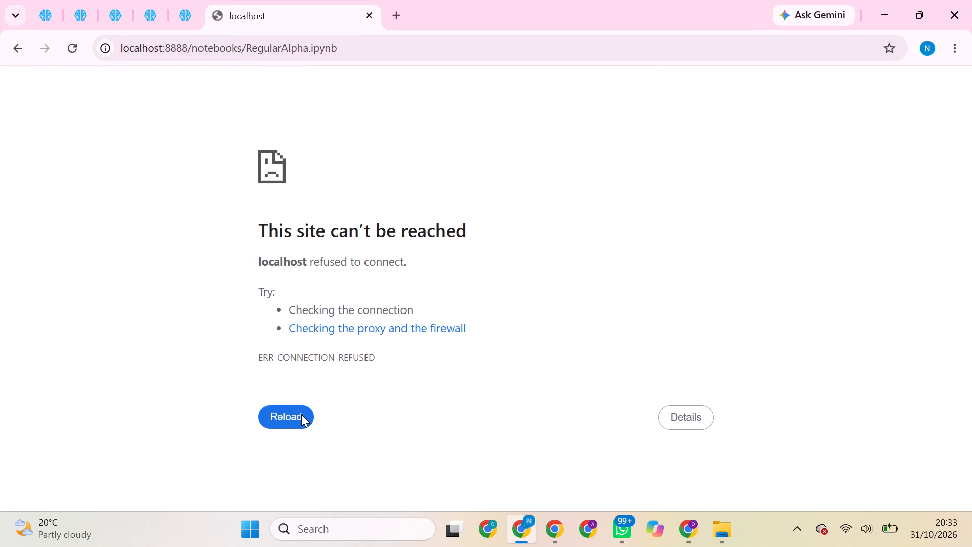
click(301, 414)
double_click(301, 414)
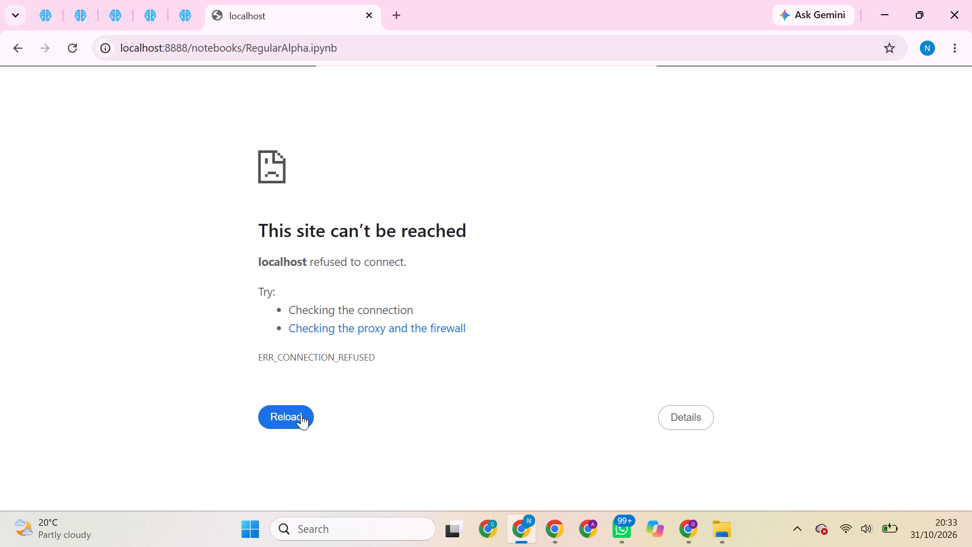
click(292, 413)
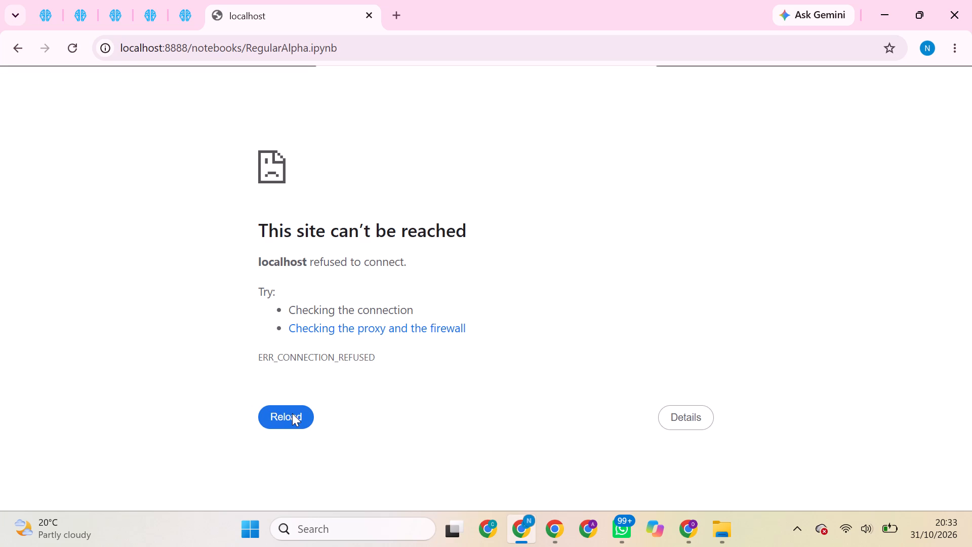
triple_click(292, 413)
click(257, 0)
Switch to File Explorer and launch the RegularAlpha notebook file from the Modular-ACE-API folder.
click(731, 529)
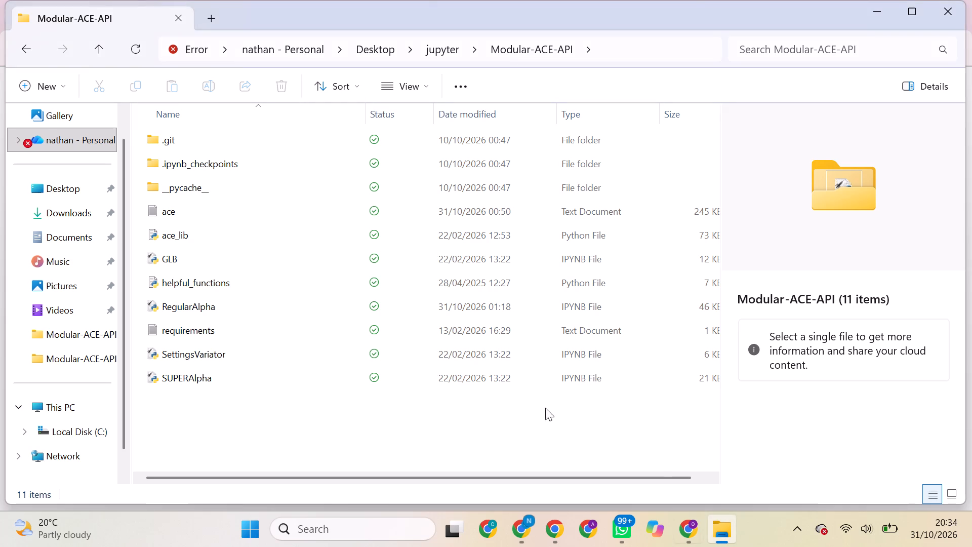
click(240, 303)
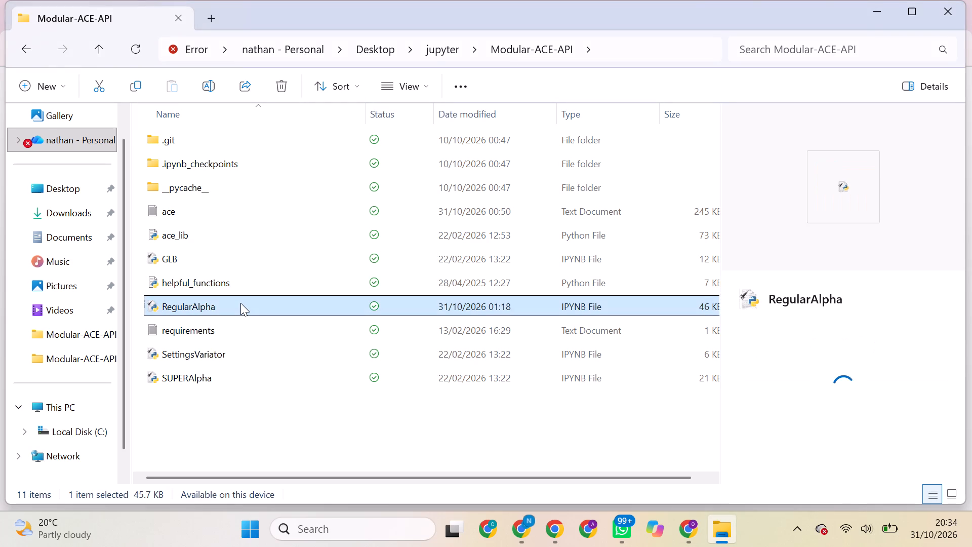
double_click(240, 303)
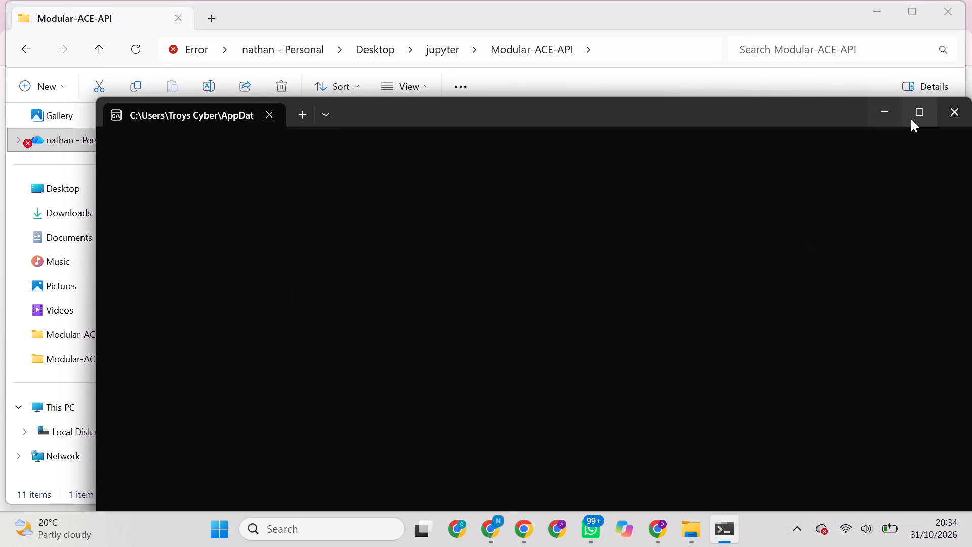
click(913, 119)
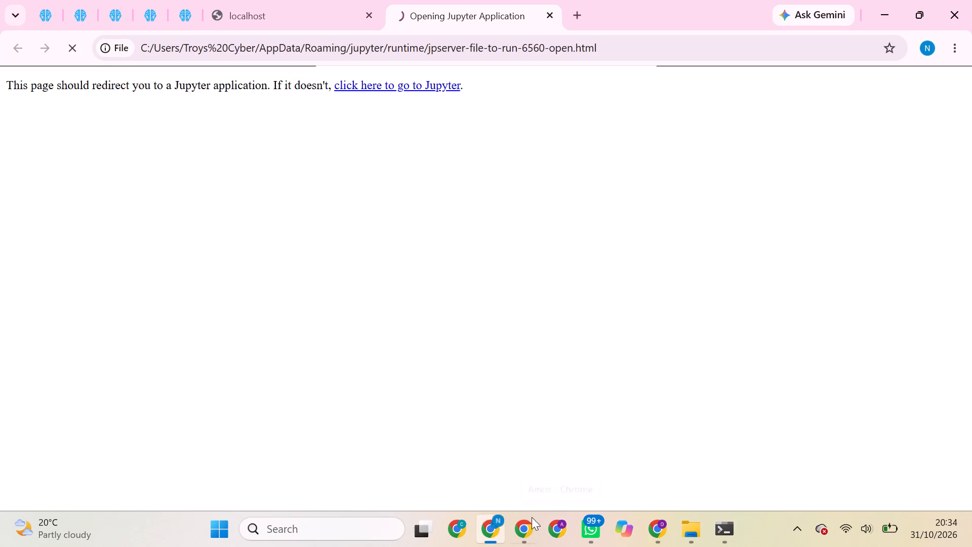
Reload the original localhost RegularAlpha.ipynb page in Chrome and look through its cells down to the expression list.
click(280, 0)
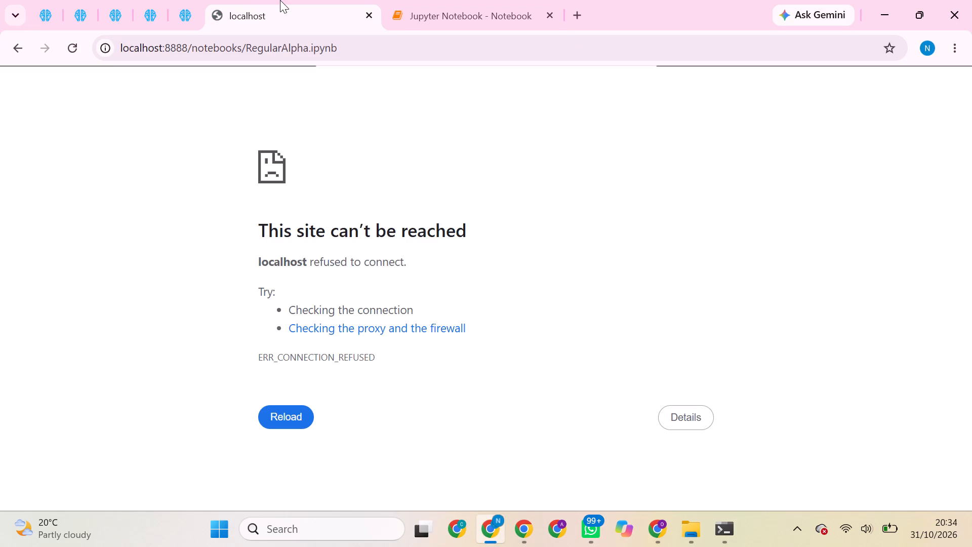
click(297, 417)
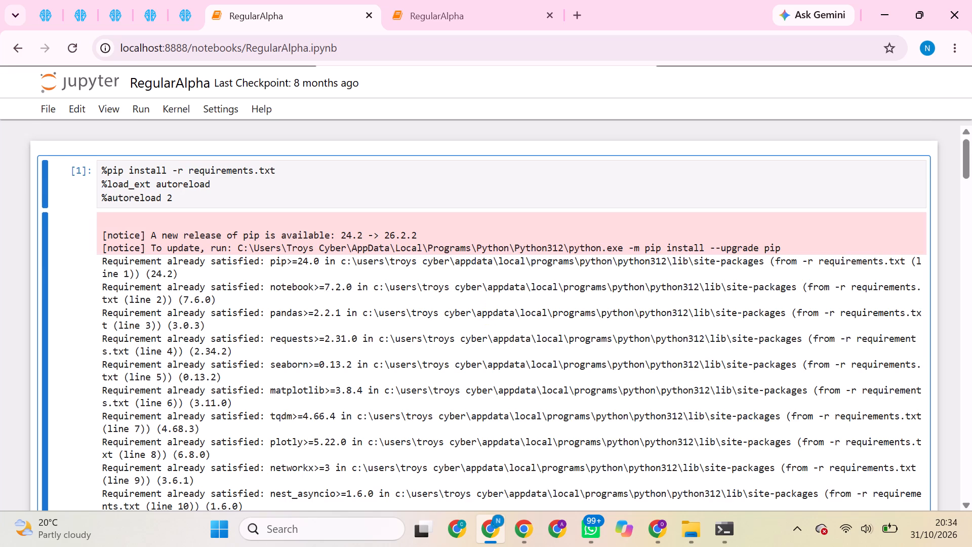
scroll(447, 491, down, 2)
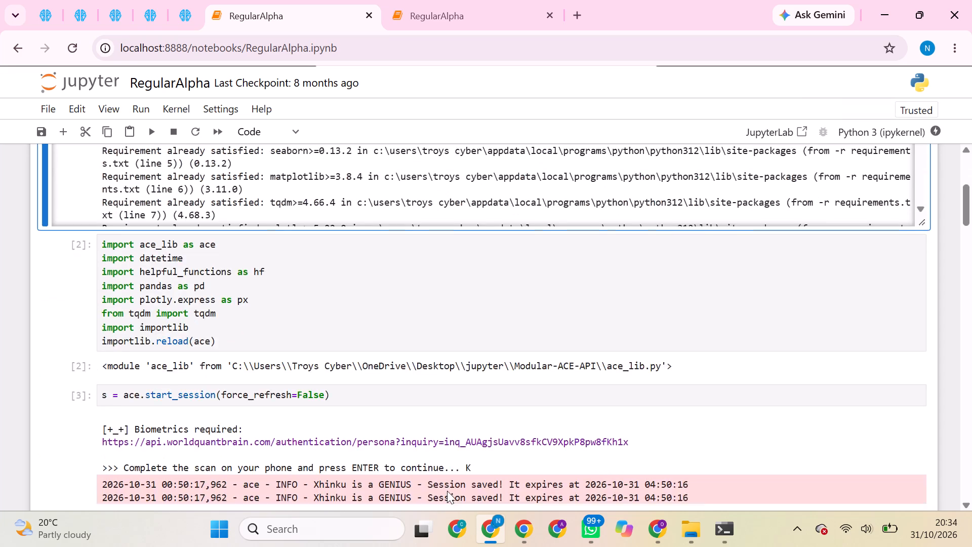
scroll(447, 491, down, 2)
scroll(271, 292, down, 2)
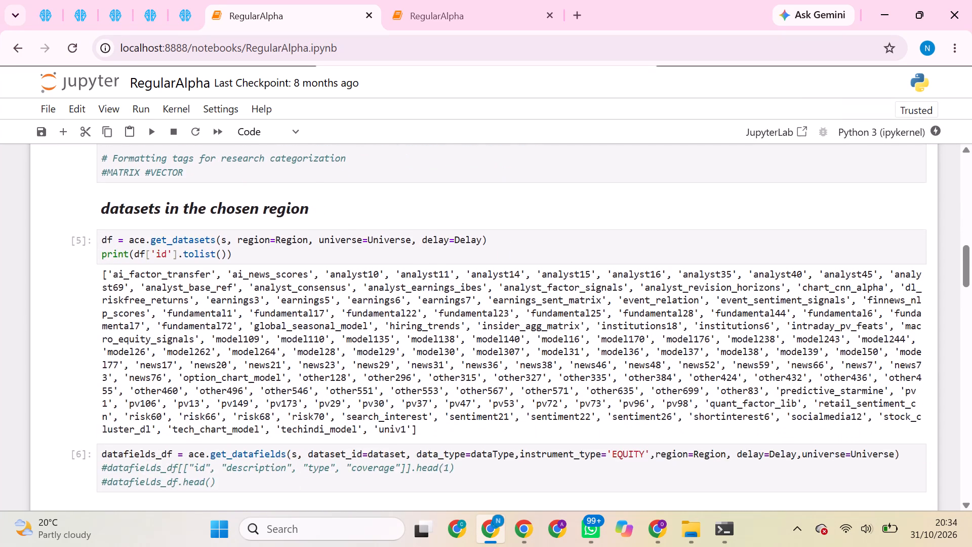
scroll(271, 292, down, 4)
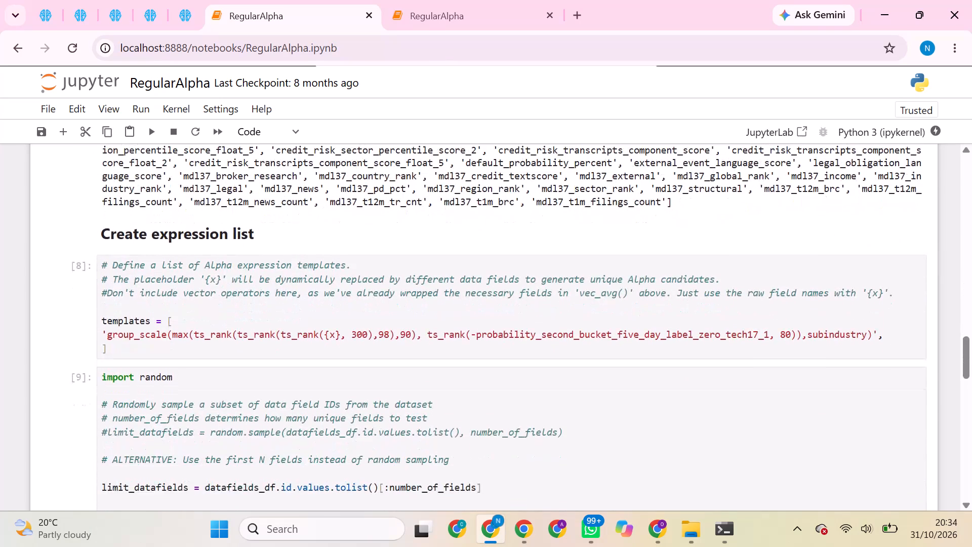
In a BRAIN tab, find the Analyst Revisions dataset in the Model category for GLB MINVOL1M and copy its dataset ID from the description.
click(190, 0)
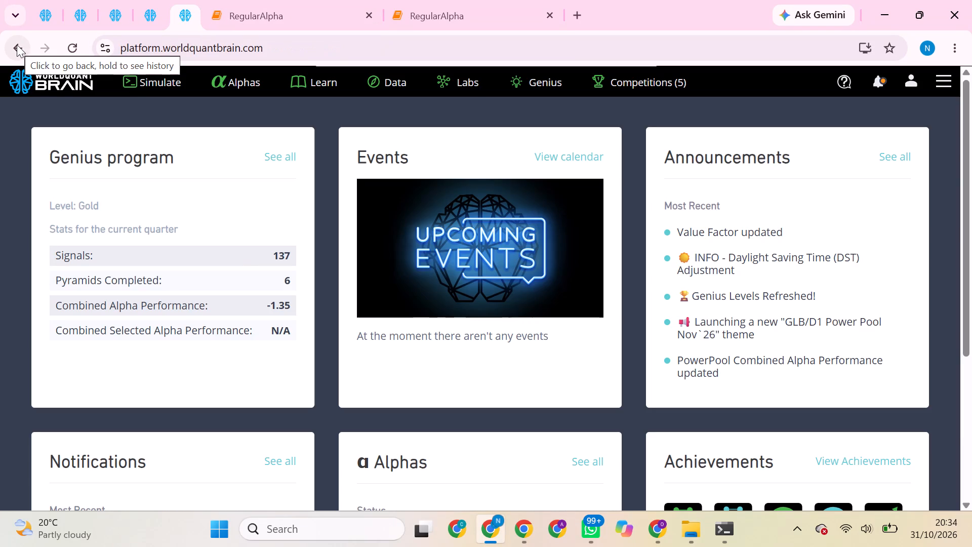
scroll(297, 201, up, 1)
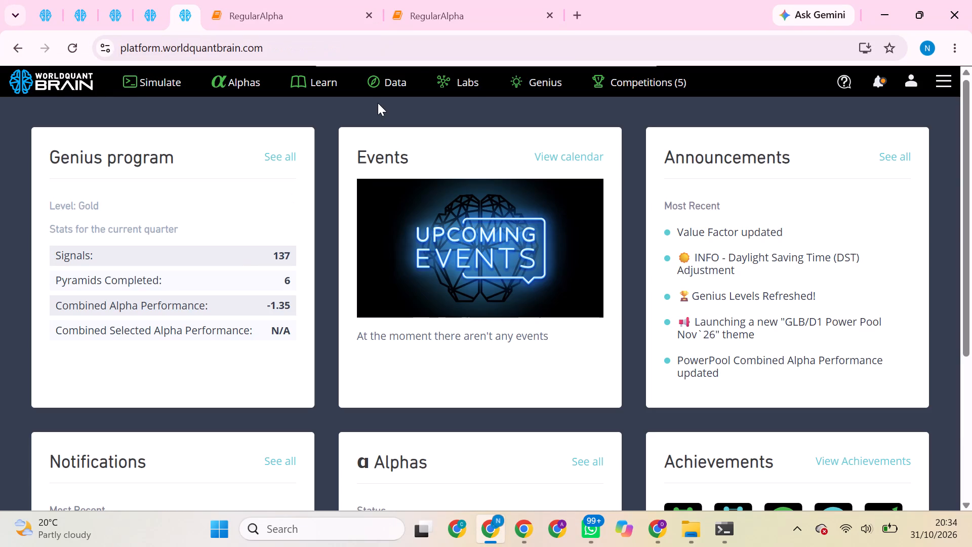
click(396, 82)
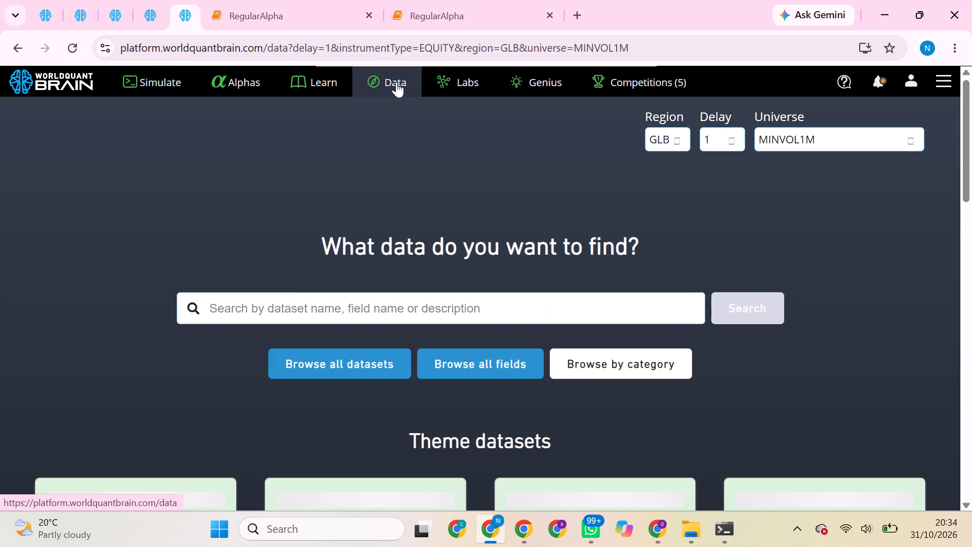
scroll(427, 288, down, 3)
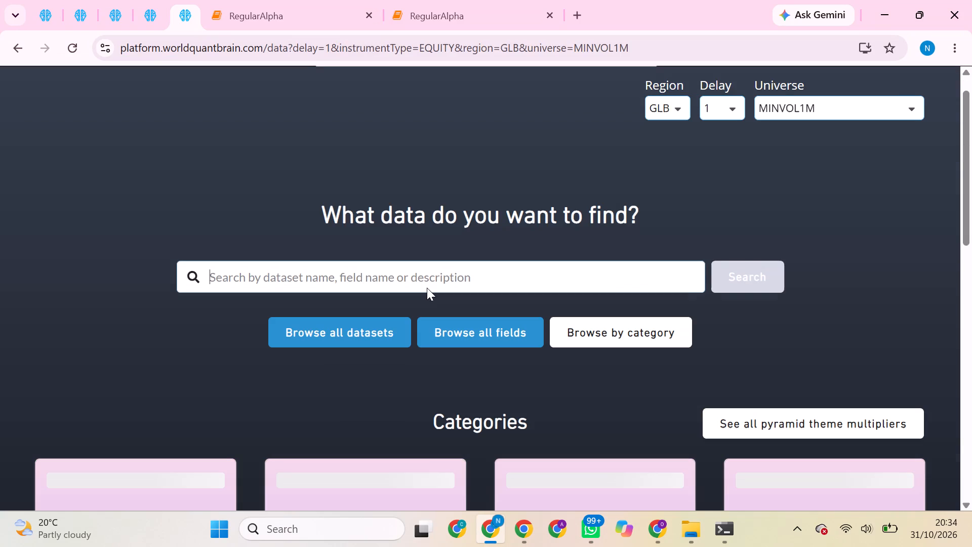
scroll(427, 288, down, 3)
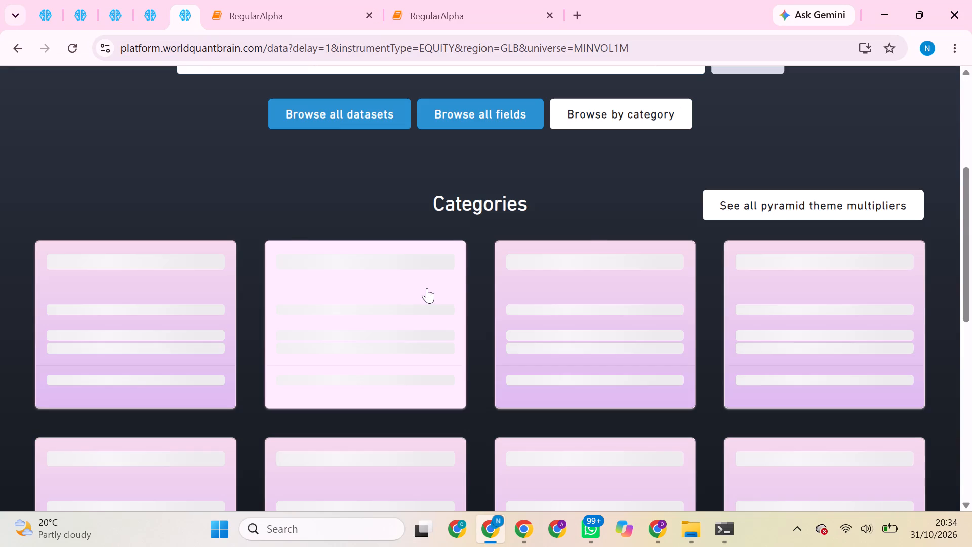
scroll(298, 316, down, 1)
click(195, 379)
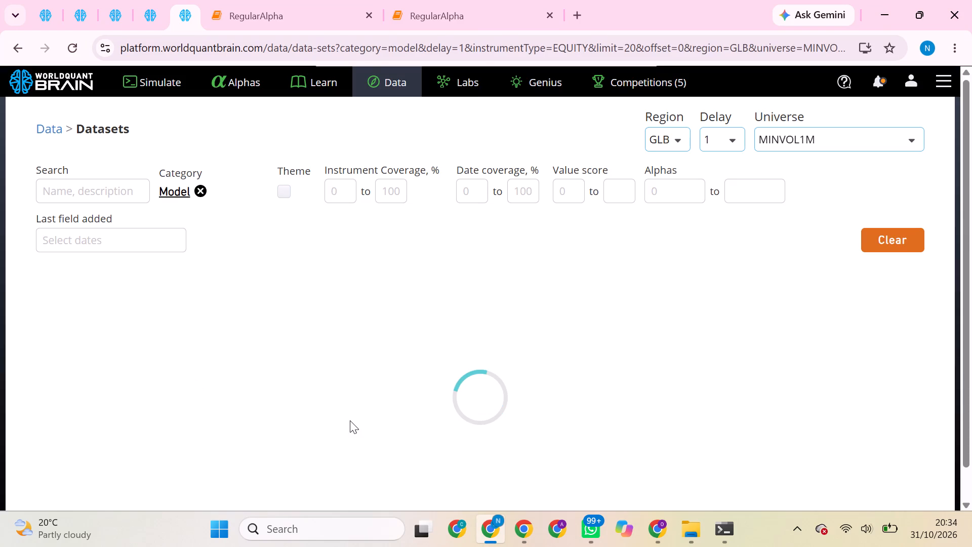
scroll(350, 420, down, 2)
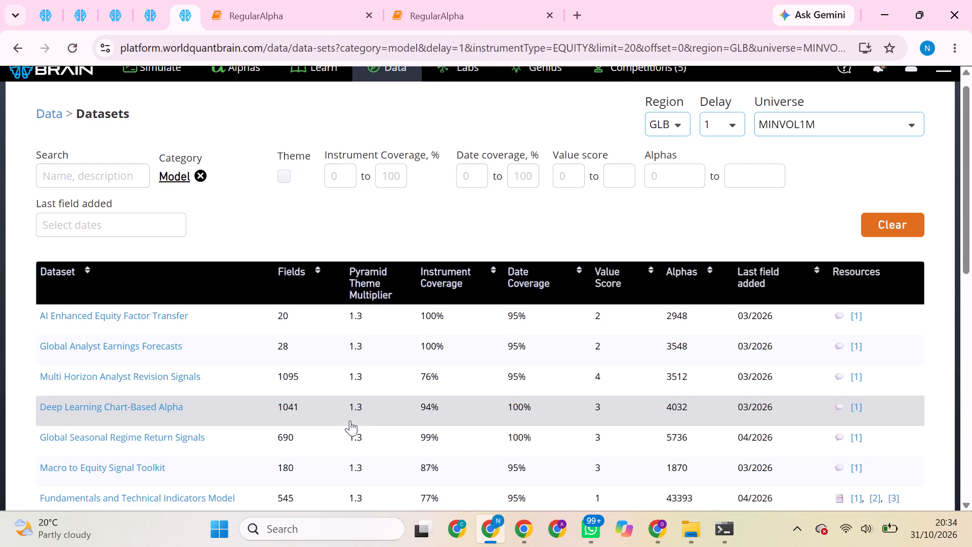
scroll(350, 420, down, 1)
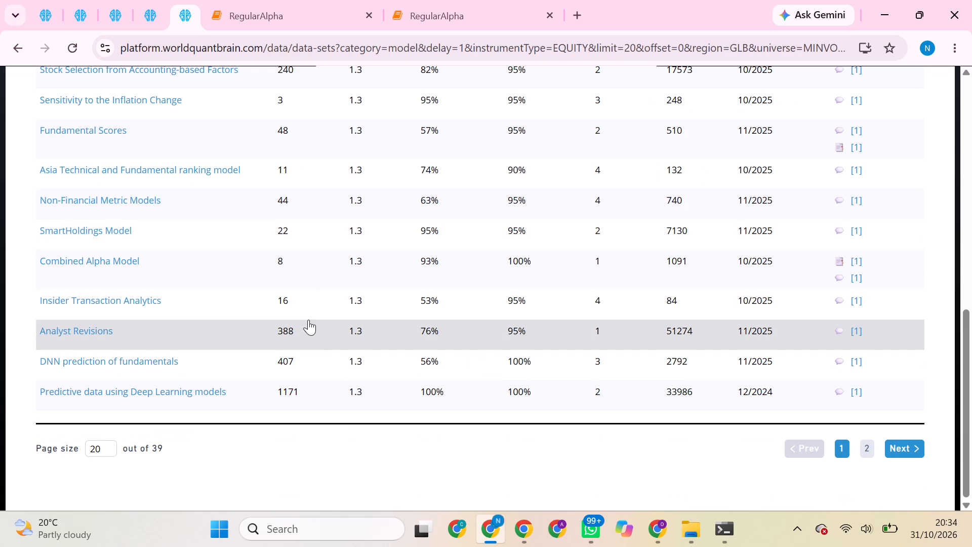
click(308, 320)
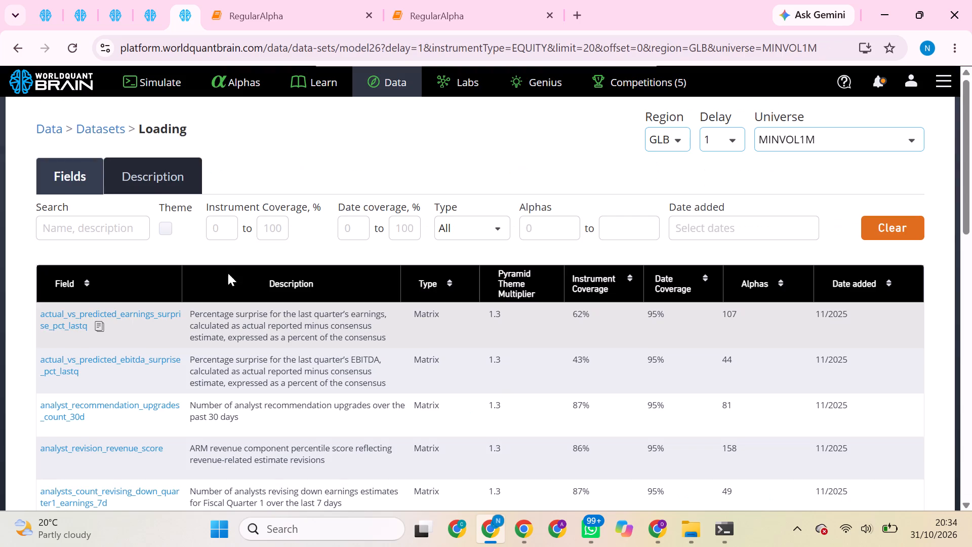
click(178, 169)
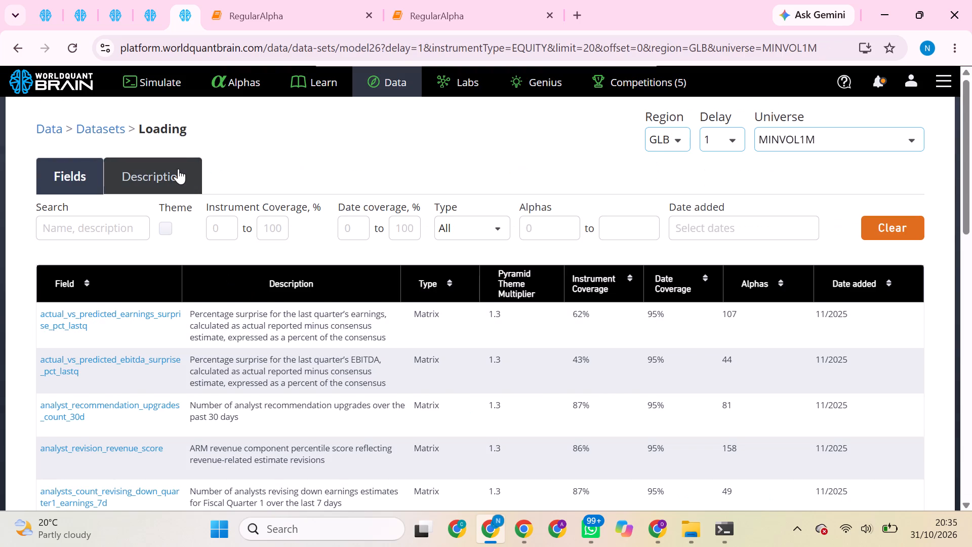
click(166, 278)
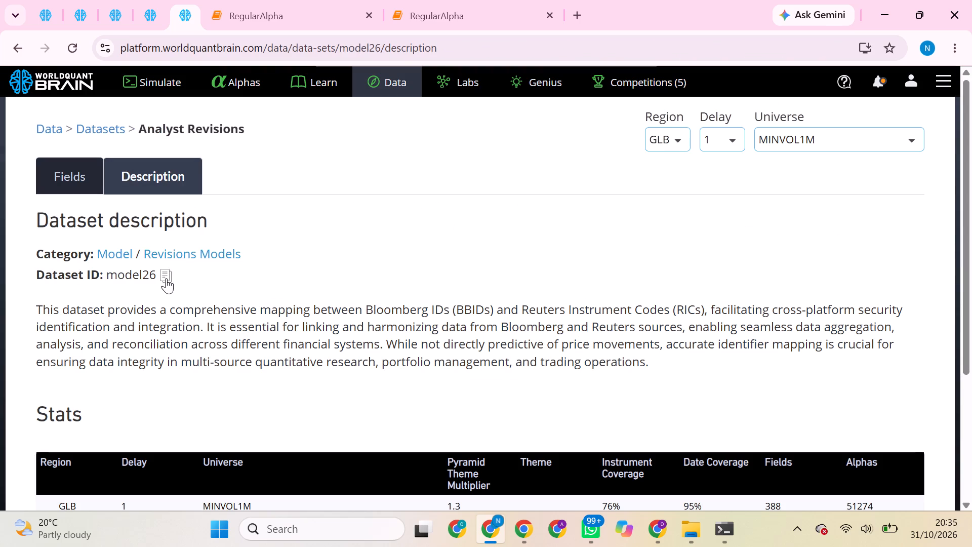
click(216, 6)
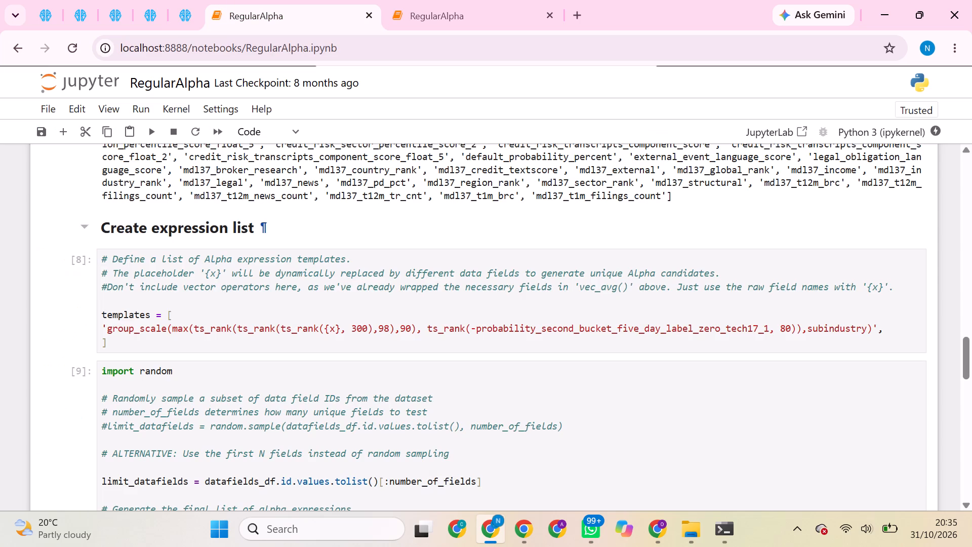
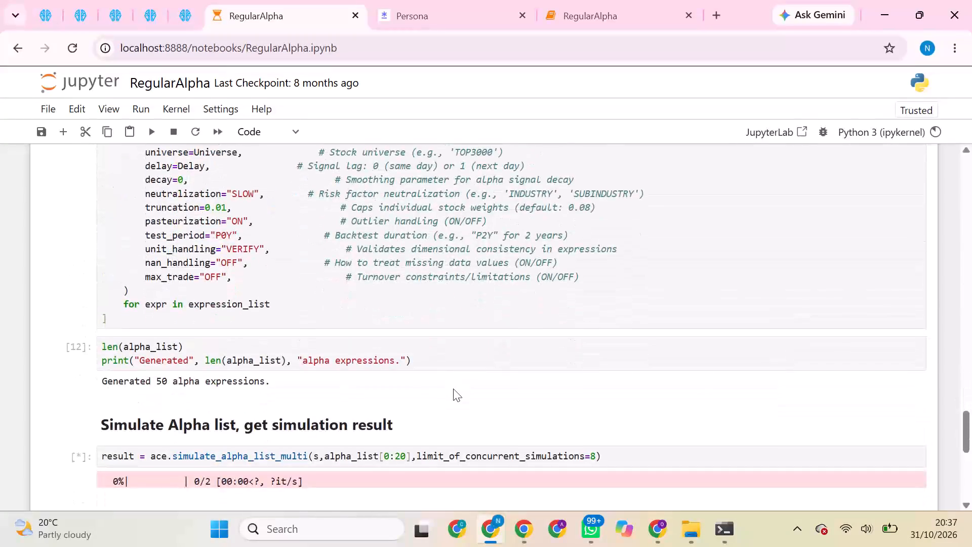
scroll(453, 388, down, 2)
Look through the BRAIN pages in both Chrome profile windows, checking the running GLB/D1/MINVOL1M Simulation 3 and the other460 dataset's field list.
click(38, 0)
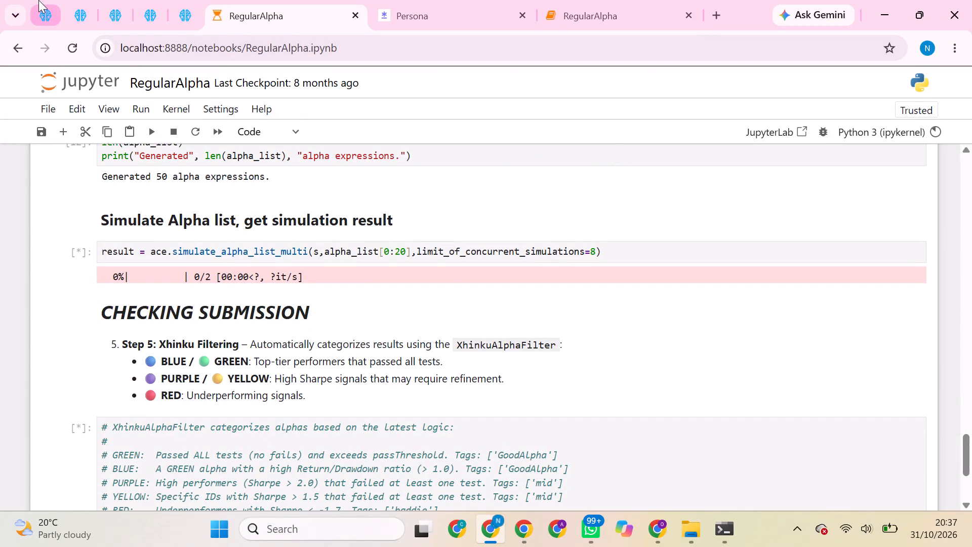
click(76, 0)
click(118, 1)
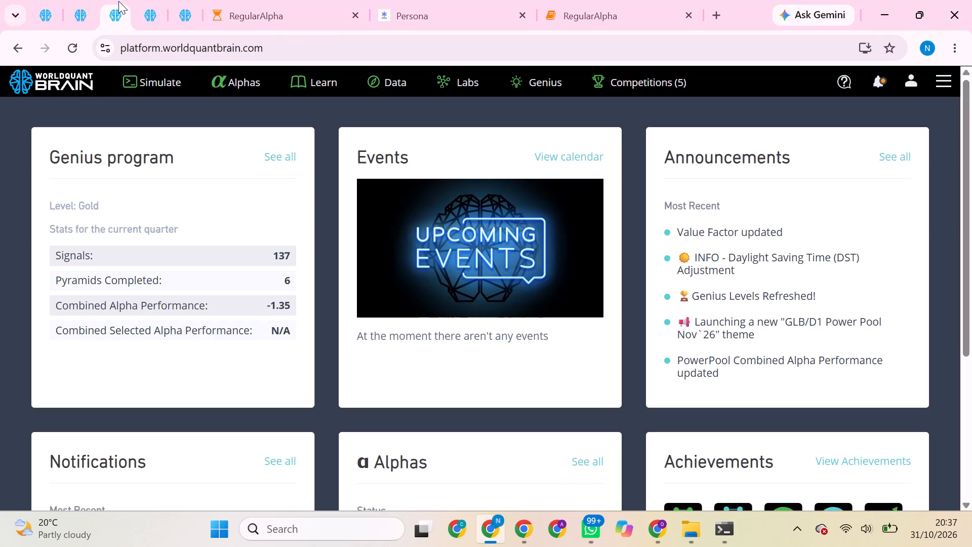
click(658, 521)
click(625, 488)
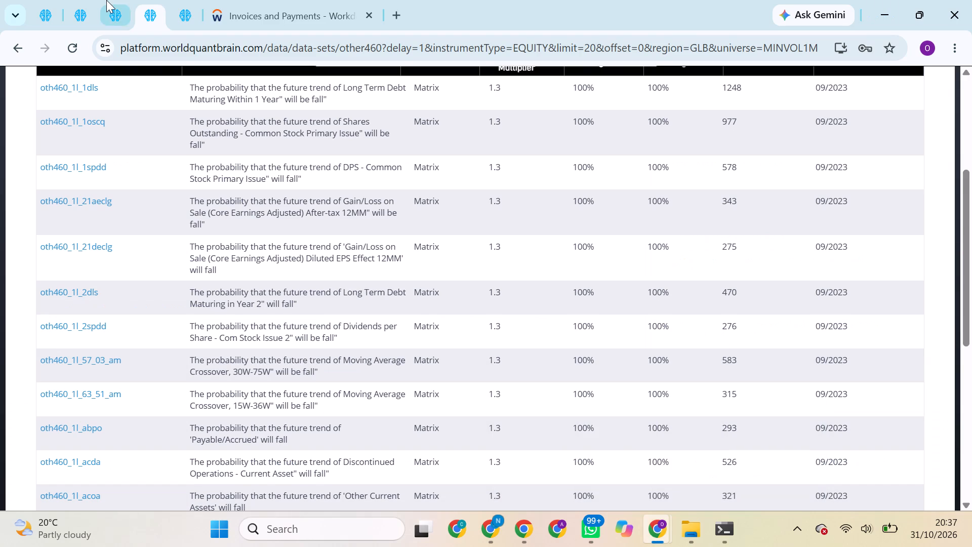
click(104, 0)
click(81, 0)
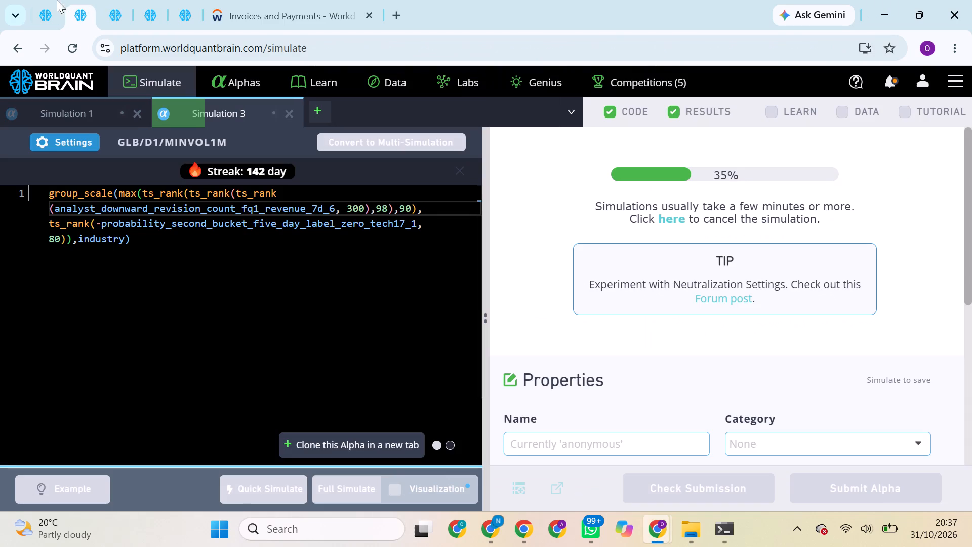
click(51, 1)
click(92, 7)
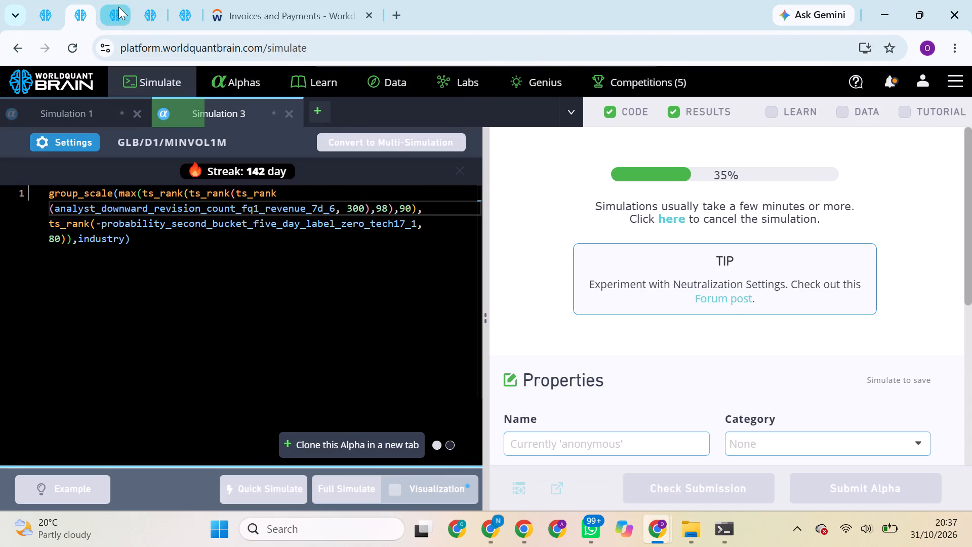
click(118, 7)
click(150, 10)
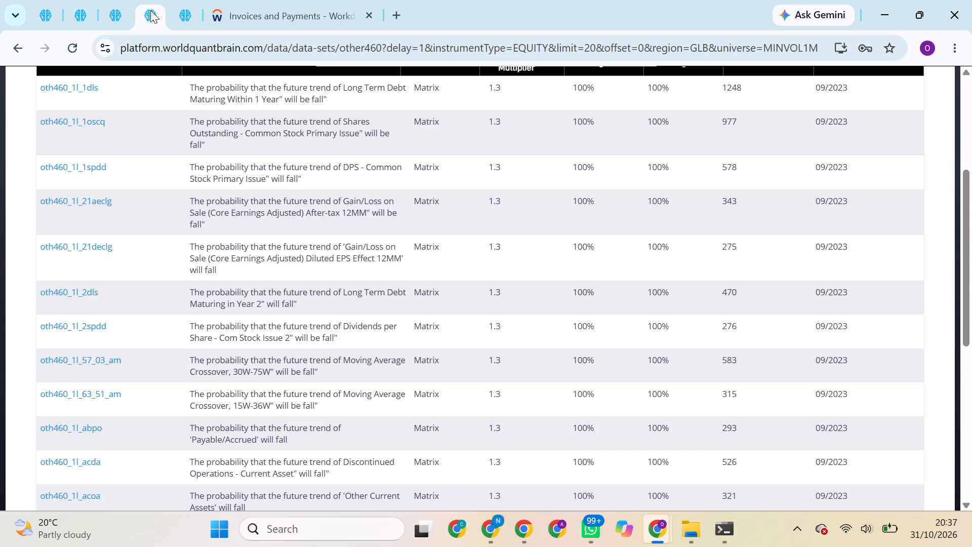
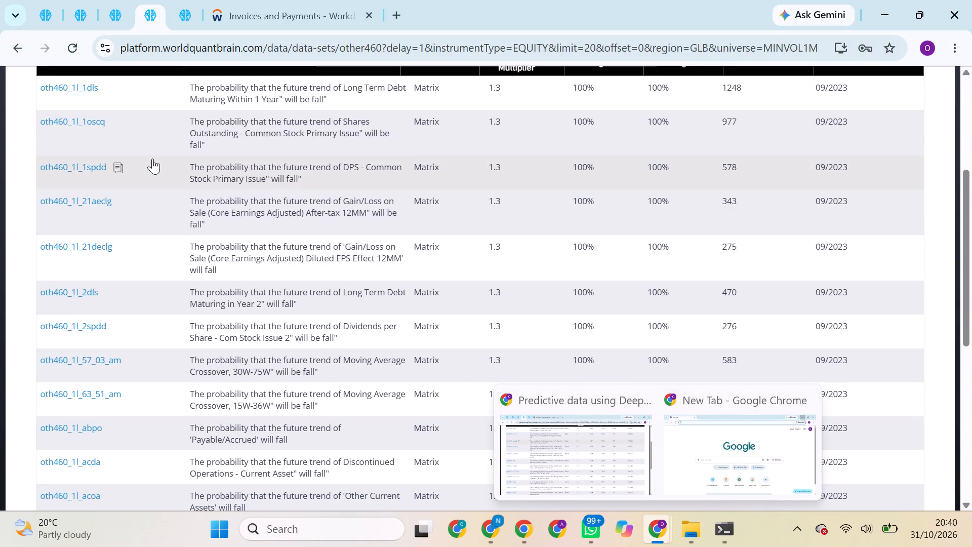
Check the progress of the GLB/D1/MINVOL1M simulations running across the pinned BRAIN tabs, along with the other460 field list.
click(128, 1)
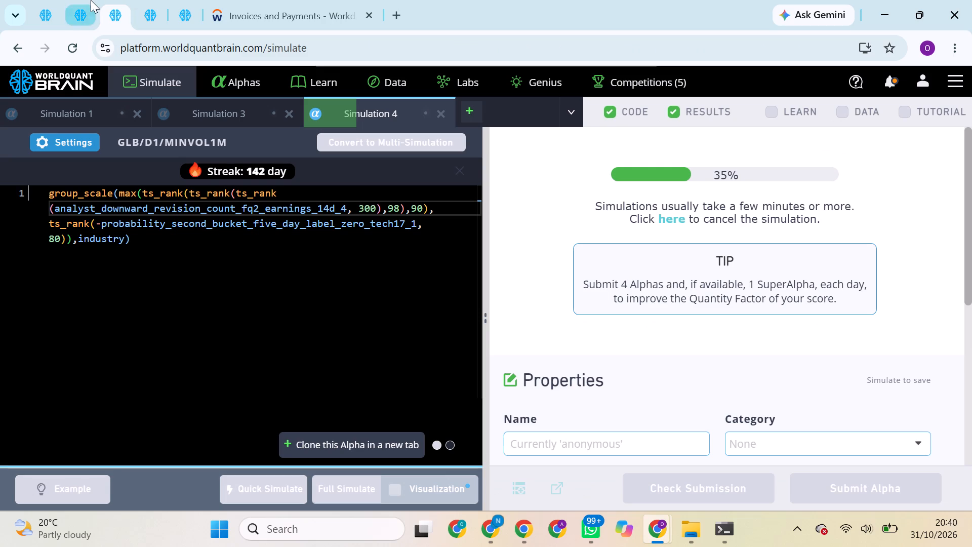
click(91, 0)
click(55, 1)
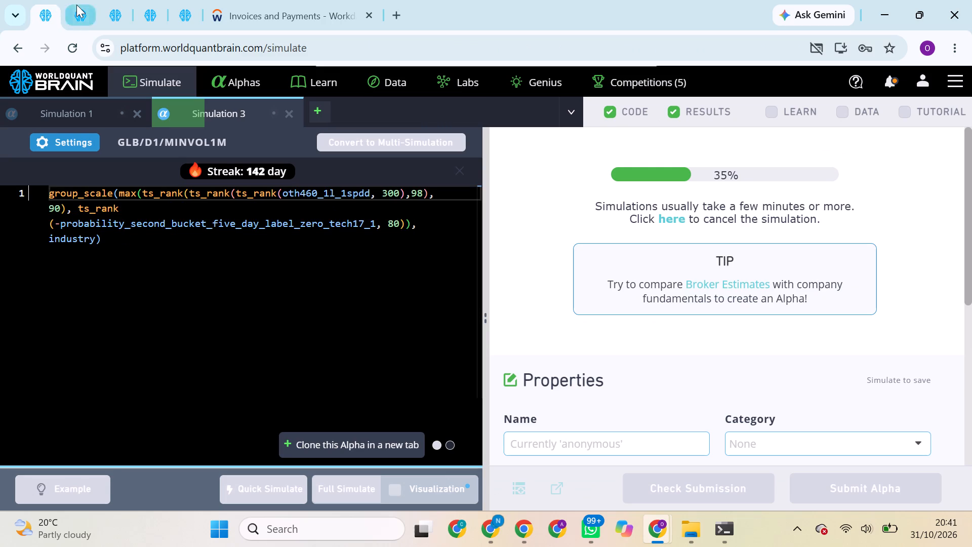
click(76, 5)
click(112, 6)
click(142, 4)
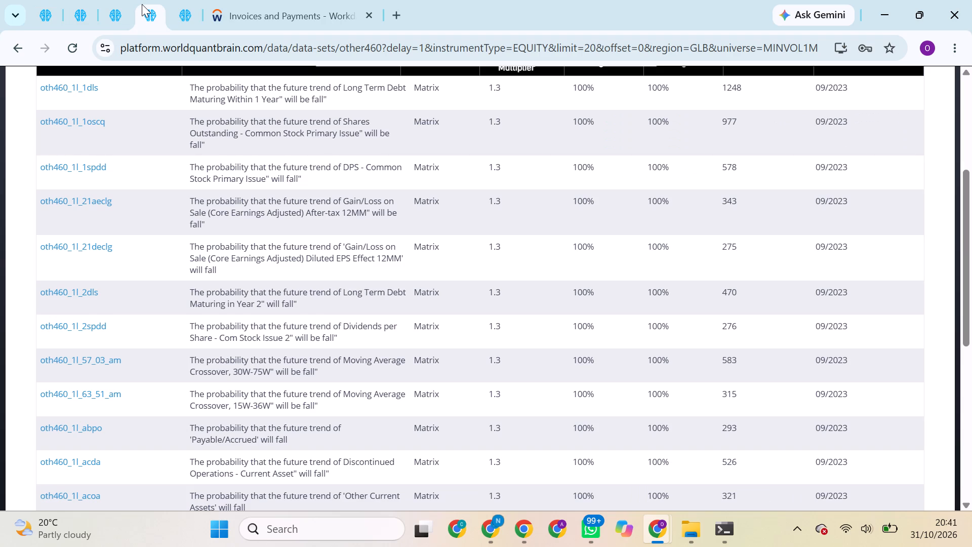
click(120, 11)
click(89, 4)
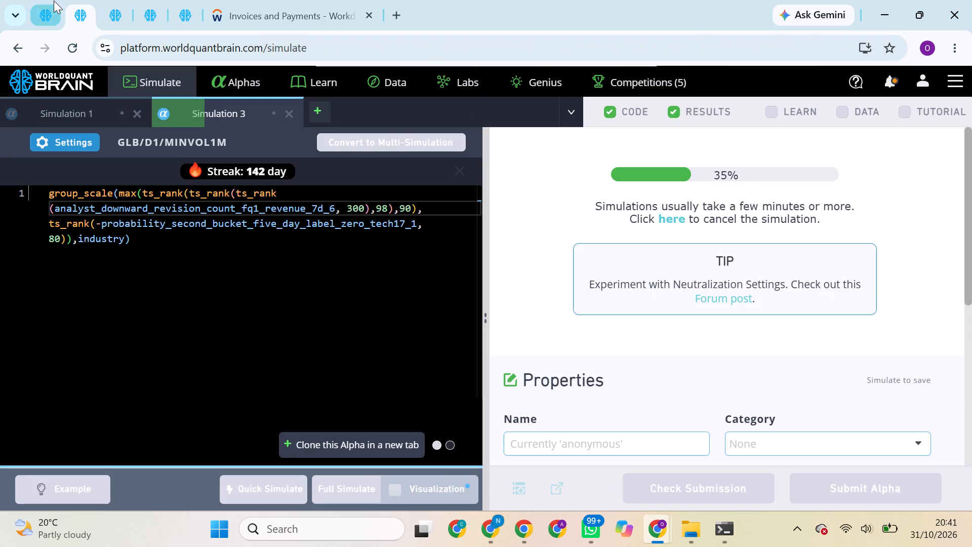
click(54, 1)
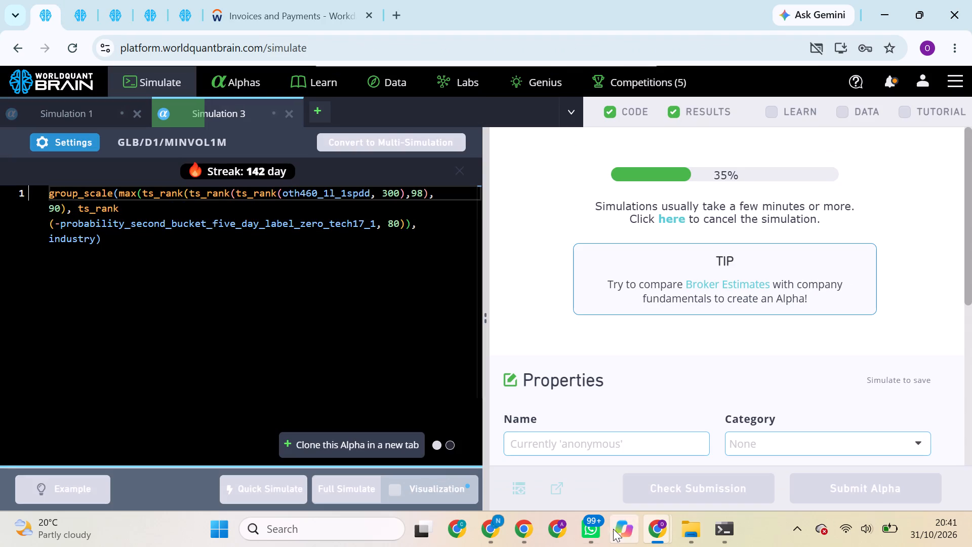
Switch to the N Chrome profile and skip the welcome tour on the Simulate page in its second pinned tab.
click(568, 522)
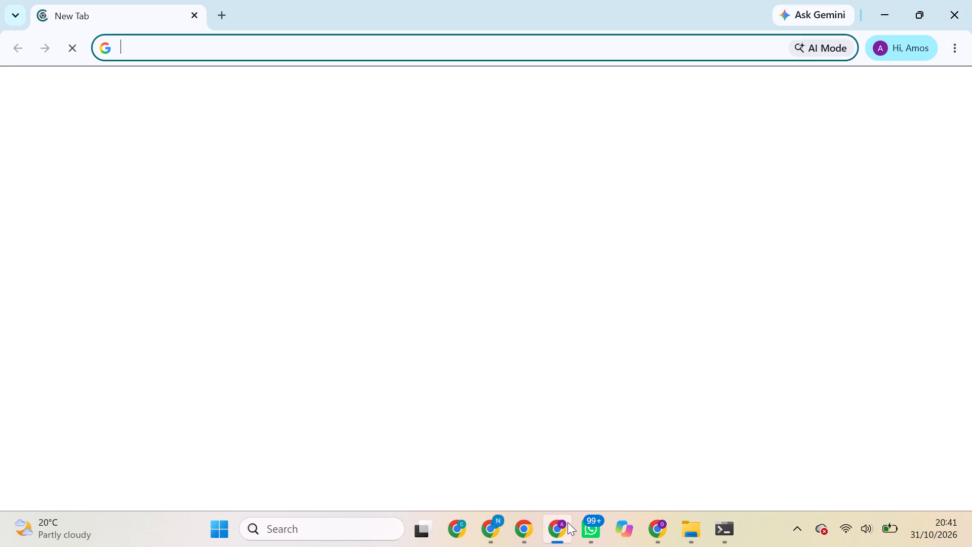
click(498, 528)
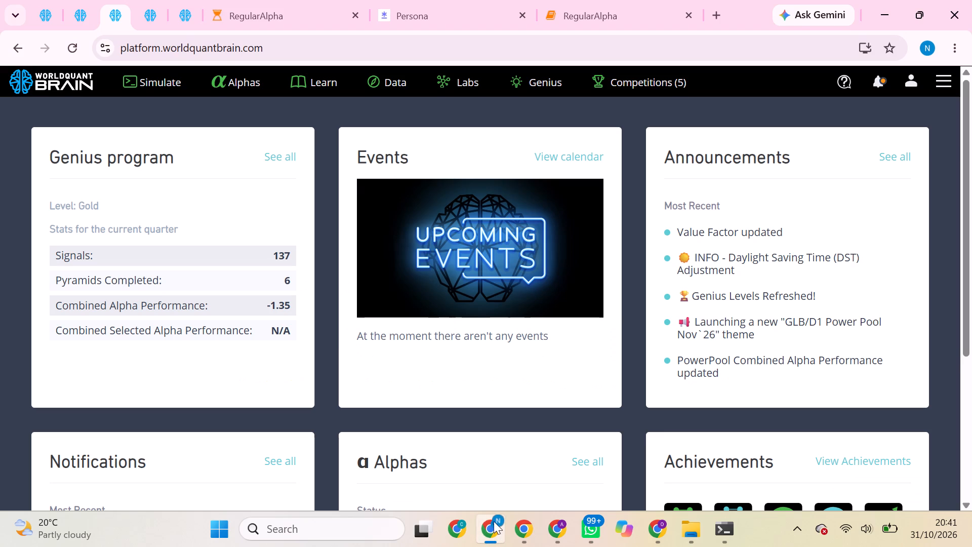
click(40, 0)
click(78, 0)
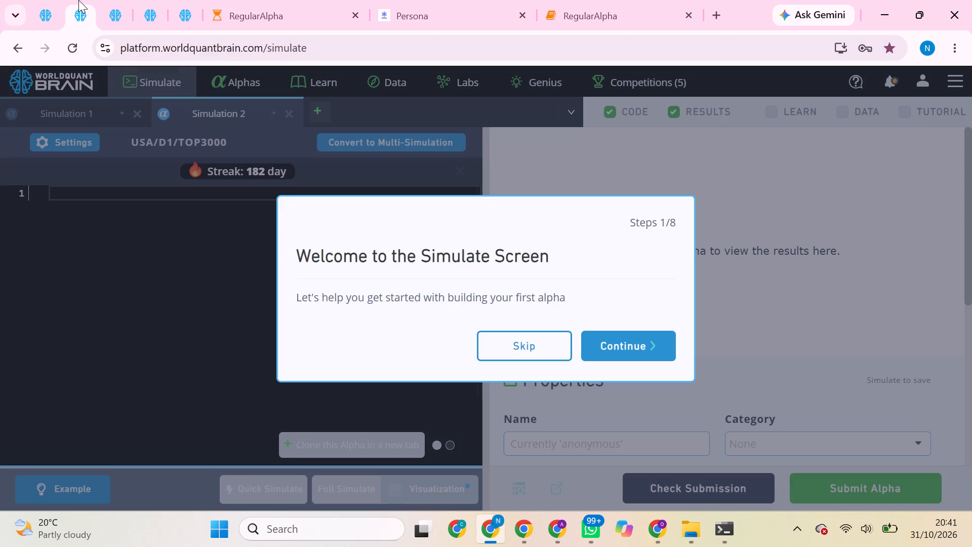
click(509, 338)
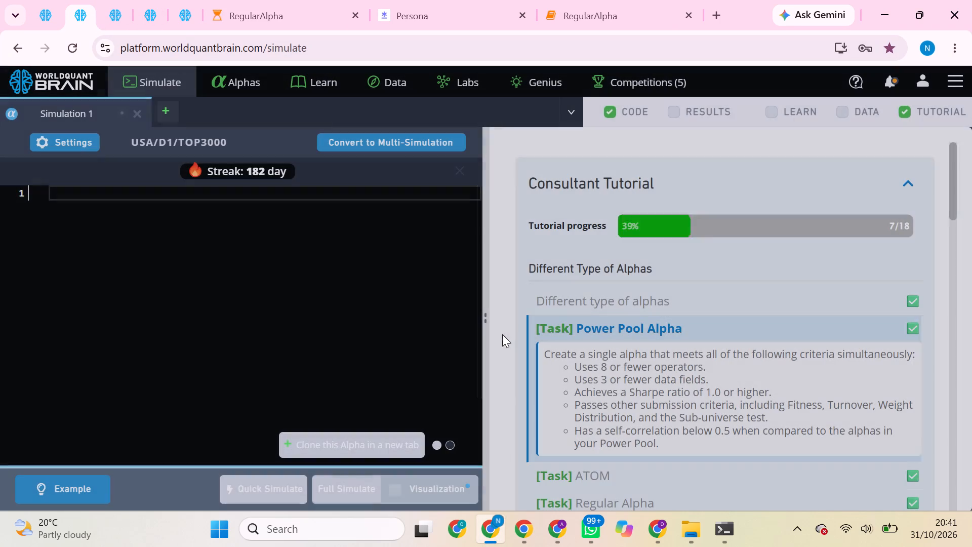
Open the Simulate page from the BRAIN home dashboard in the third pinned tab and skip its welcome tour.
click(112, 3)
scroll(283, 201, up, 2)
scroll(294, 280, down, 2)
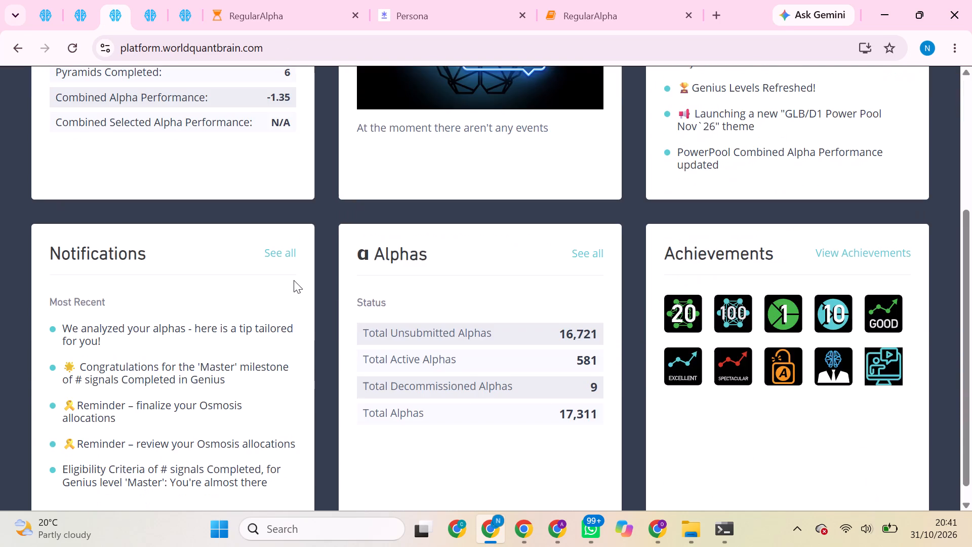
scroll(294, 280, up, 4)
click(171, 75)
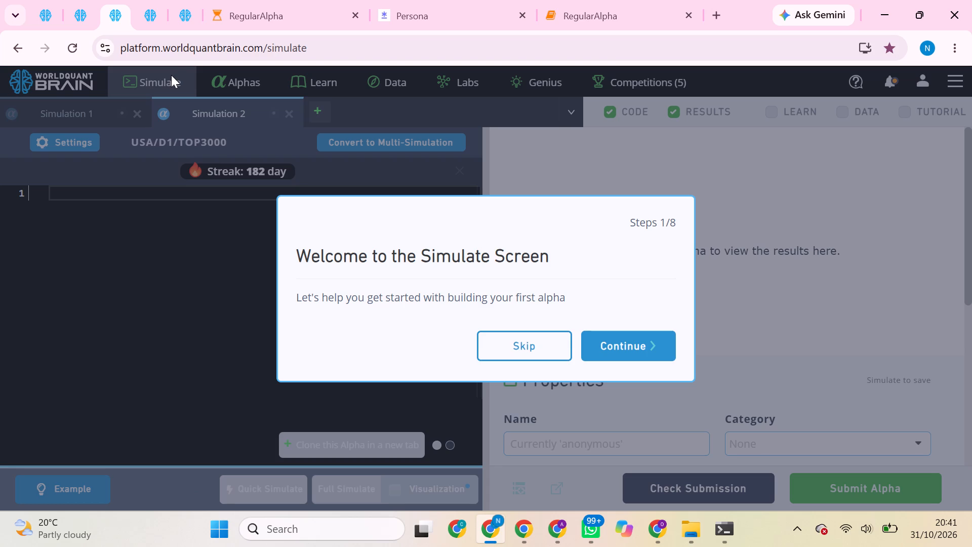
click(507, 335)
Switch to the A Chrome profile and open WorldQuant BRAIN from the new tab page's shortcut.
click(554, 522)
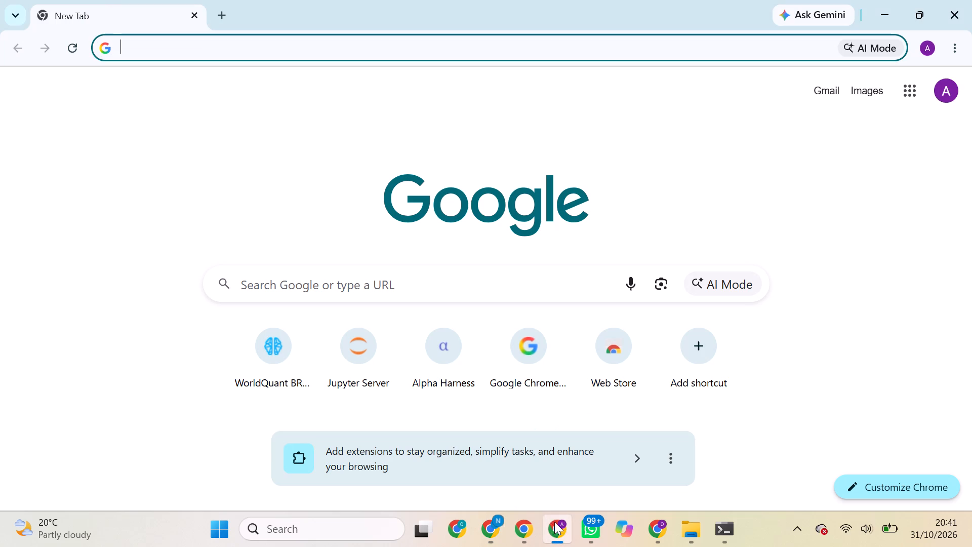
click(148, 59)
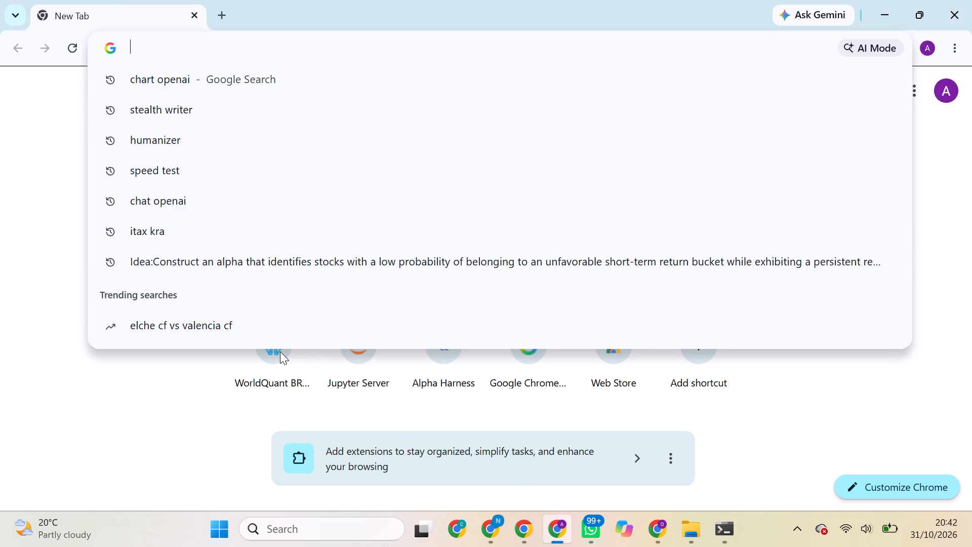
click(280, 351)
click(280, 351)
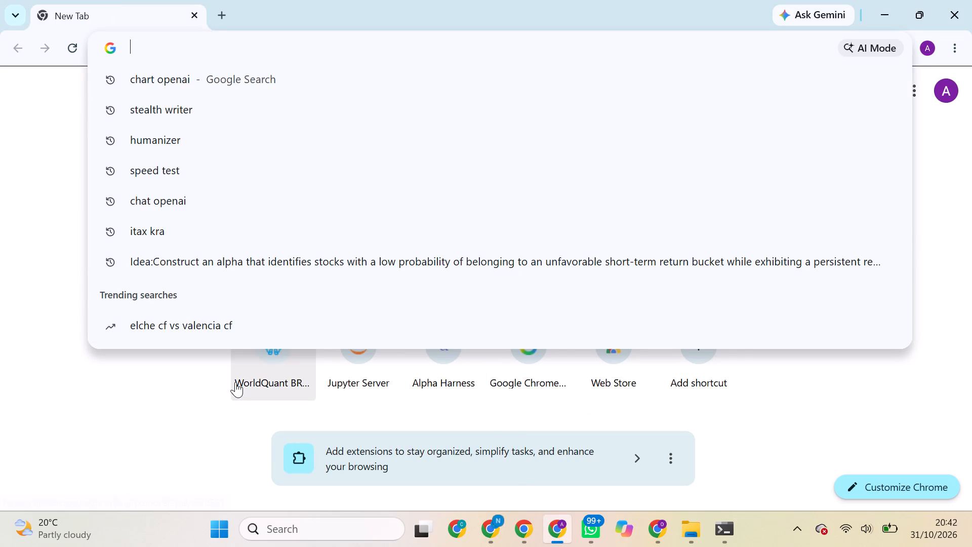
click(235, 382)
click(263, 356)
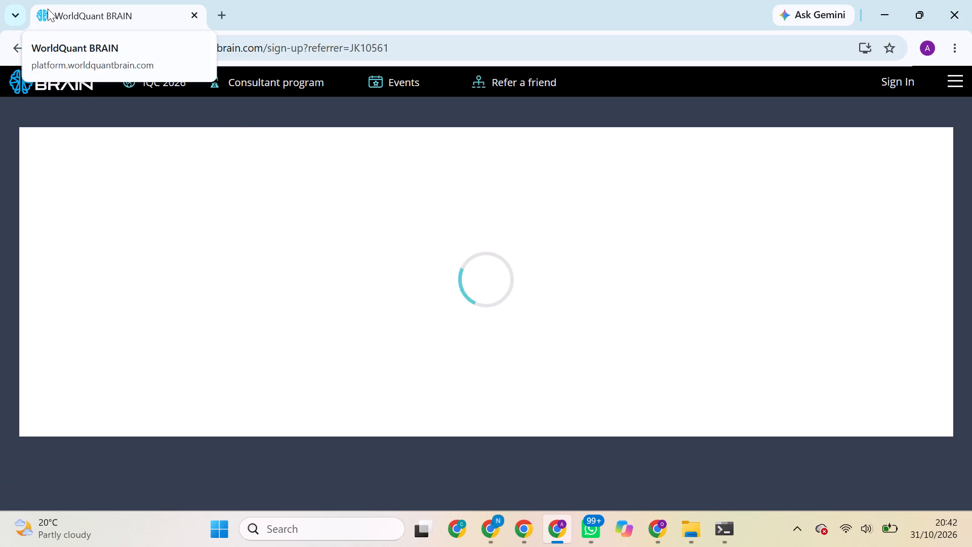
Duplicate the WorldQuant BRAIN tab and pin the original one.
right_click(48, 9)
click(107, 152)
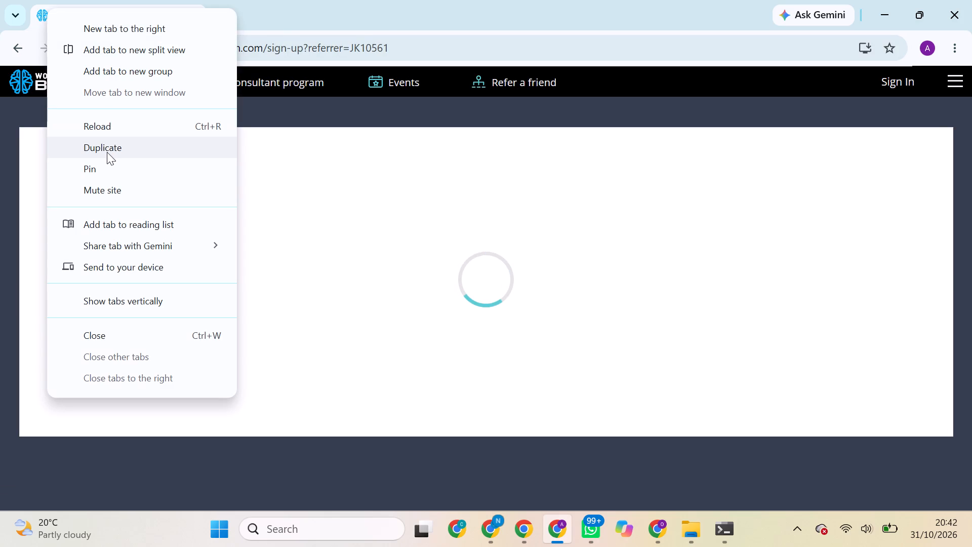
click(51, 18)
right_click(51, 18)
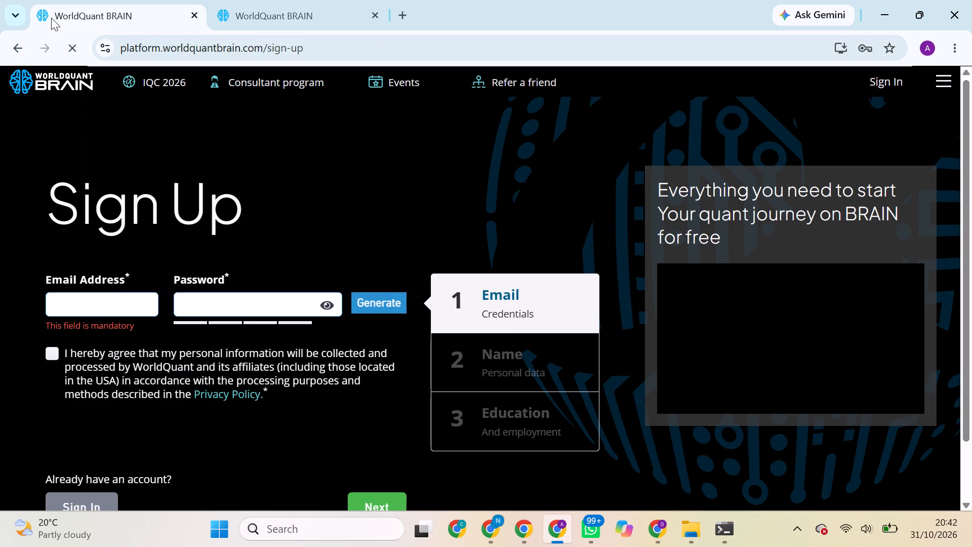
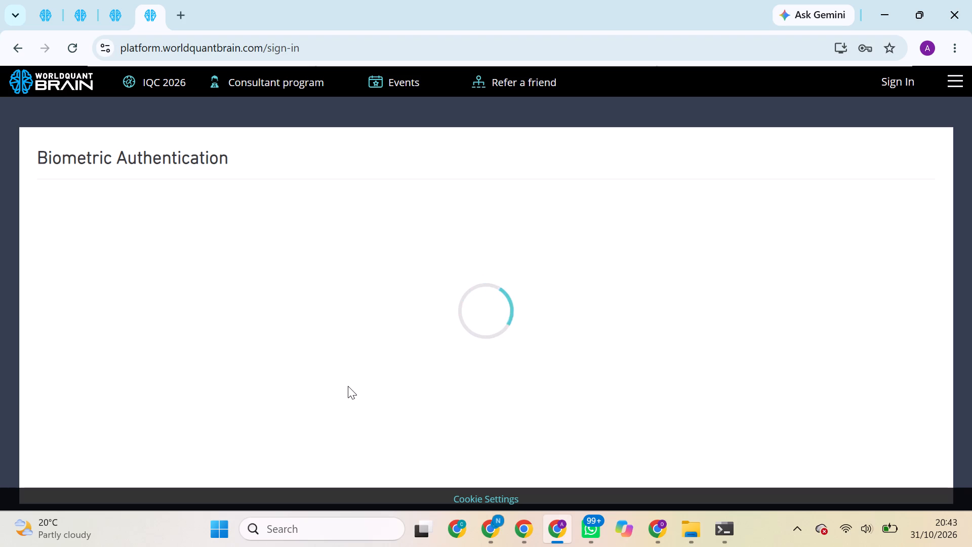
scroll(348, 386, down, 1)
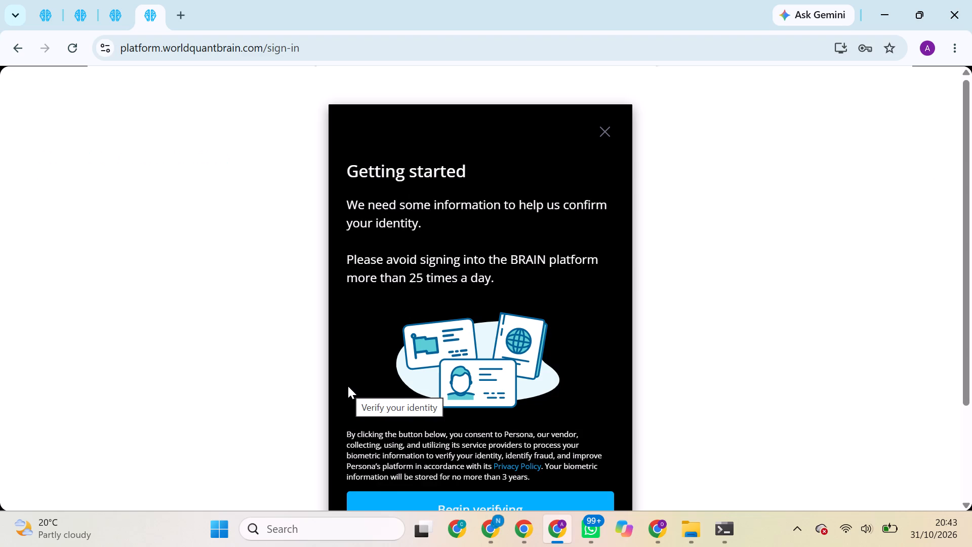
scroll(348, 386, down, 7)
click(374, 390)
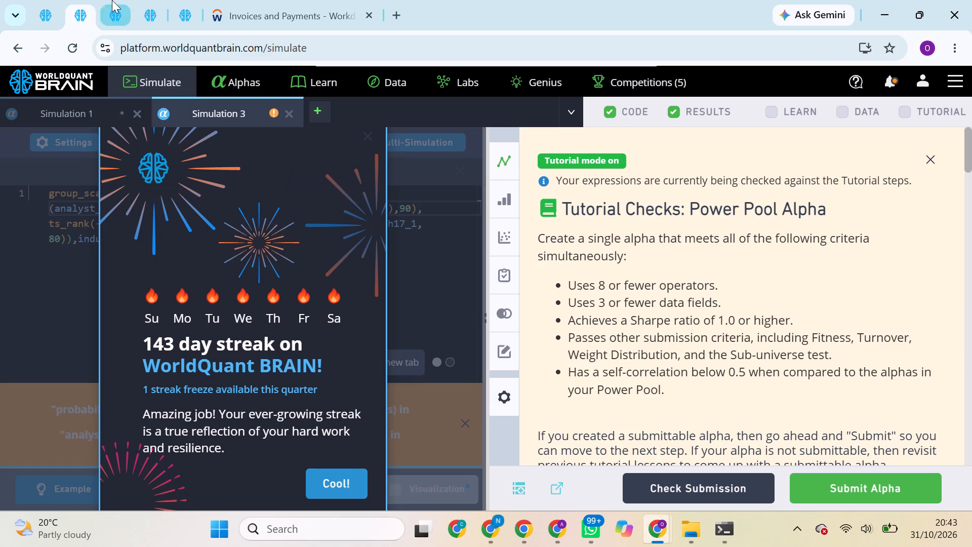
click(335, 476)
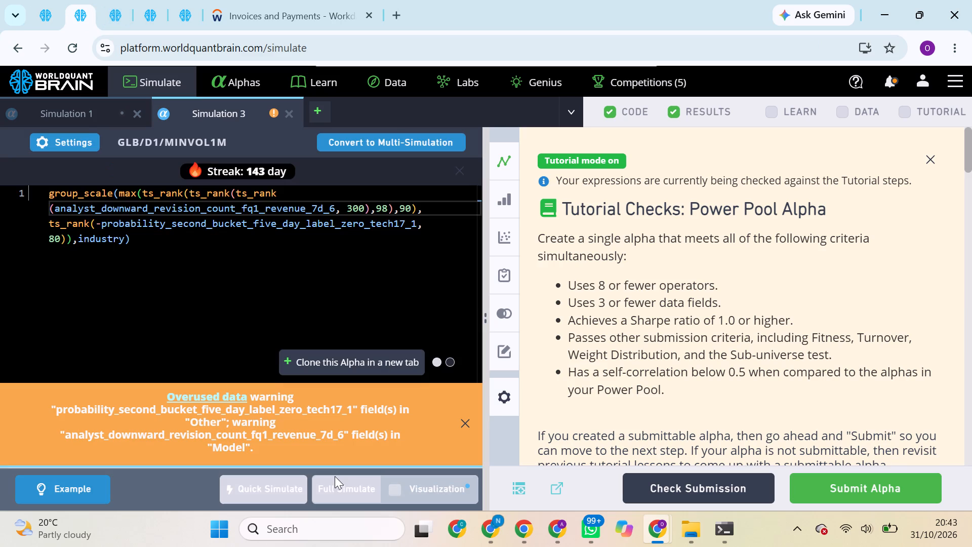
click(931, 159)
Review Simulation 3's PnL chart and IS Summary, and run its Prod Correlation check.
right_click(789, 324)
click(789, 324)
scroll(789, 324, down, 2)
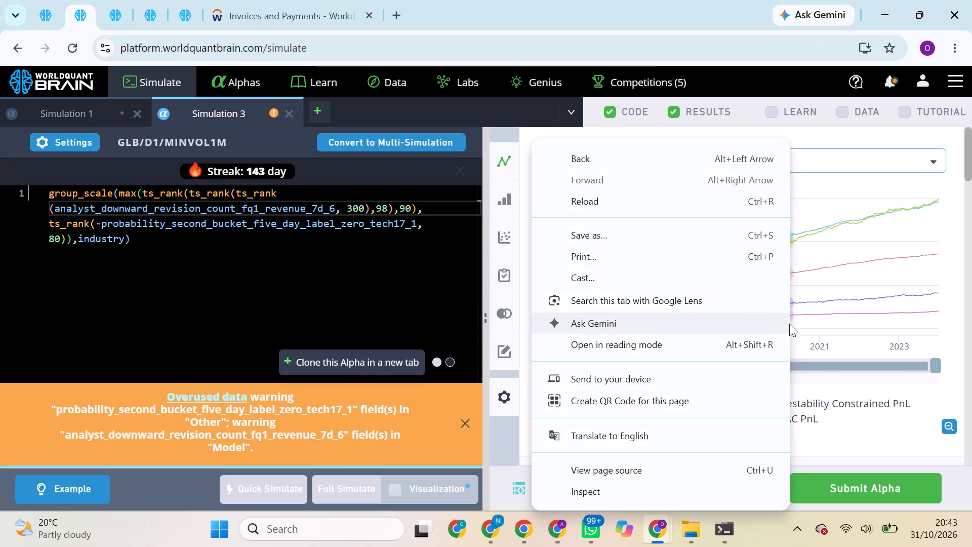
click(843, 276)
scroll(746, 357, down, 2)
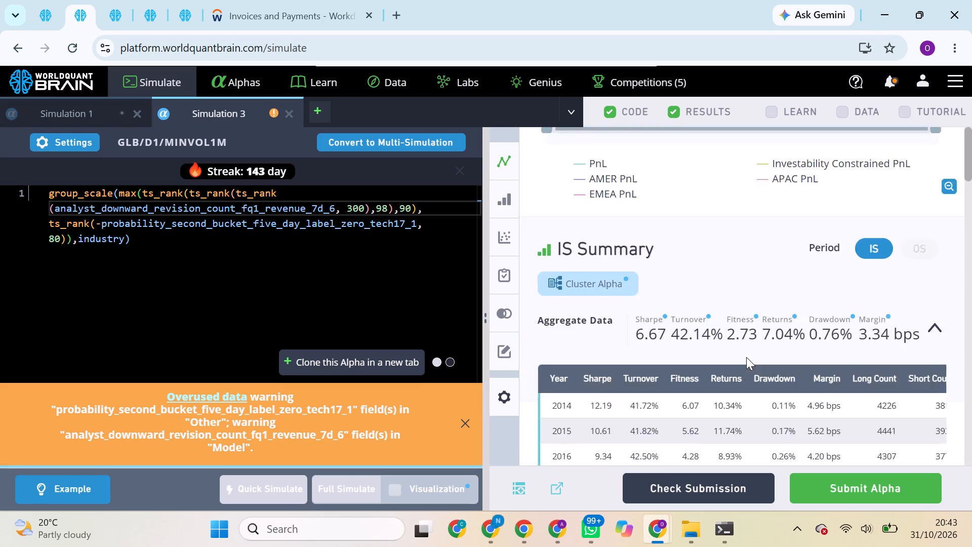
scroll(746, 357, down, 4)
scroll(746, 357, up, 2)
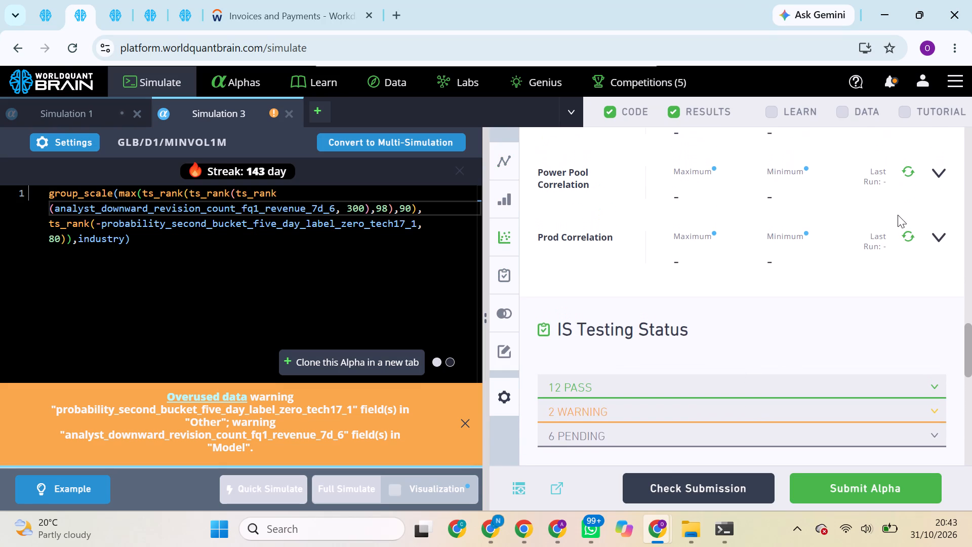
click(907, 235)
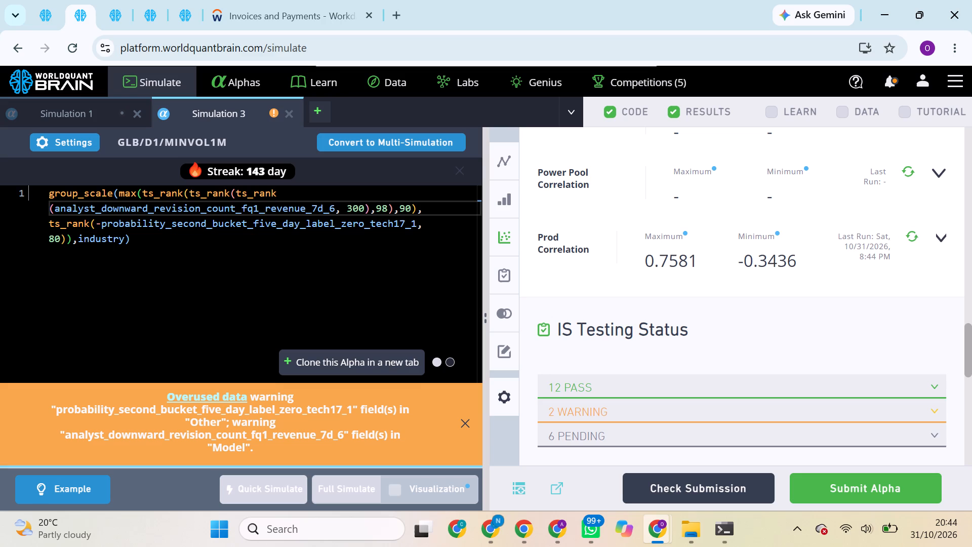
Check the progress of the oth460_1l_1spdd simulation in the first pinned tab.
click(44, 2)
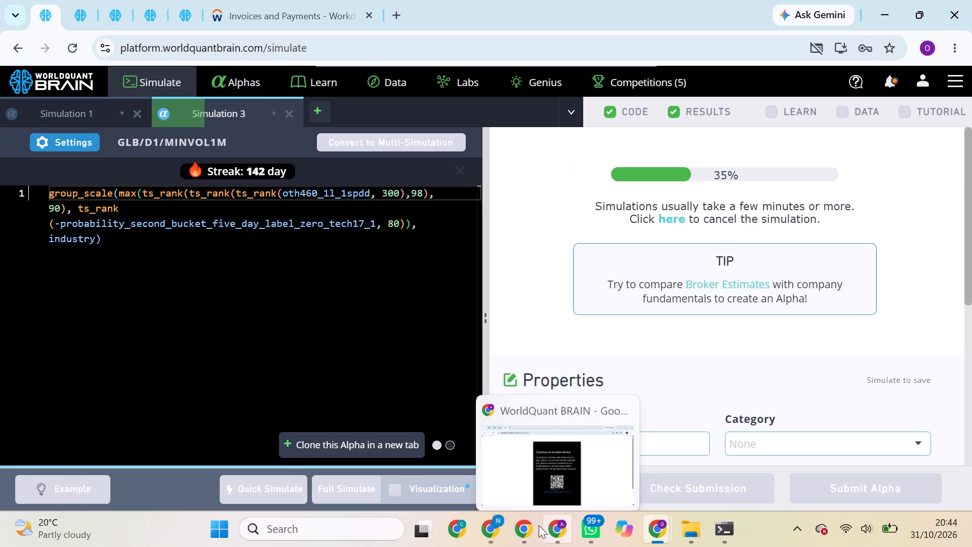
Switch to the Chrome window showing the Score808 live football stream.
click(531, 525)
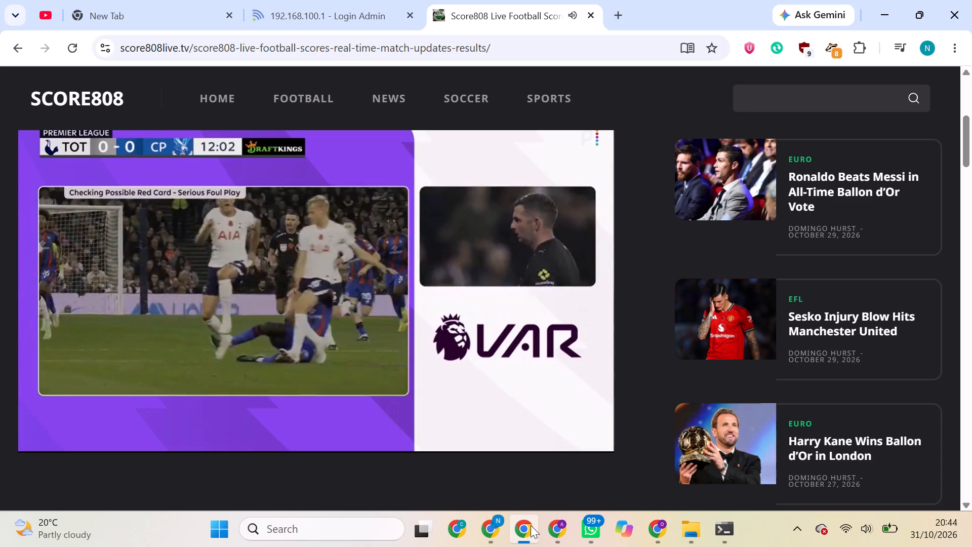
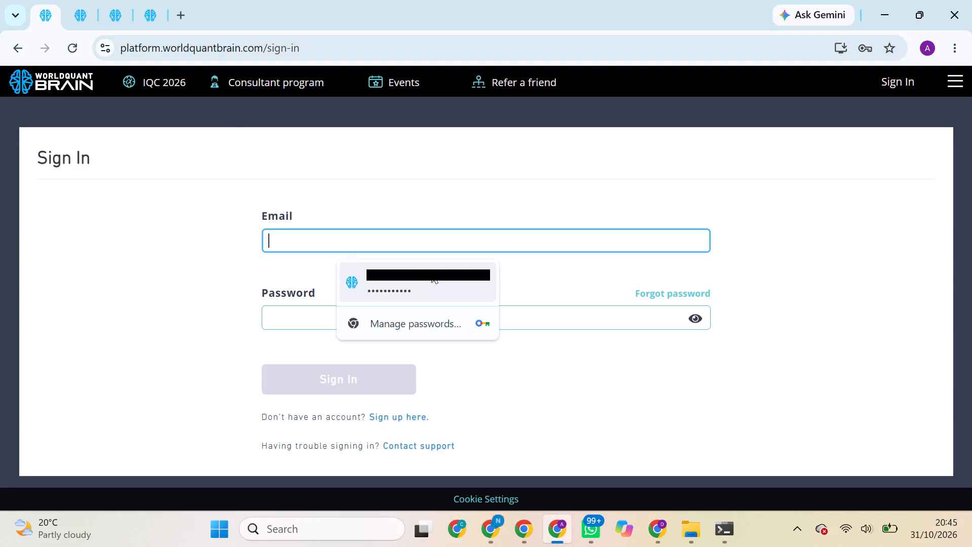
Sign in to BRAIN in the A profile with the saved account credentials.
click(431, 283)
click(379, 382)
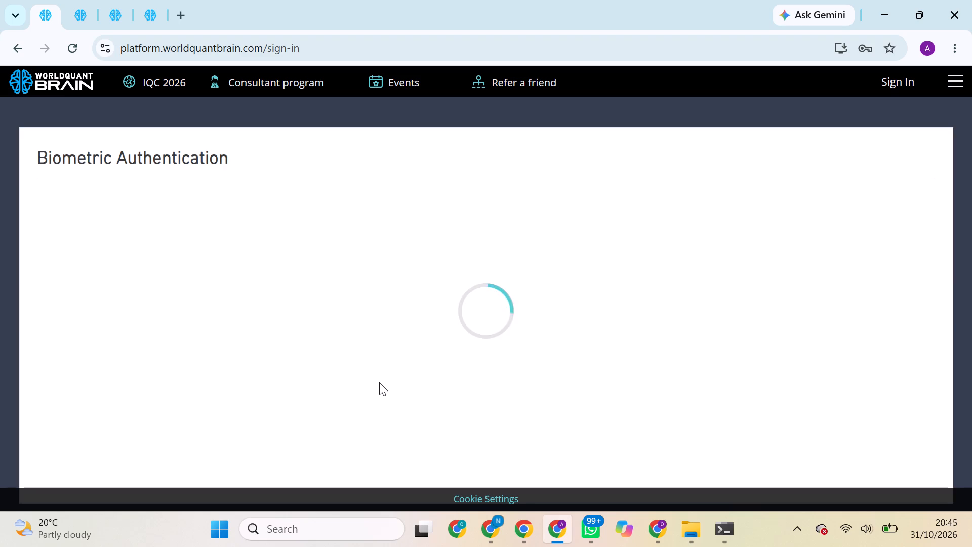
right_click(379, 382)
scroll(379, 382, down, 1)
scroll(379, 382, left, 2)
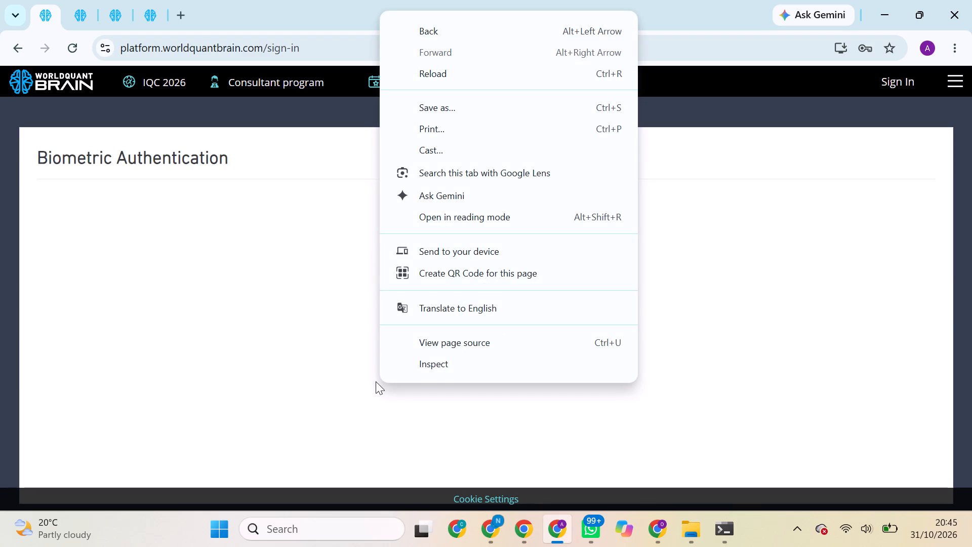
click(341, 366)
scroll(341, 366, down, 1)
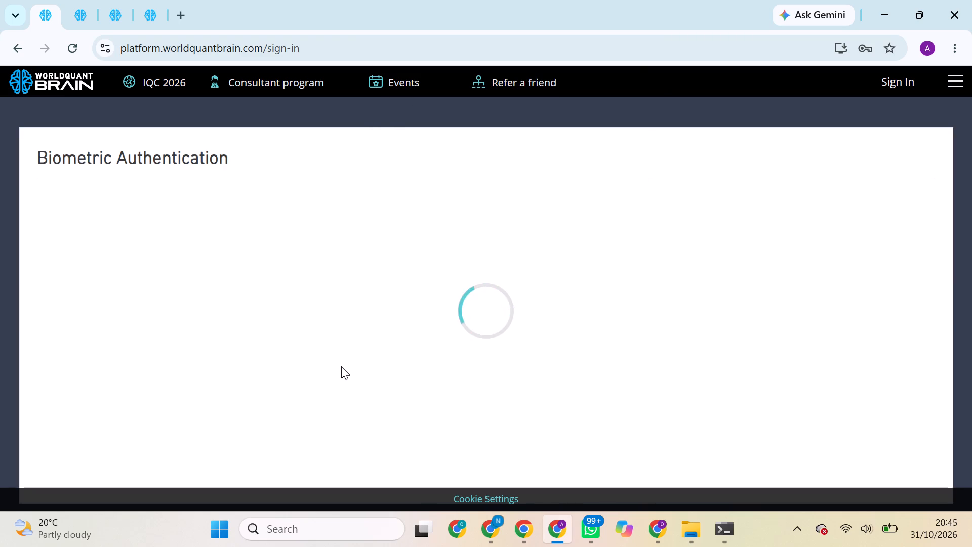
scroll(341, 366, down, 2)
scroll(383, 399, down, 3)
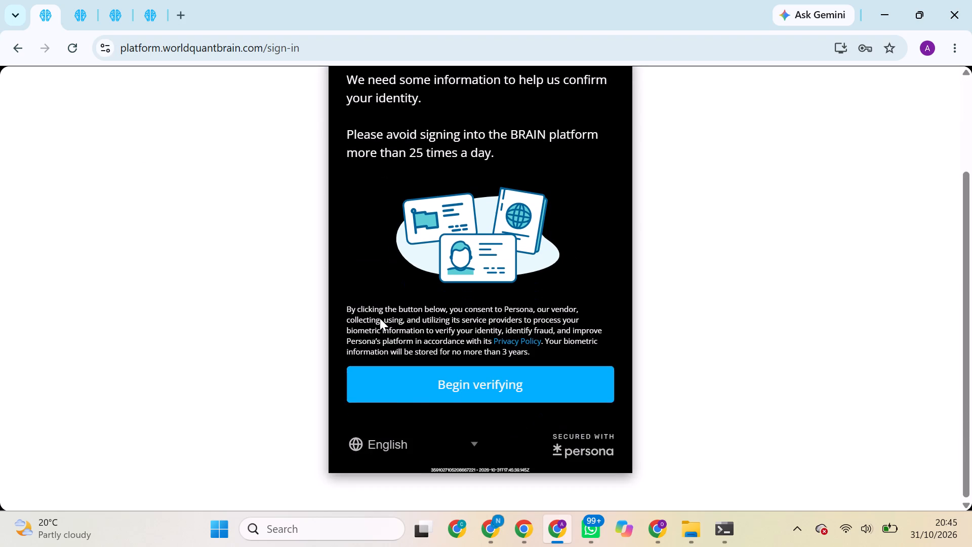
click(414, 388)
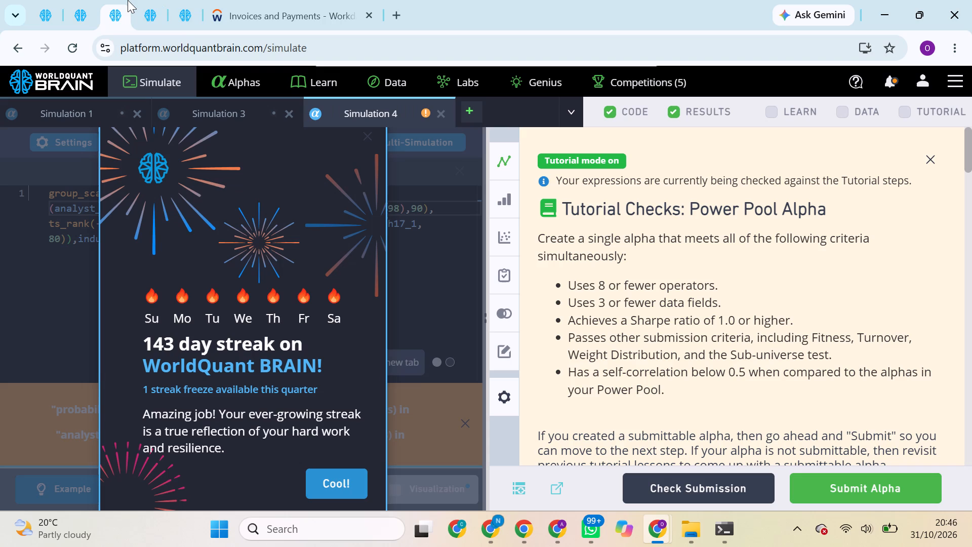
click(336, 473)
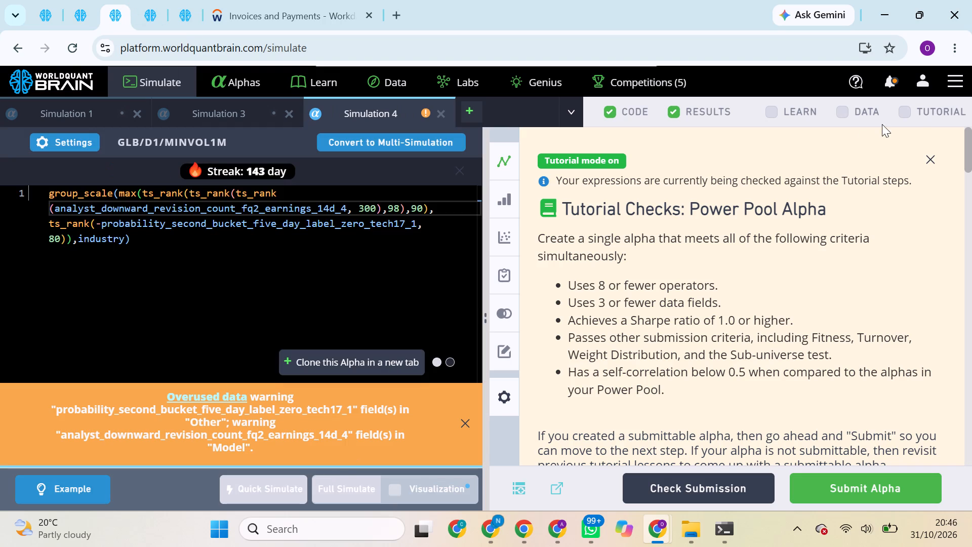
click(930, 160)
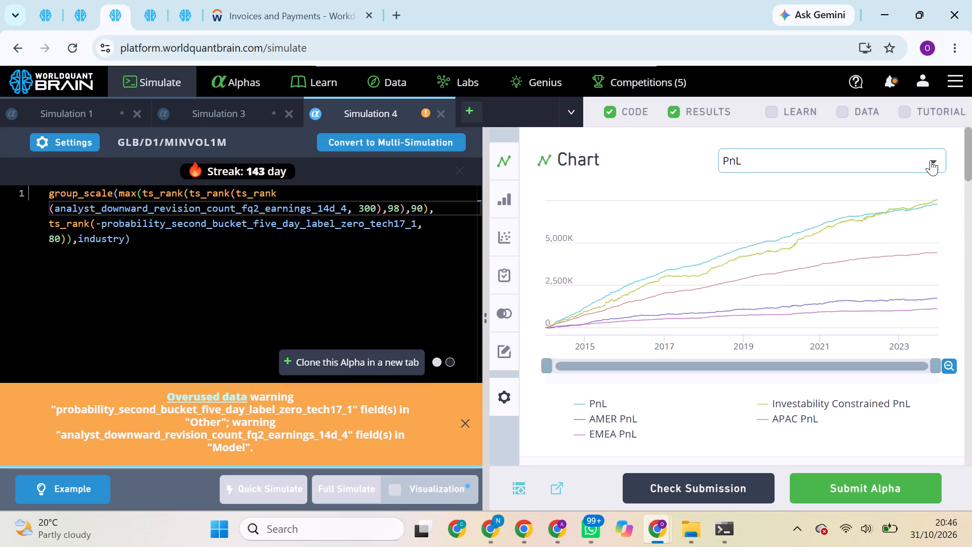
Run the Prod Correlation check for Simulation 4.
scroll(863, 252, down, 6)
scroll(863, 252, up, 2)
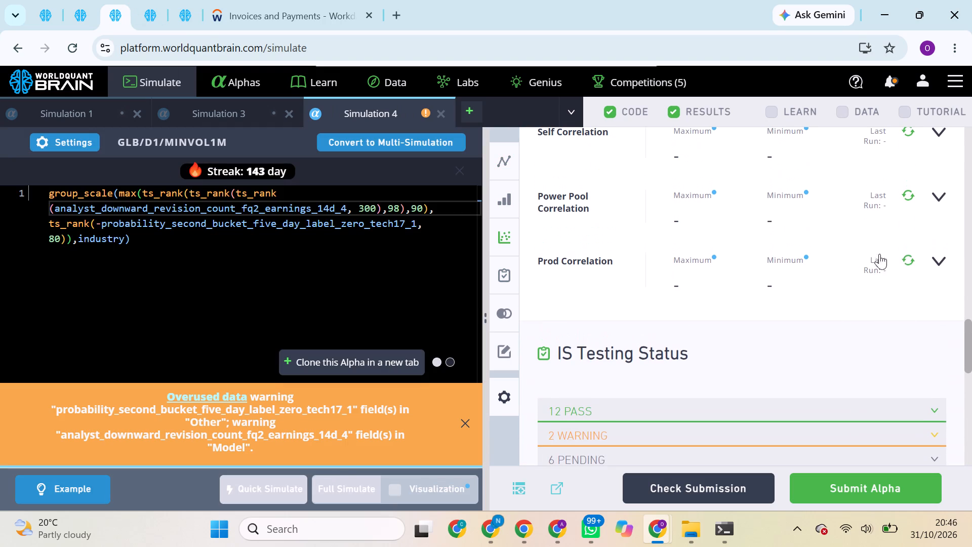
click(909, 260)
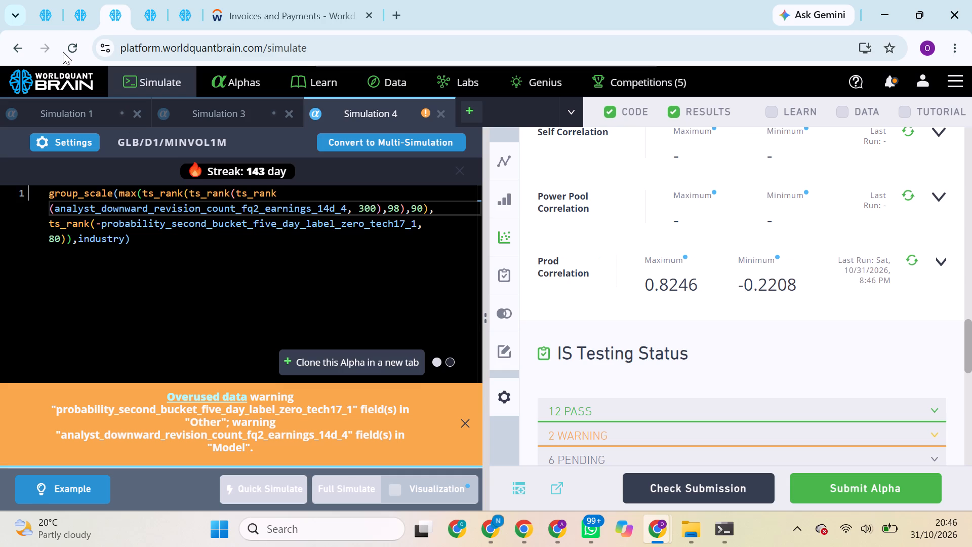
Browse the last pages of the Predictive Analyst-Company Signal Set fields and copy smest_growth_next_vs_this_yr_ebitda_6 from page 26.
click(156, 0)
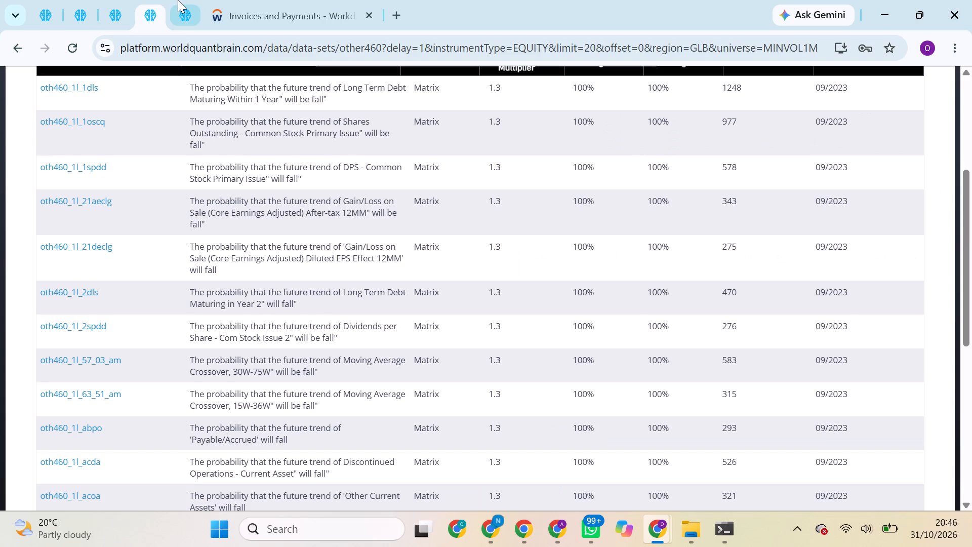
click(178, 0)
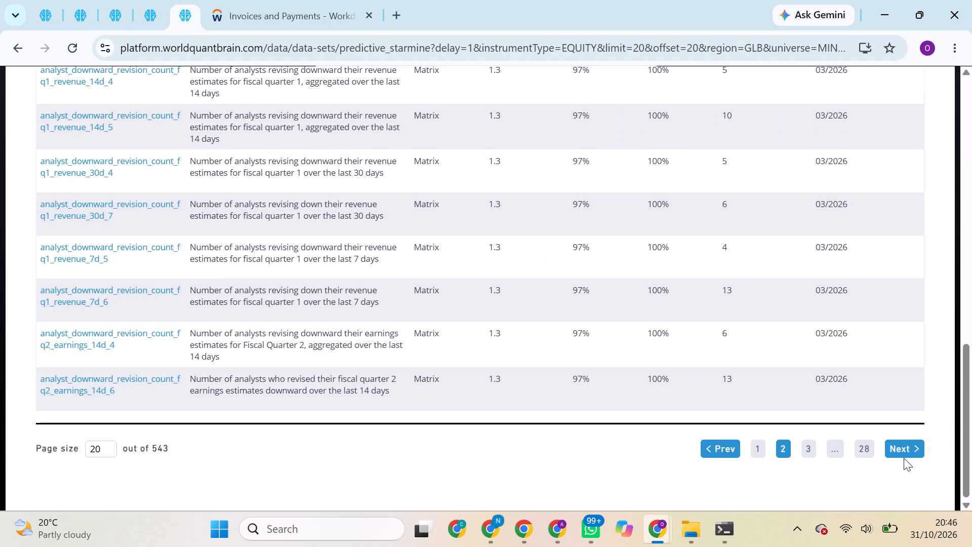
click(871, 446)
scroll(741, 421, down, 3)
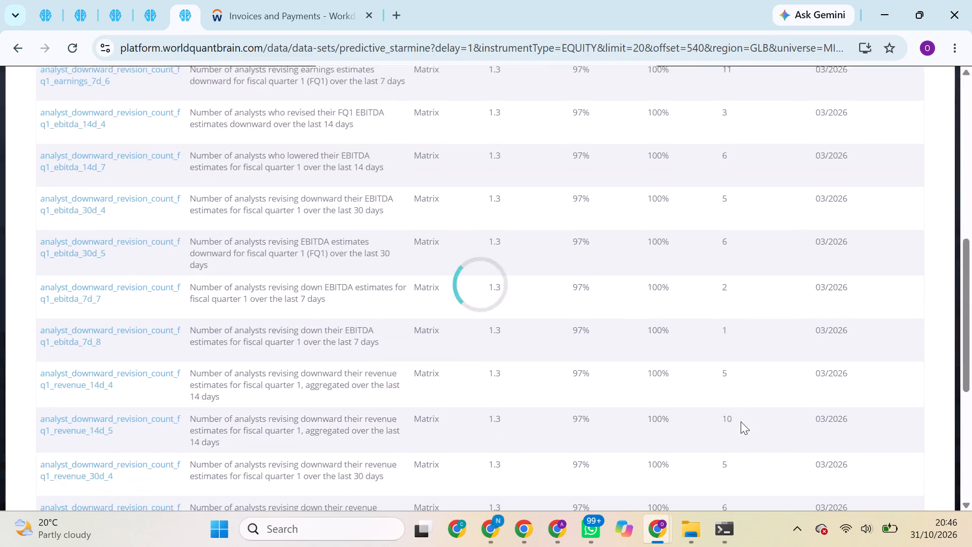
scroll(741, 421, down, 1)
click(834, 428)
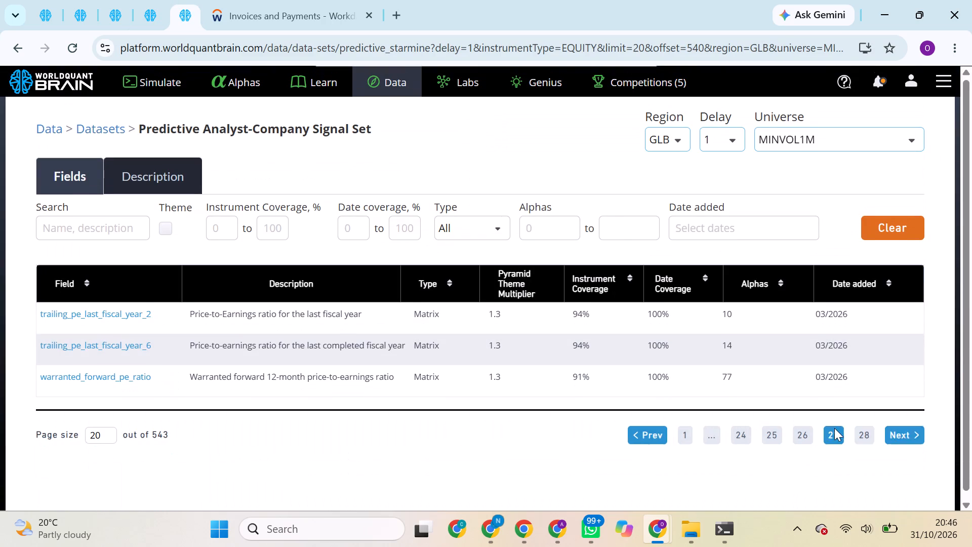
scroll(428, 388, down, 1)
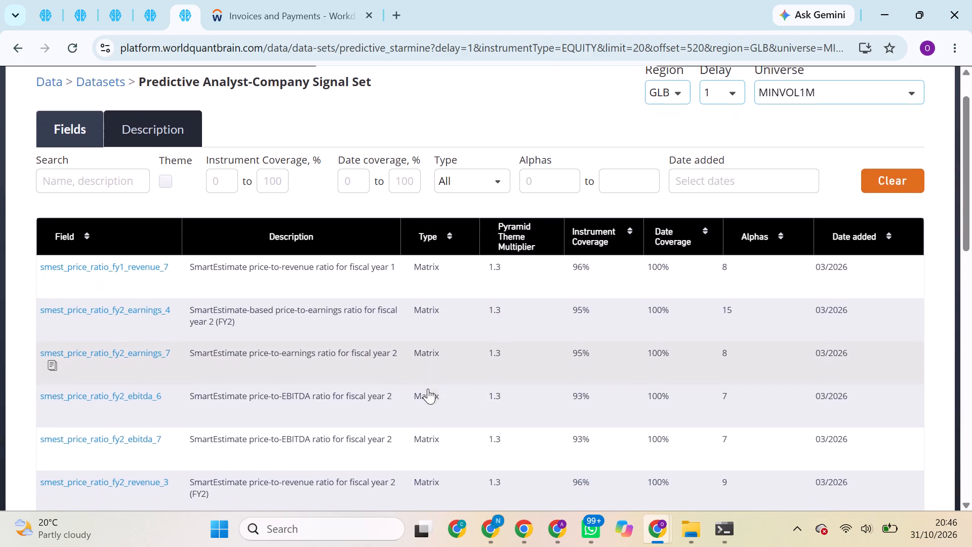
scroll(691, 468, down, 2)
scroll(852, 422, down, 2)
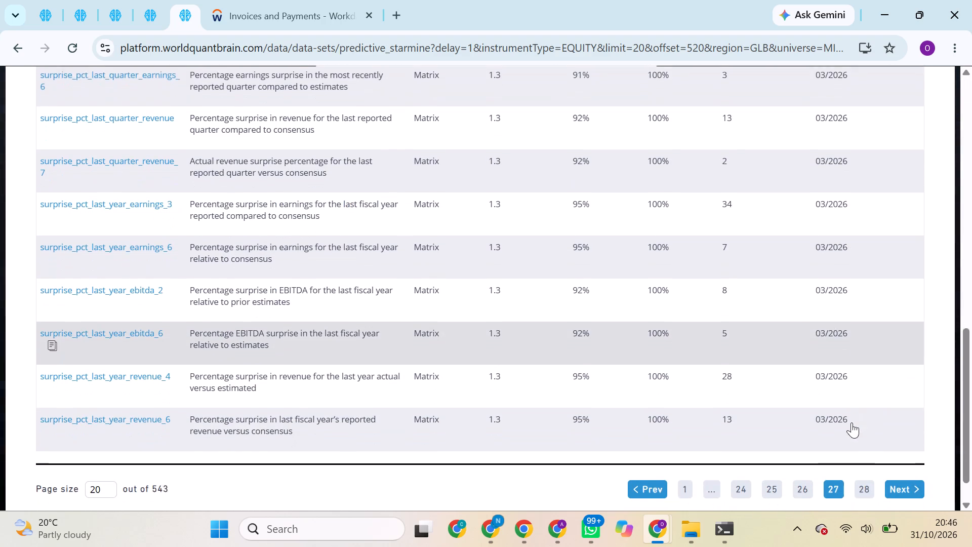
scroll(852, 422, down, 1)
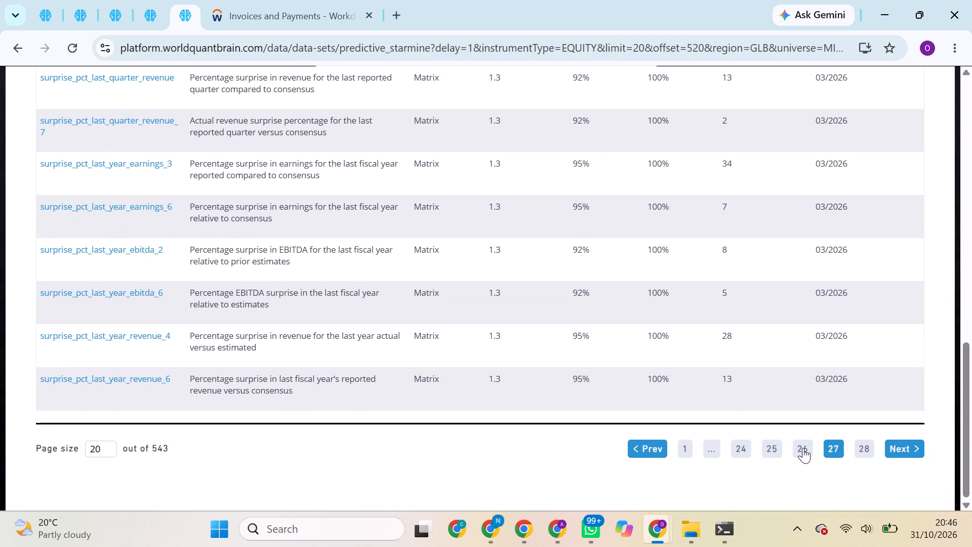
click(803, 448)
scroll(526, 336, down, 1)
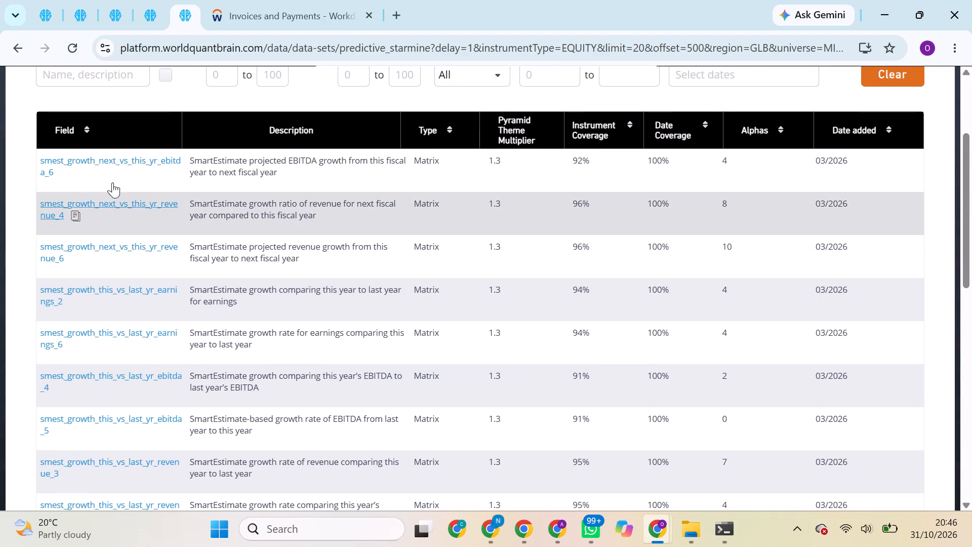
click(65, 176)
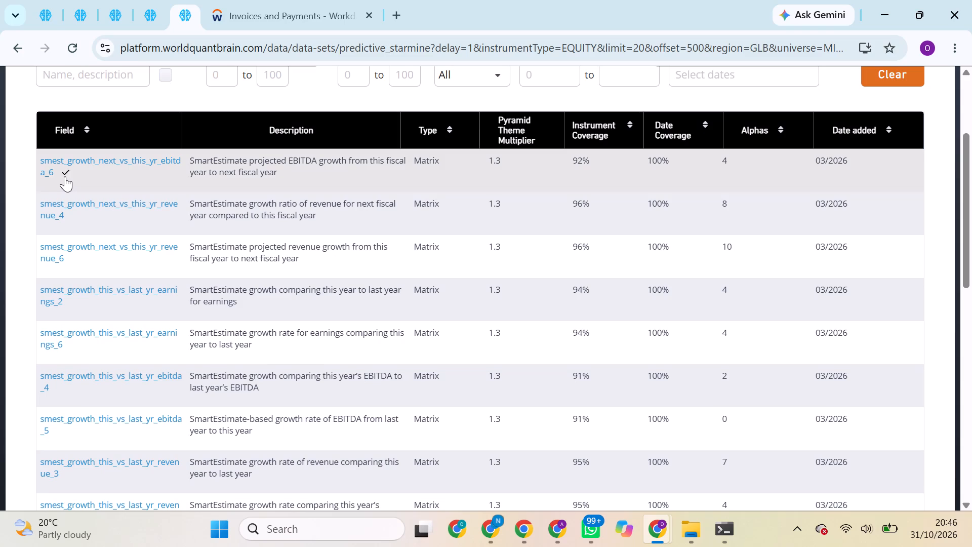
Replace the first data field of Simulation 3 in the second pinned tab with smest_growth_next_vs_this_yr_ebitda_6 and run a full simulation.
click(47, 0)
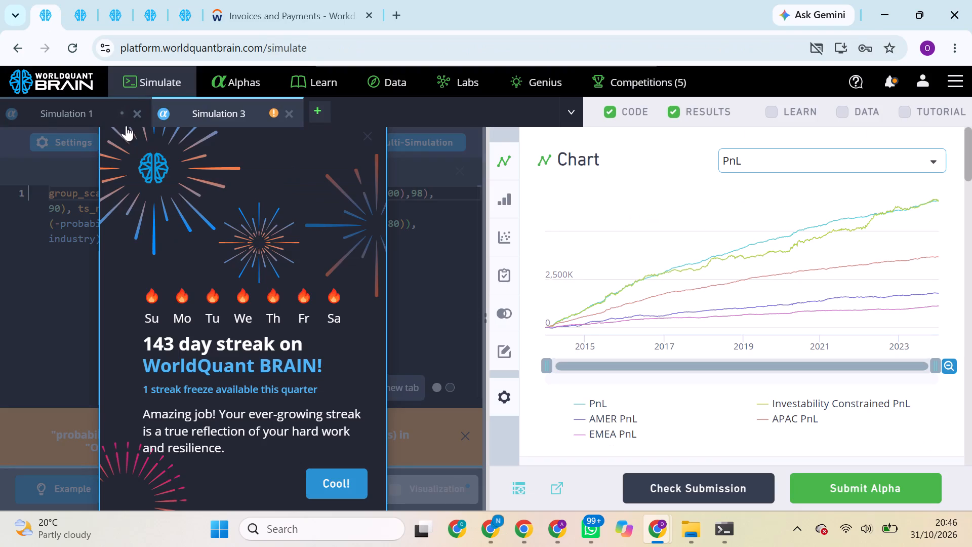
click(71, 0)
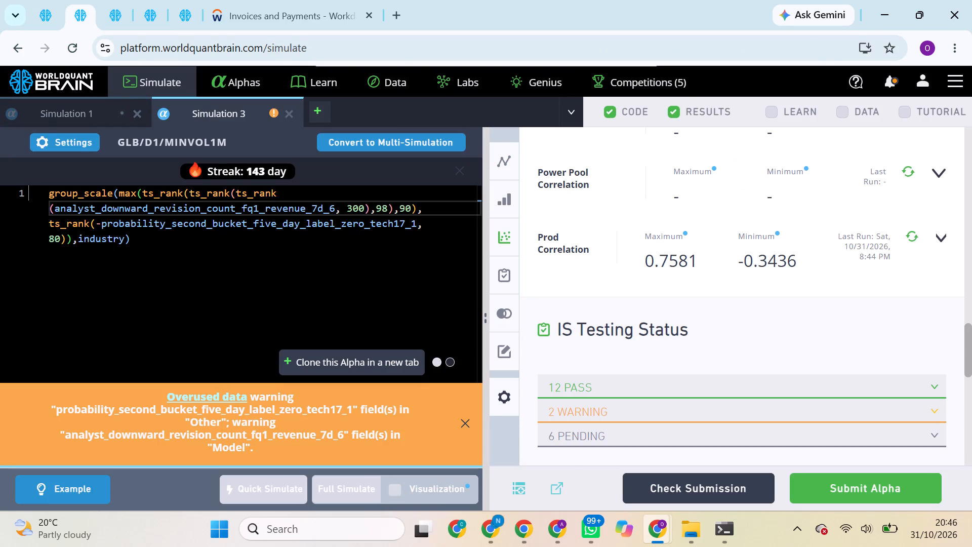
double_click(193, 213)
key(ctrl+v)
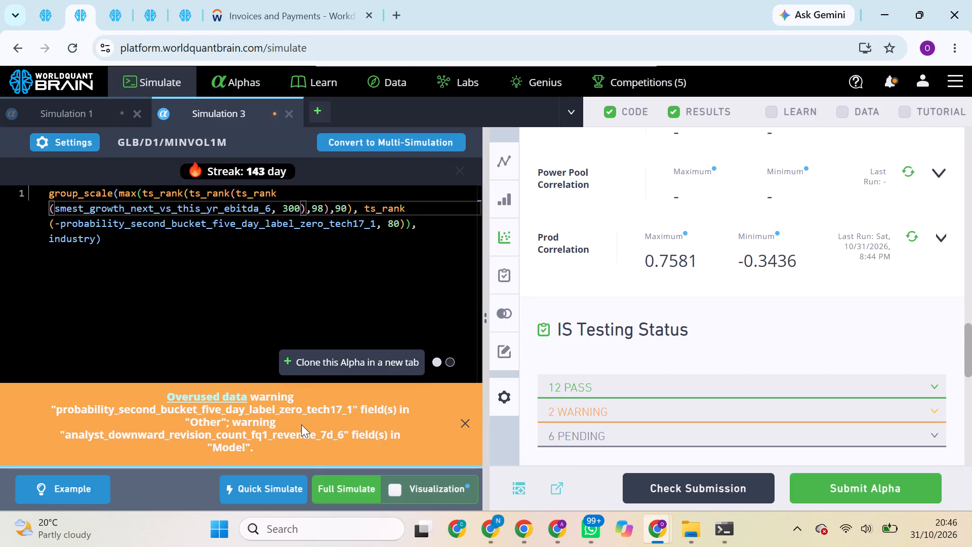
click(325, 484)
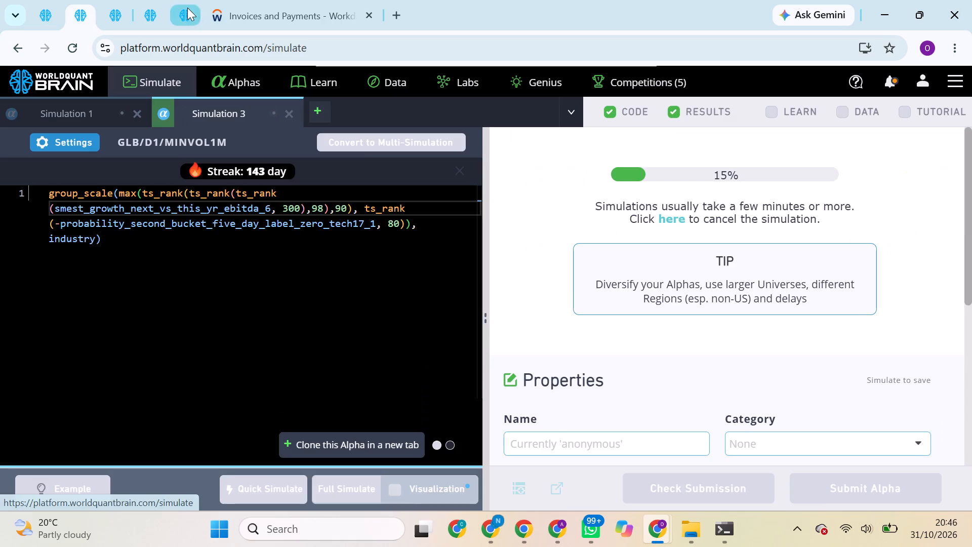
Copy smest_growth_next_vs_this_yr_revenue_4 from the dataset, substitute it for Simulation 4's first data field, and run a full simulation.
click(187, 8)
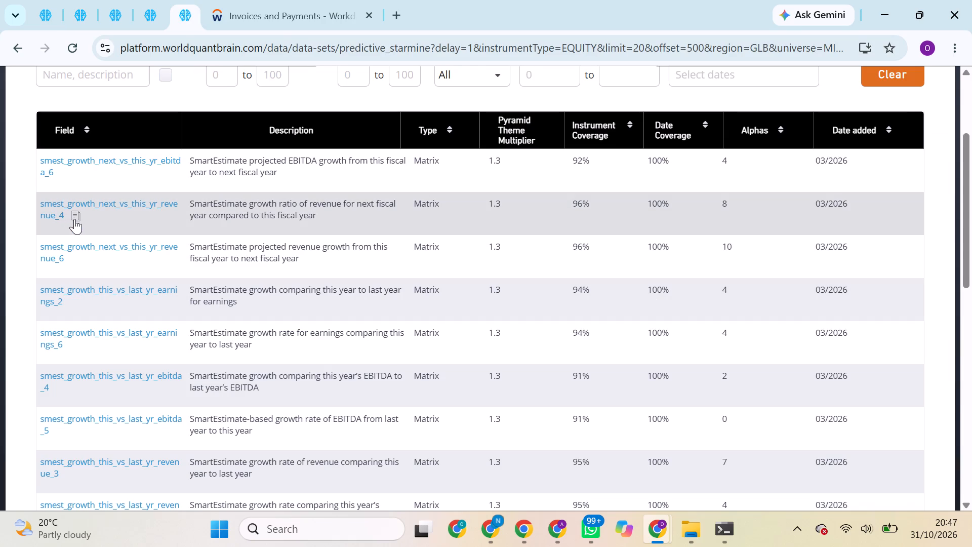
click(74, 219)
click(40, 5)
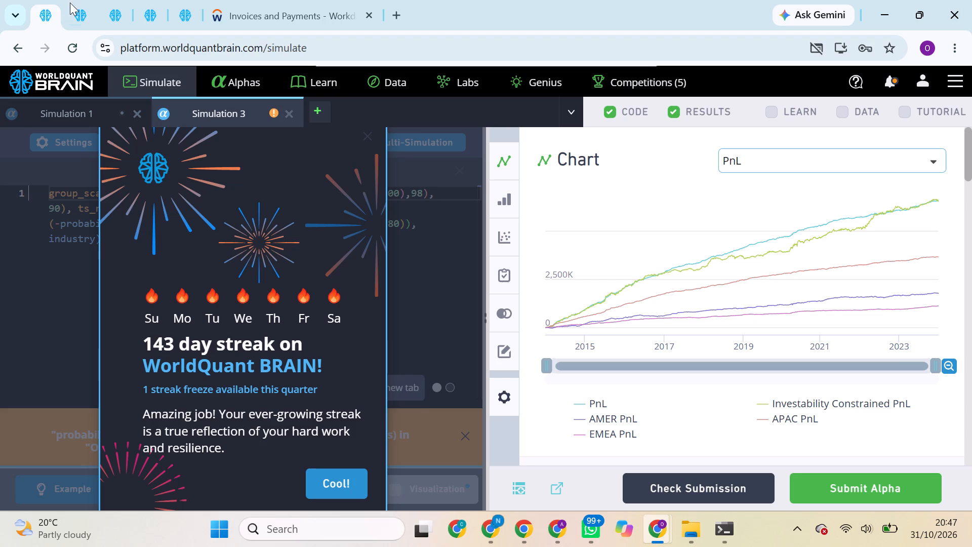
click(90, 4)
click(112, 5)
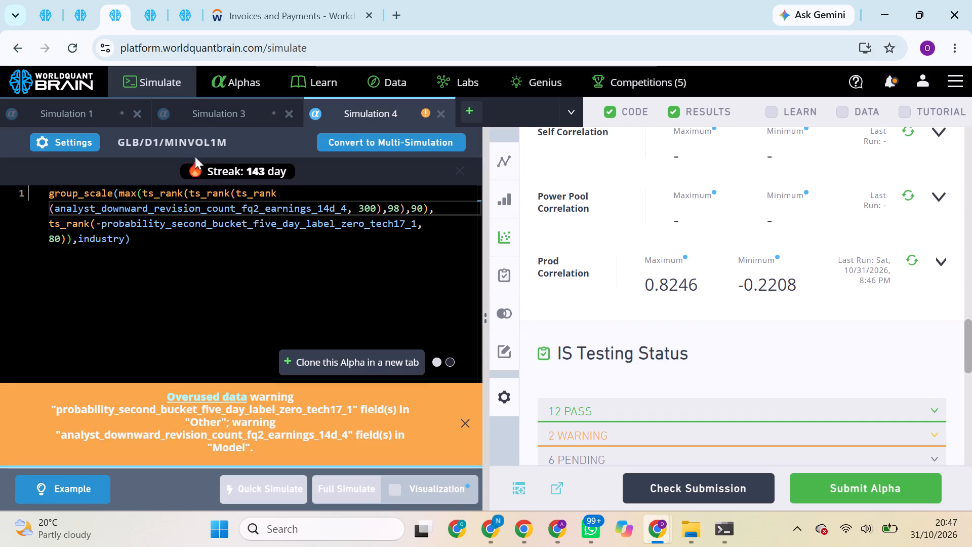
double_click(207, 214)
key(ctrl+v)
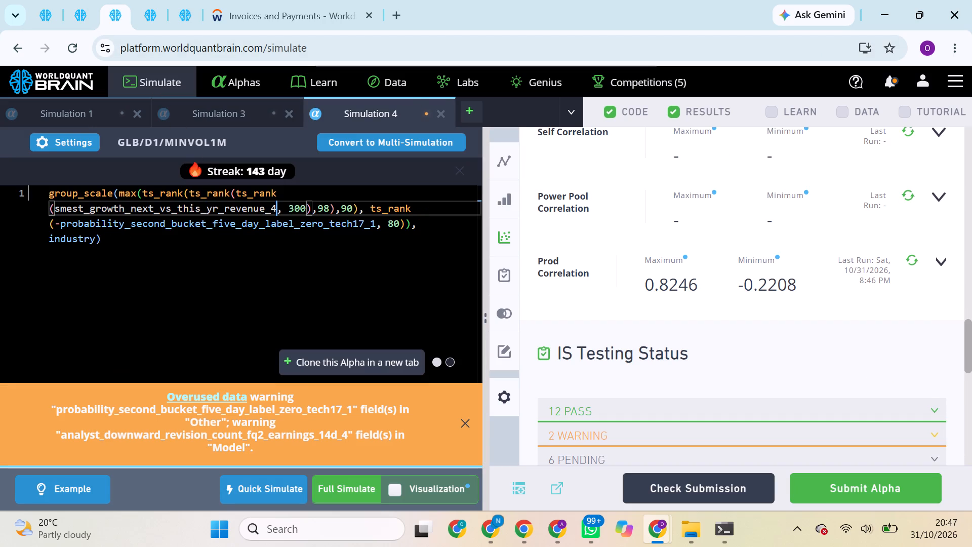
click(342, 496)
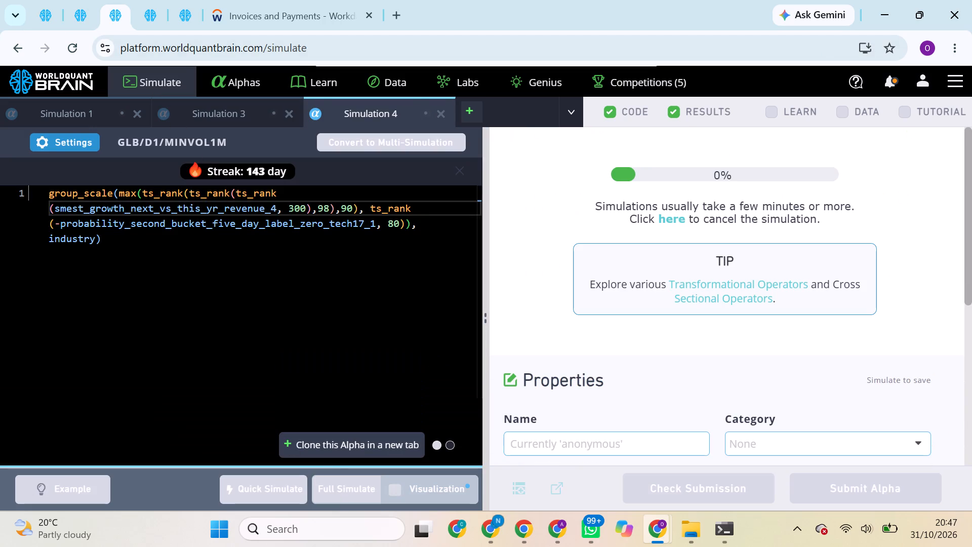
Dismiss the streak announcement in the first pinned tab and run the Prod Correlation check for its Simulation 3.
click(148, 0)
click(116, 0)
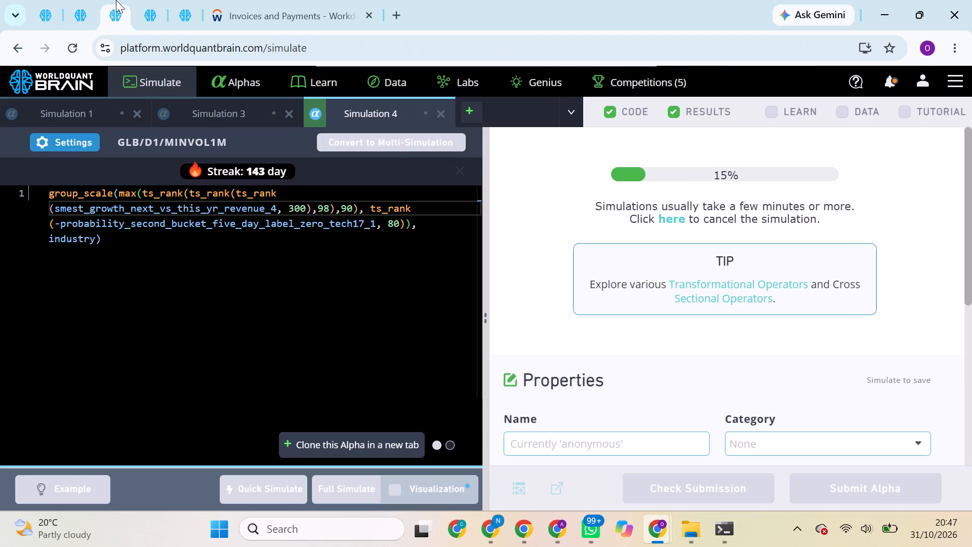
click(90, 1)
click(51, 2)
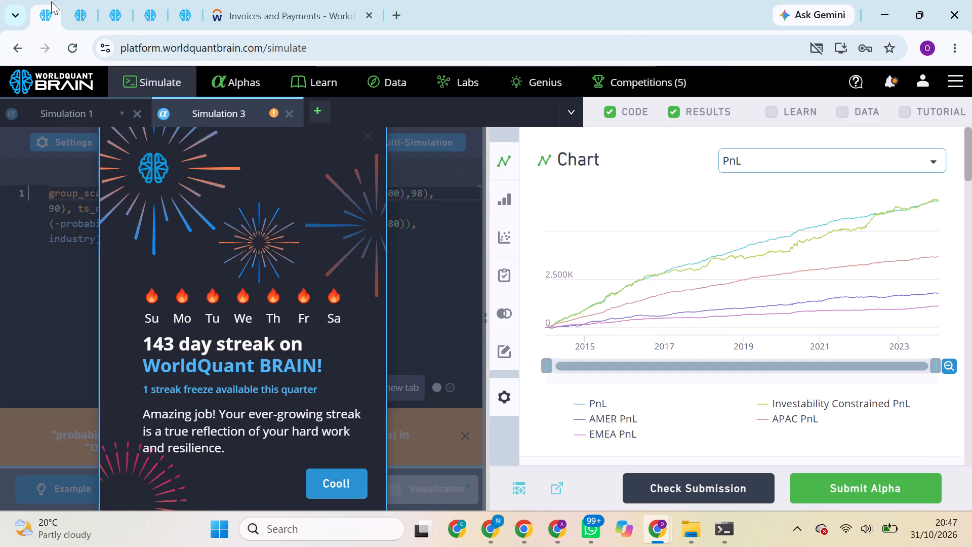
click(335, 474)
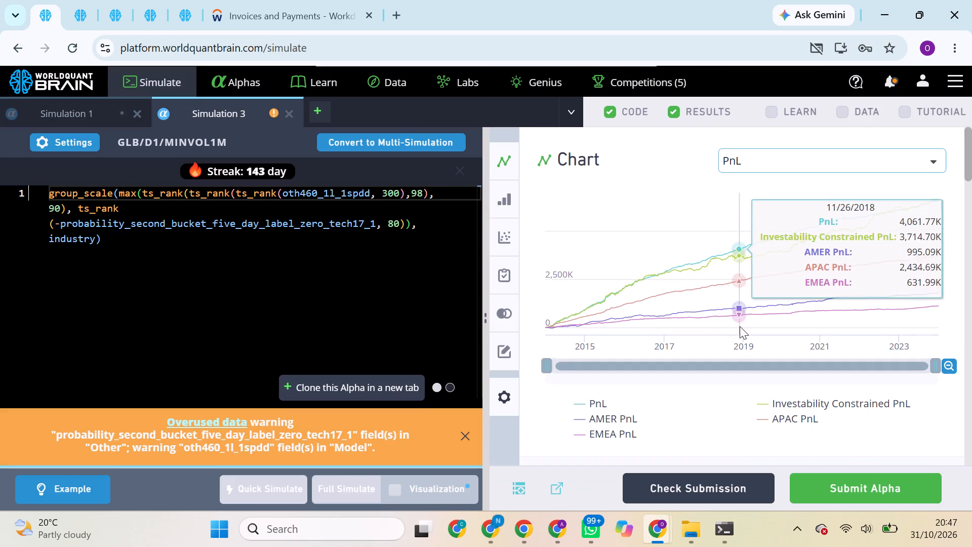
scroll(740, 326, down, 4)
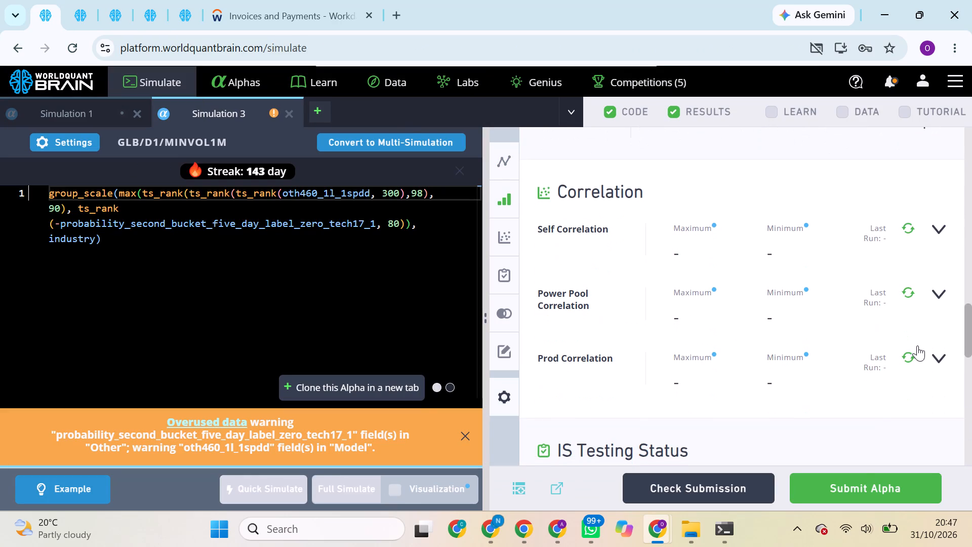
click(913, 358)
Copy smest_growth_next_vs_this_yr_revenue_6 from the dataset, substitute it for the first data field of the first pinned tab's Simulation 3, and run a full simulation.
click(185, 15)
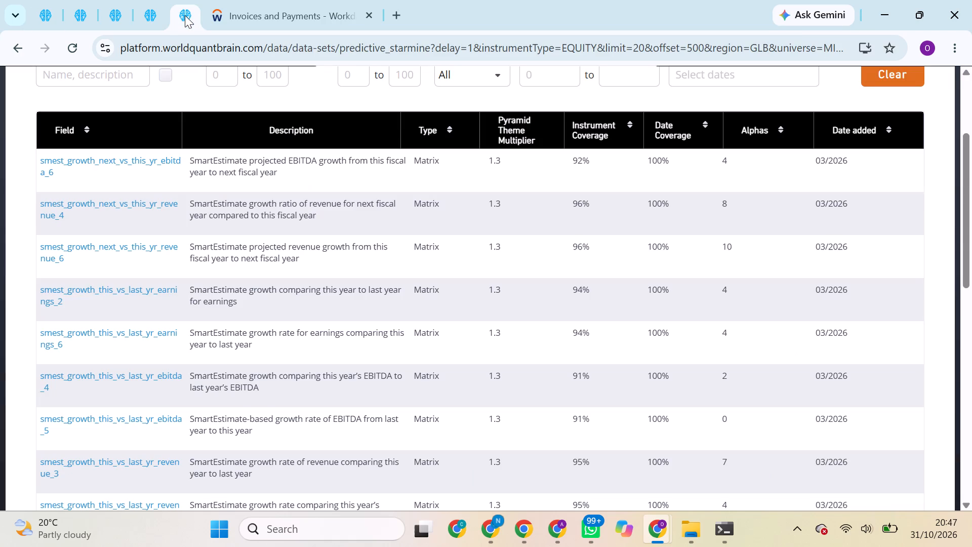
scroll(116, 291, down, 1)
scroll(70, 183, up, 2)
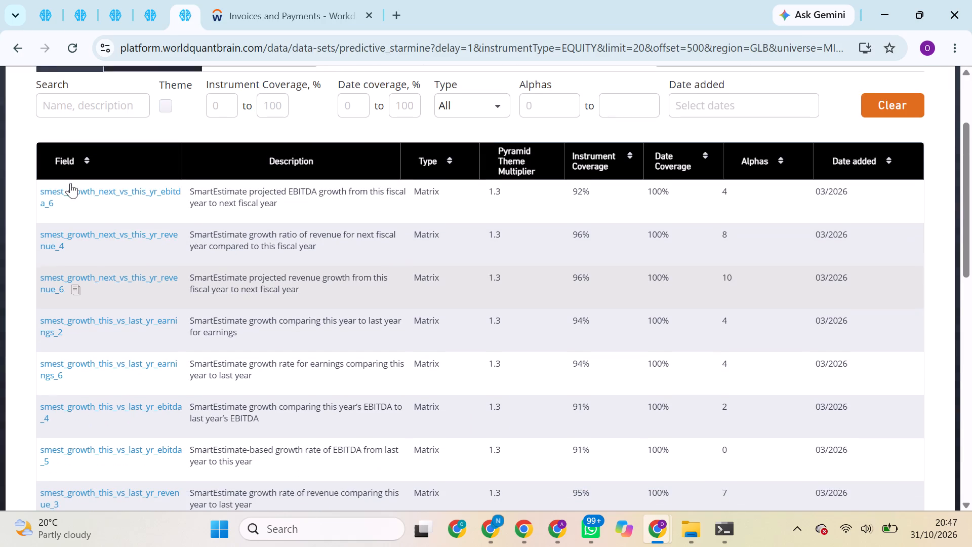
click(74, 292)
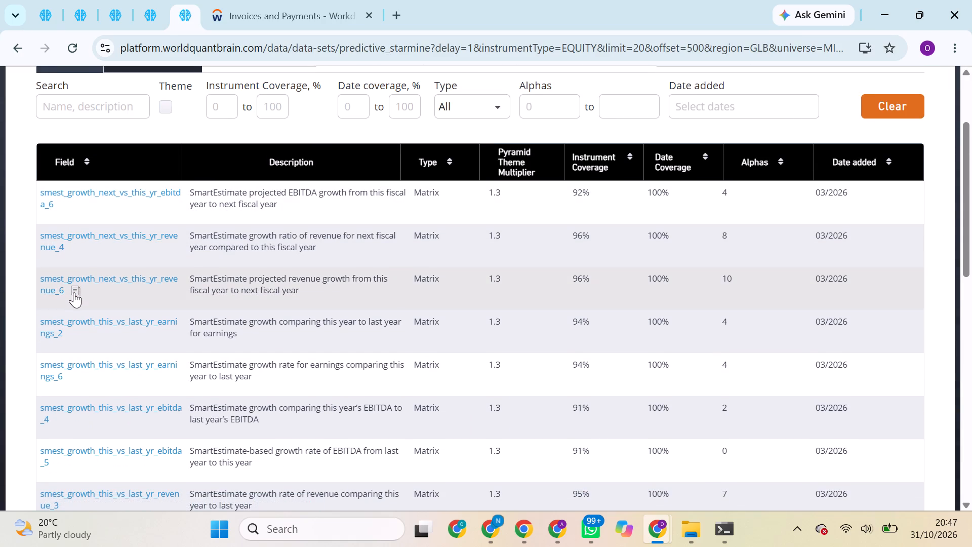
click(47, 0)
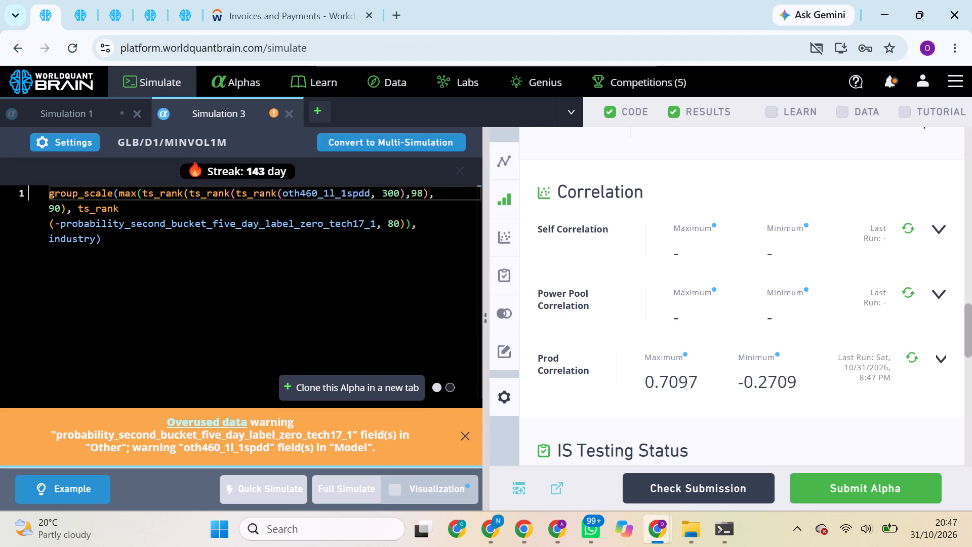
double_click(299, 189)
key(ctrl+v)
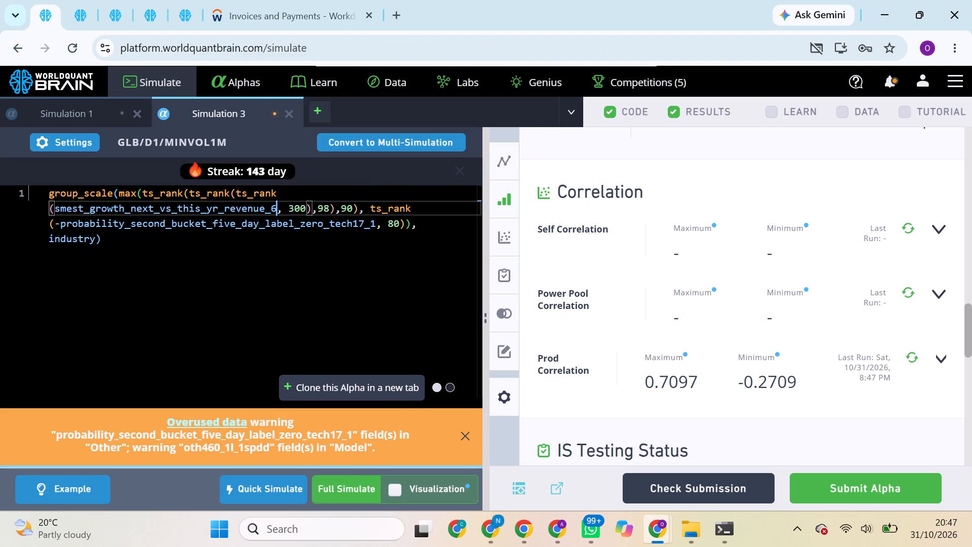
click(352, 476)
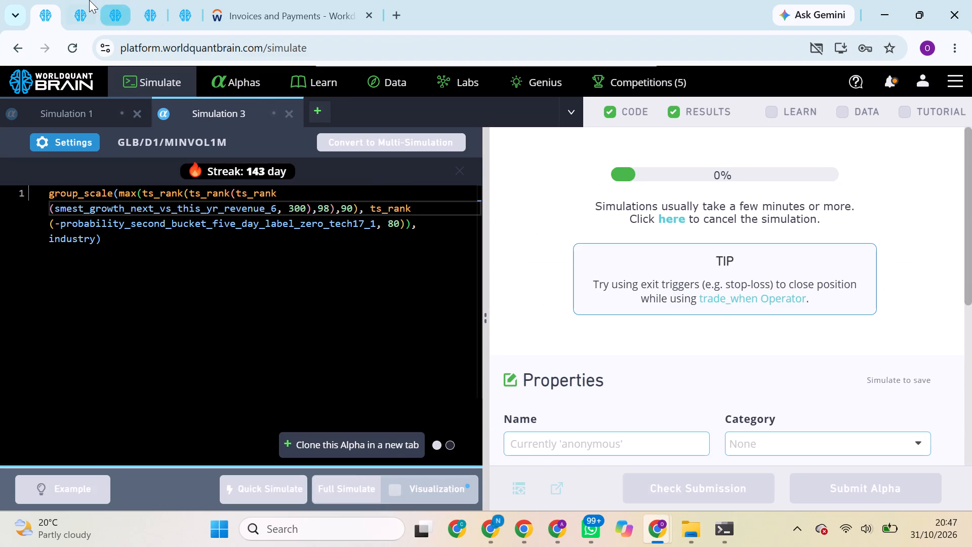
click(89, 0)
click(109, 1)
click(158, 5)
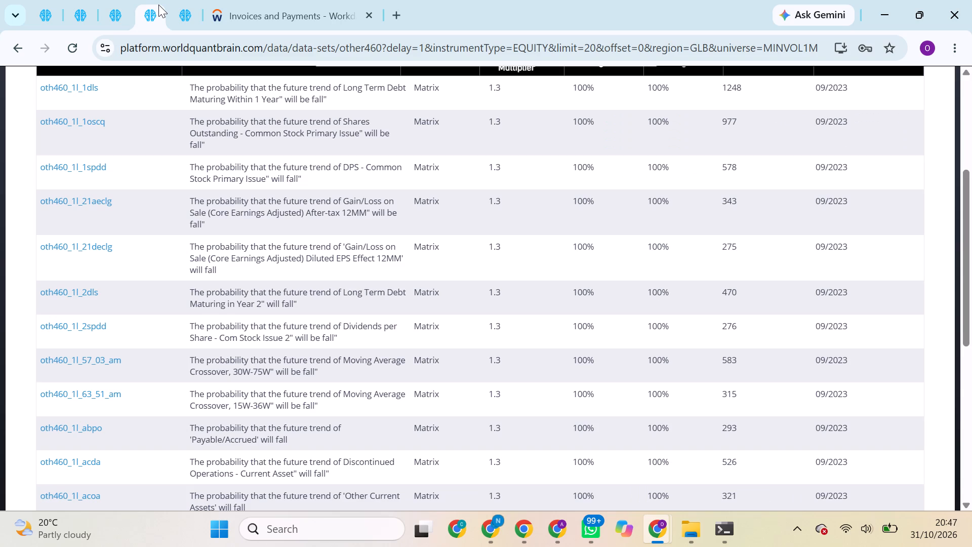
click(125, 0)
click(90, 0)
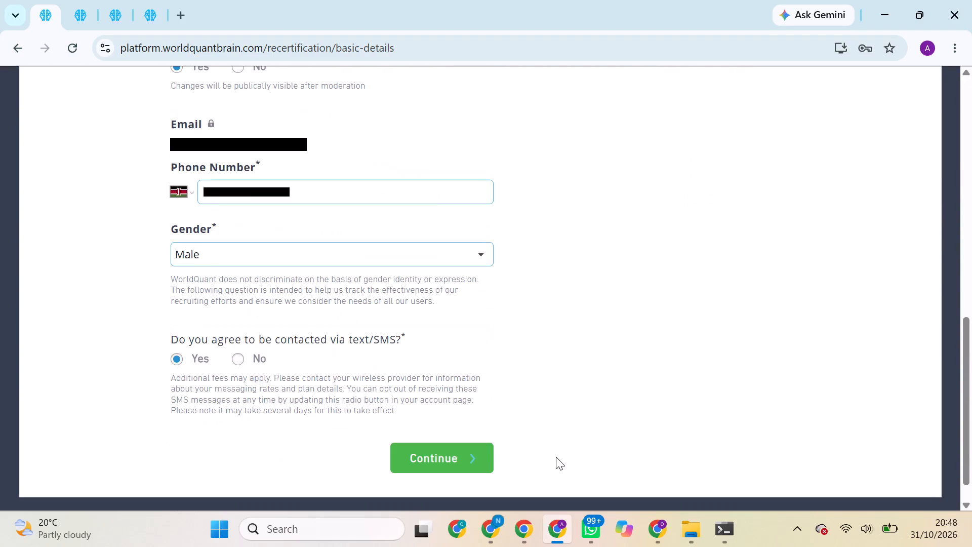
click(465, 423)
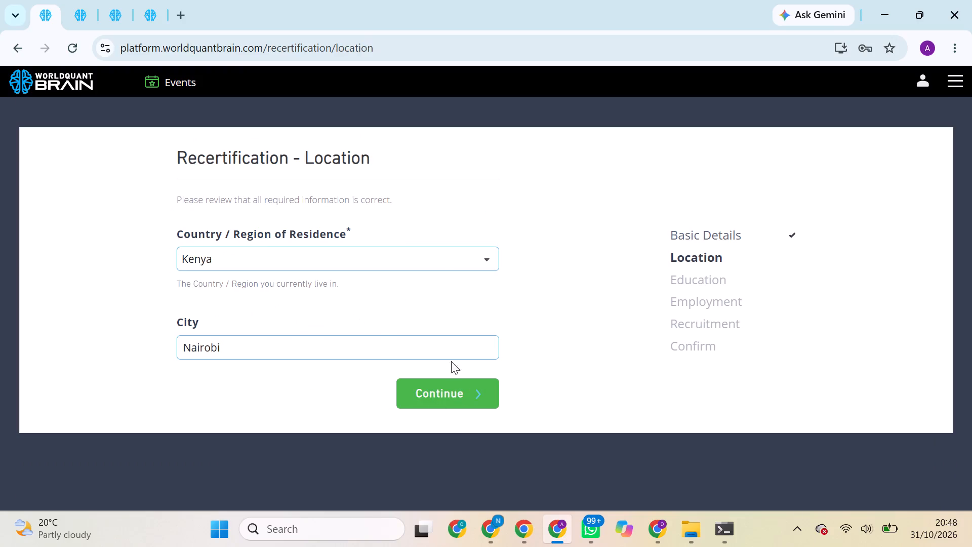
click(479, 400)
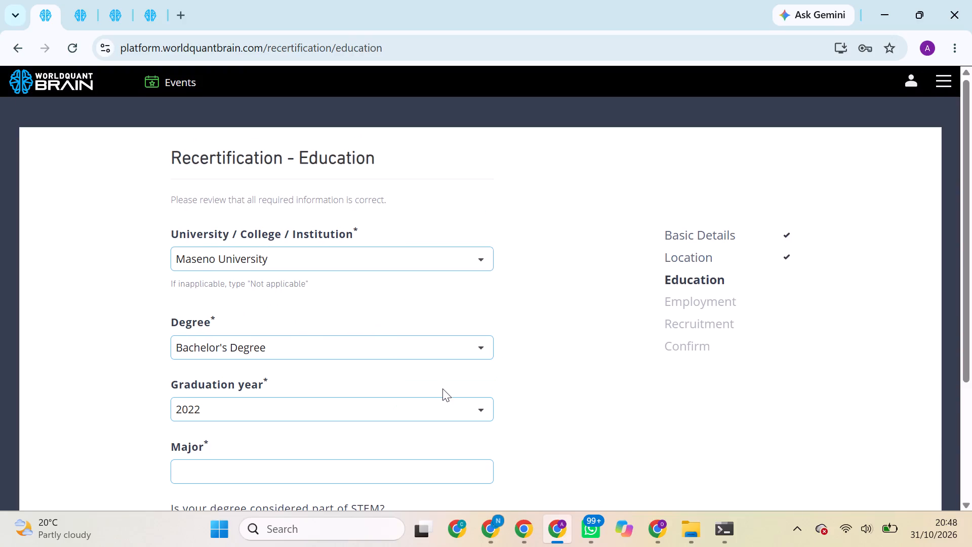
scroll(442, 388, down, 2)
click(442, 388)
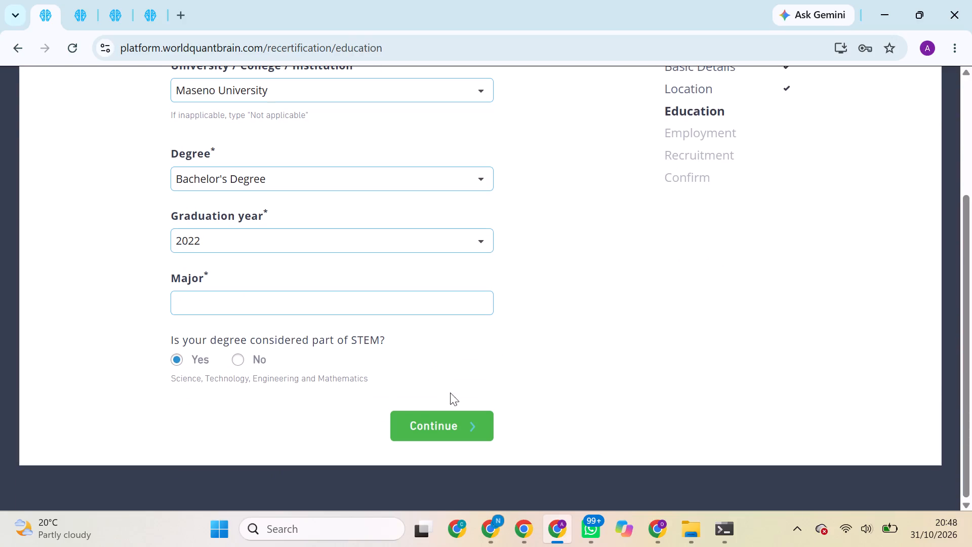
click(466, 423)
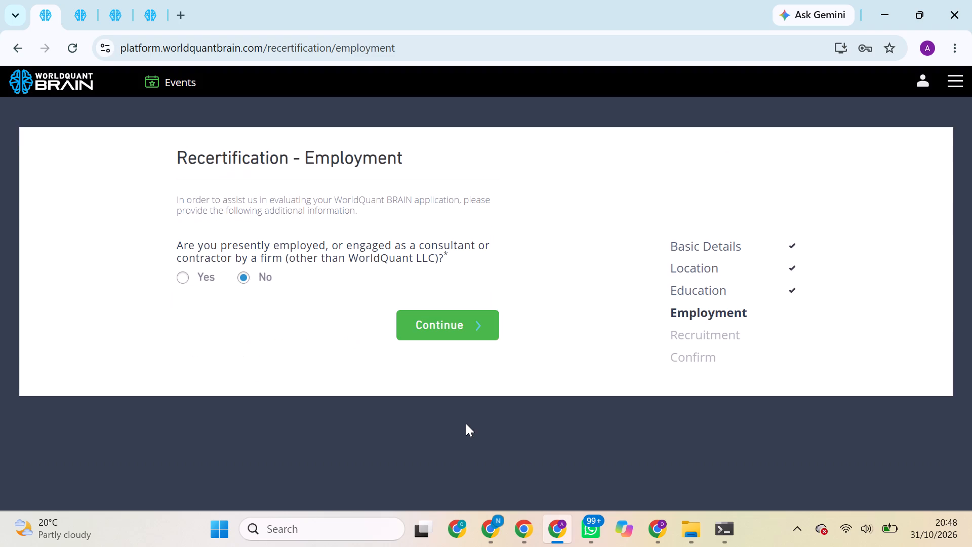
click(457, 332)
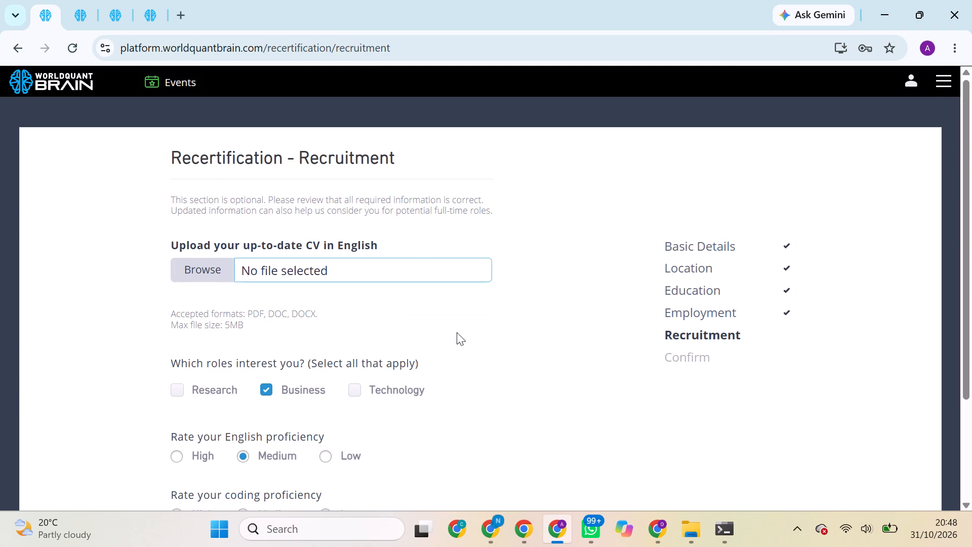
scroll(457, 332, down, 2)
click(449, 418)
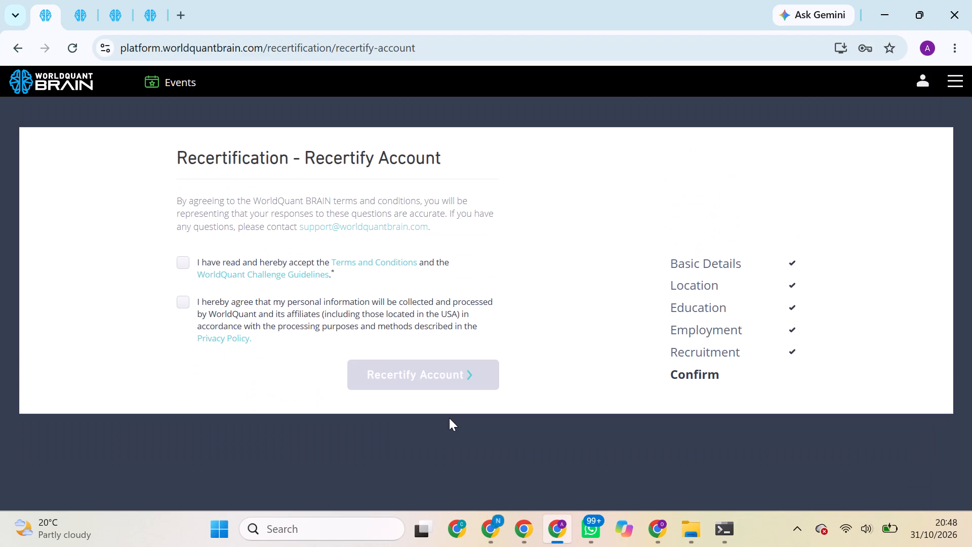
Accept the Terms and Conditions and the personal information consent, and submit the account recertification.
click(188, 266)
click(188, 305)
click(414, 388)
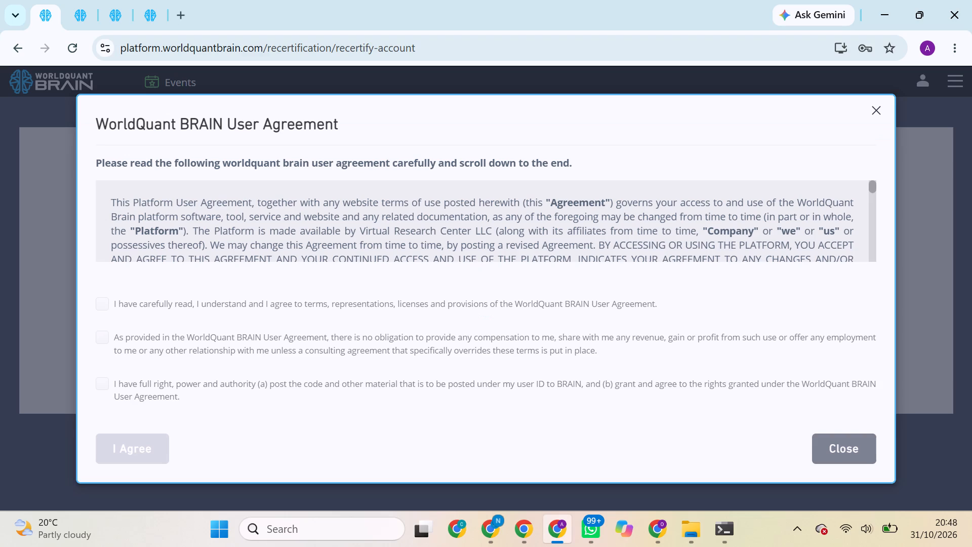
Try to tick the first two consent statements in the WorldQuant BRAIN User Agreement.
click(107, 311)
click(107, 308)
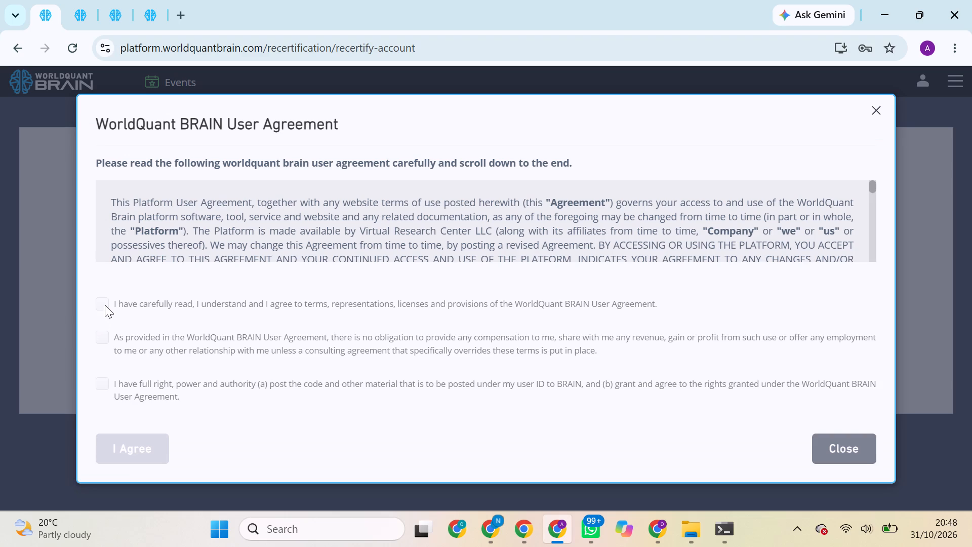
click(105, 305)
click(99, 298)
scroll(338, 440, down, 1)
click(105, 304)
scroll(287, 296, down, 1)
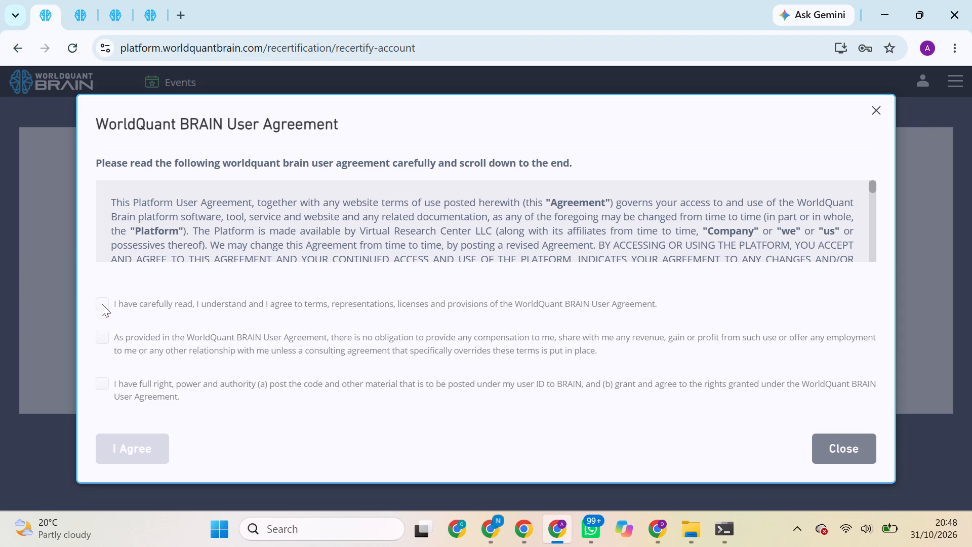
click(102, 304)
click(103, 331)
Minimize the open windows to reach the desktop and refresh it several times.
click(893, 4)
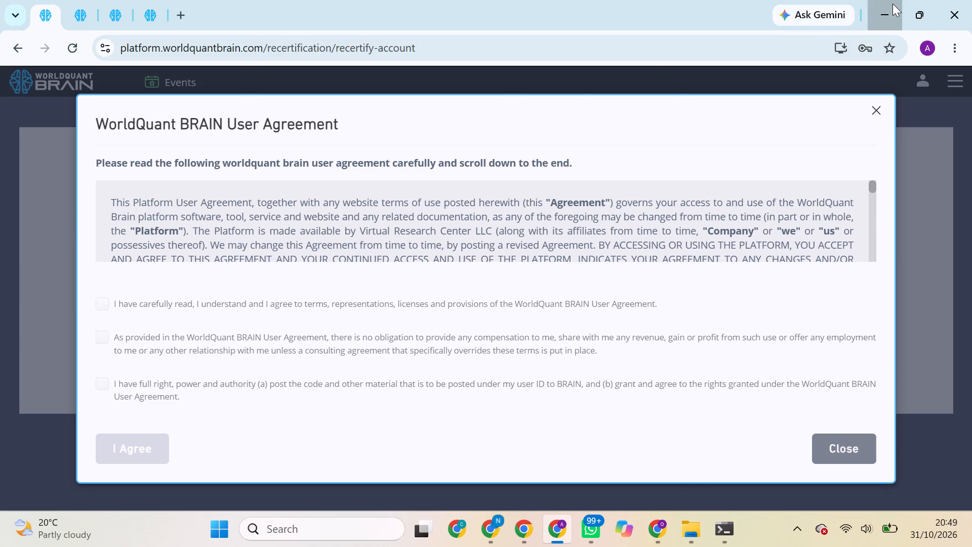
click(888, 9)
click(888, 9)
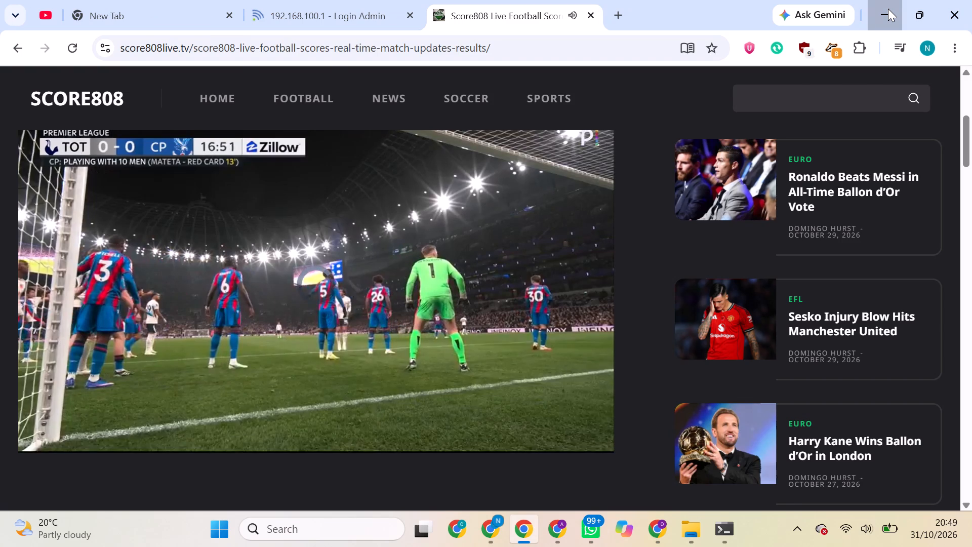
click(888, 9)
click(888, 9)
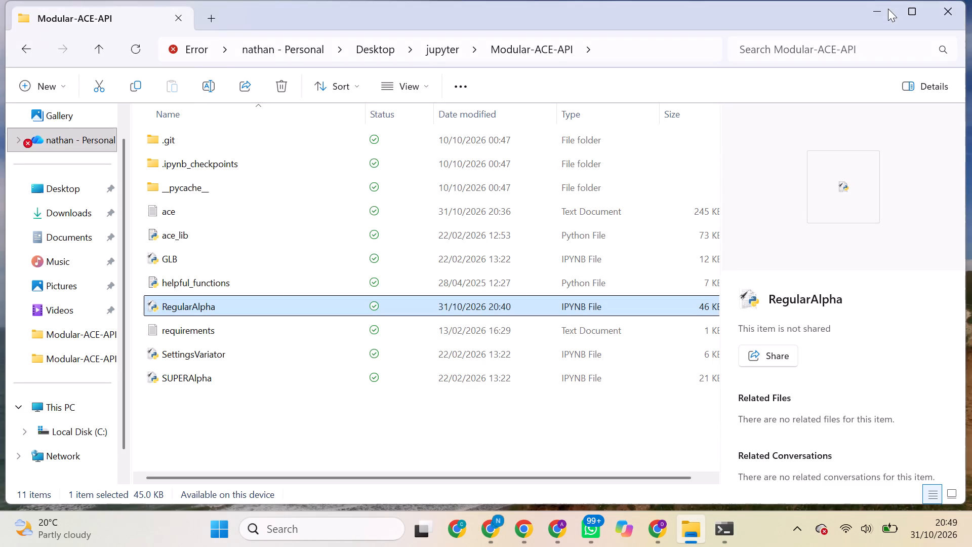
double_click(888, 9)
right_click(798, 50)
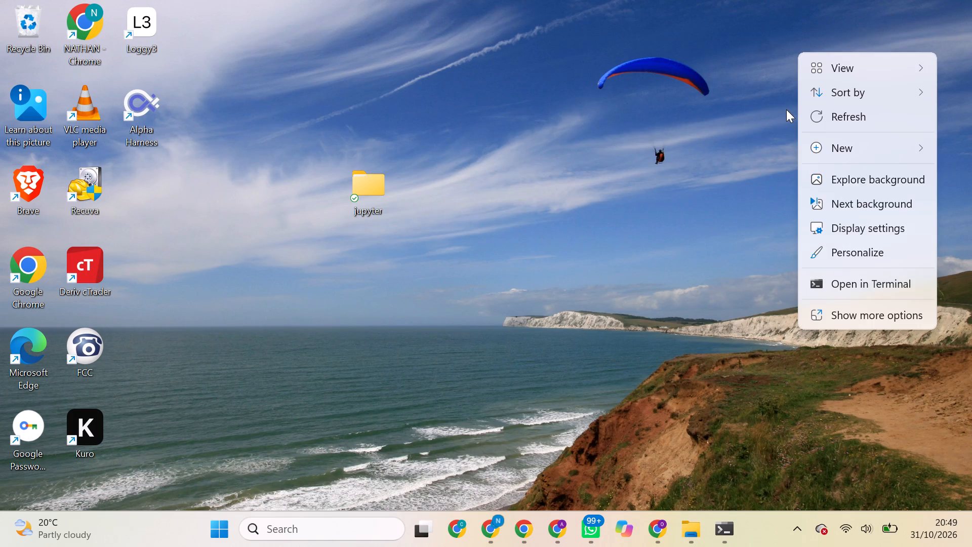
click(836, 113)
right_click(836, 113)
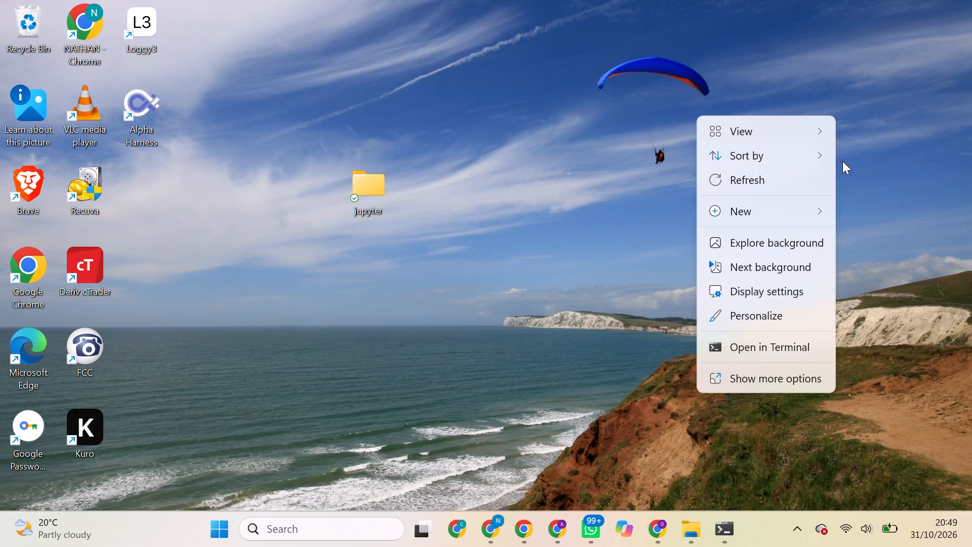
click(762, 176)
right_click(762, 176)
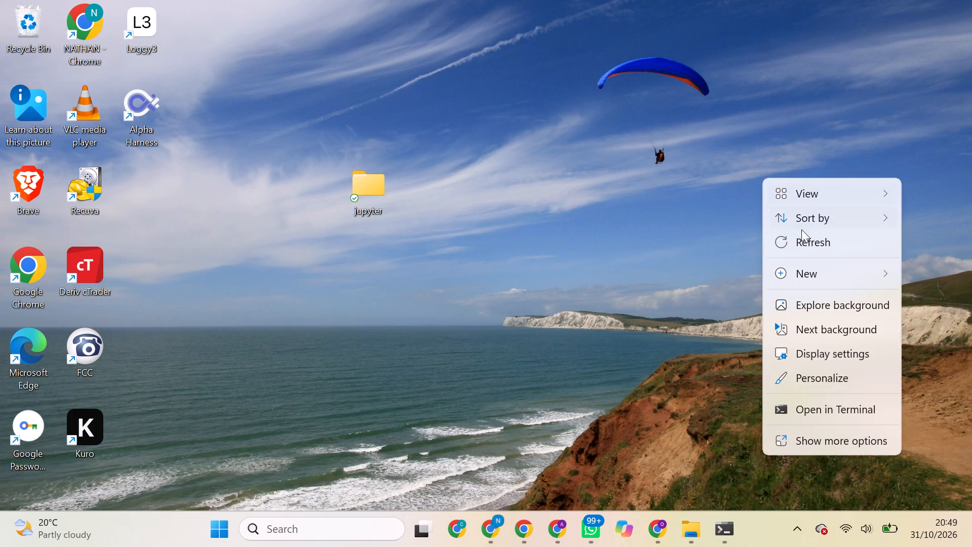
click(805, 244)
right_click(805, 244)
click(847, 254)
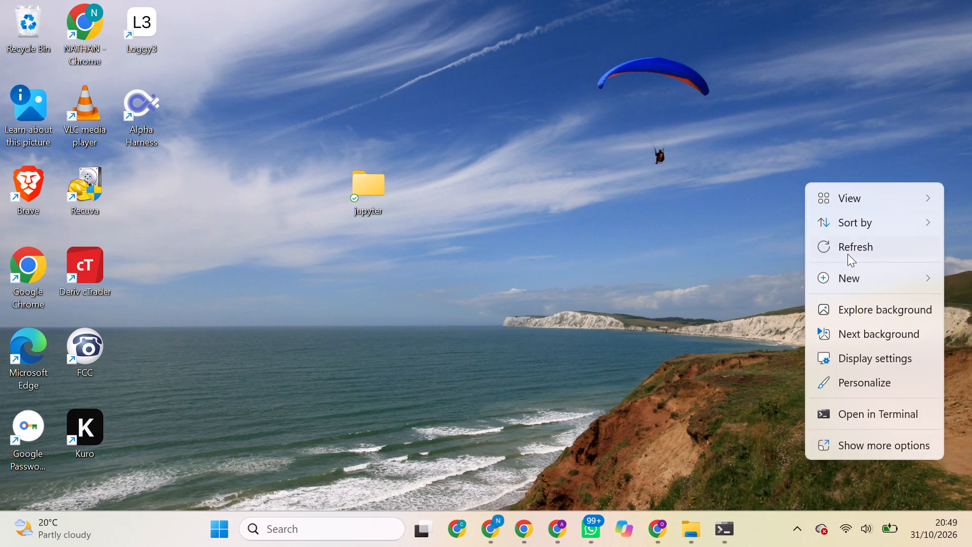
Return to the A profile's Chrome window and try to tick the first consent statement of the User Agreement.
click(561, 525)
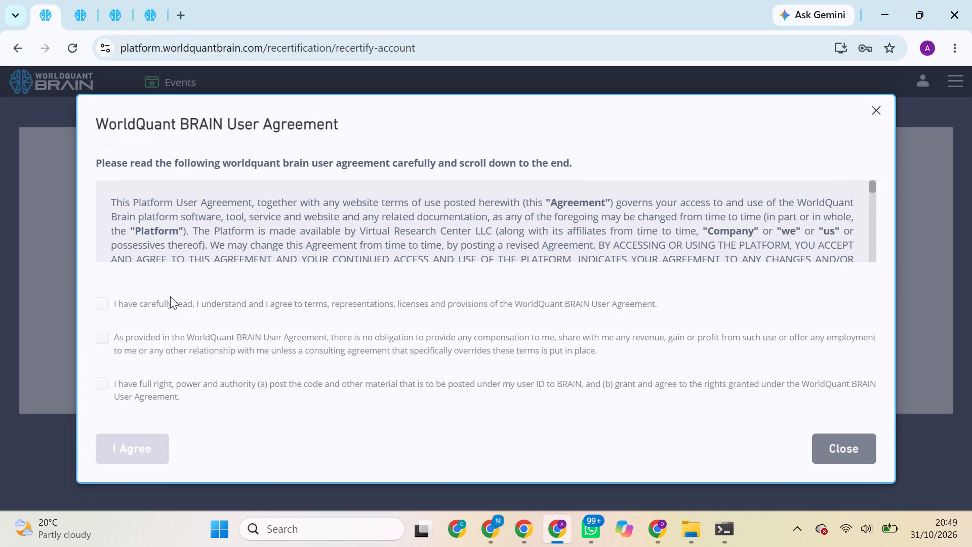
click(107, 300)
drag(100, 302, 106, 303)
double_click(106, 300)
Go through the WorldQuant BRAIN User Agreement to its end and tick all three consent statements.
scroll(357, 280, up, 3)
scroll(564, 197, down, 7)
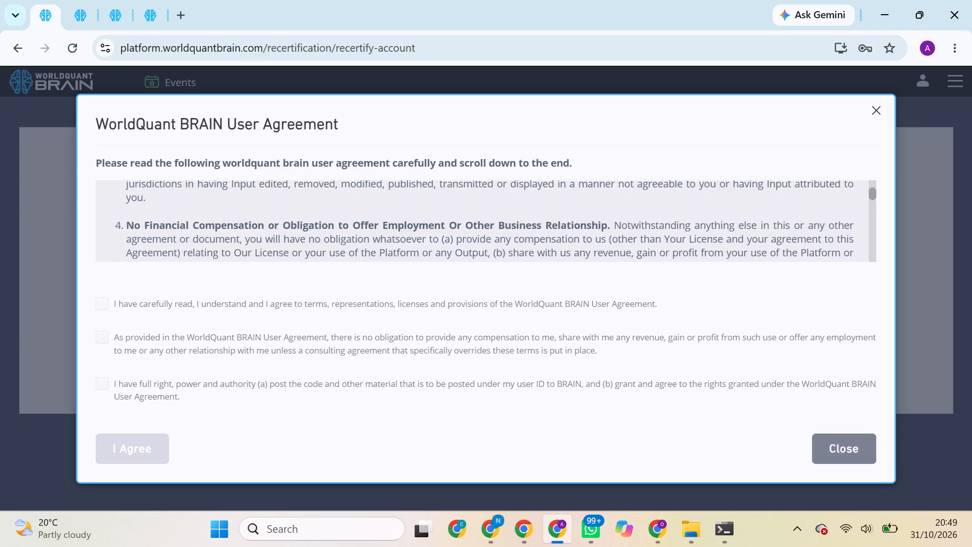
scroll(535, 244, down, 9)
scroll(606, 210, down, 2)
scroll(580, 249, up, 1)
scroll(580, 251, down, 7)
scroll(602, 209, down, 13)
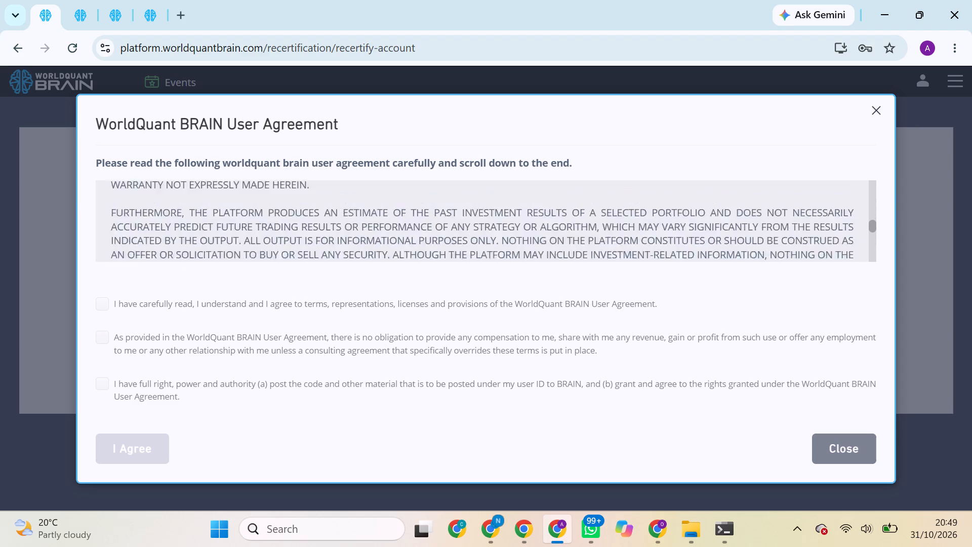
scroll(595, 229, up, 1)
scroll(595, 230, down, 20)
scroll(595, 230, down, 18)
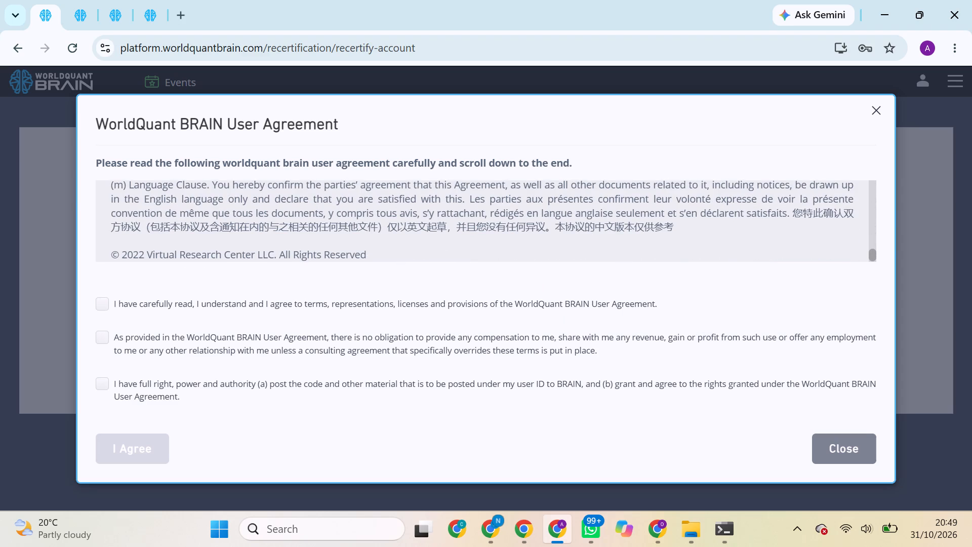
click(102, 303)
drag(103, 308, 103, 317)
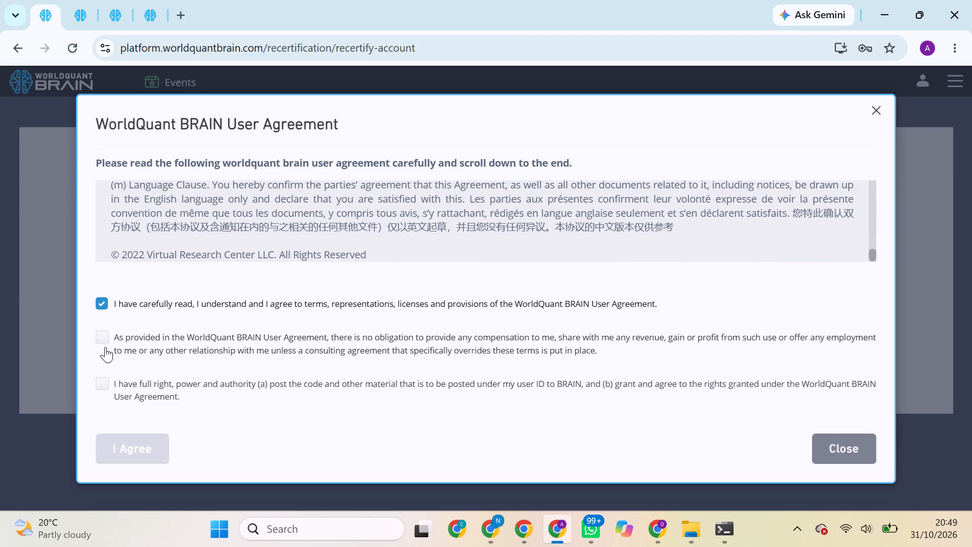
click(100, 333)
click(100, 338)
click(100, 342)
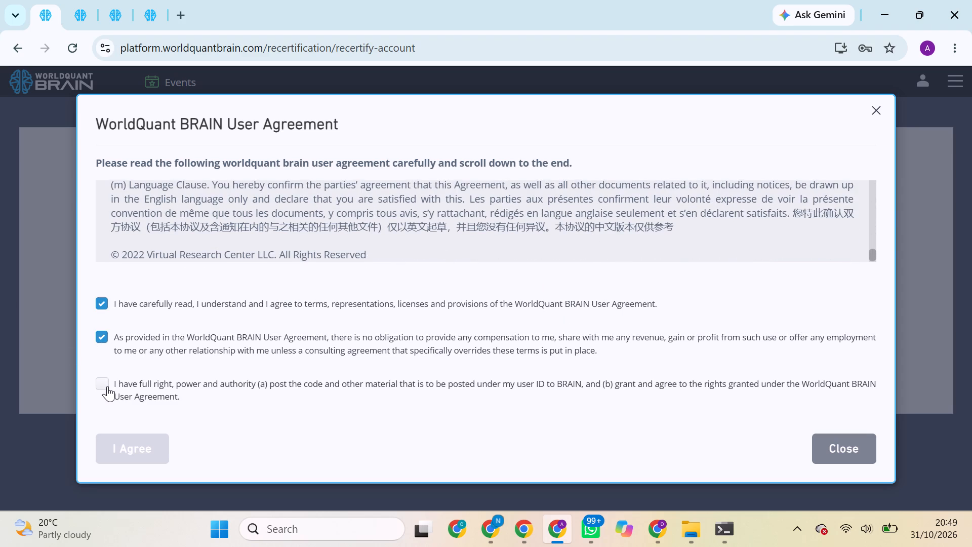
click(107, 384)
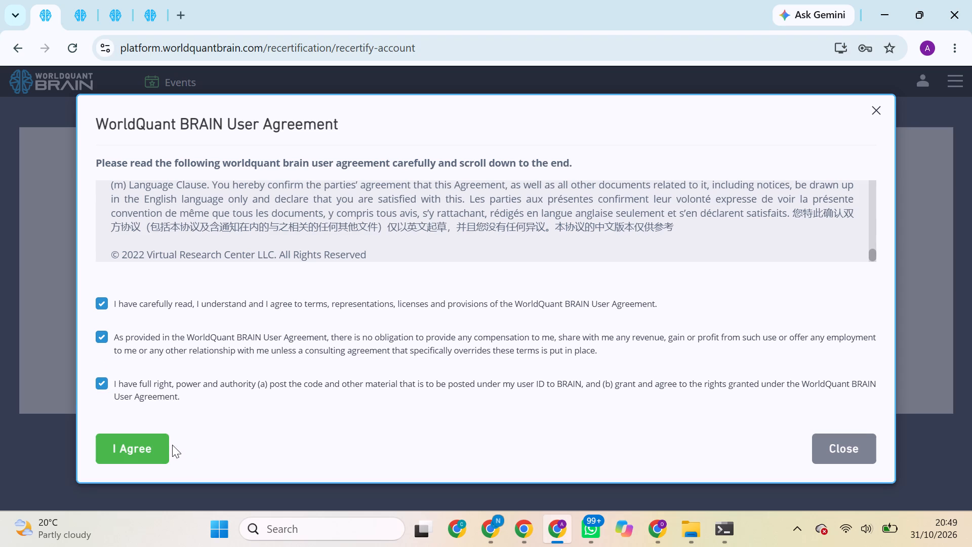
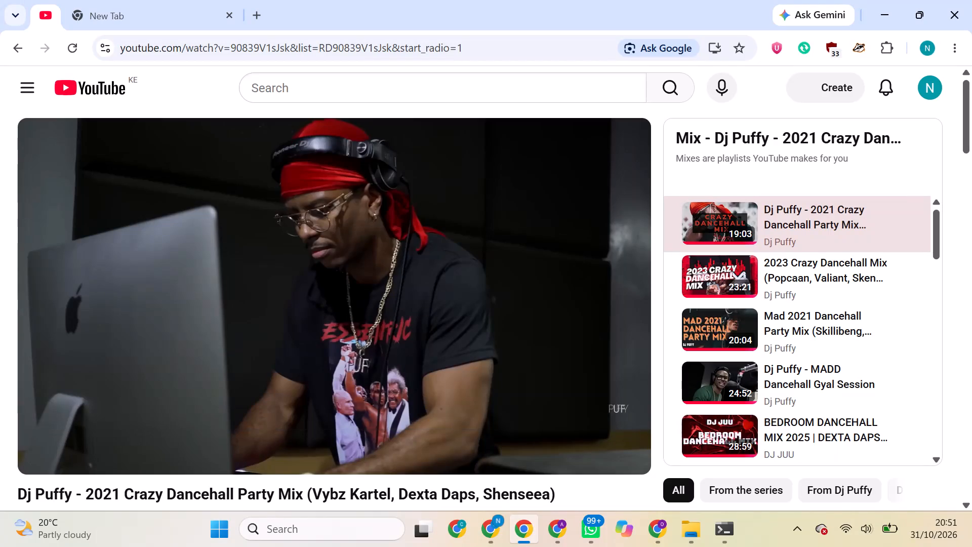
Close the Chrome window playing the YouTube dancehall mix.
click(949, 25)
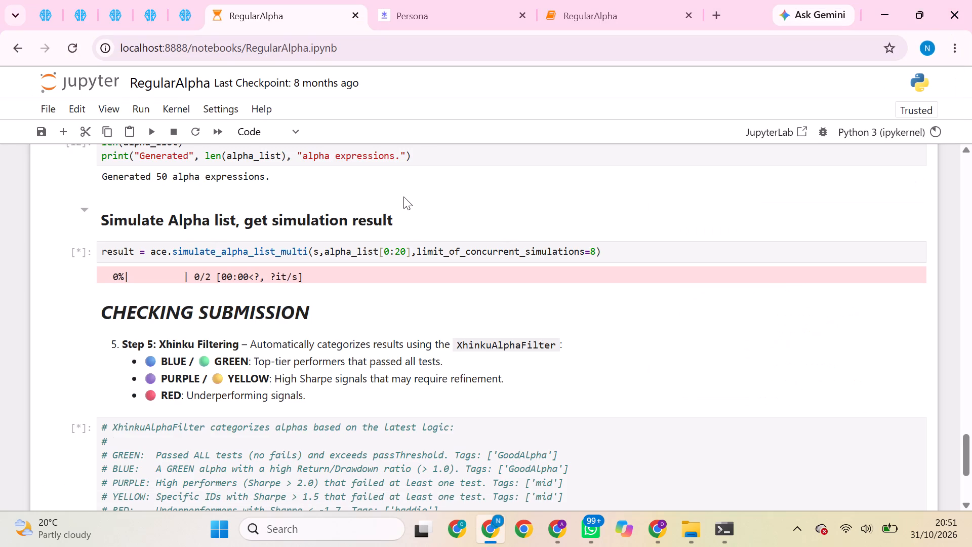
Look over the running RegularAlpha notebook and the N profile's WorldQuant BRAIN Simulate page.
scroll(403, 197, down, 1)
scroll(403, 197, up, 4)
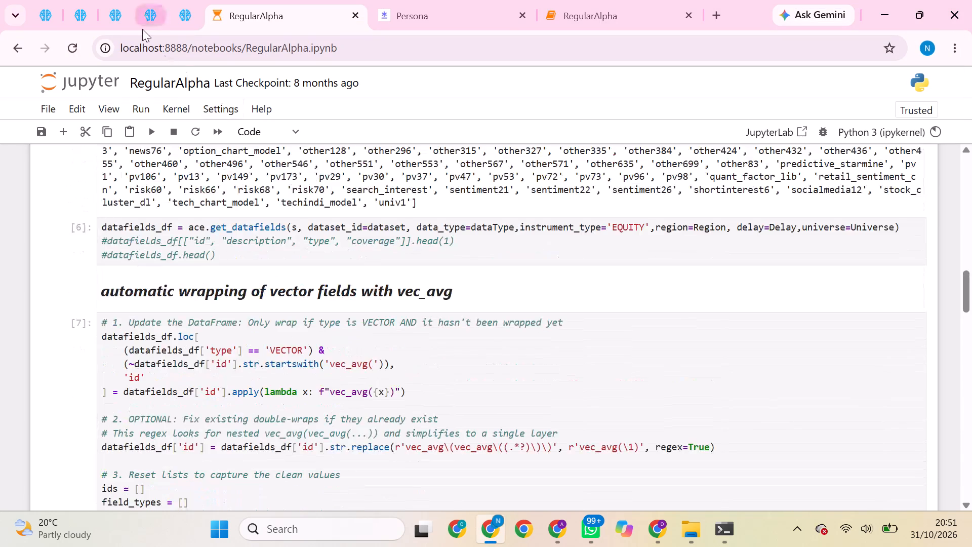
click(57, 0)
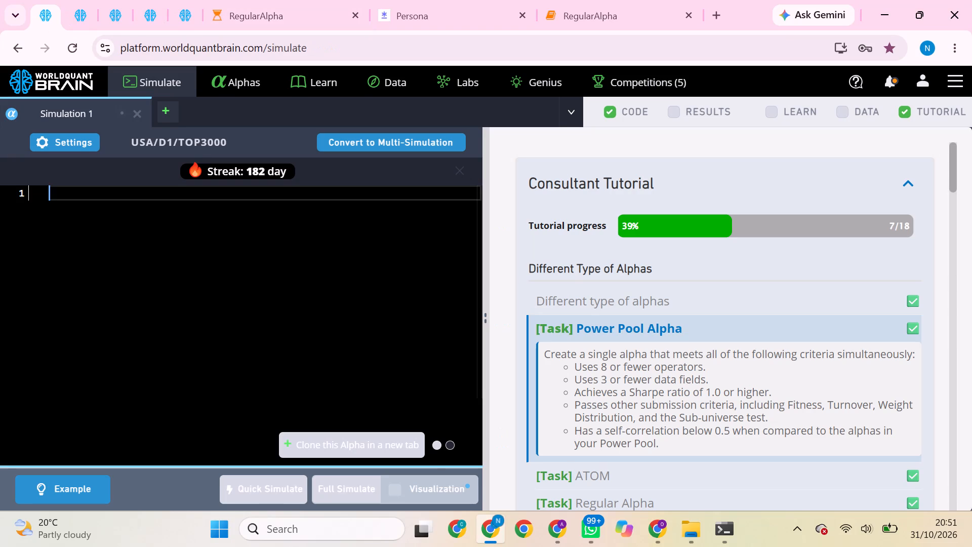
click(456, 528)
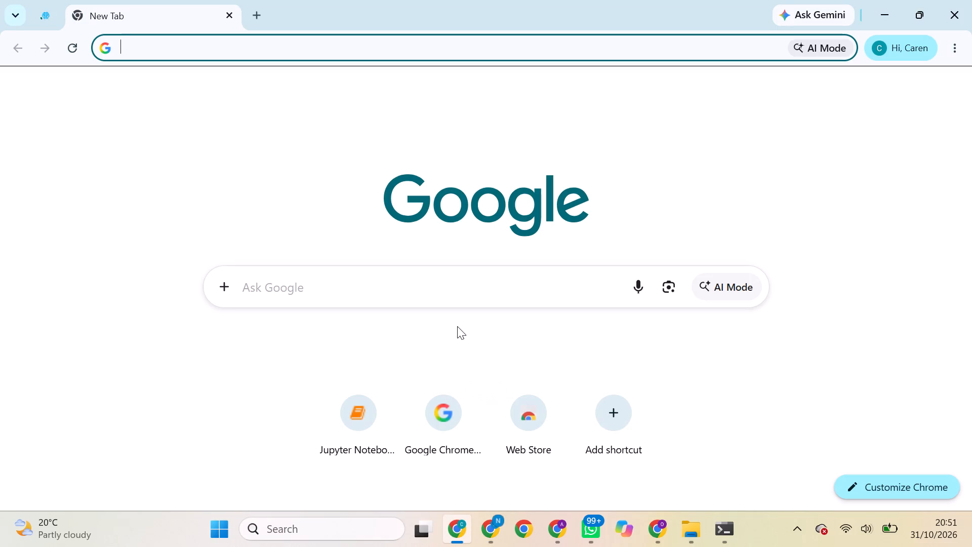
Switch to the A profile's Chrome window and open the Simulate page in its second and third WorldQuant BRAIN tabs.
click(565, 516)
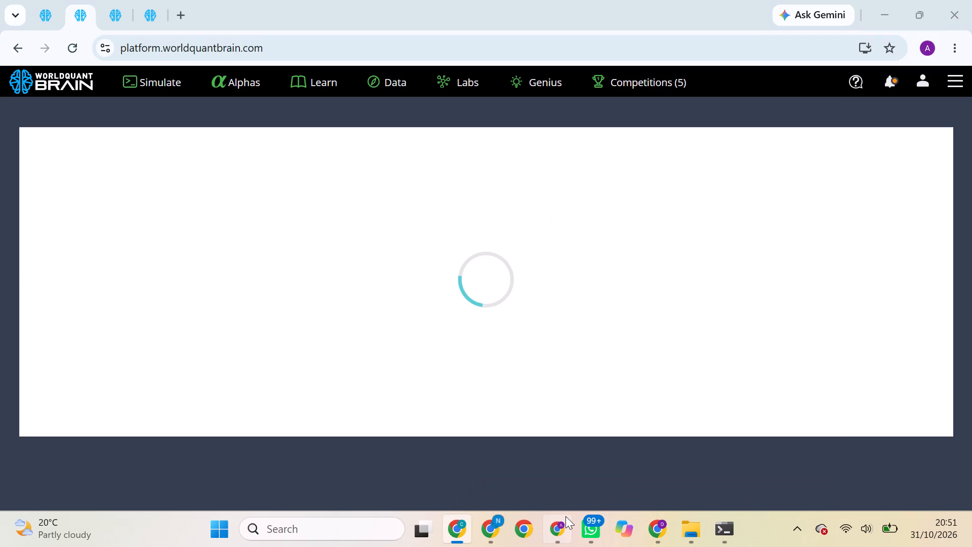
click(161, 70)
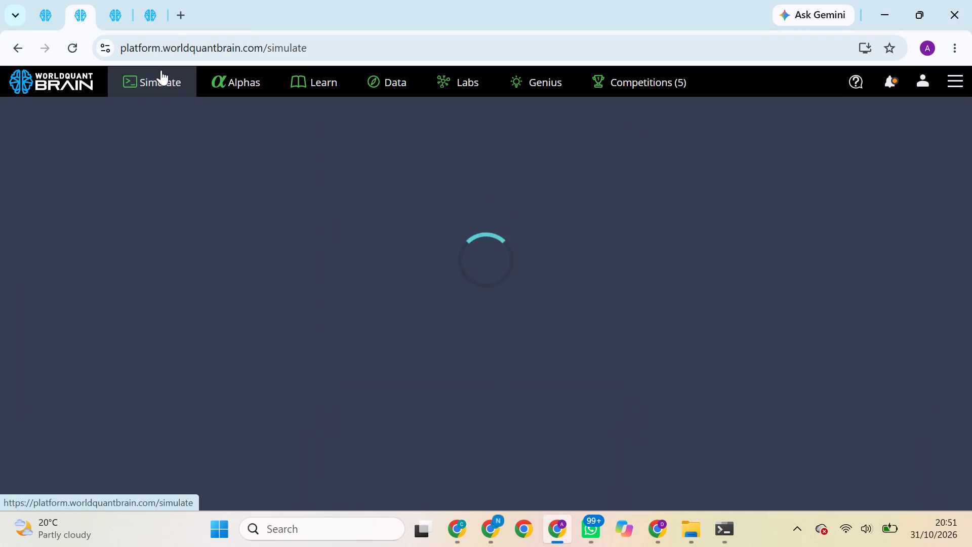
click(43, 0)
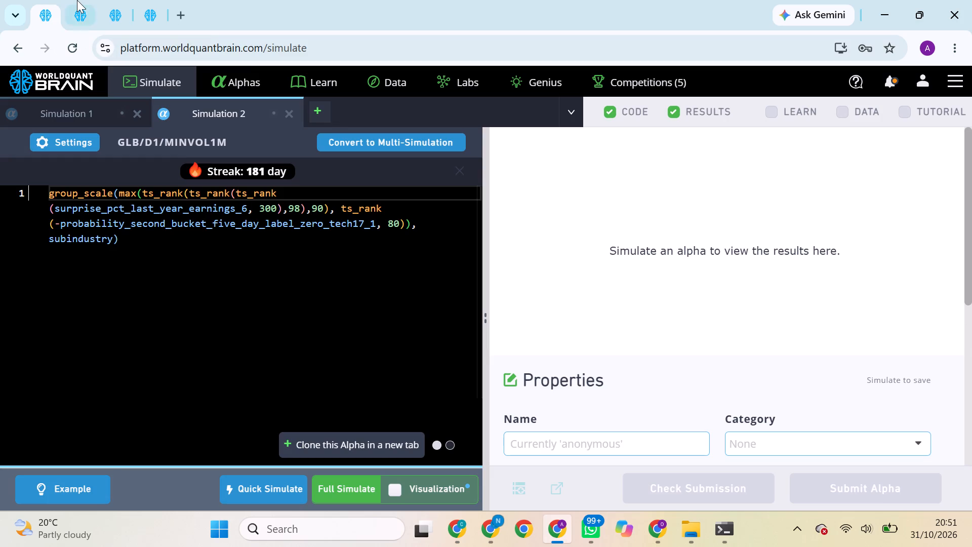
click(80, 0)
click(108, 0)
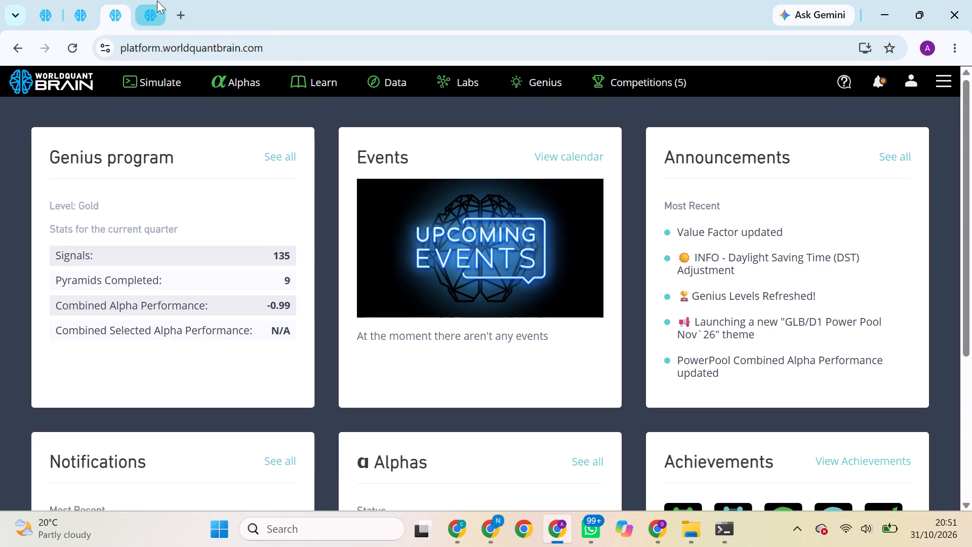
click(157, 1)
click(125, 0)
click(168, 85)
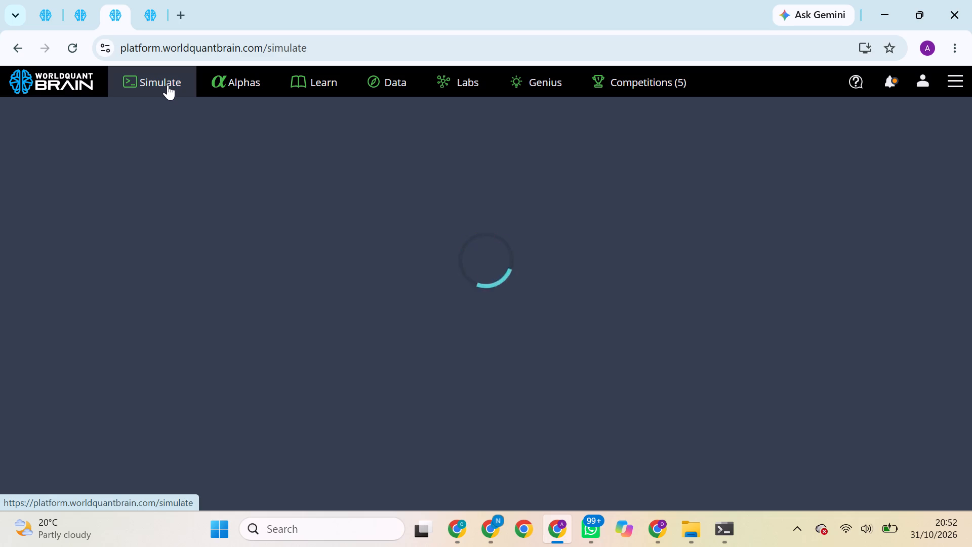
Skip the Simulate screen's welcome tour in the fourth WorldQuant BRAIN tab.
click(142, 0)
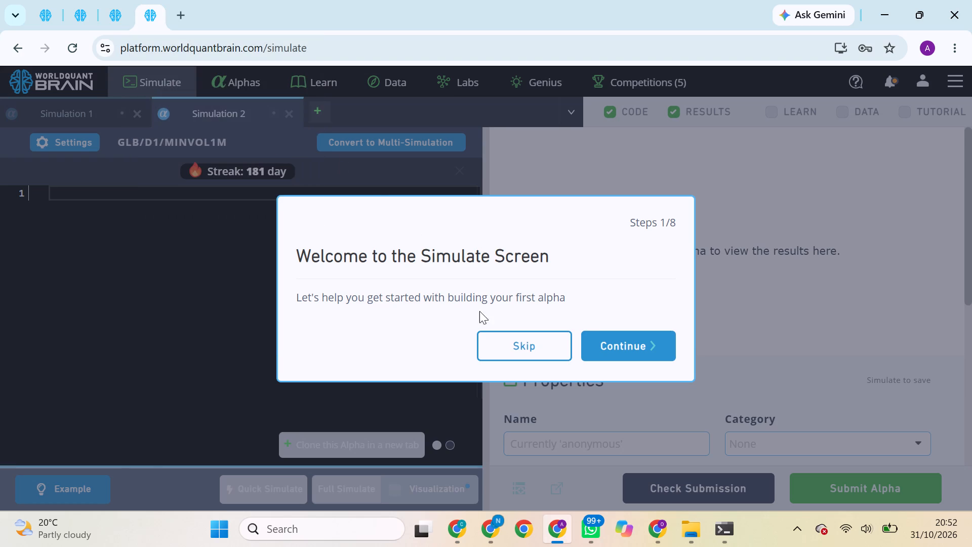
click(494, 340)
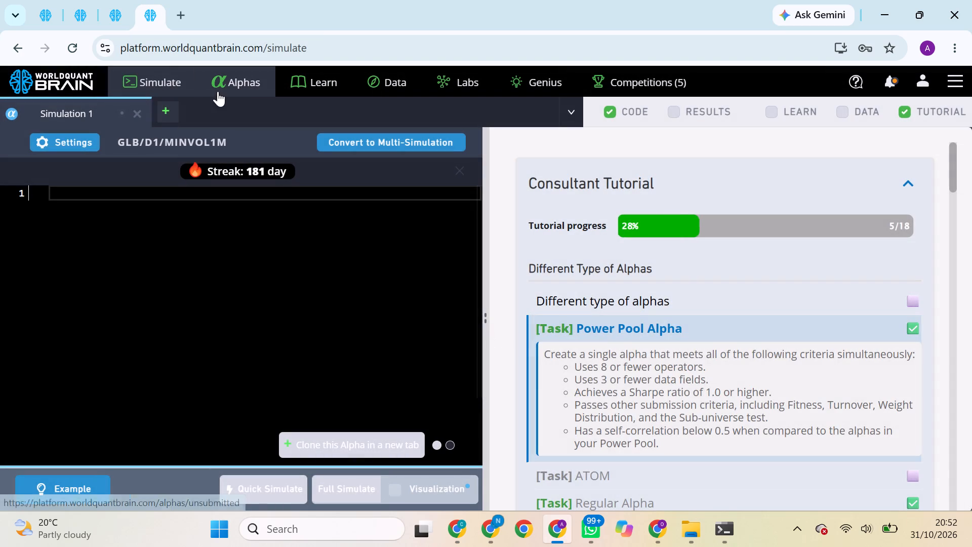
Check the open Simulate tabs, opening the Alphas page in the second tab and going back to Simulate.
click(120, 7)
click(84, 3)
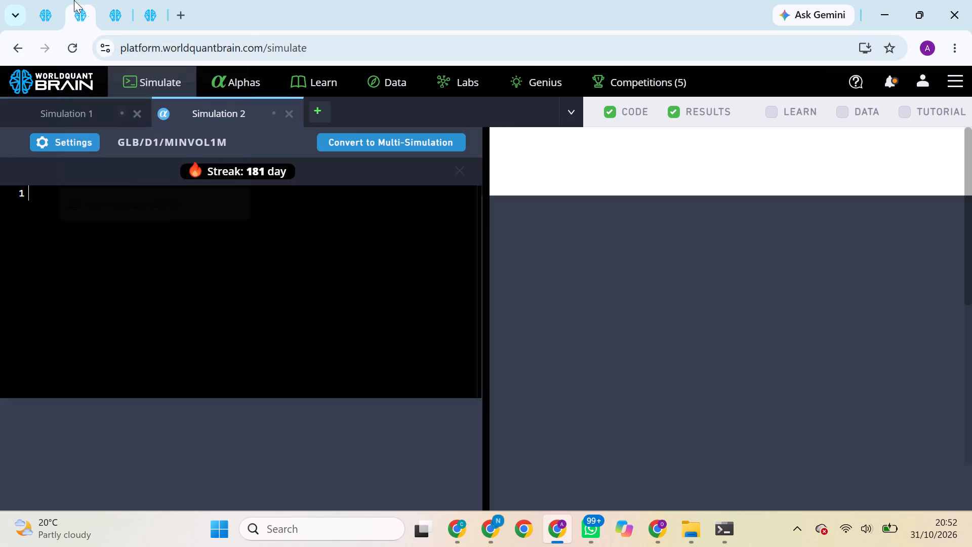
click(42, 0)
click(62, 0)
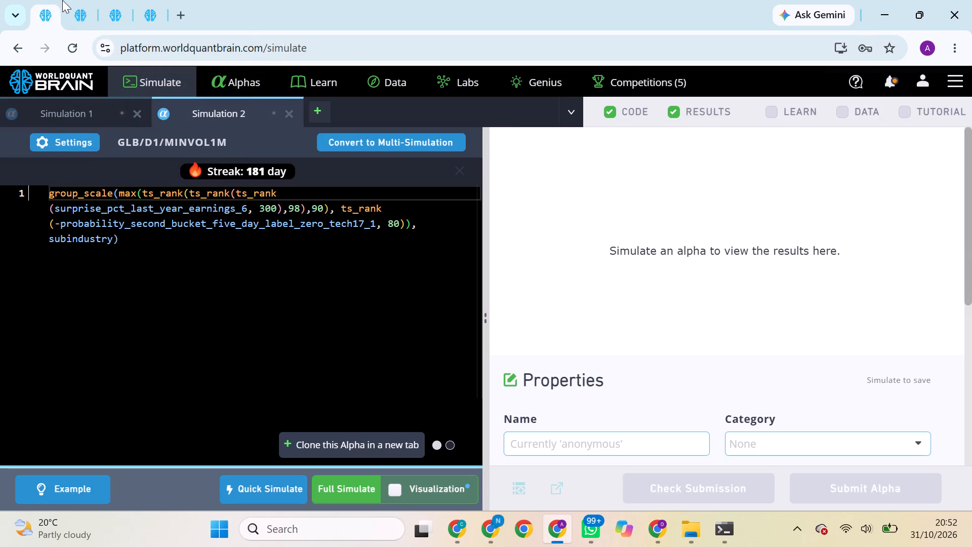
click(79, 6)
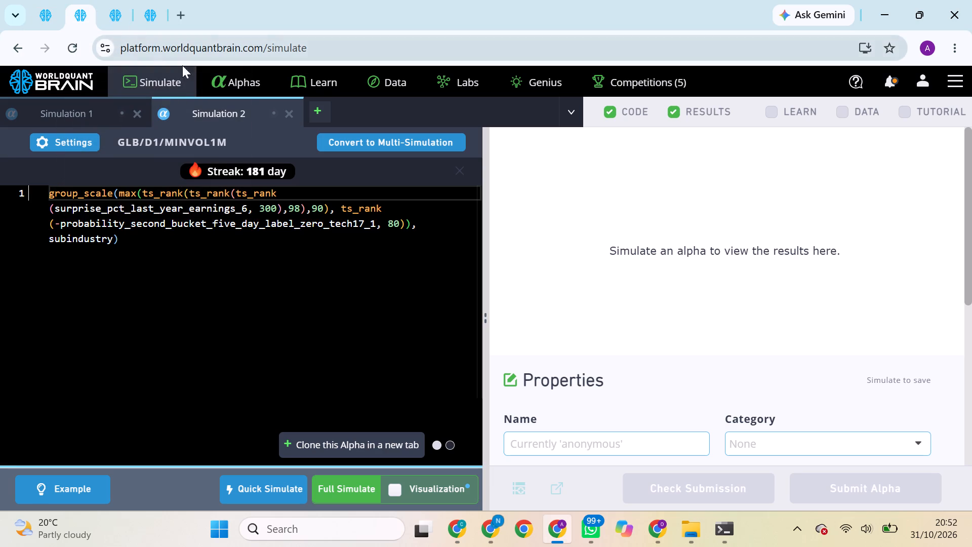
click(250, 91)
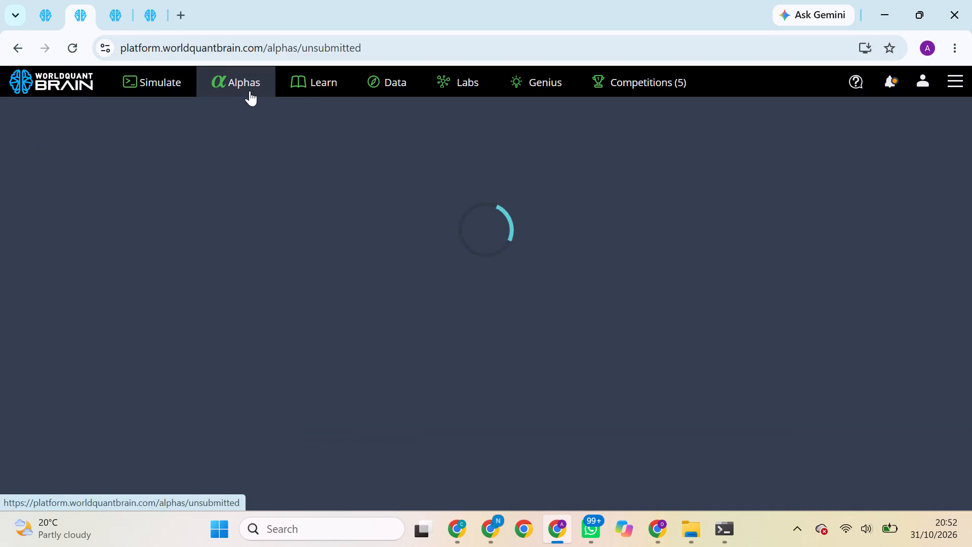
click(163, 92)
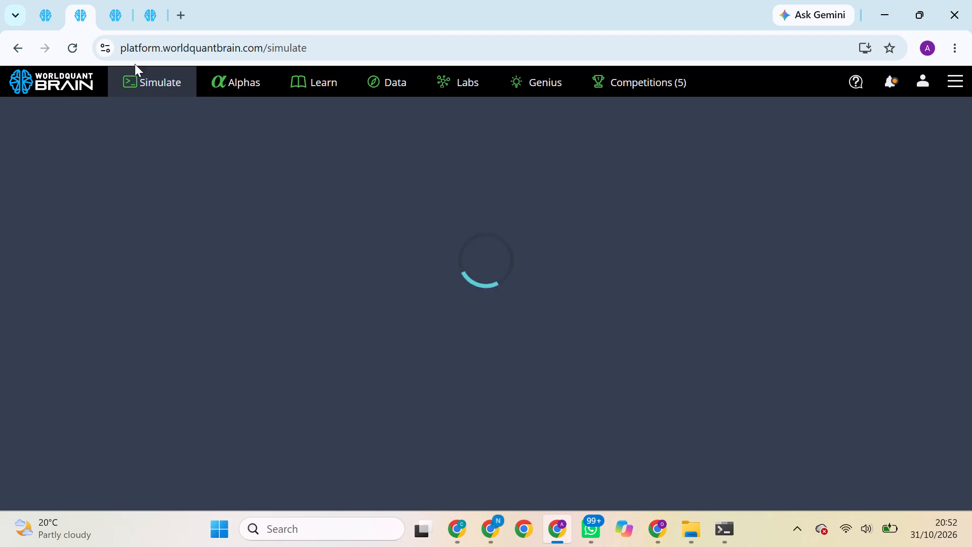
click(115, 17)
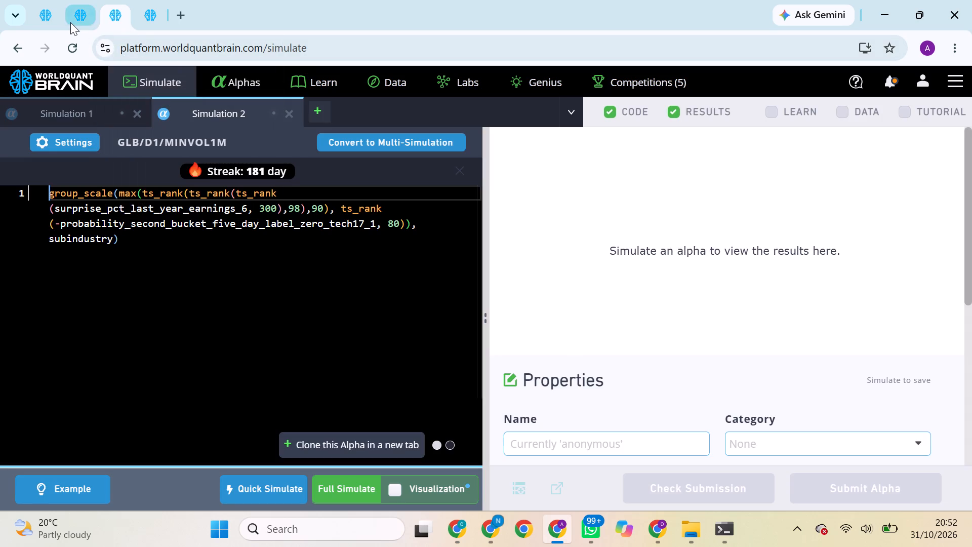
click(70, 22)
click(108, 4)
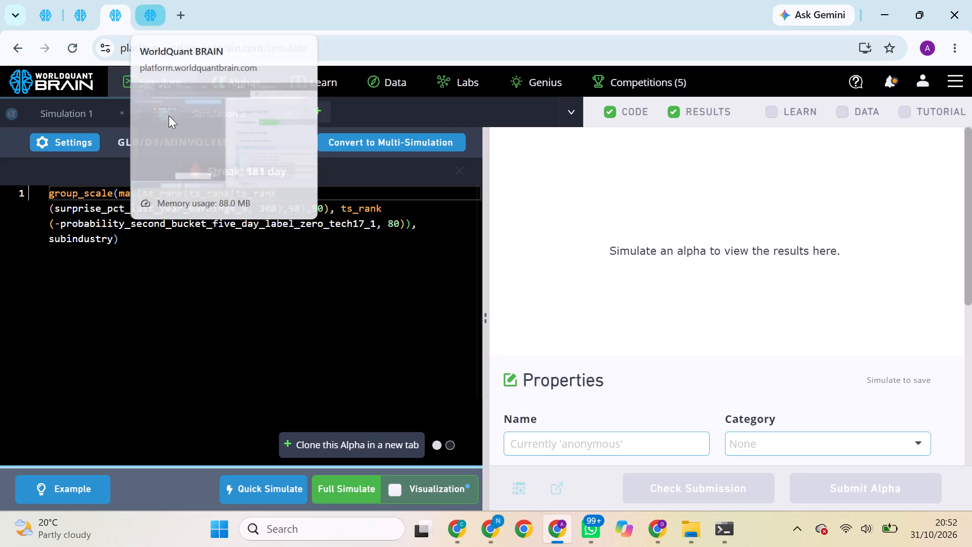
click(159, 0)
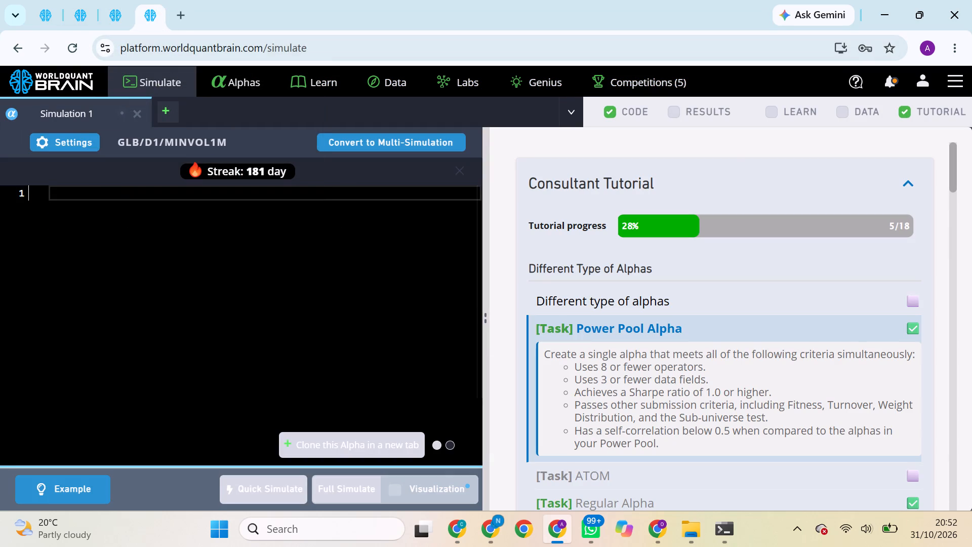
Duplicate the fourth WorldQuant BRAIN Simulate tab, and duplicate its copy to have six tabs.
click(151, 19)
right_click(151, 19)
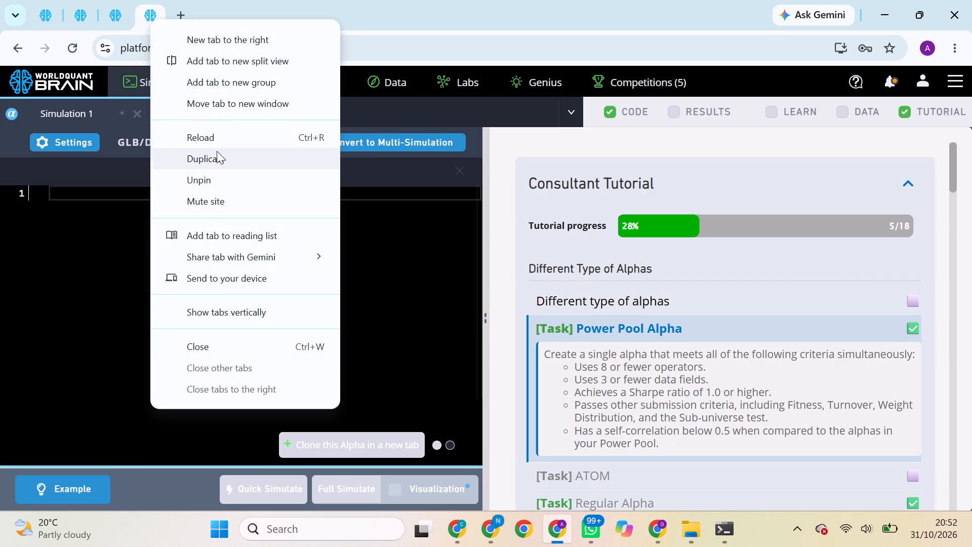
click(217, 160)
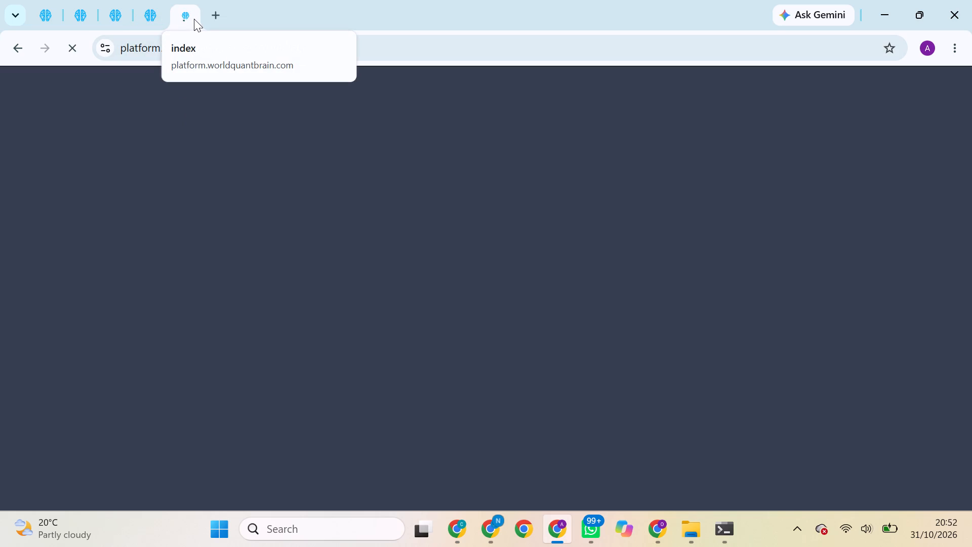
click(186, 10)
right_click(186, 10)
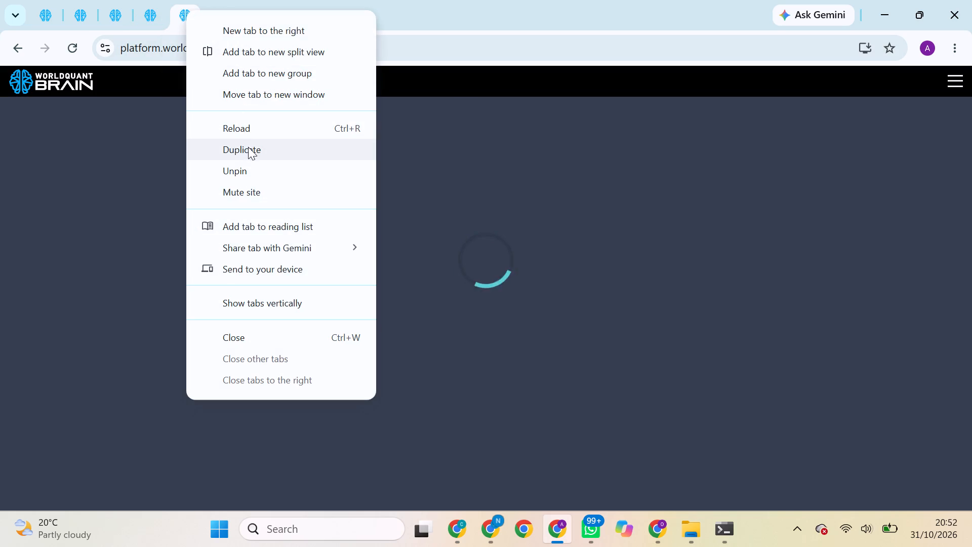
click(248, 147)
click(227, 26)
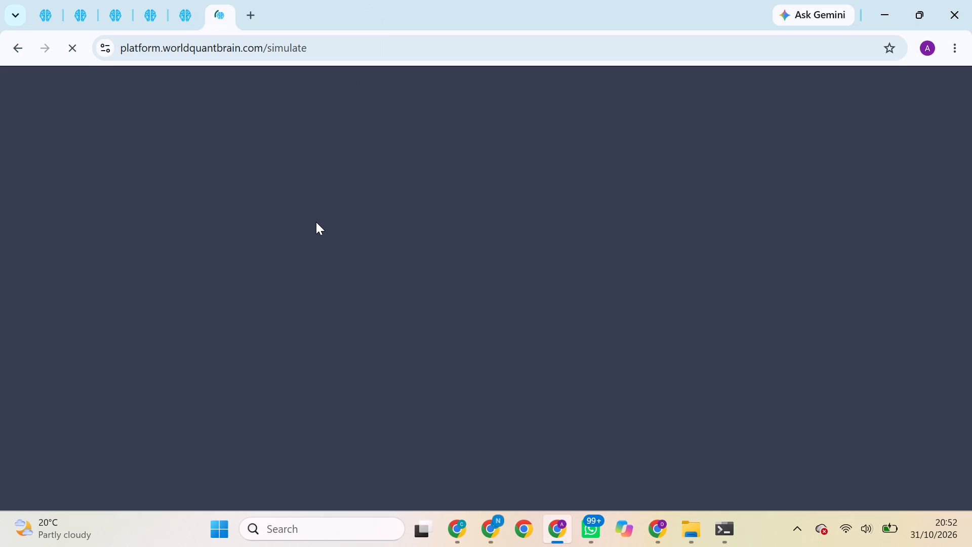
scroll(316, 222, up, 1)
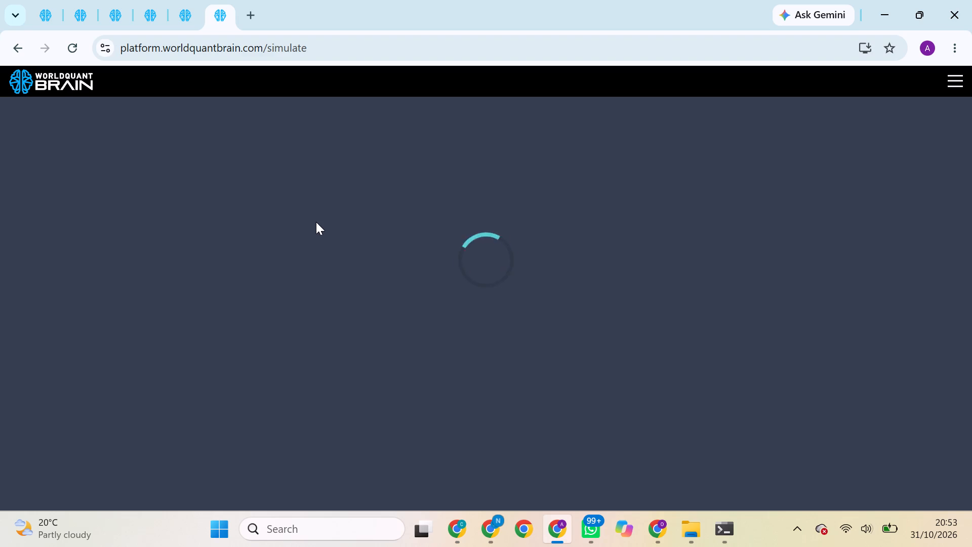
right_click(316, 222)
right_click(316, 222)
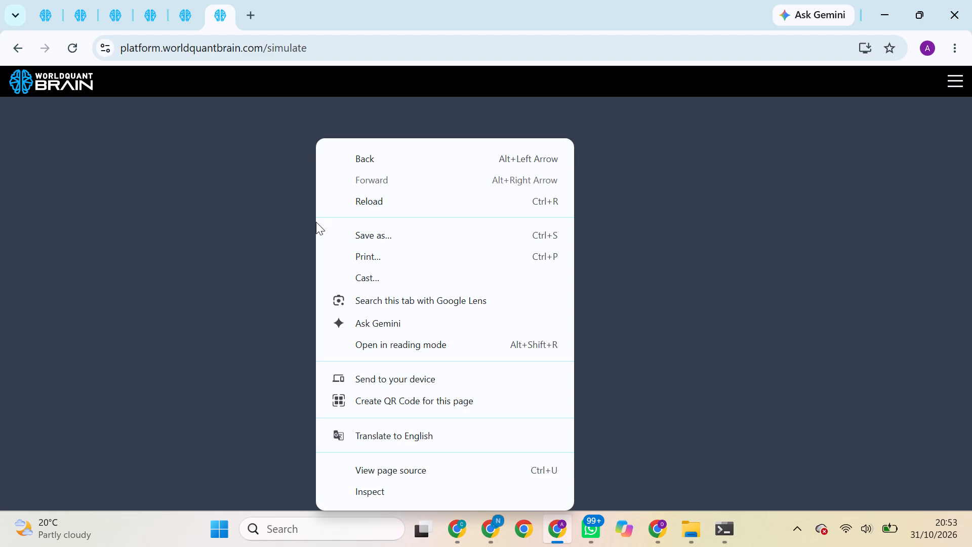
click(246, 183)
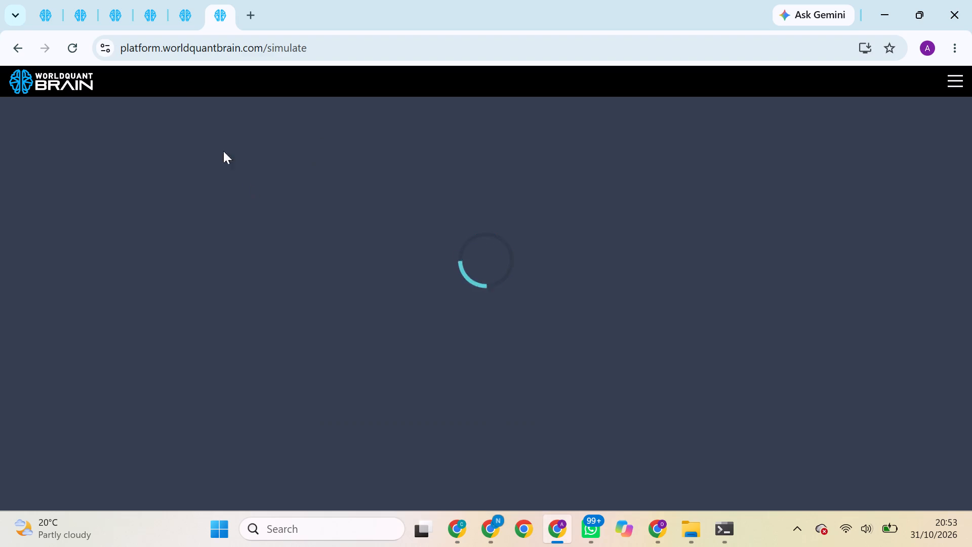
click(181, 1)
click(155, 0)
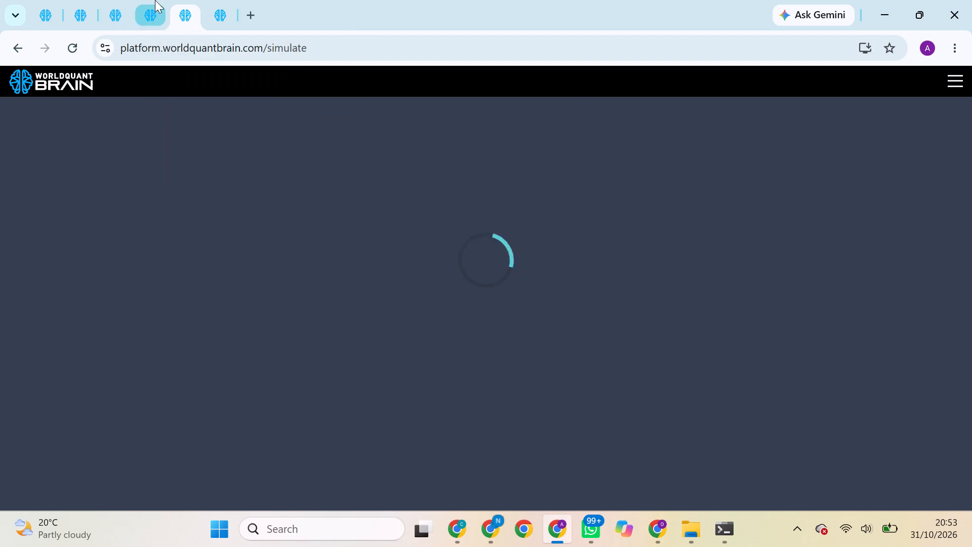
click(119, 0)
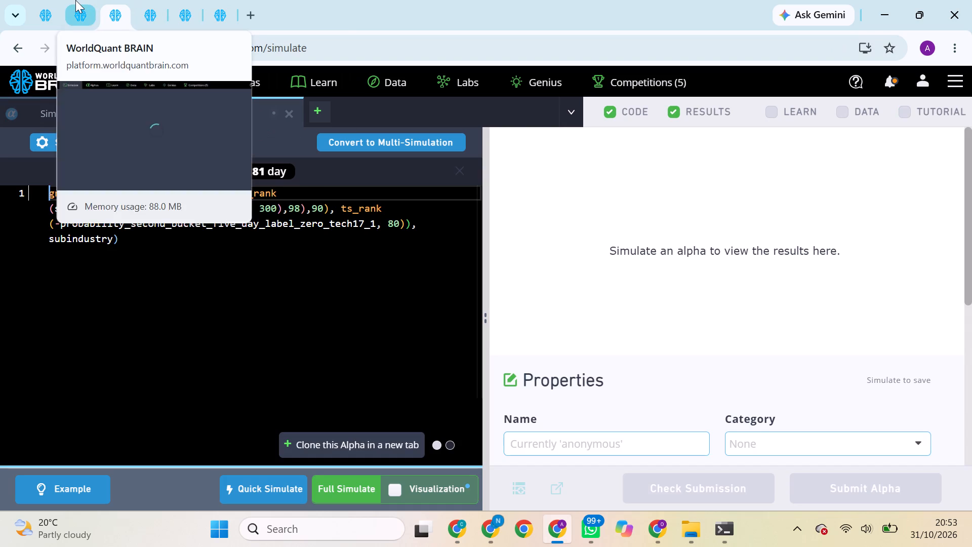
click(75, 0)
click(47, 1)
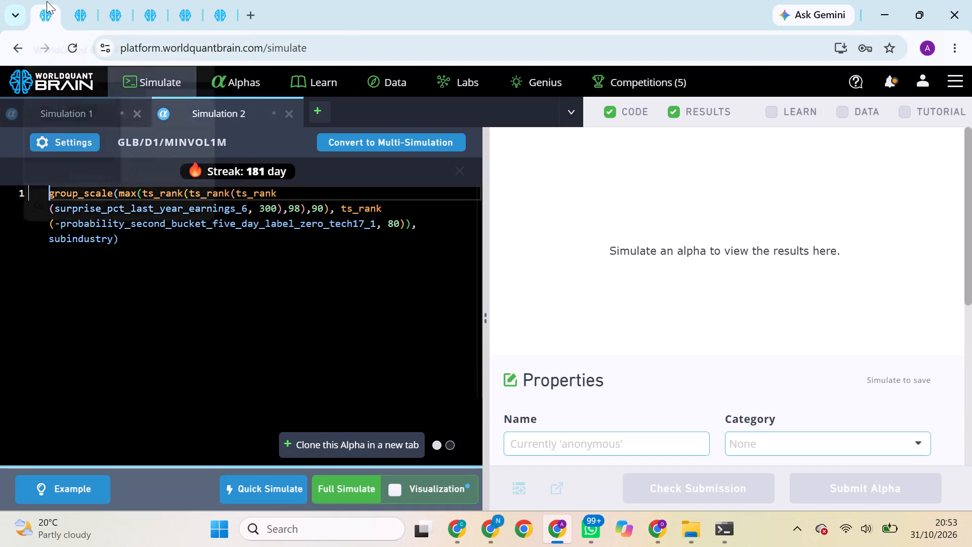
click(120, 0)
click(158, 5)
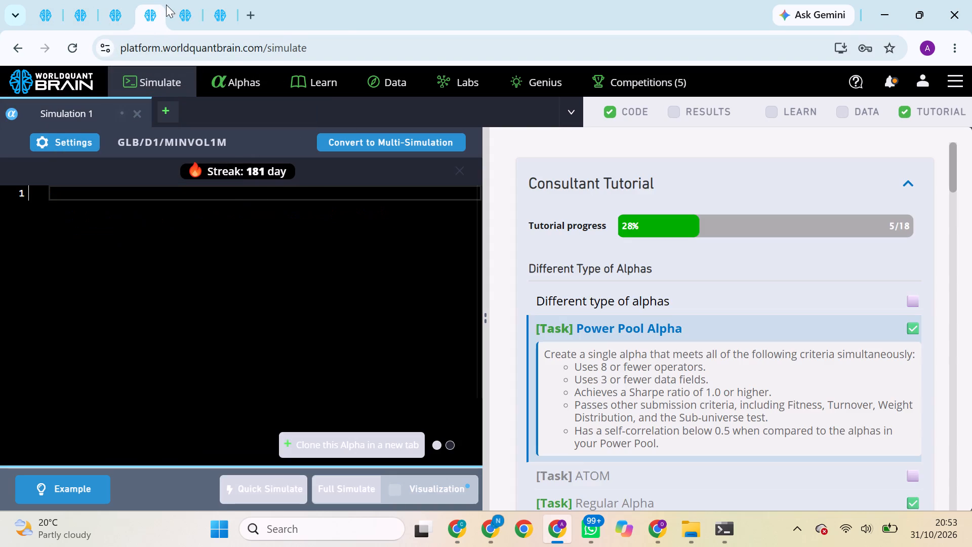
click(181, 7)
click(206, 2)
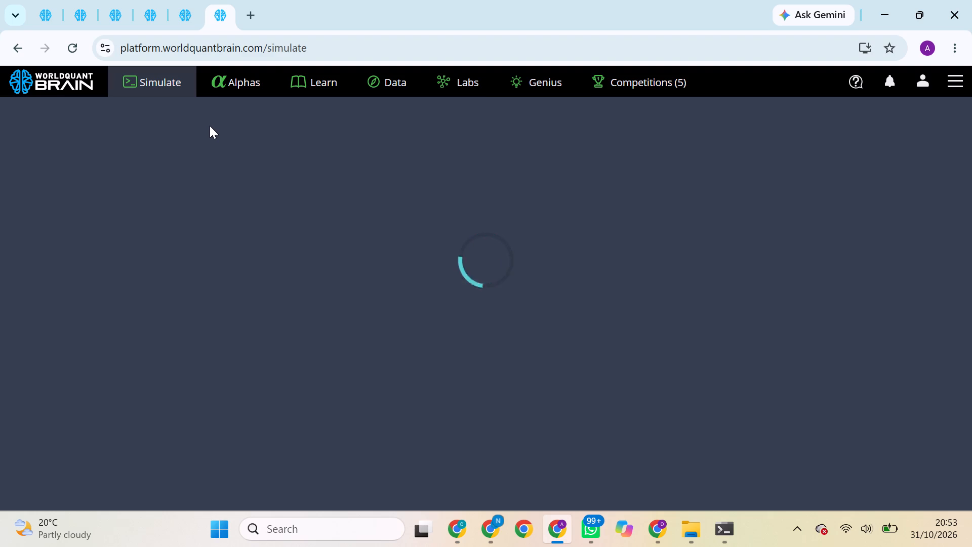
Open the Data page for GLB, delay 1, MINVOL1M in the fifth WorldQuant BRAIN tab.
click(174, 0)
click(347, 73)
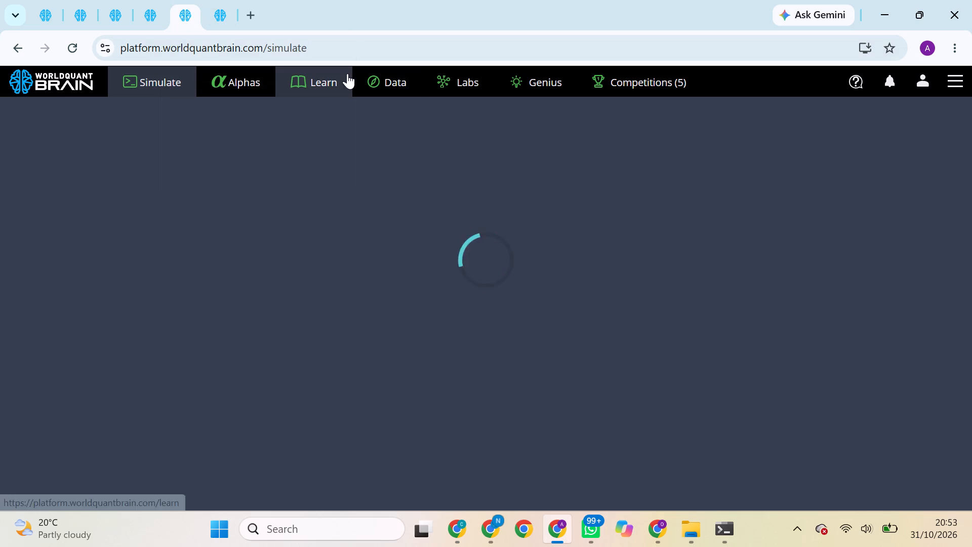
click(394, 73)
scroll(404, 200, down, 1)
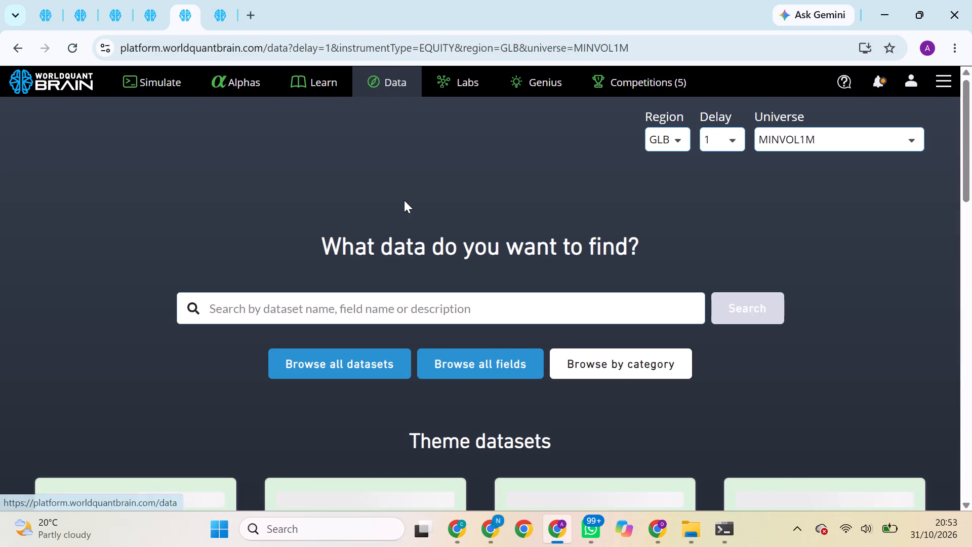
scroll(404, 200, down, 2)
click(221, 0)
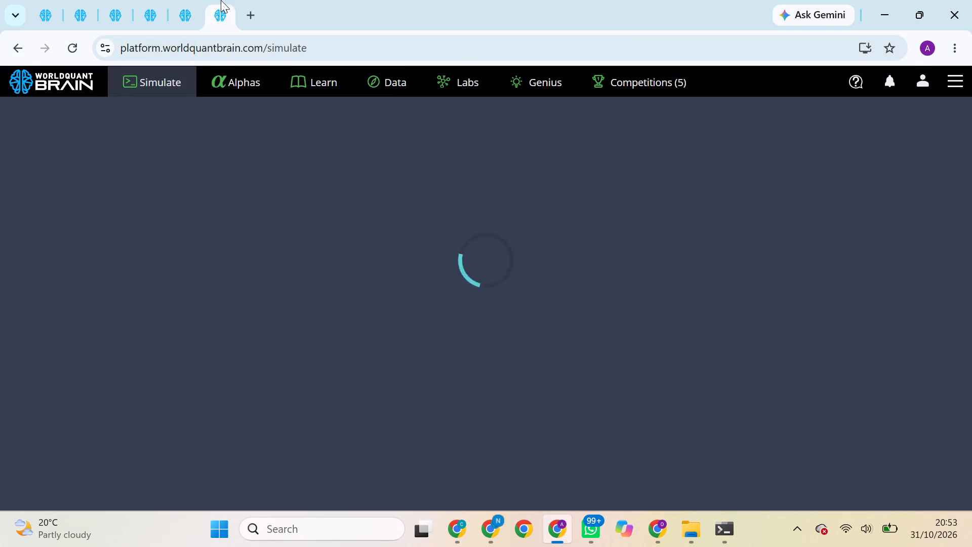
click(195, 2)
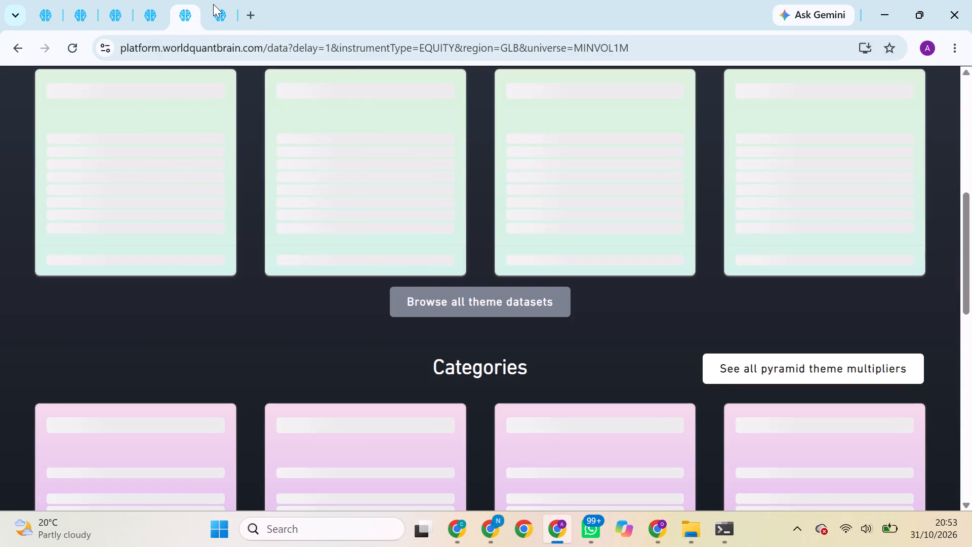
Open the Data page for GLB, delay 1, MINVOL1M in the sixth WorldQuant BRAIN tab.
click(217, 5)
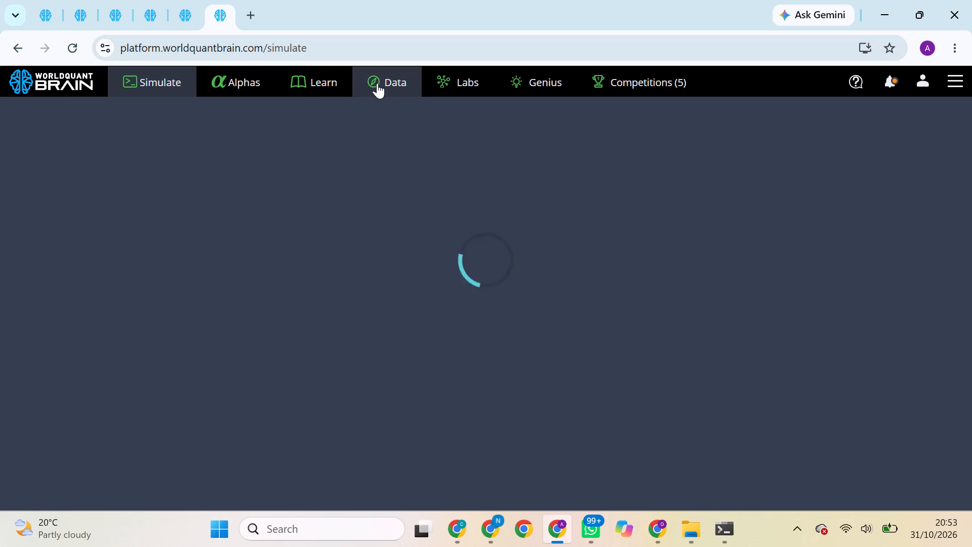
click(387, 86)
scroll(387, 86, down, 1)
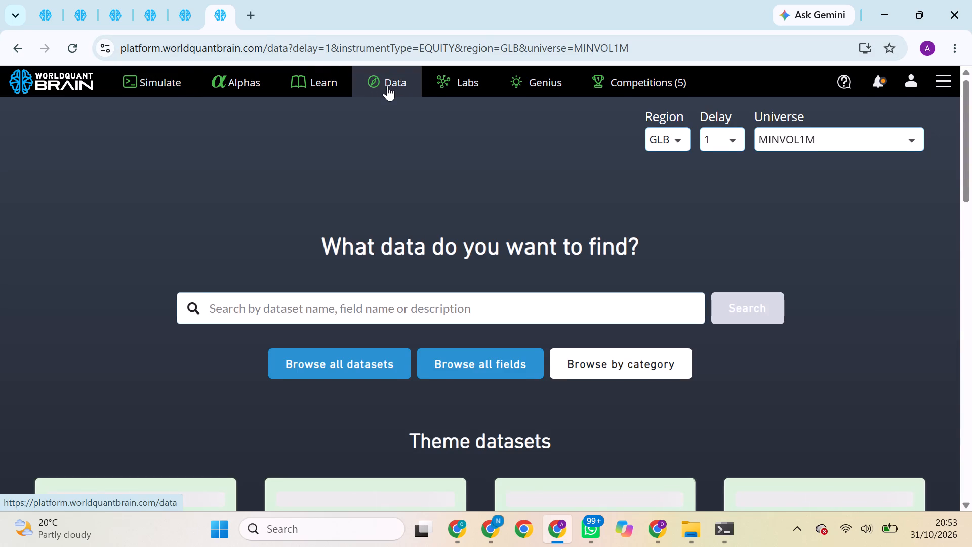
scroll(387, 86, down, 1)
click(387, 86)
click(206, 0)
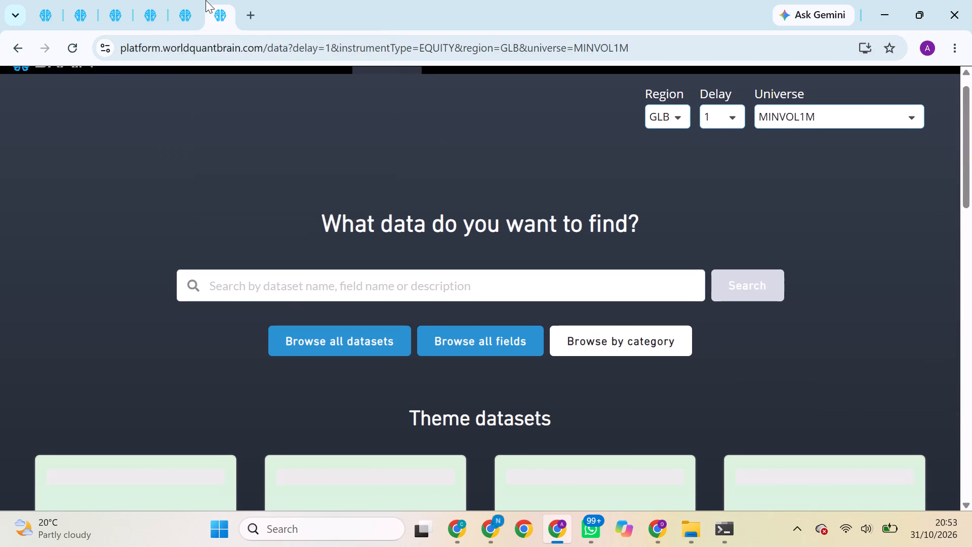
click(194, 0)
click(215, 4)
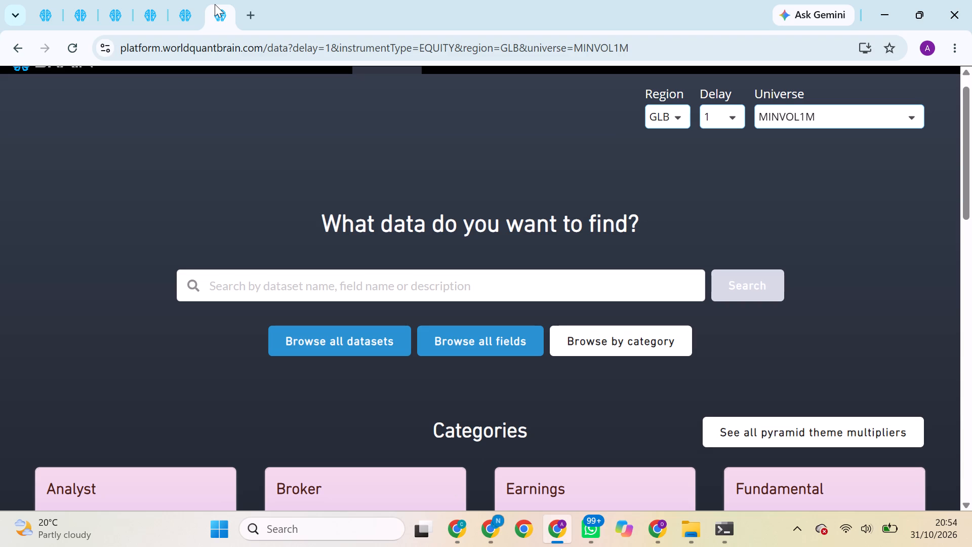
Open the Model category's datasets from the Data page in the sixth tab.
scroll(217, 43, down, 2)
scroll(151, 401, down, 4)
scroll(131, 264, up, 1)
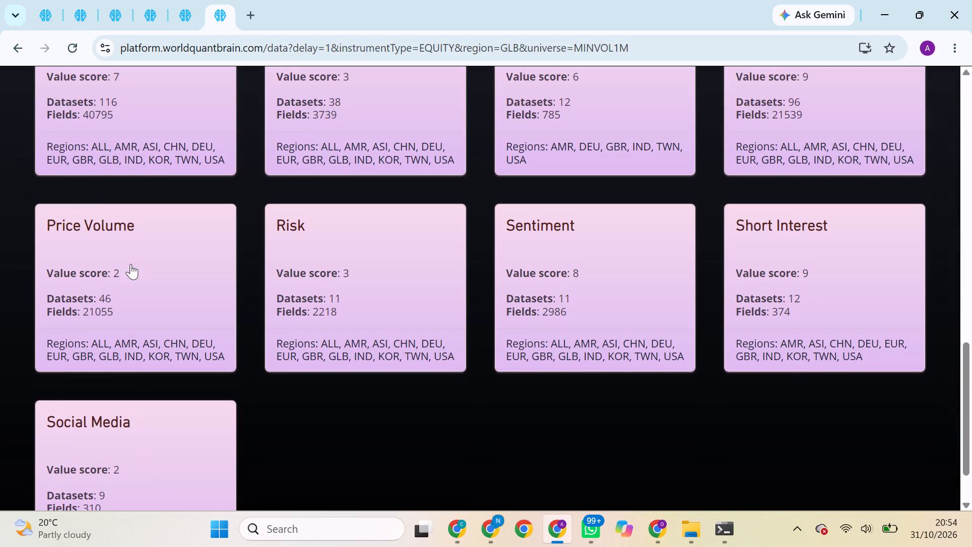
scroll(131, 264, up, 3)
click(131, 264)
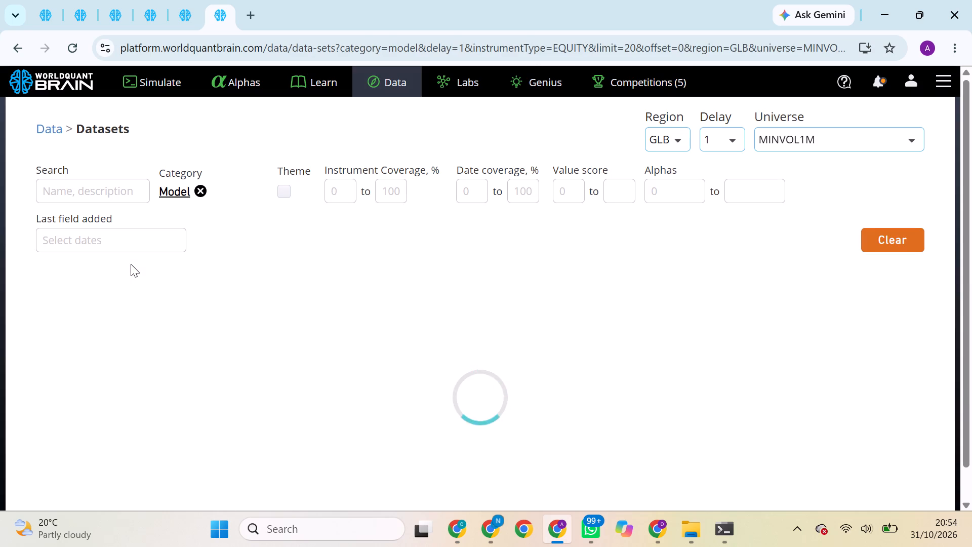
Examine the first page of Model datasets, comparing their field counts, coverage, value scores and alpha counts.
scroll(447, 389, down, 1)
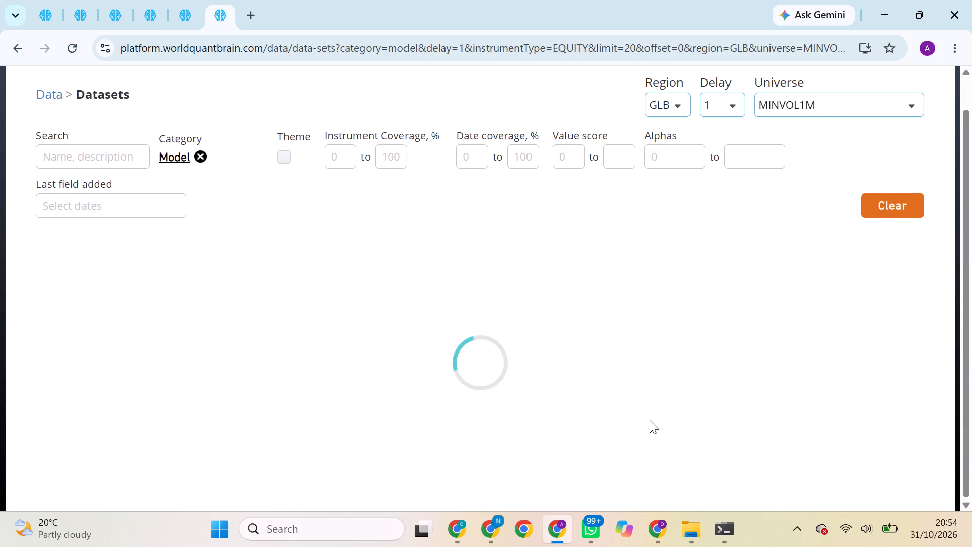
scroll(673, 439, down, 2)
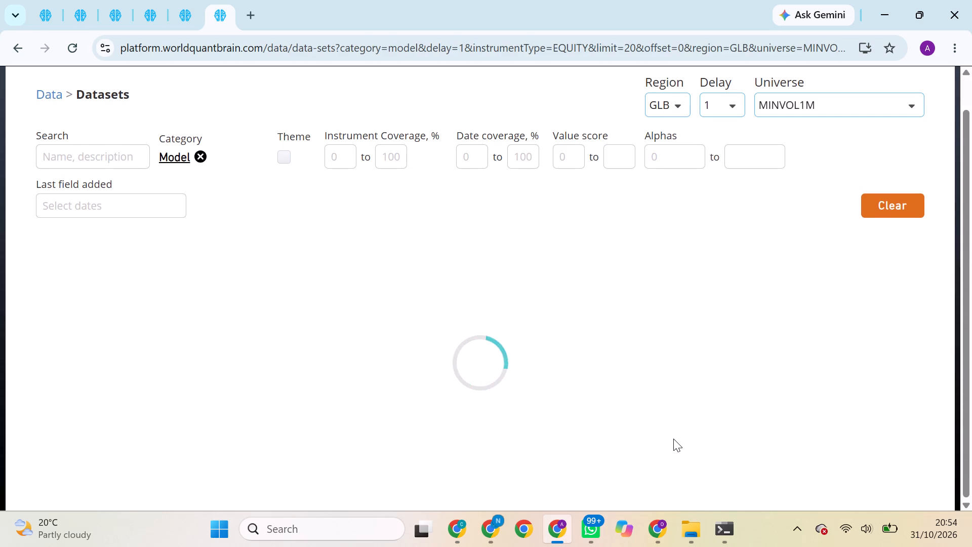
scroll(673, 439, down, 1)
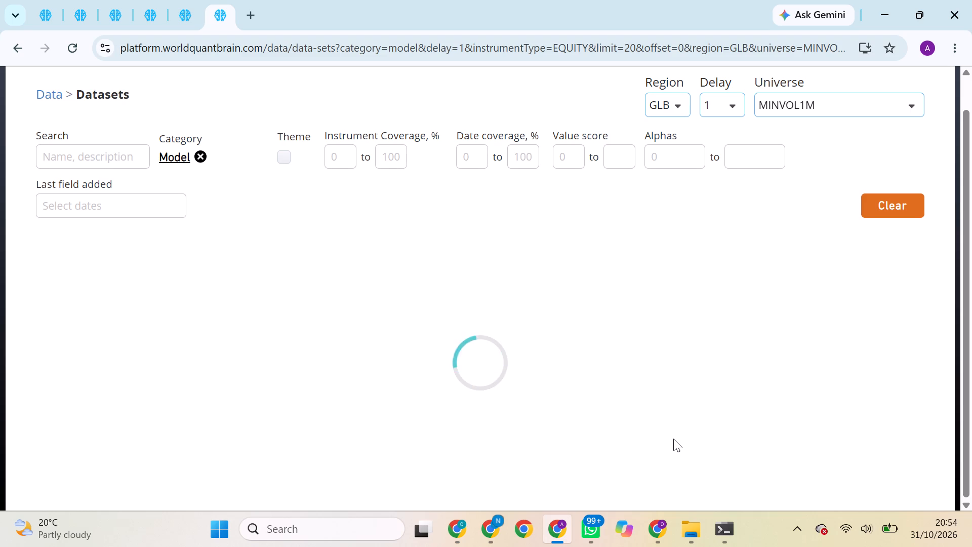
scroll(673, 439, down, 1)
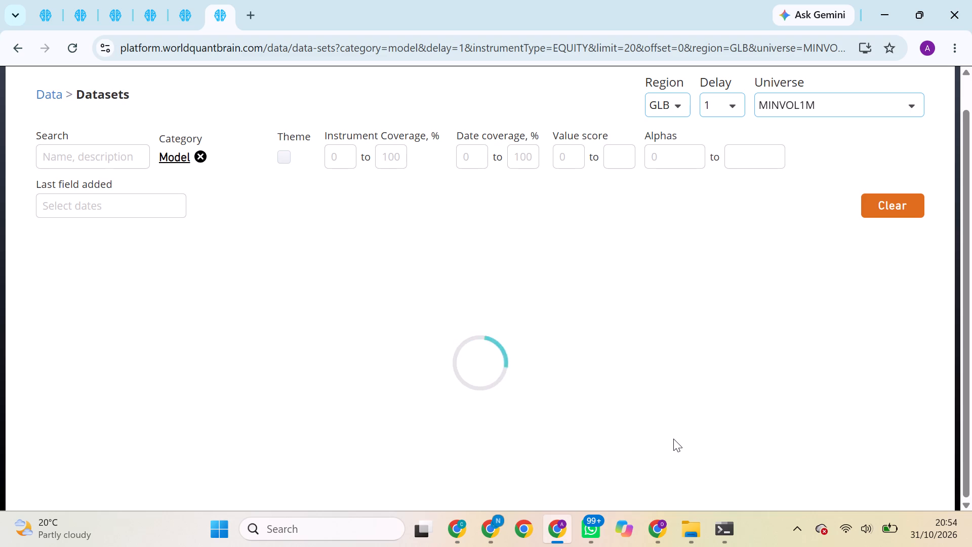
scroll(673, 439, down, 1)
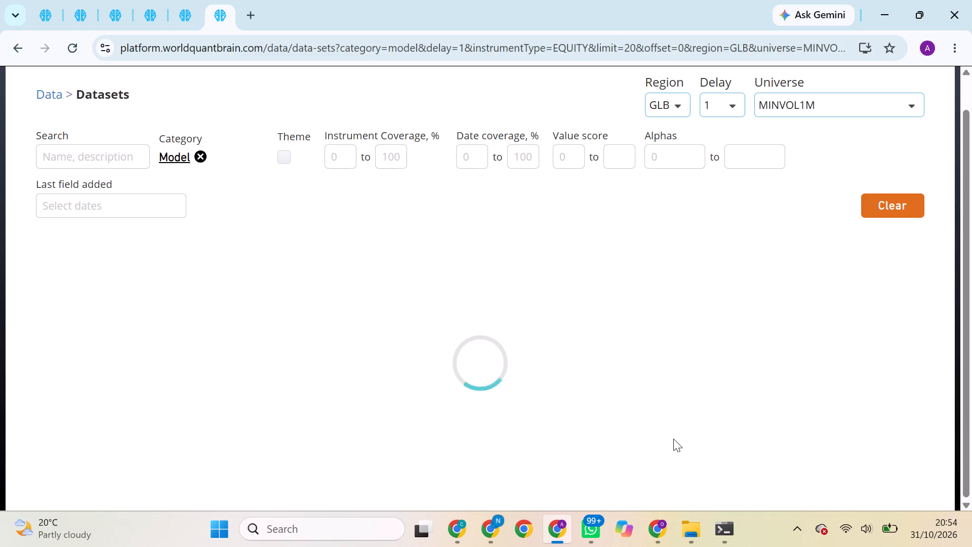
scroll(673, 439, down, 2)
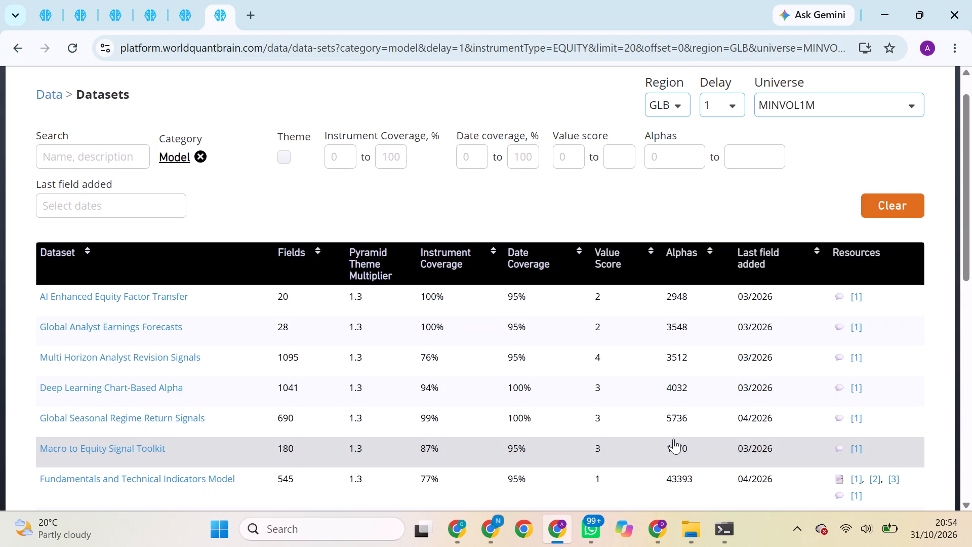
scroll(673, 439, down, 5)
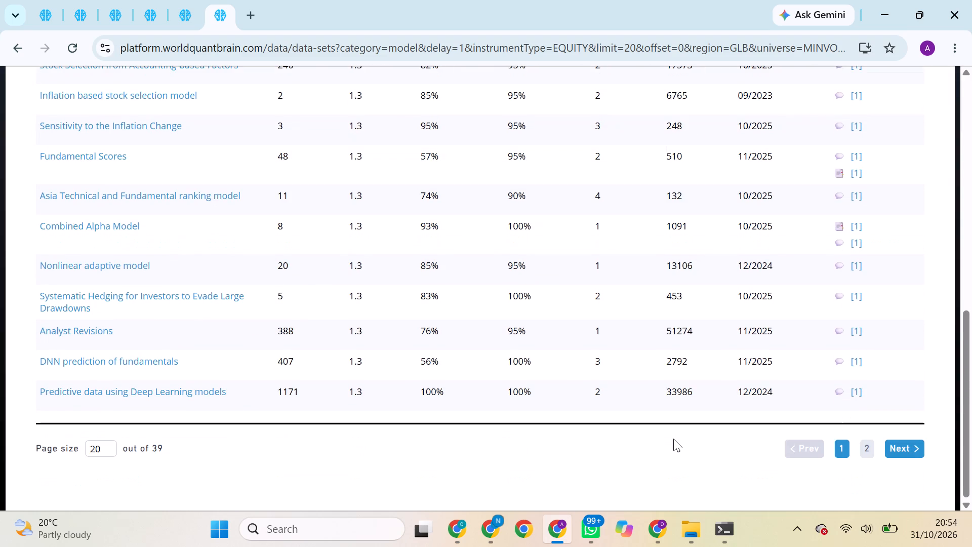
scroll(673, 439, down, 1)
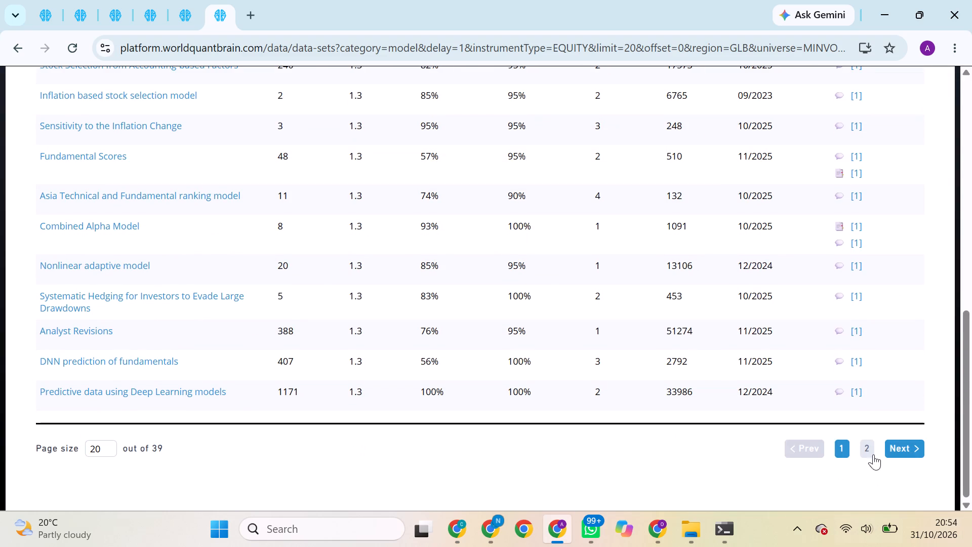
Open the DNN prediction of fundamentals dataset from page 2 of the Model datasets.
click(869, 451)
scroll(651, 374, down, 3)
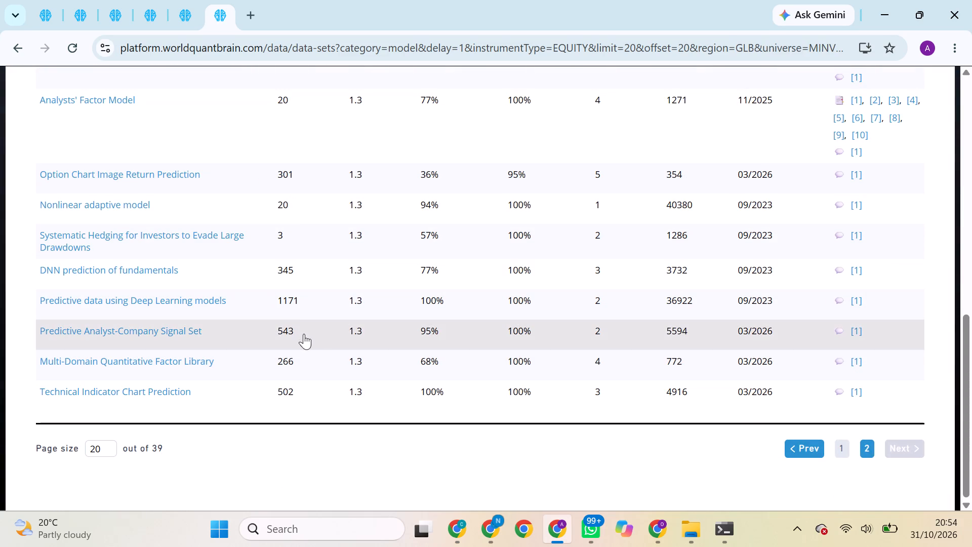
click(312, 270)
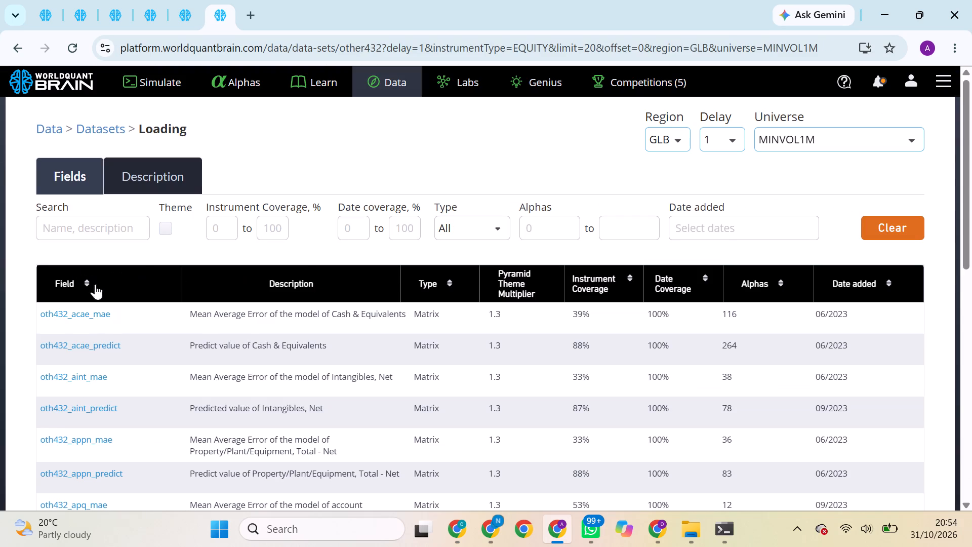
Go to page 18, the last page of the DNN prediction of fundamentals field list.
scroll(124, 314, down, 4)
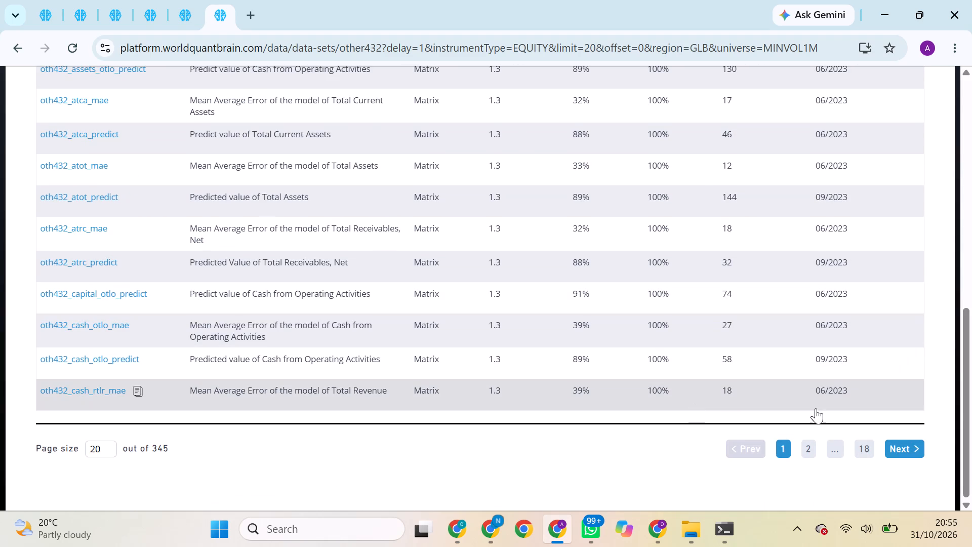
click(872, 458)
click(869, 450)
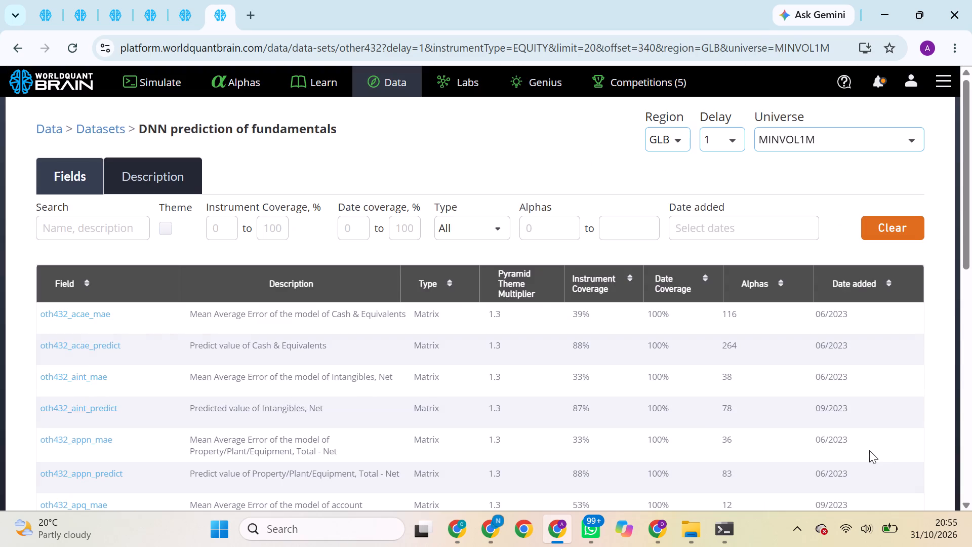
scroll(533, 374, down, 1)
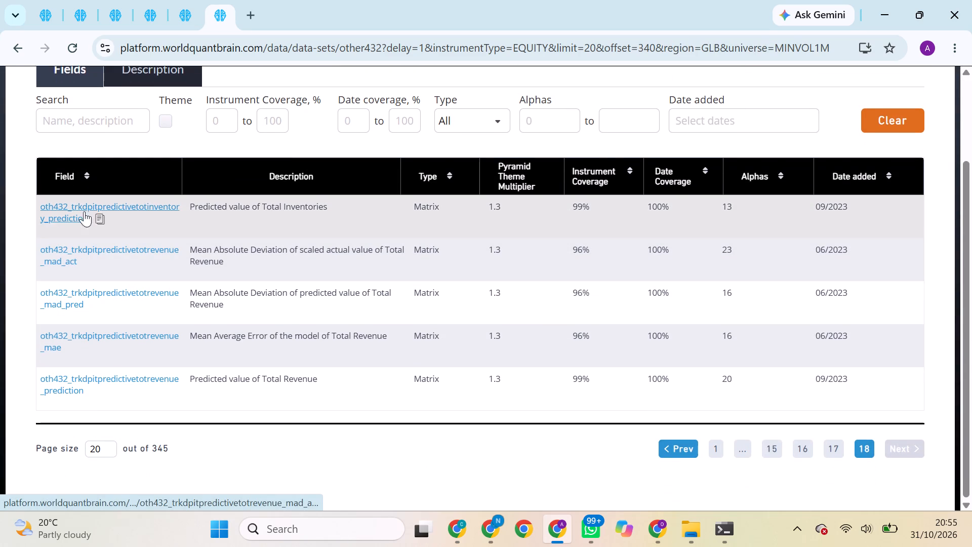
Replace the first data field in the first tab's alpha with oth432_trkdpitpredictivetotinventory_prediction, copied from the dataset, and run a full simulation.
click(103, 221)
click(50, 3)
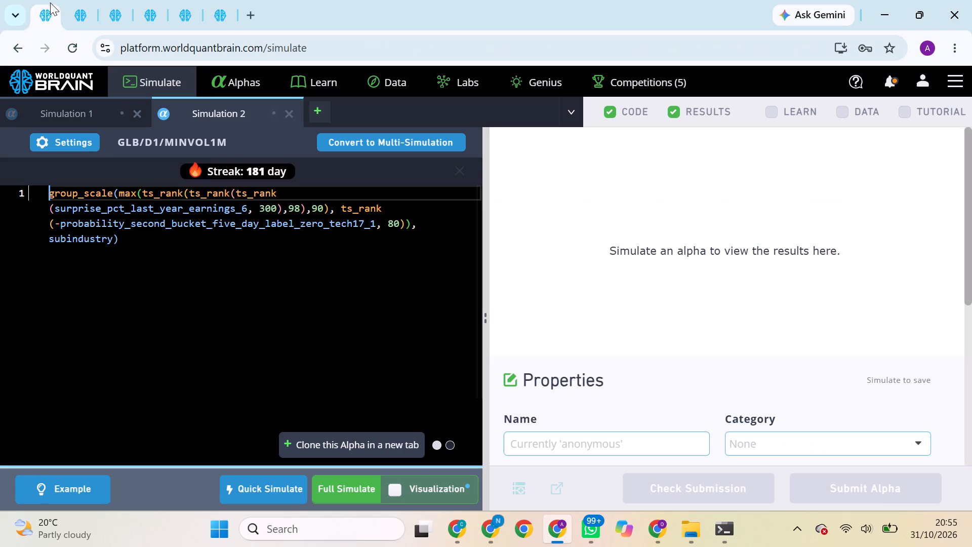
click(159, 209)
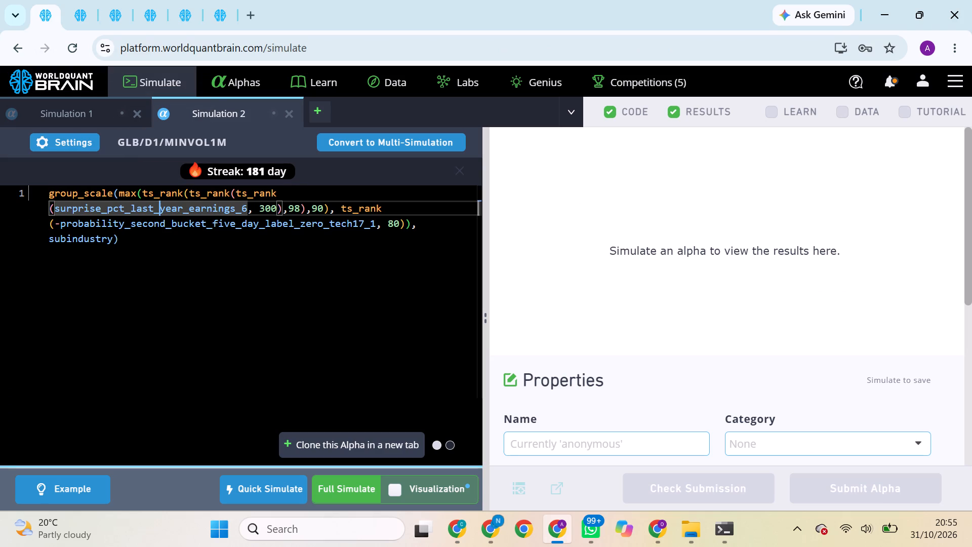
double_click(159, 209)
key(ctrl+v)
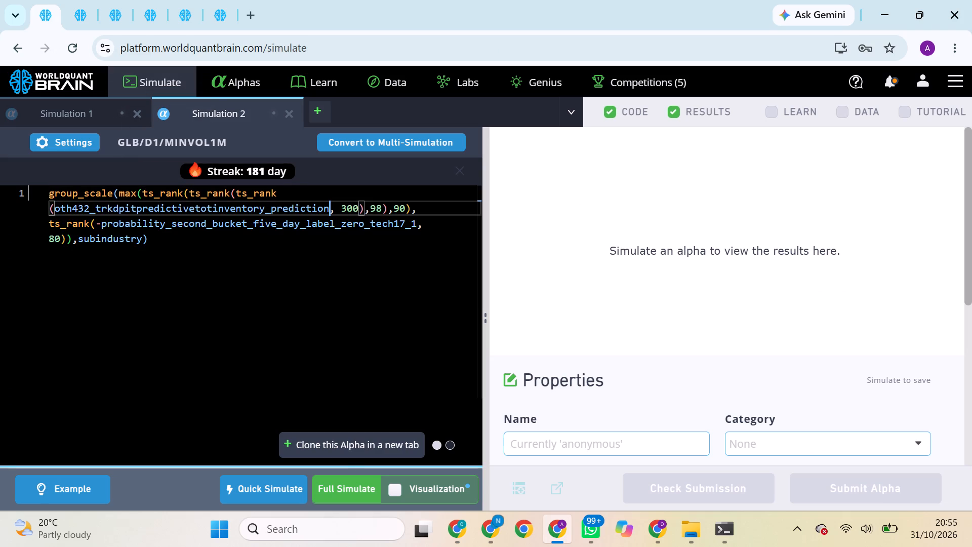
click(372, 493)
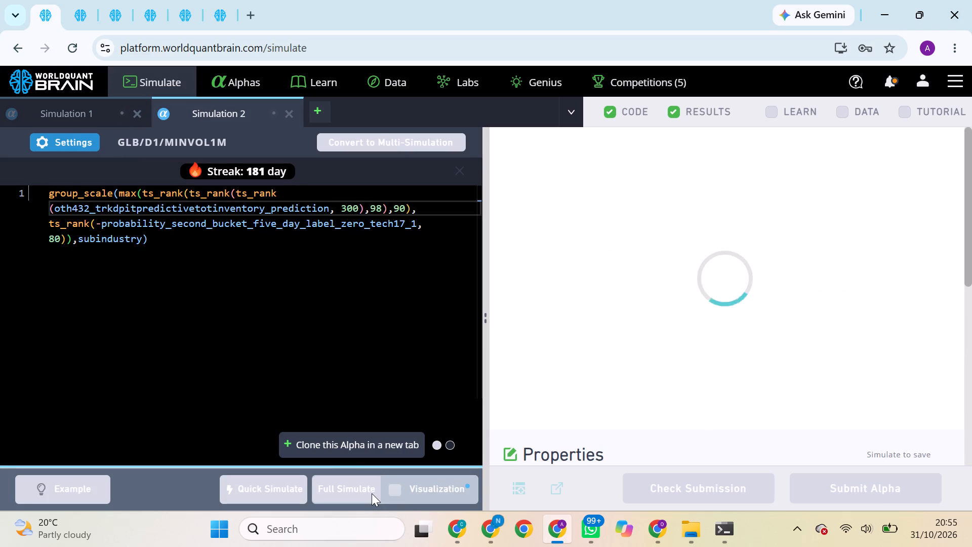
Replace the first data field in the second tab's alpha with oth432_trkdpitpredictivetotrevenue_mad_act, copied from the dataset, and run a full simulation.
click(80, 0)
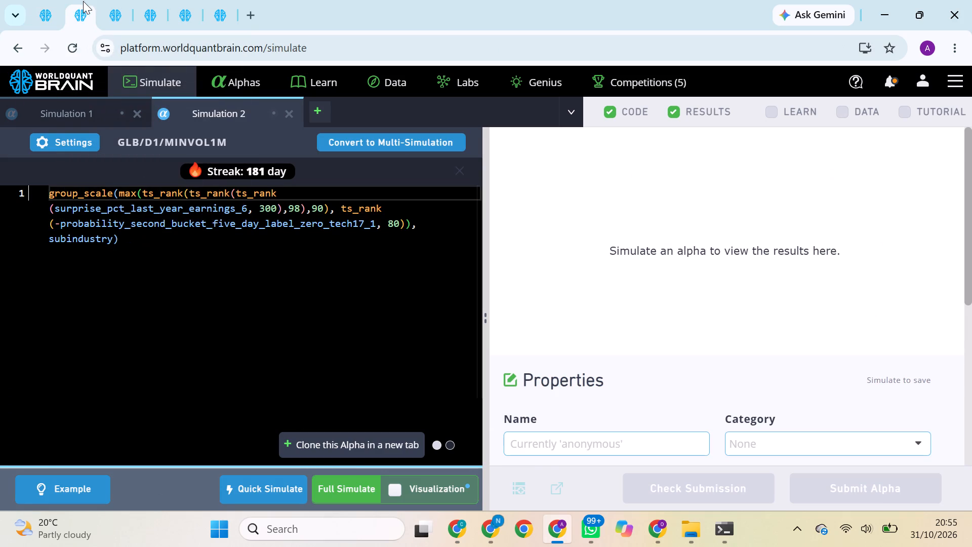
click(212, 0)
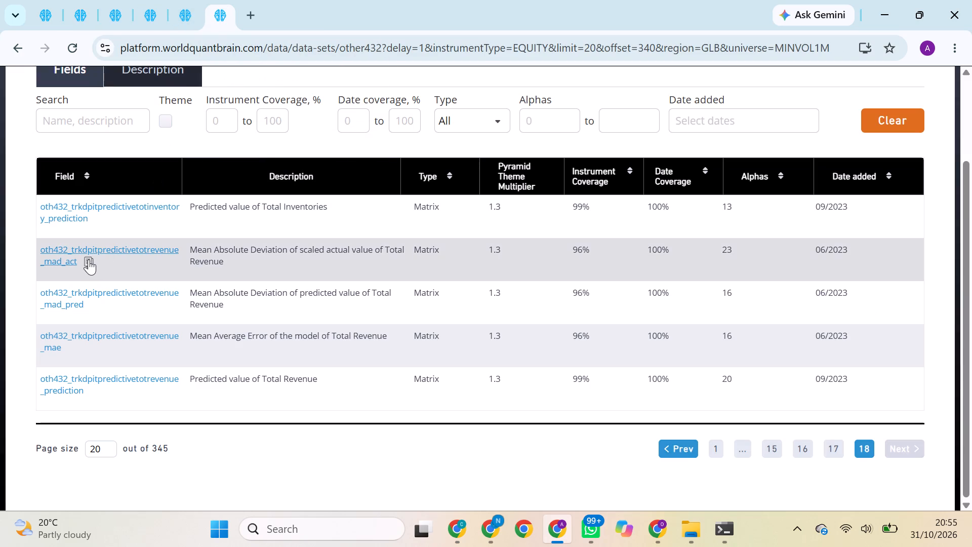
click(89, 259)
click(39, 0)
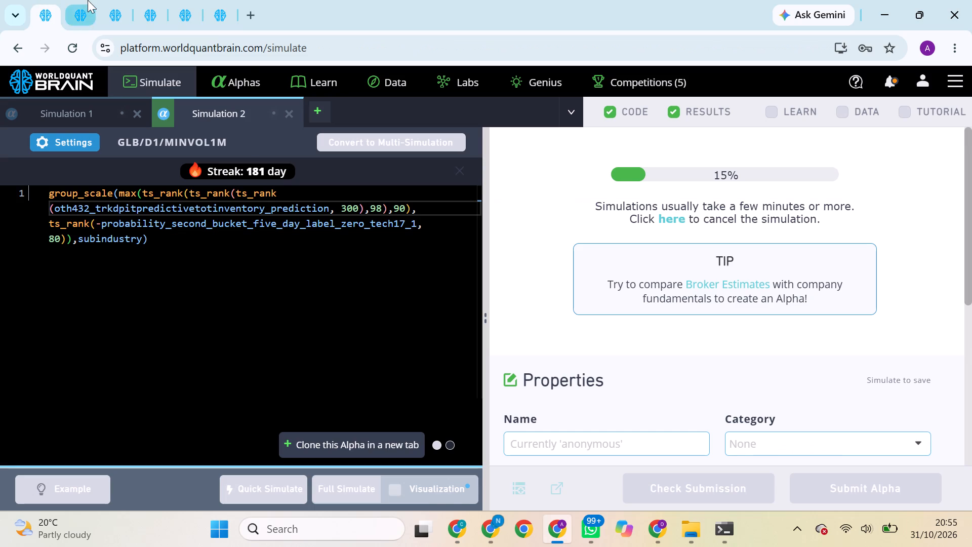
click(88, 0)
double_click(189, 206)
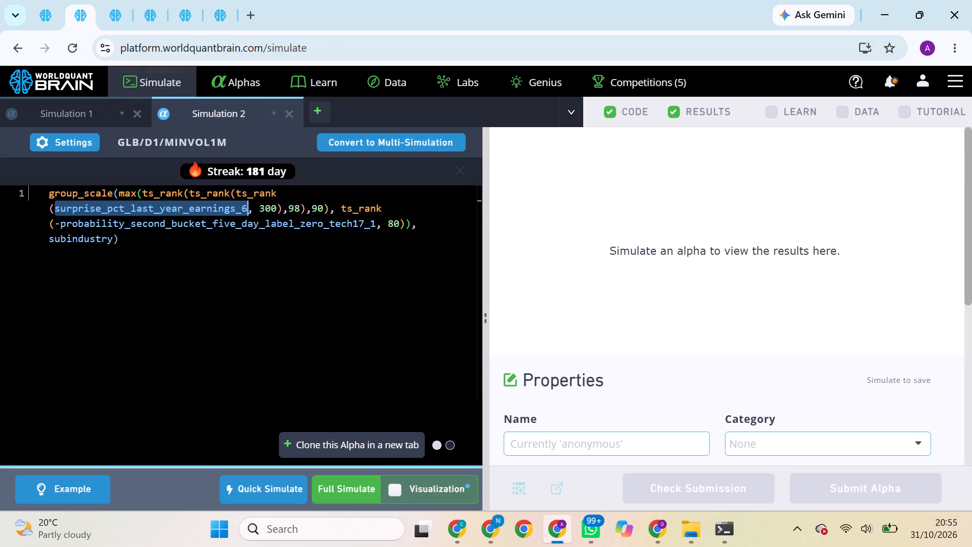
key(ctrl+v)
click(189, 206)
drag(189, 206, 227, 307)
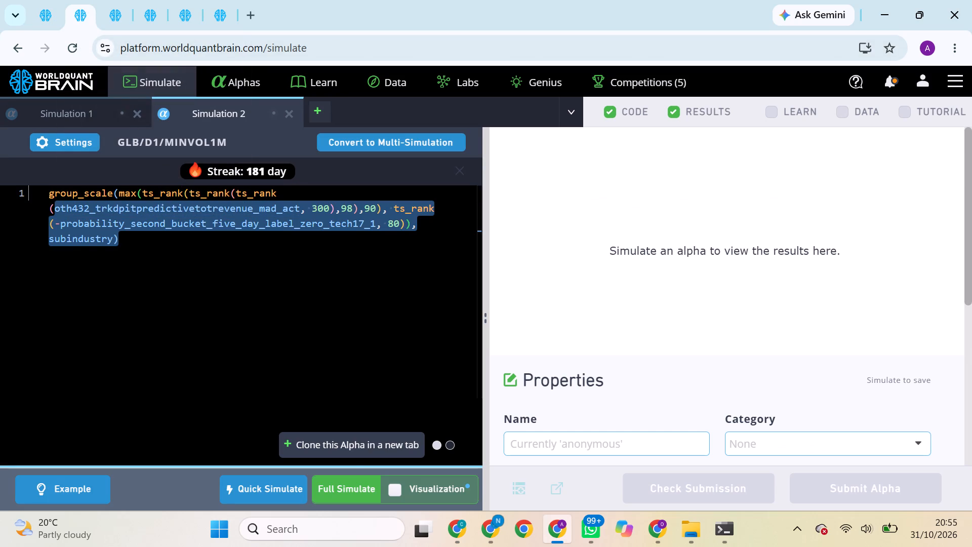
click(352, 481)
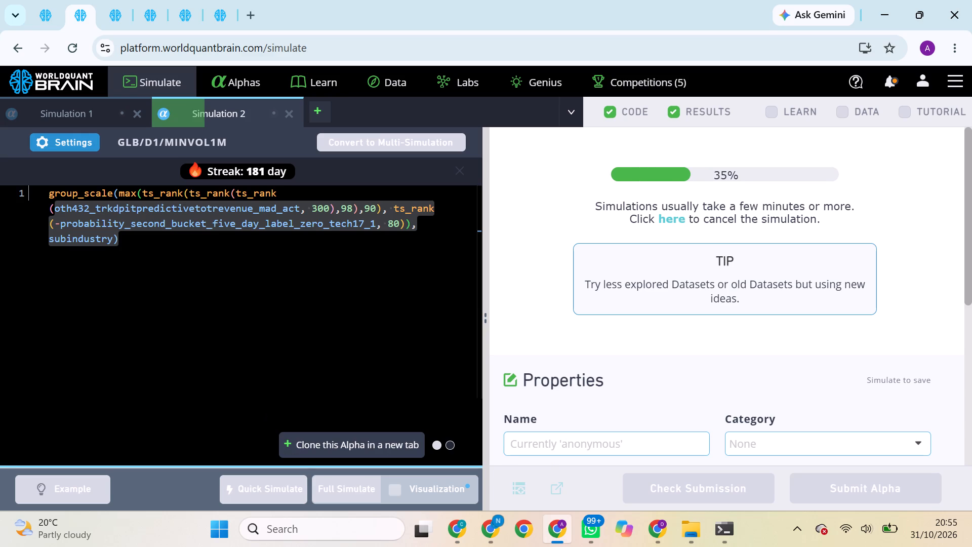
Check the progress of the simulations running in the first and second tabs.
click(48, 15)
click(79, 2)
Replace the first data field in the third tab's alpha with oth432_trkdpitpredictivetotrevenue_mad_pred, copied from the dataset, and run a full simulation.
click(108, 5)
click(161, 0)
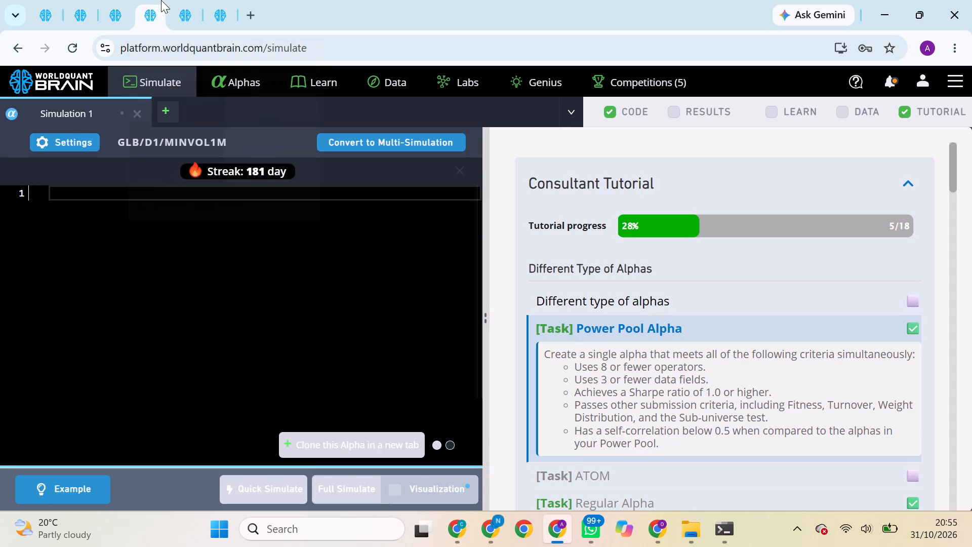
click(124, 1)
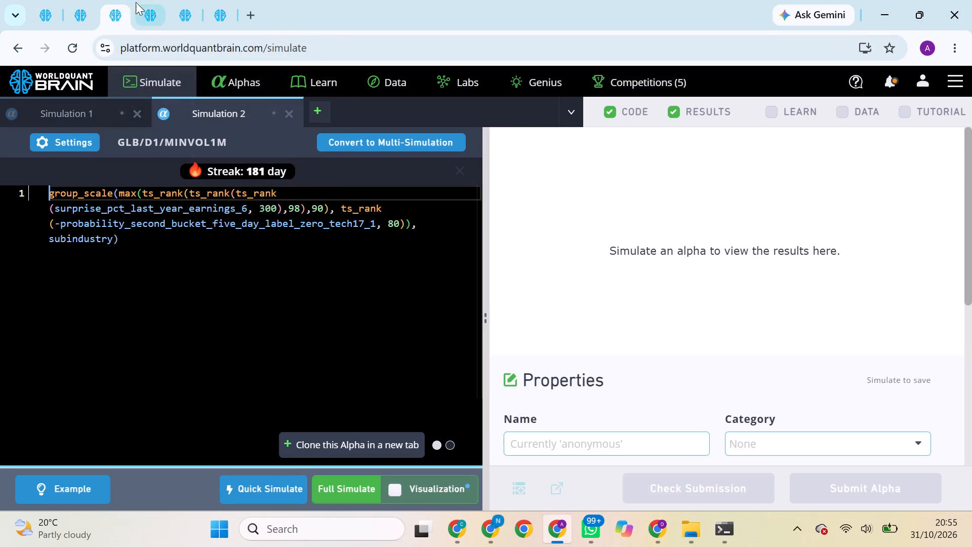
click(150, 0)
click(171, 0)
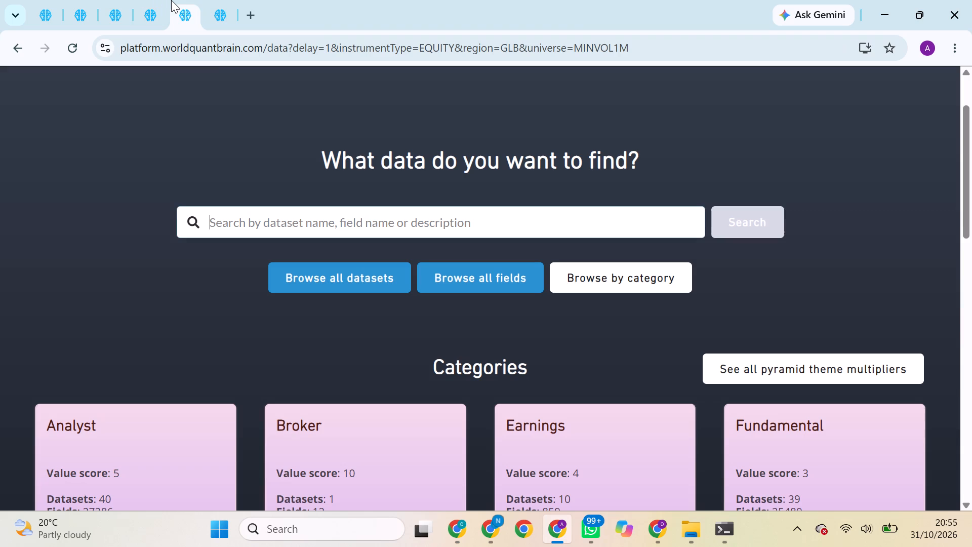
click(208, 0)
scroll(228, 258, down, 1)
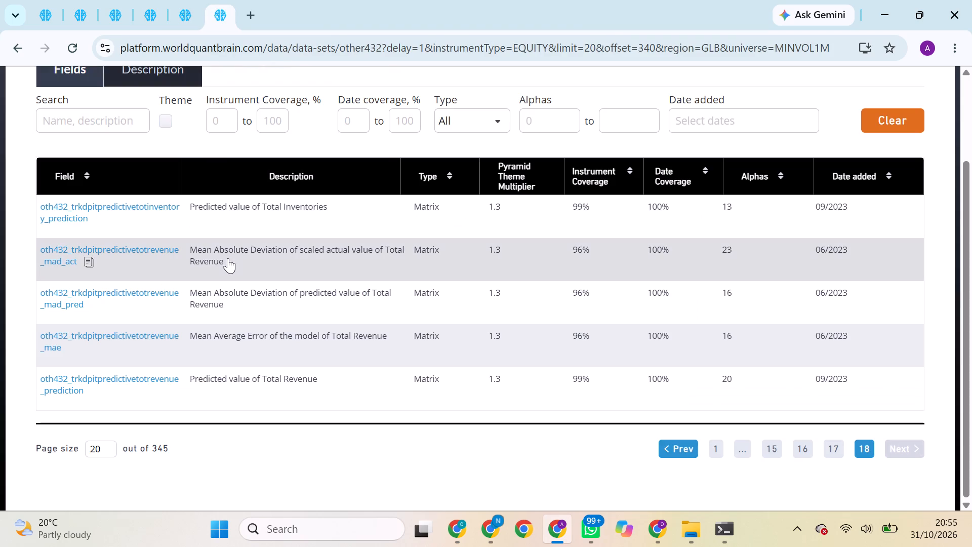
scroll(228, 258, down, 1)
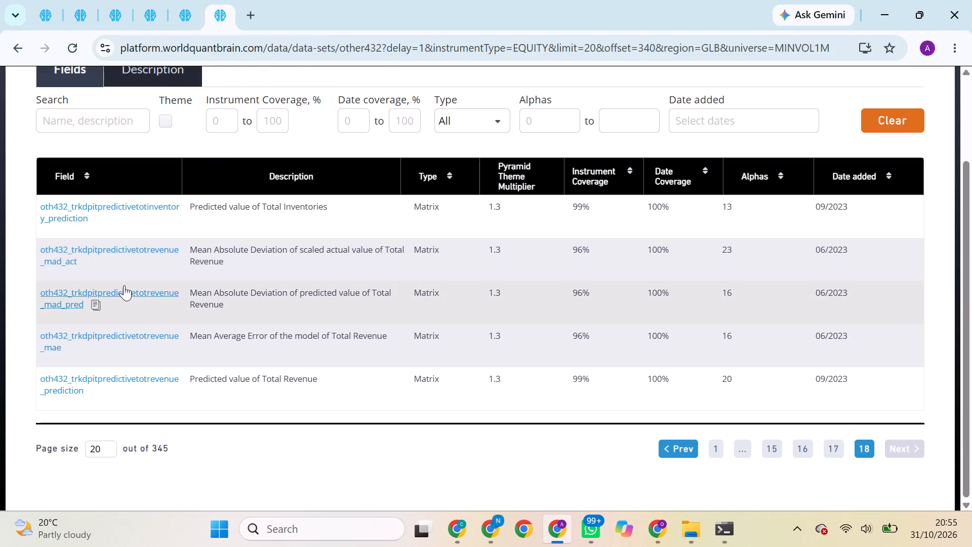
click(102, 300)
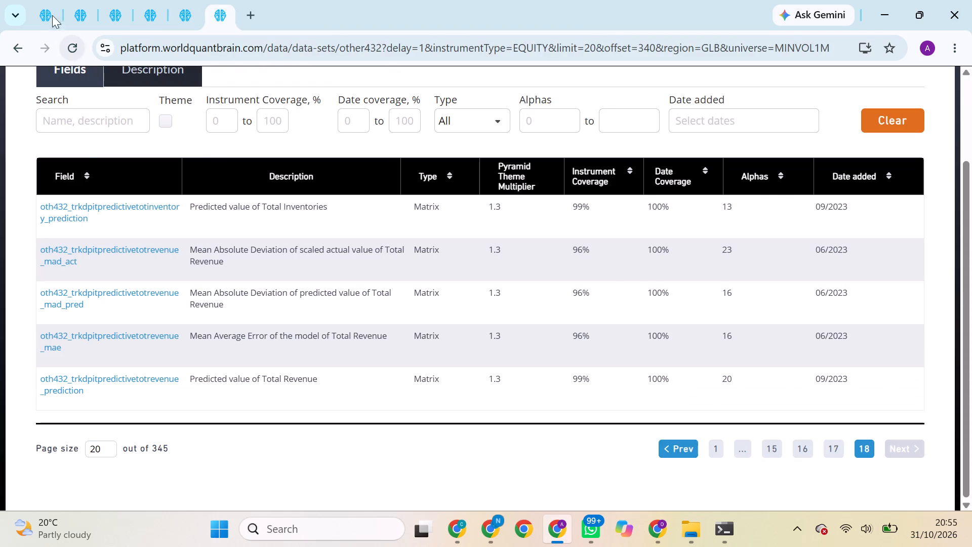
click(48, 2)
click(79, 1)
click(106, 3)
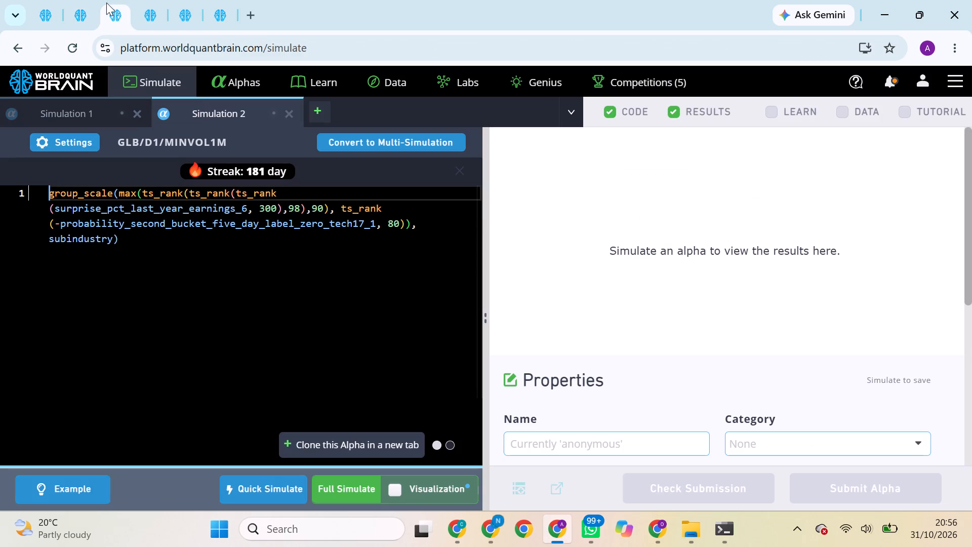
click(189, 206)
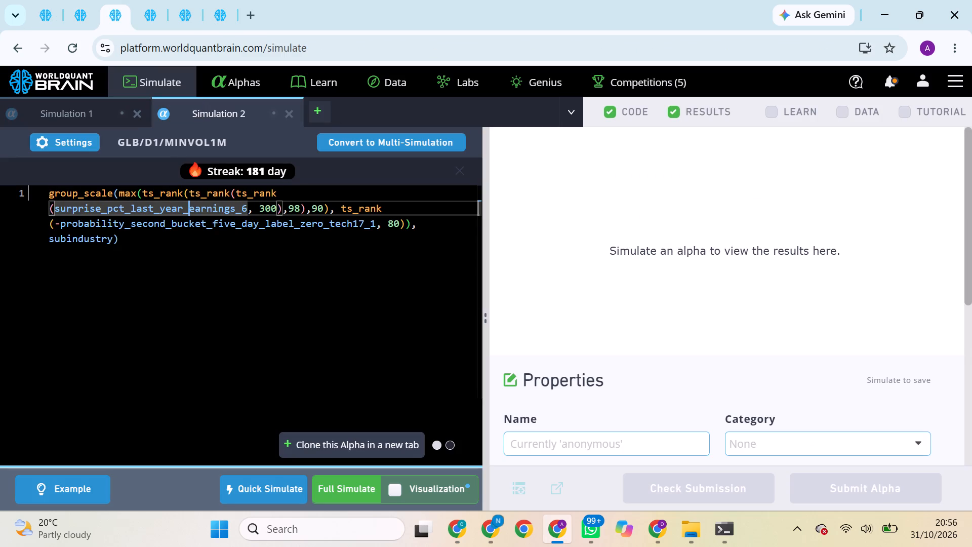
double_click(189, 206)
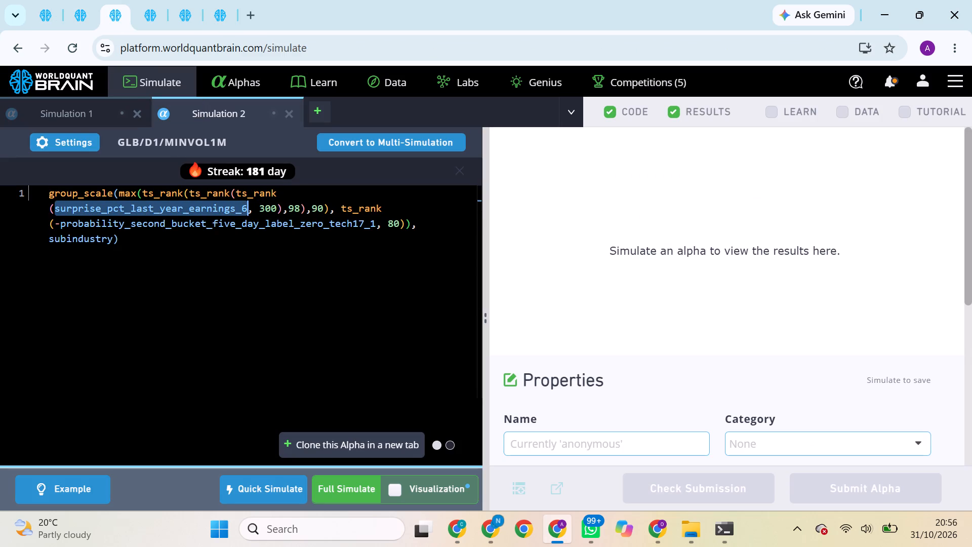
key(ctrl+v)
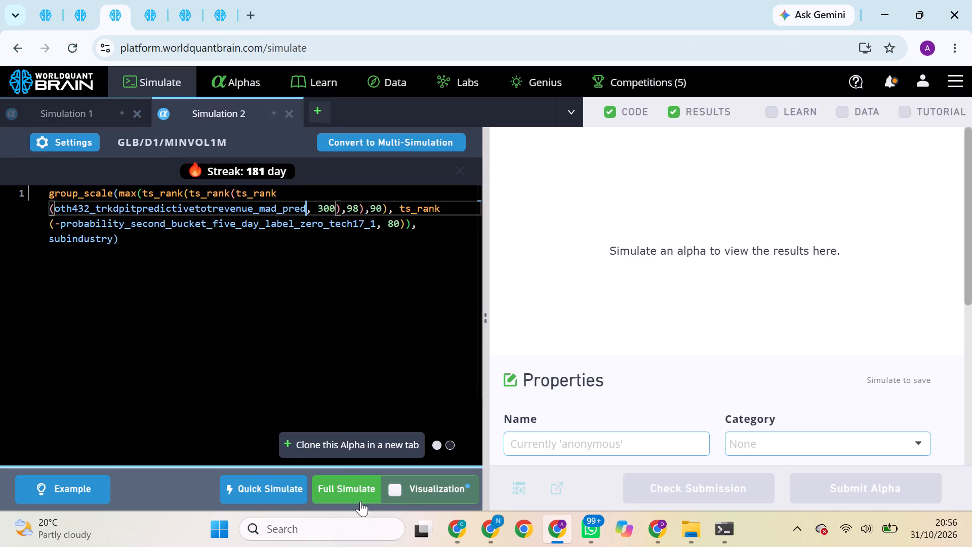
click(360, 501)
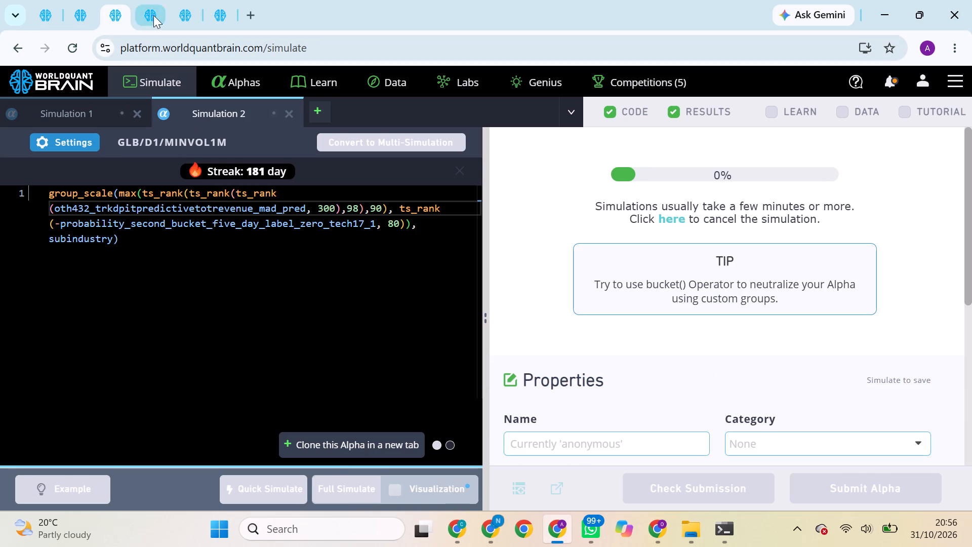
Open the unsubmitted alphas list in the fourth tab, examine its first page and go to page 2.
click(153, 15)
click(245, 83)
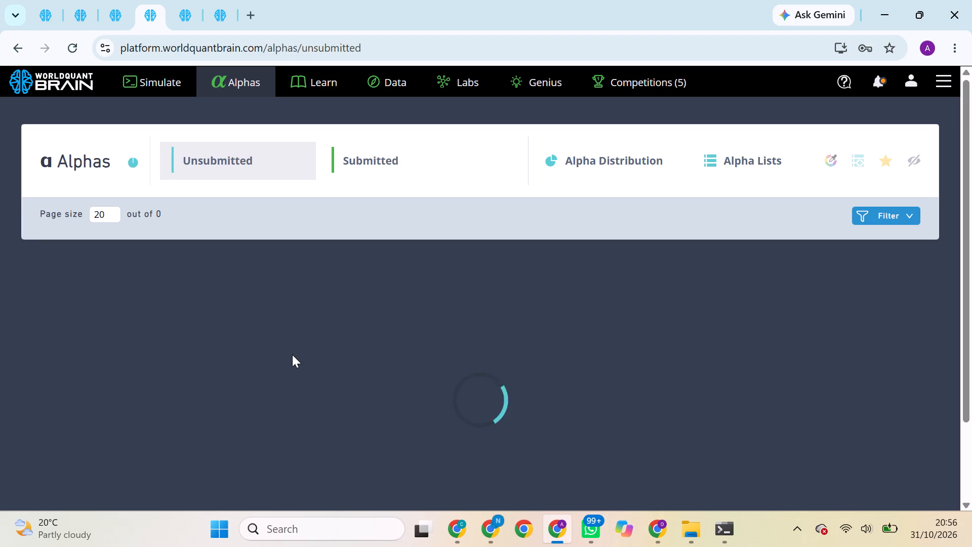
scroll(289, 343, down, 1)
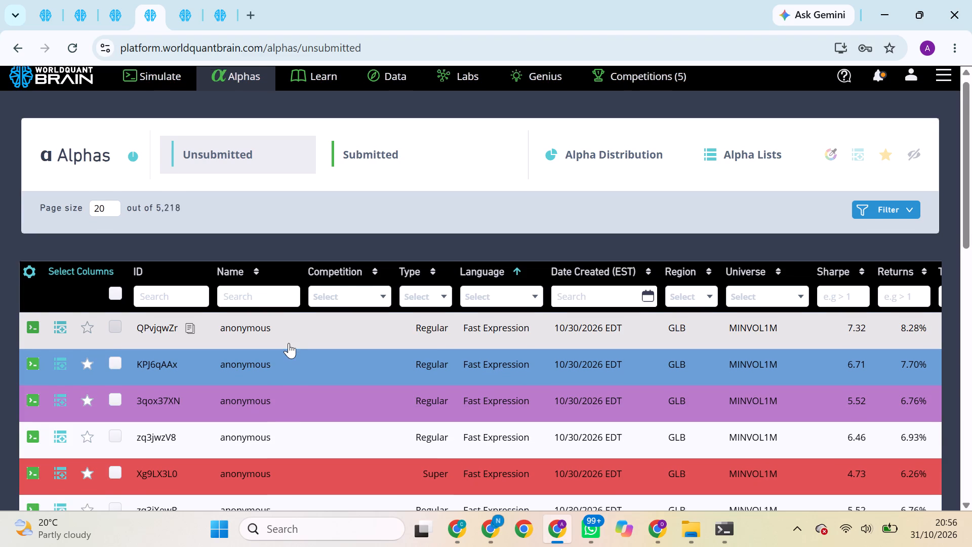
scroll(289, 343, down, 2)
scroll(289, 343, up, 1)
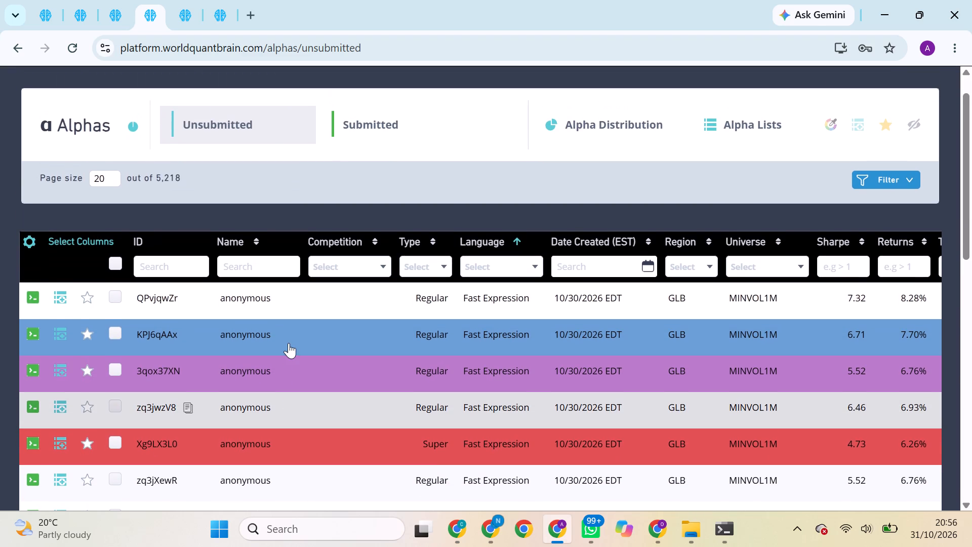
scroll(289, 343, up, 2)
scroll(289, 343, down, 5)
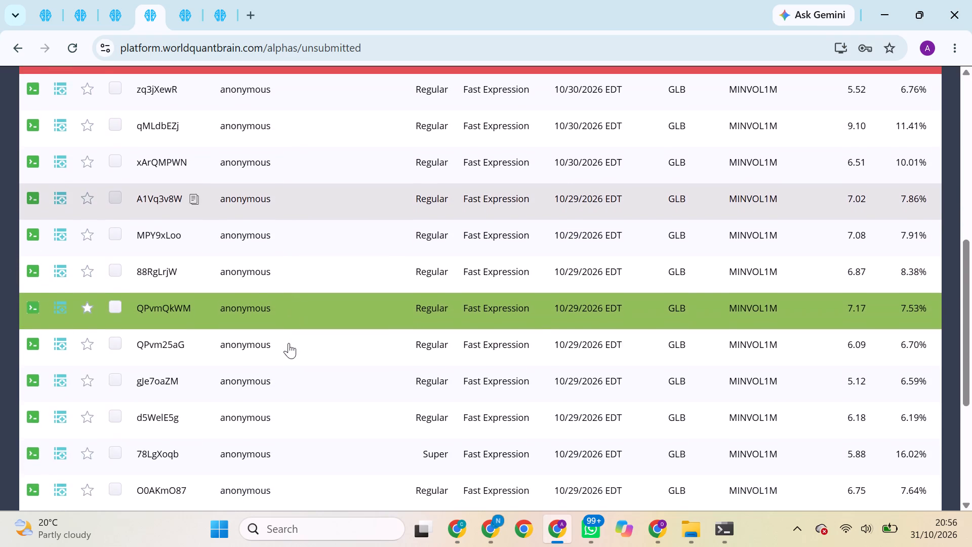
scroll(289, 343, down, 1)
scroll(289, 343, up, 4)
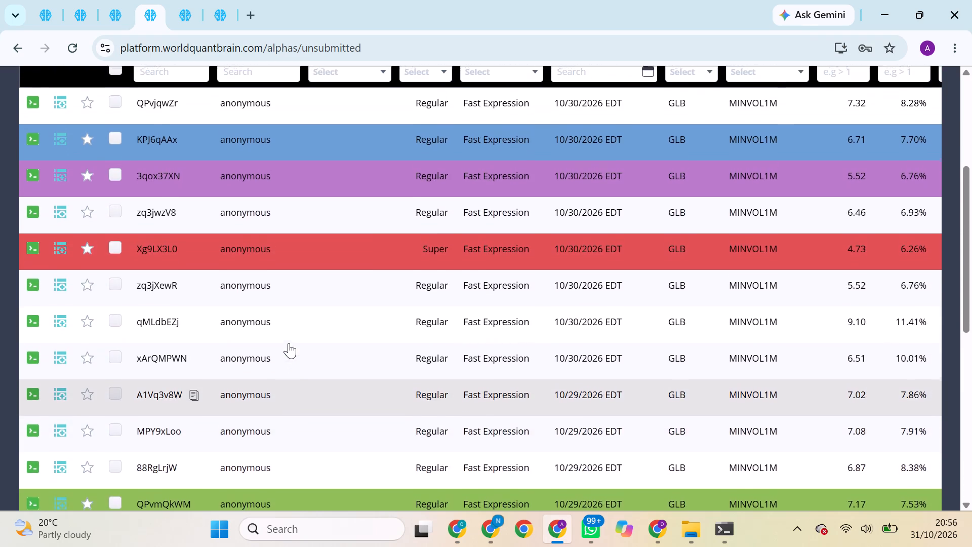
scroll(289, 343, up, 1)
scroll(289, 343, down, 3)
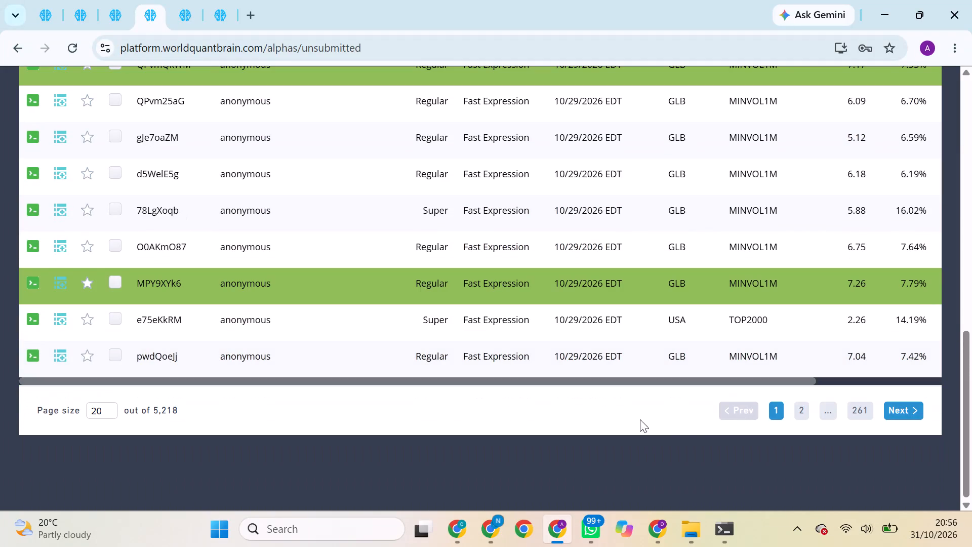
click(803, 411)
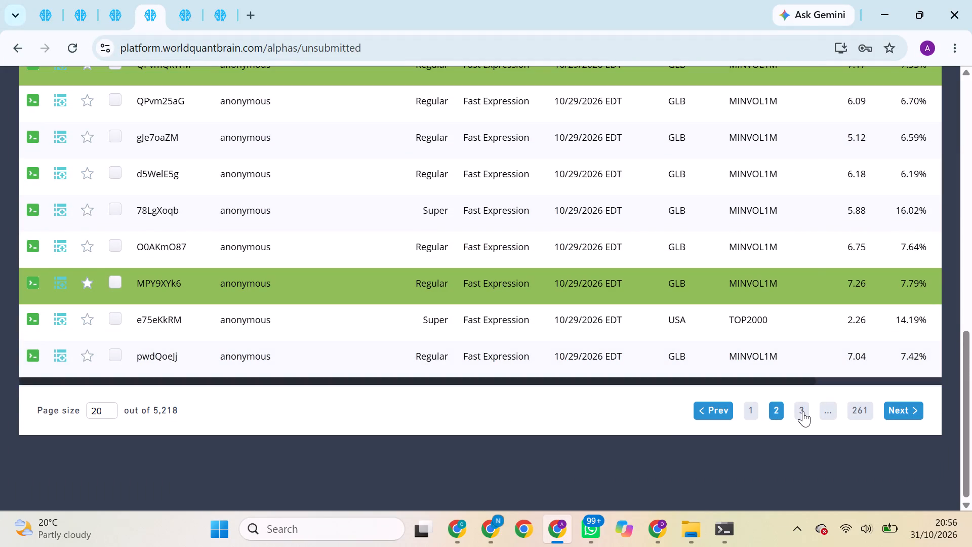
scroll(642, 329, up, 3)
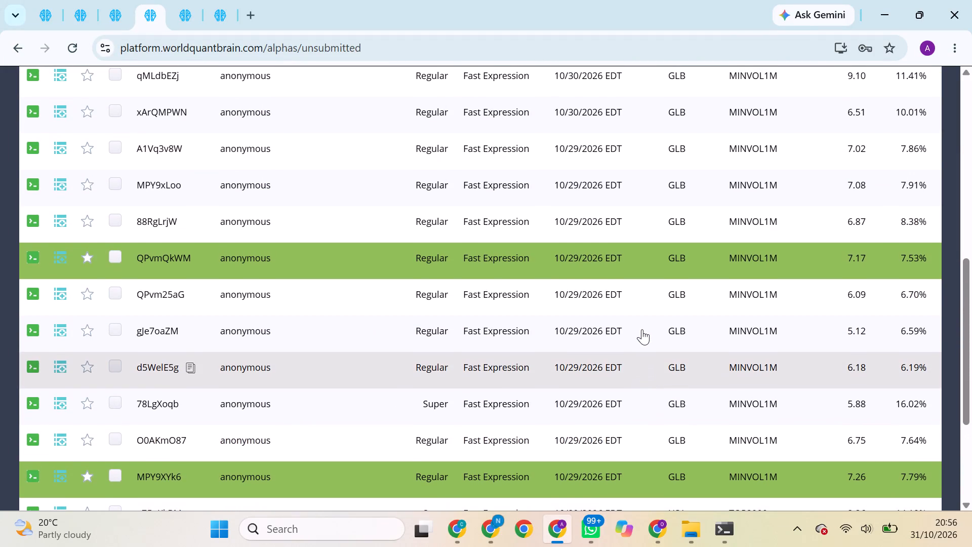
scroll(642, 329, up, 2)
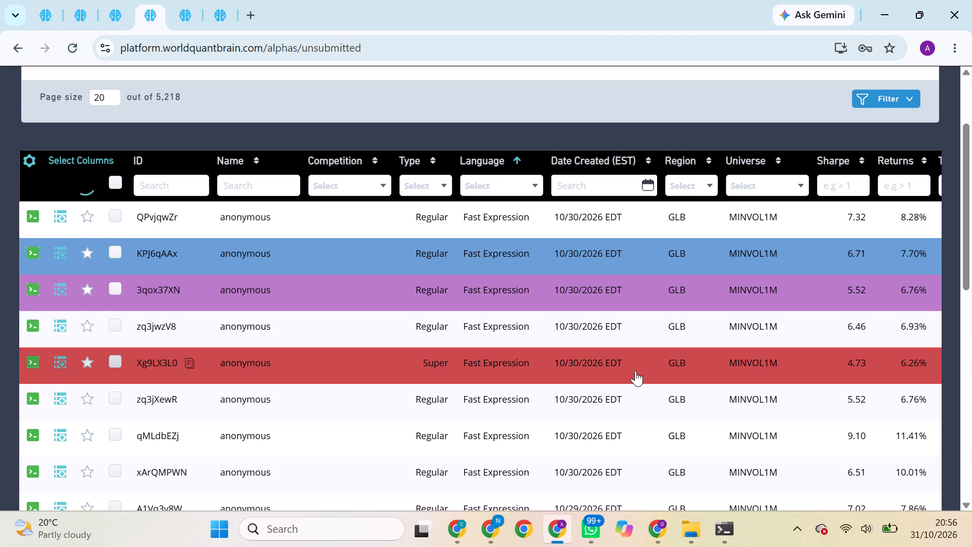
Open the red-highlighted super alpha Xg9LX3L0 from the unsubmitted list and run its Prod Correlation check.
scroll(635, 371, down, 1)
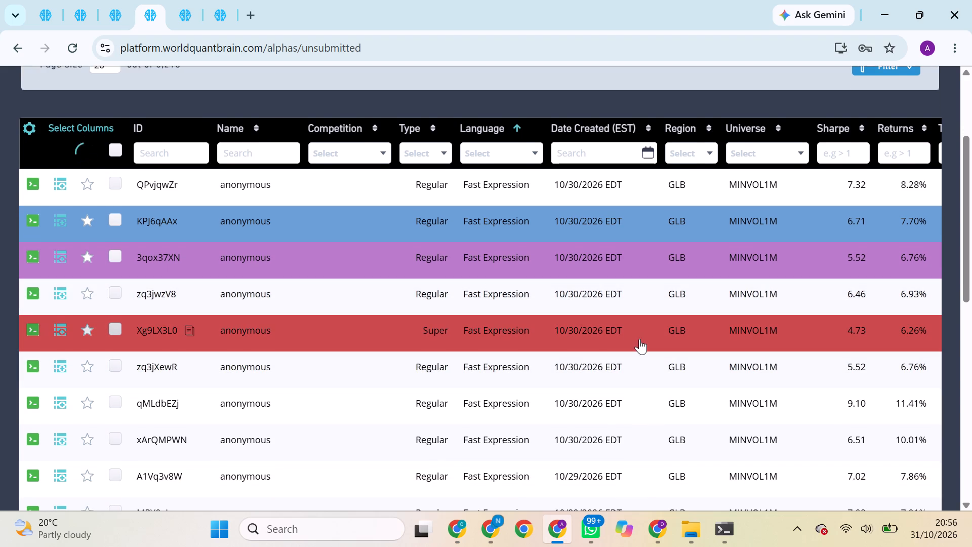
click(675, 317)
scroll(675, 317, down, 2)
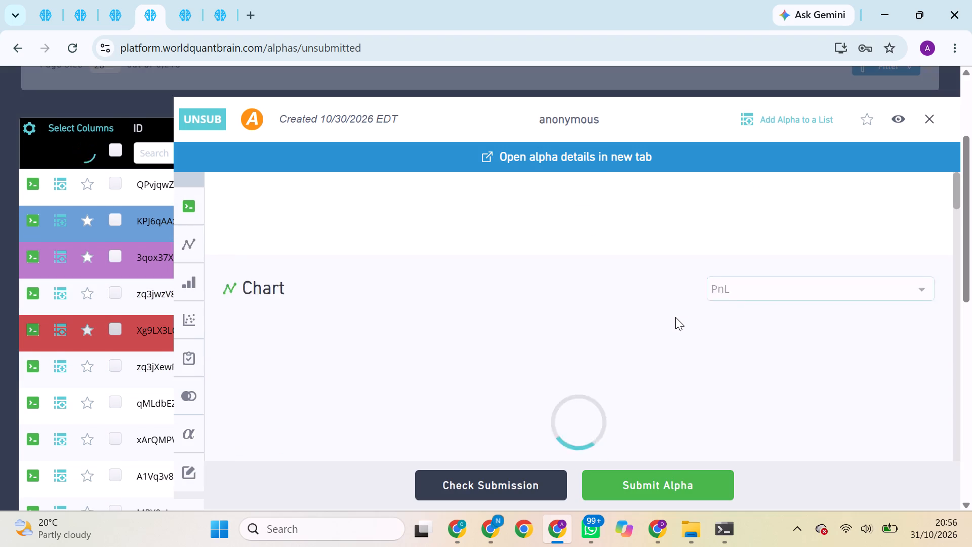
scroll(675, 317, down, 2)
scroll(675, 317, up, 3)
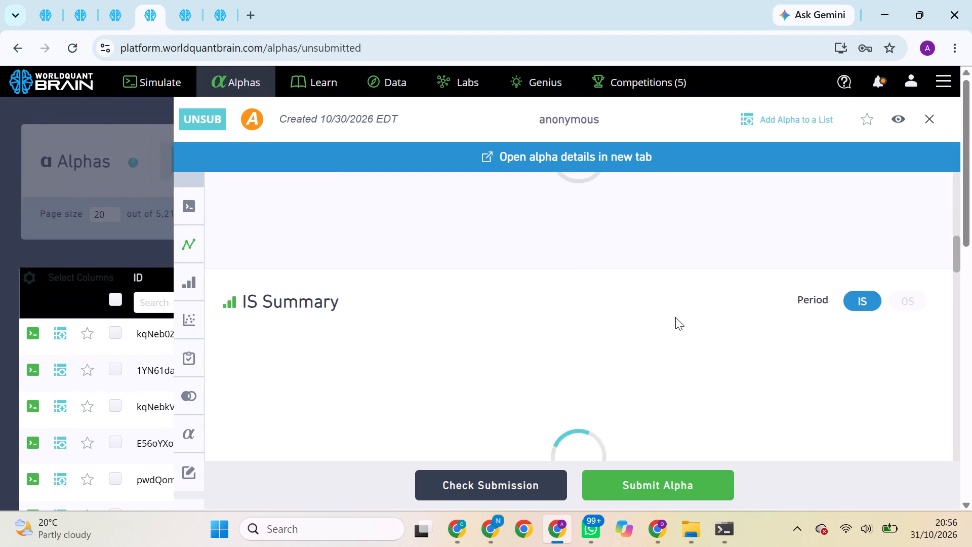
scroll(675, 317, up, 3)
scroll(675, 317, down, 2)
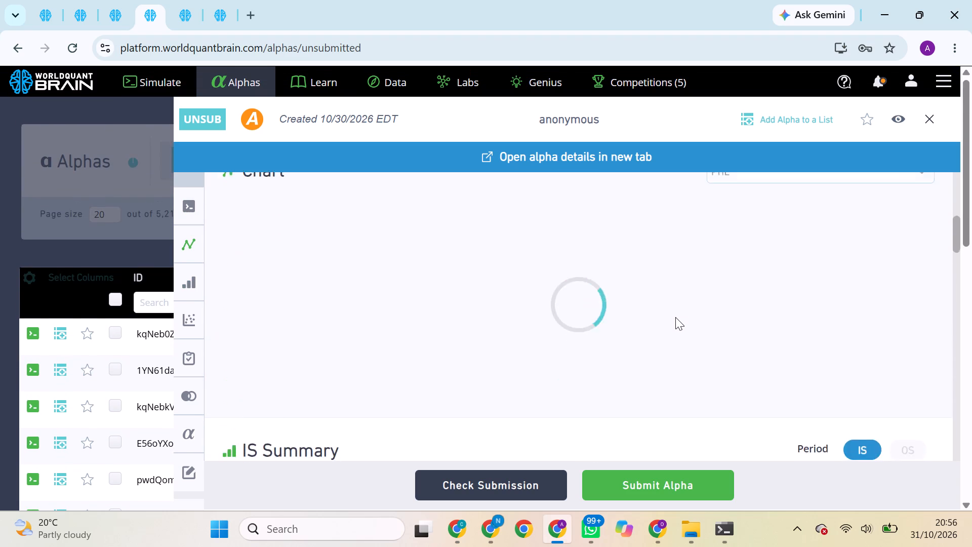
scroll(675, 317, down, 2)
scroll(675, 317, up, 3)
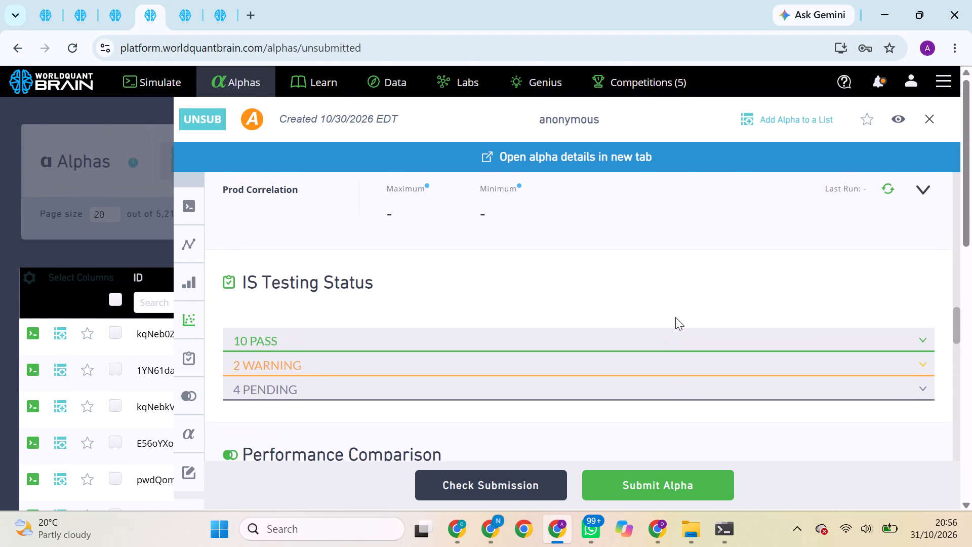
scroll(675, 317, up, 2)
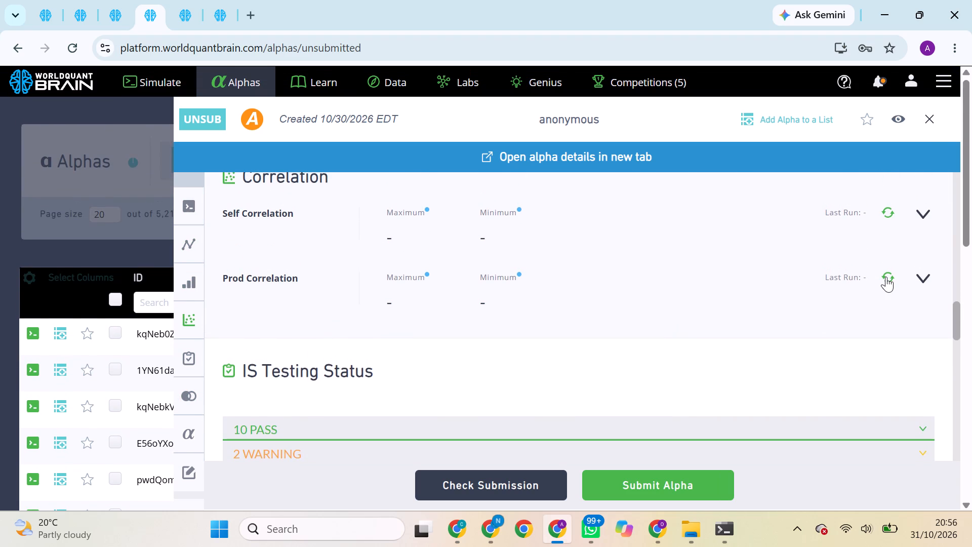
click(886, 277)
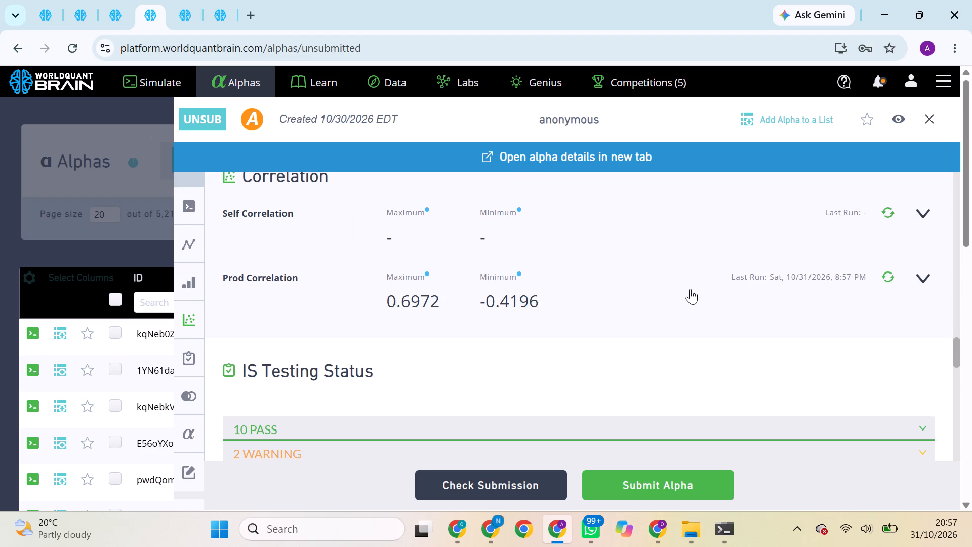
Check the progress of the simulations running in the first three tabs.
click(40, 2)
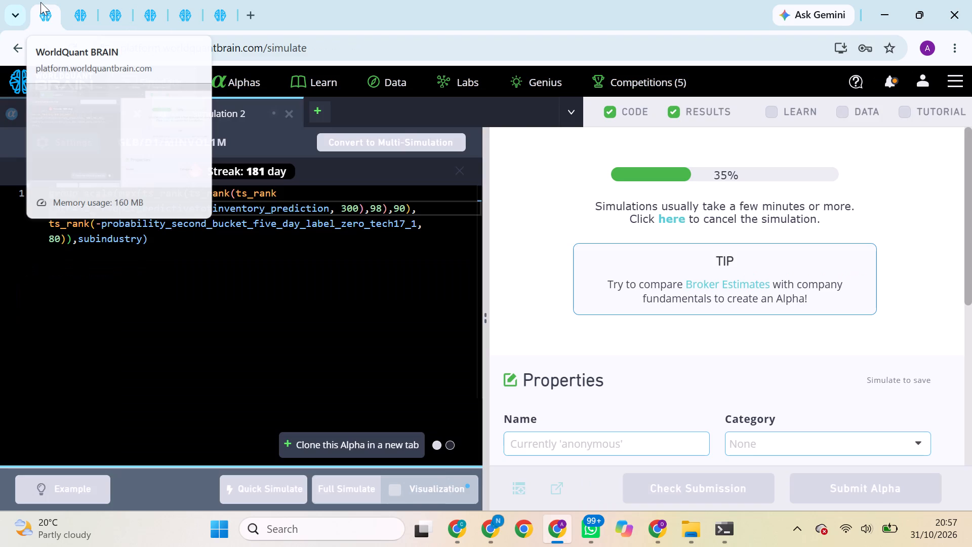
click(67, 0)
click(123, 2)
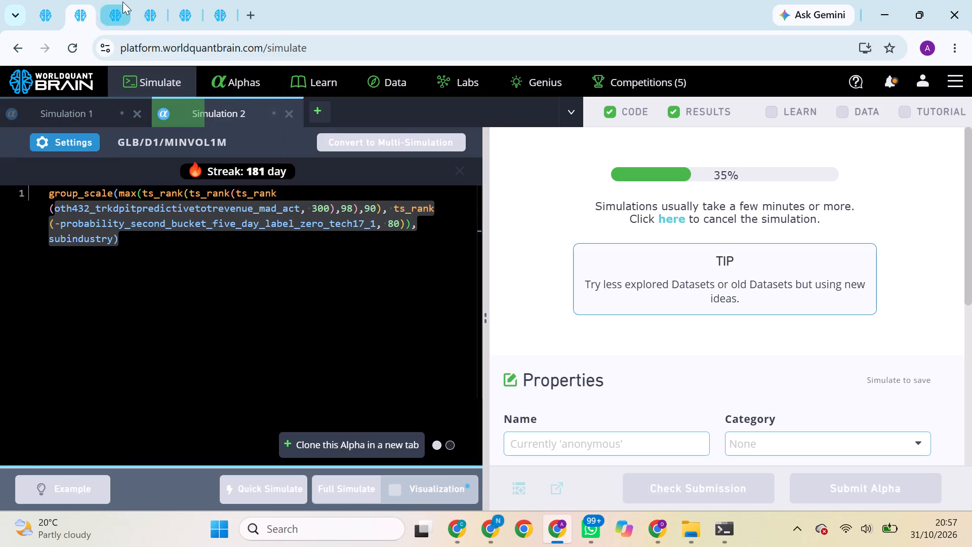
Return to super alpha Xg9LX3L0 and review its correlation, properties and IS Summary.
click(149, 7)
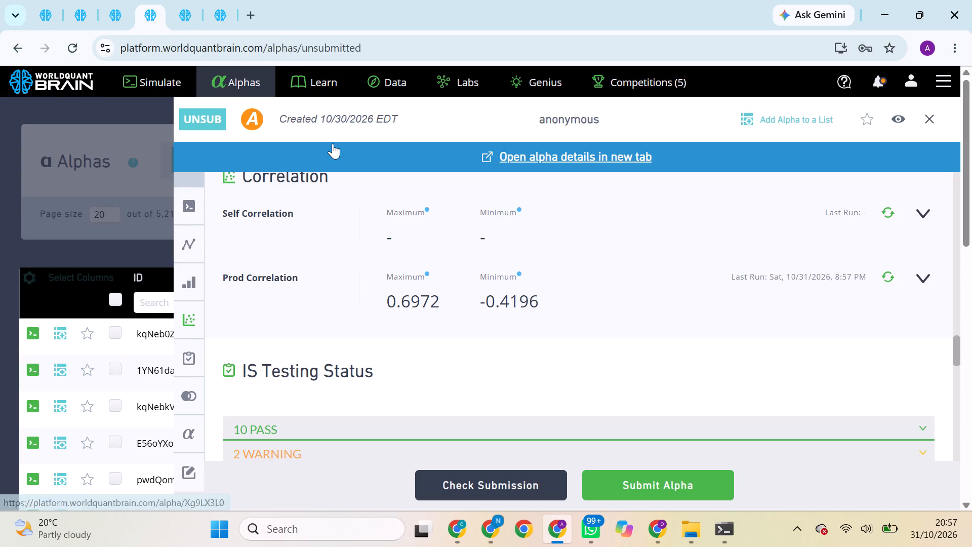
scroll(517, 282, down, 6)
scroll(517, 282, up, 3)
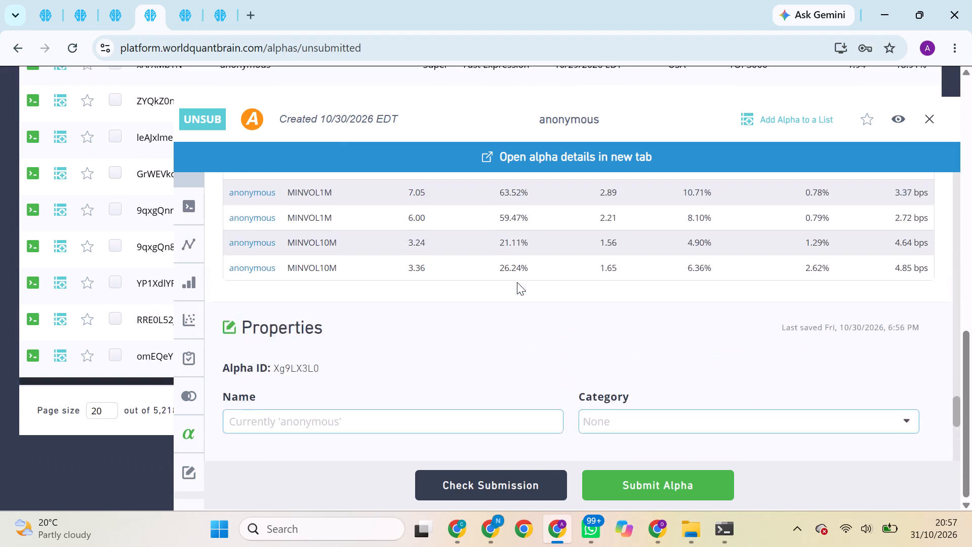
scroll(517, 282, up, 3)
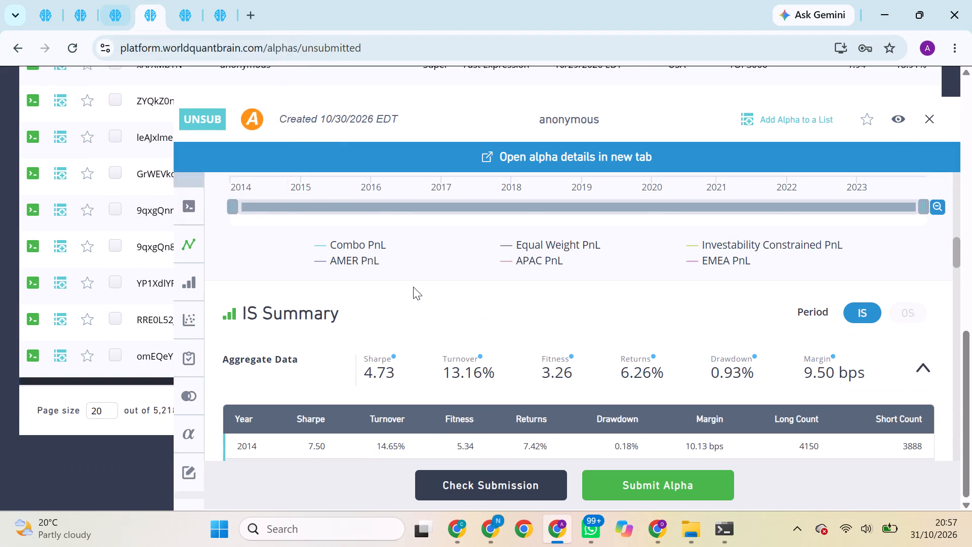
Switch to the O profile's browser window and check the simulations running in its first tabs and the dataset page in the fourth.
click(653, 523)
click(585, 466)
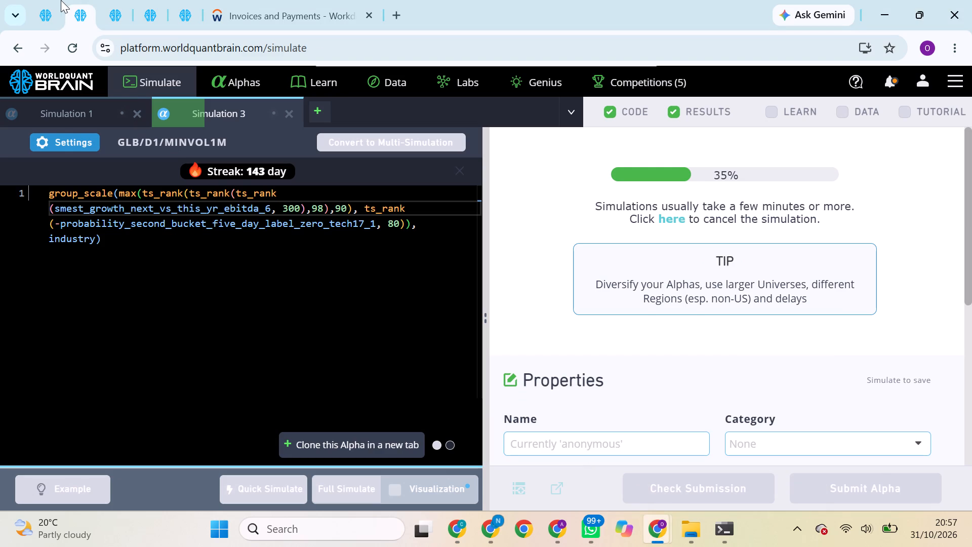
click(59, 2)
click(77, 2)
click(108, 6)
click(145, 7)
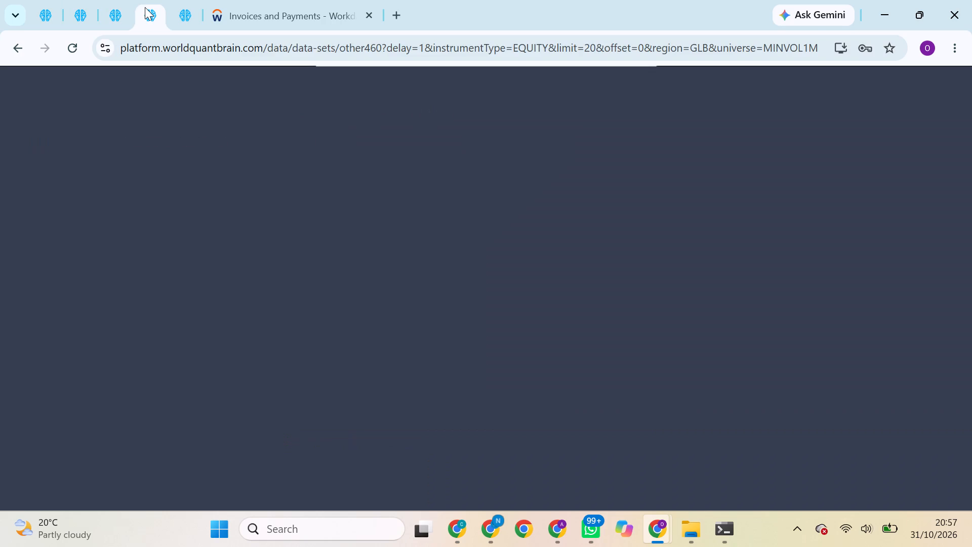
click(121, 3)
click(95, 0)
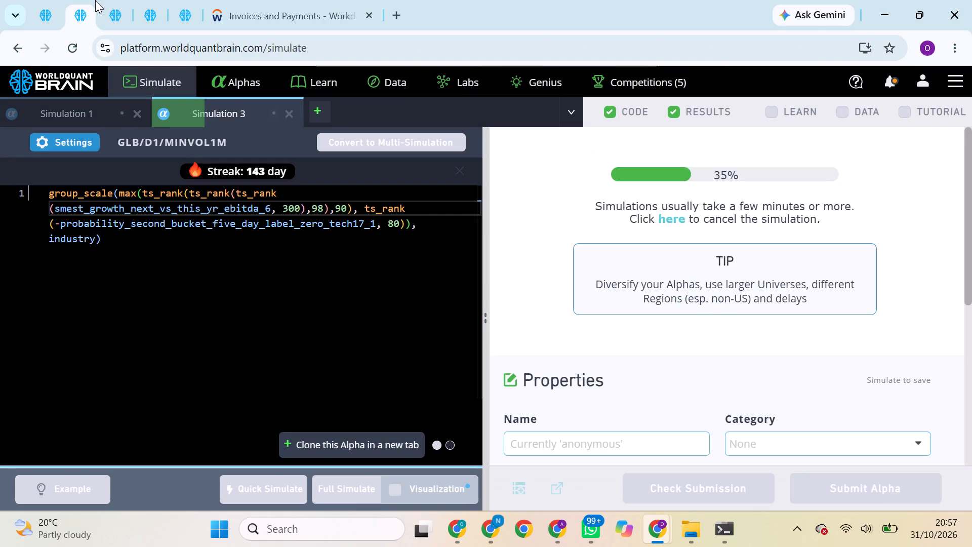
click(50, 0)
click(116, 9)
click(136, 6)
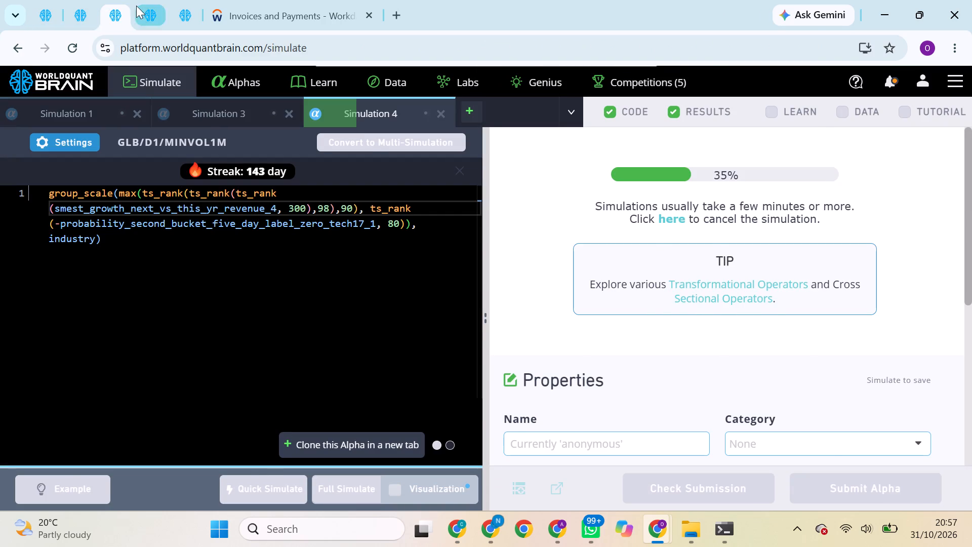
scroll(191, 135, up, 2)
click(179, 0)
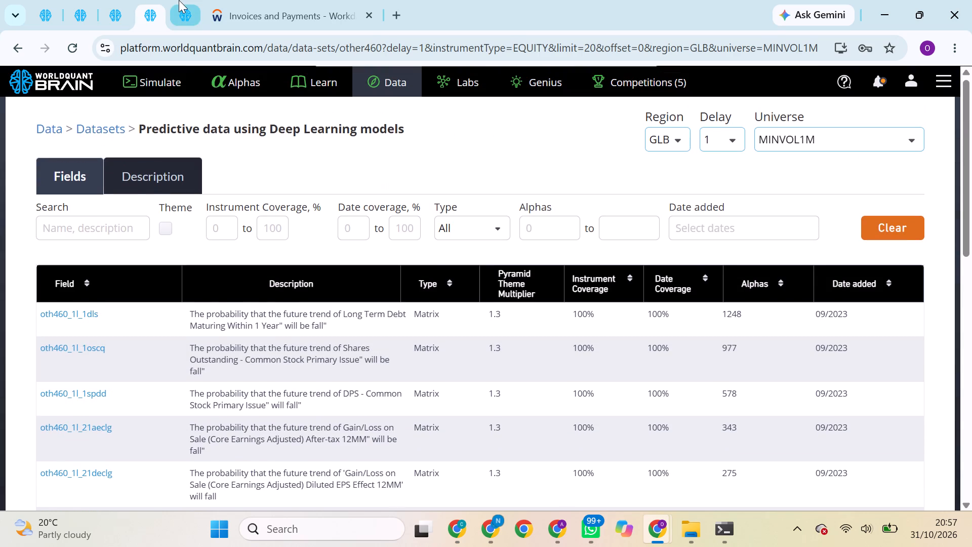
click(157, 4)
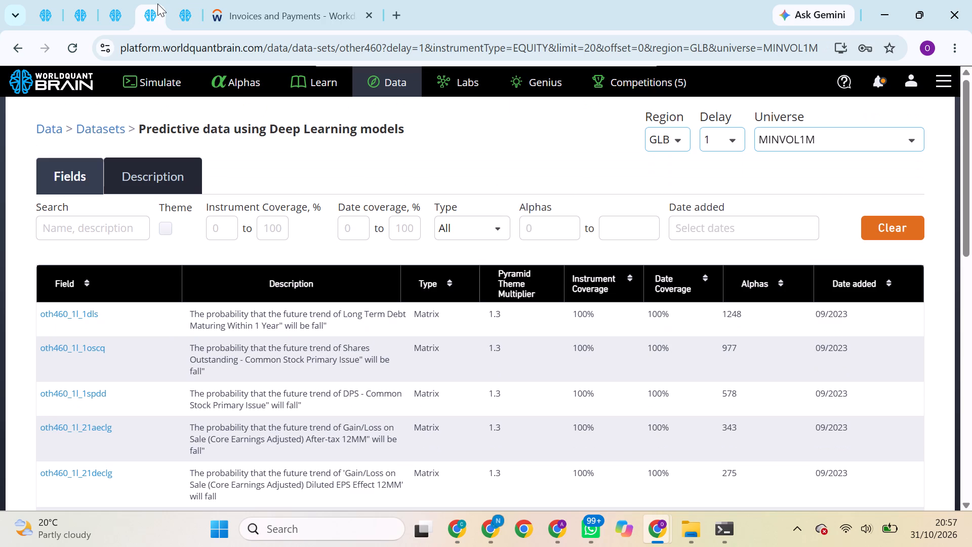
scroll(196, 97, up, 2)
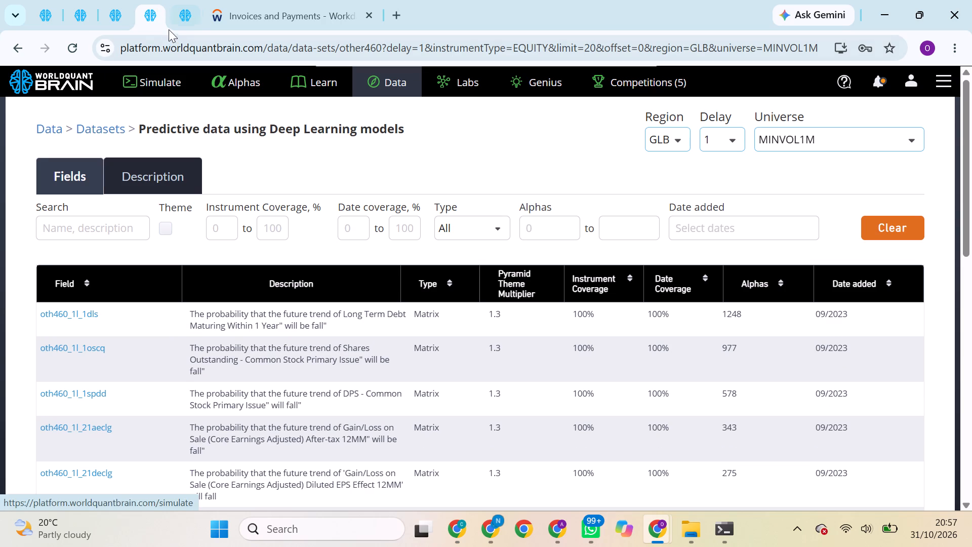
Open the Alphas page in the fourth tab and look through the unsubmitted list and the submitted list.
click(165, 83)
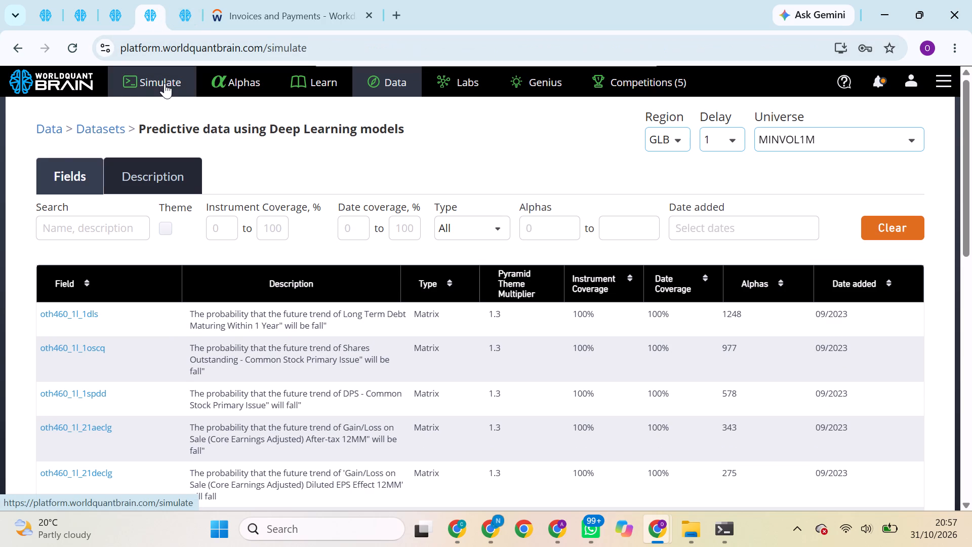
click(247, 80)
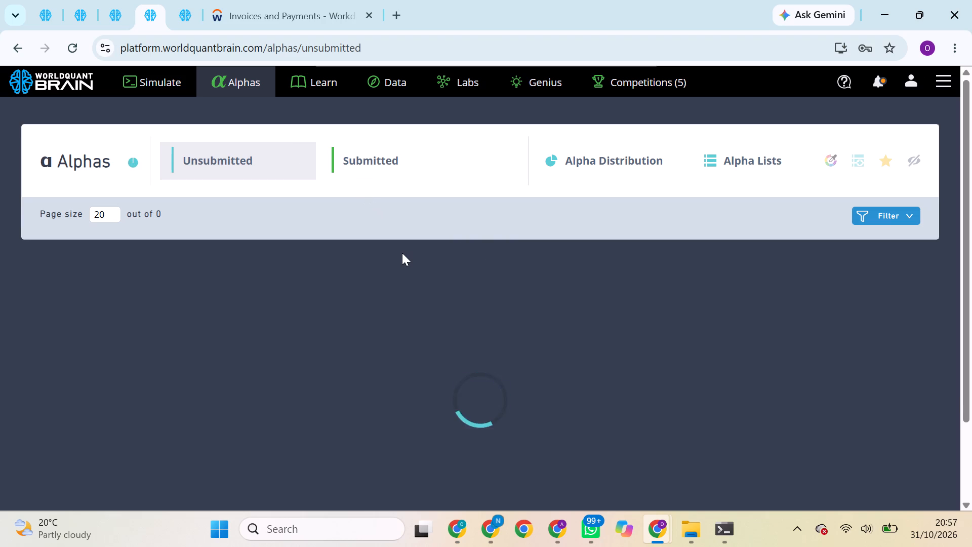
scroll(379, 262, down, 1)
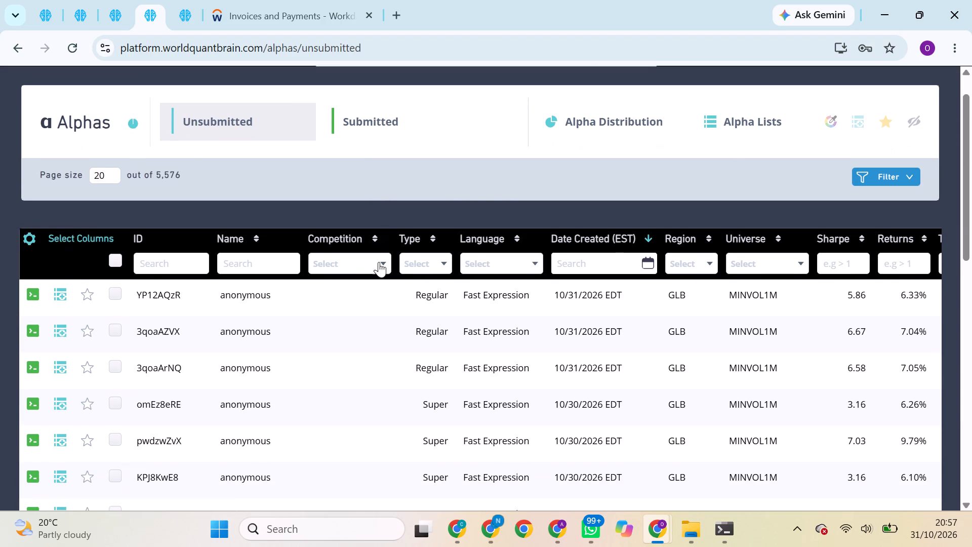
click(383, 128)
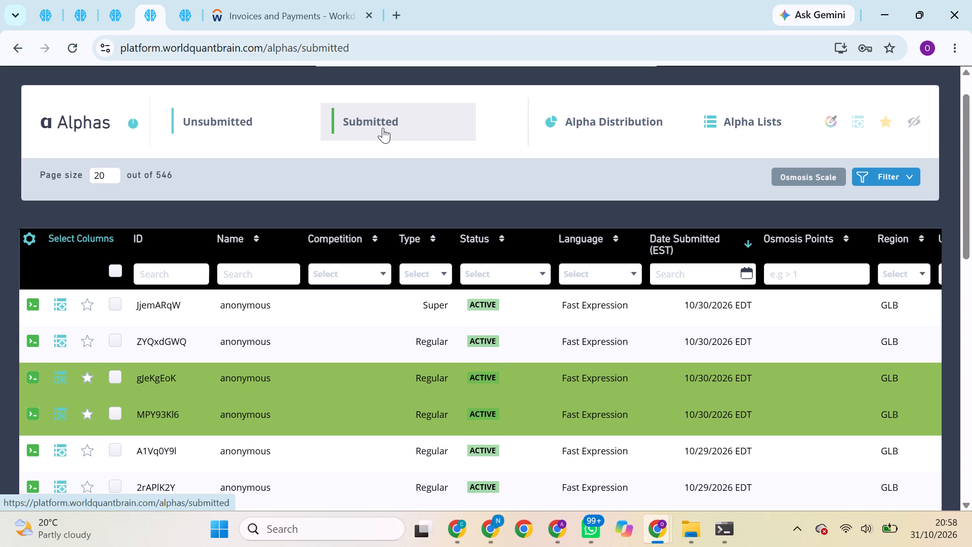
scroll(461, 293, down, 1)
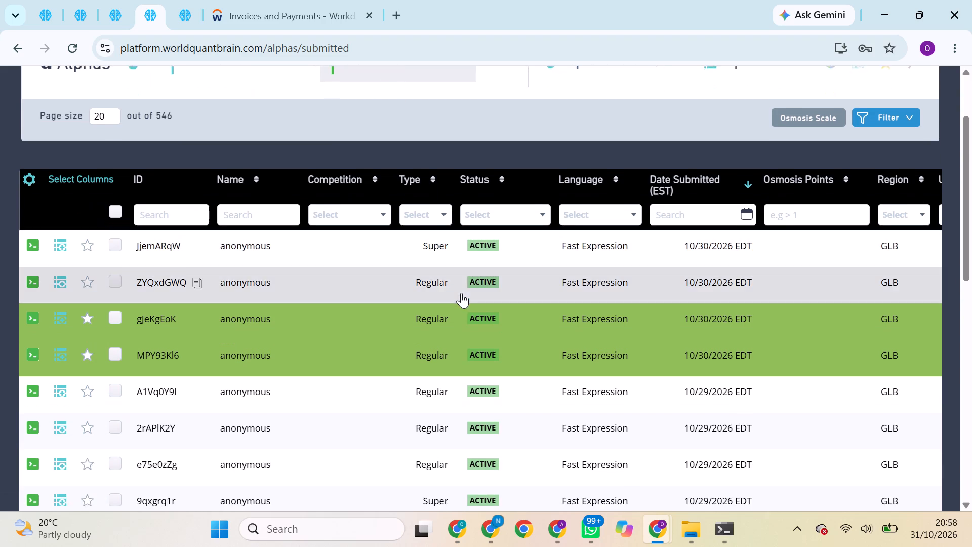
scroll(461, 293, down, 2)
scroll(519, 327, up, 1)
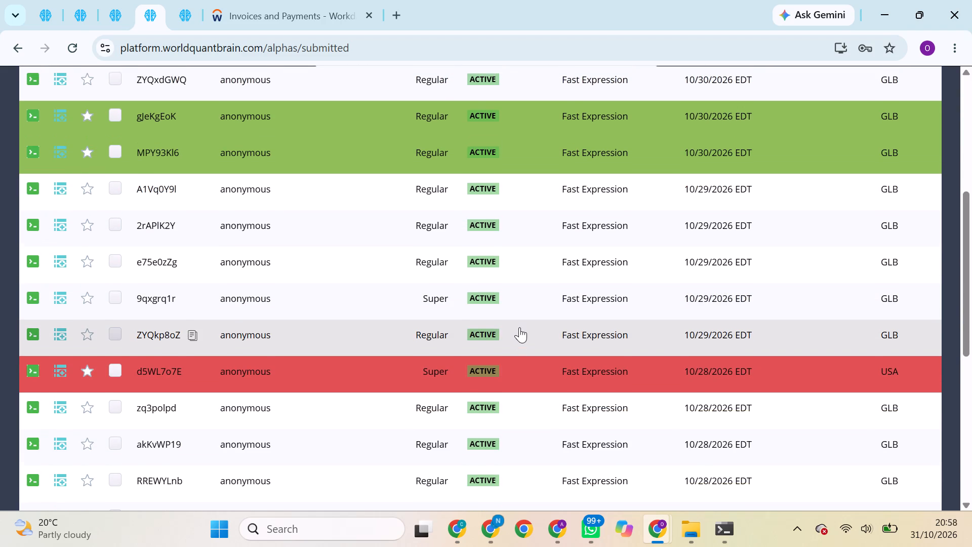
scroll(519, 327, up, 1)
Open the submitted GLB super alpha 9qxgrq1r and look through its details down to the expression descriptions.
click(619, 309)
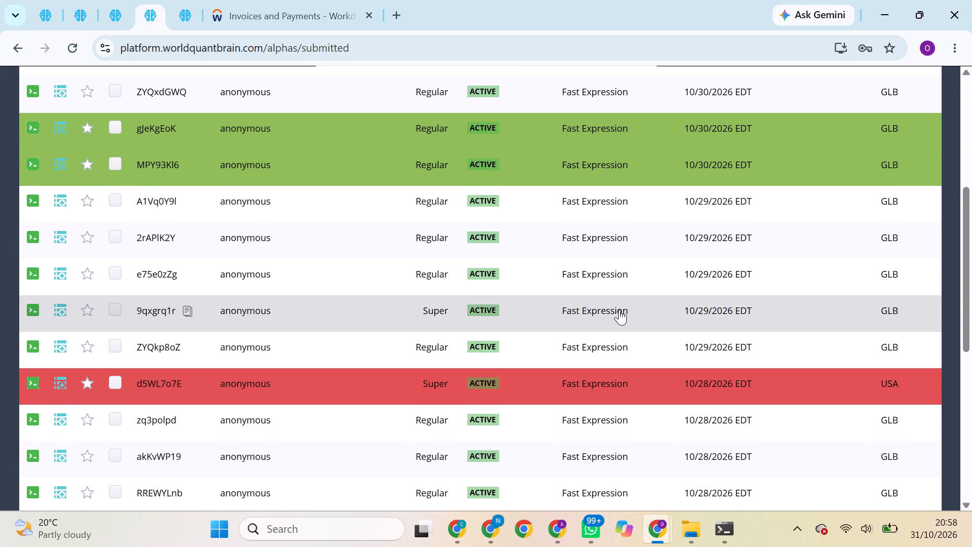
scroll(649, 359, down, 2)
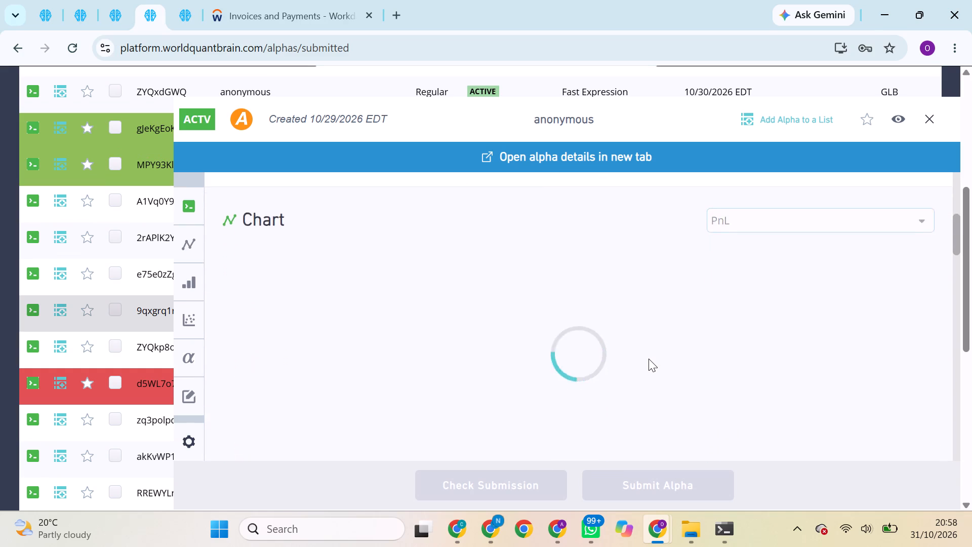
scroll(649, 359, down, 1)
scroll(649, 359, up, 5)
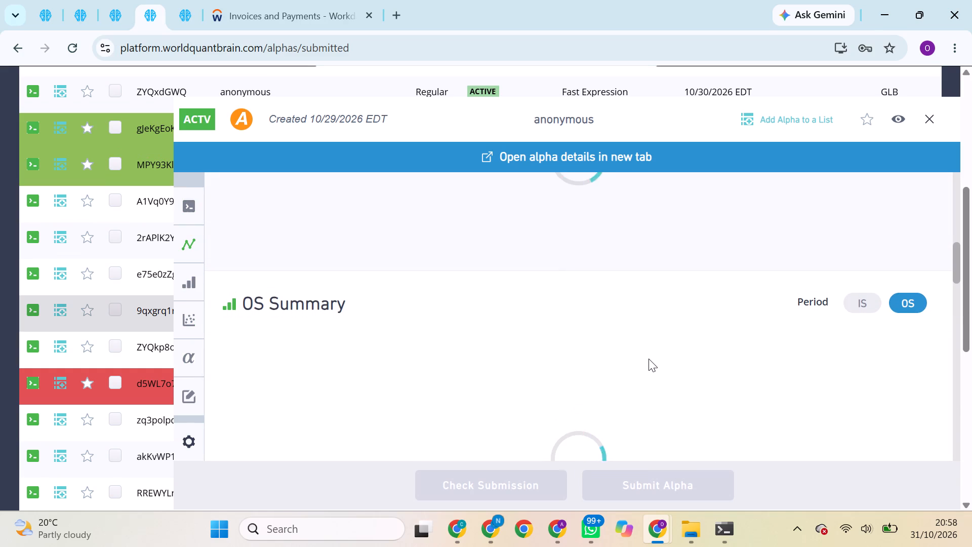
scroll(649, 359, down, 5)
scroll(649, 359, up, 2)
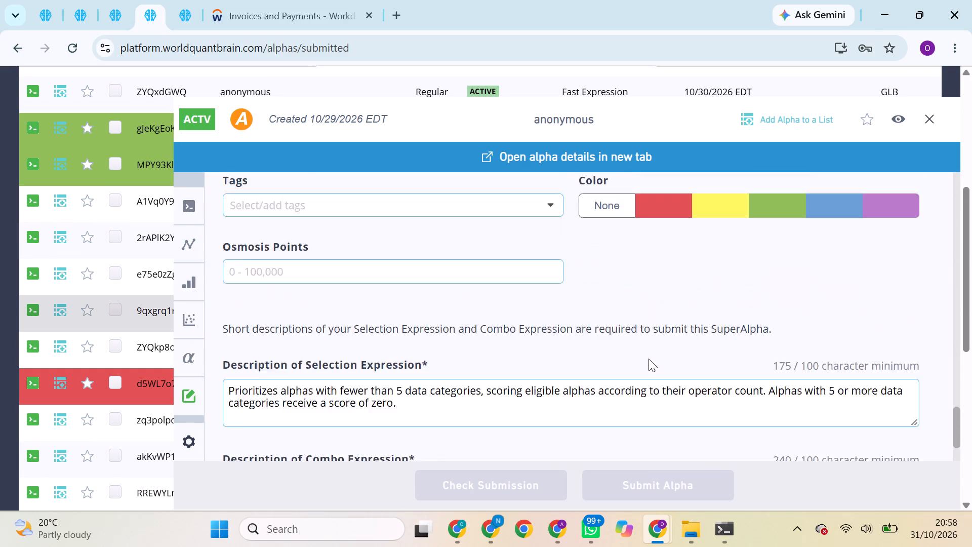
Examine the Selection Expression and Combo Expression in the Code section of super alpha 9qxgrq1r.
scroll(649, 359, up, 5)
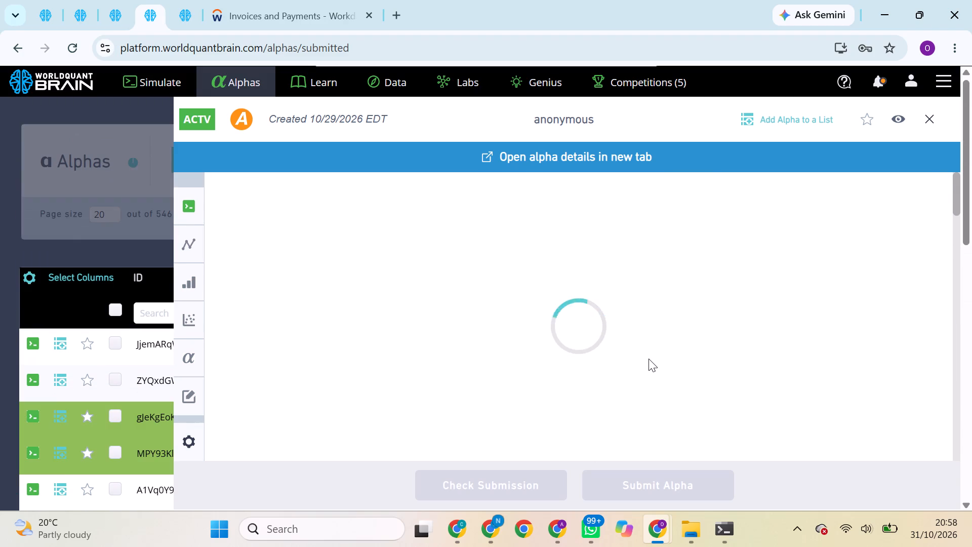
scroll(649, 359, down, 1)
scroll(649, 359, up, 4)
scroll(649, 359, down, 1)
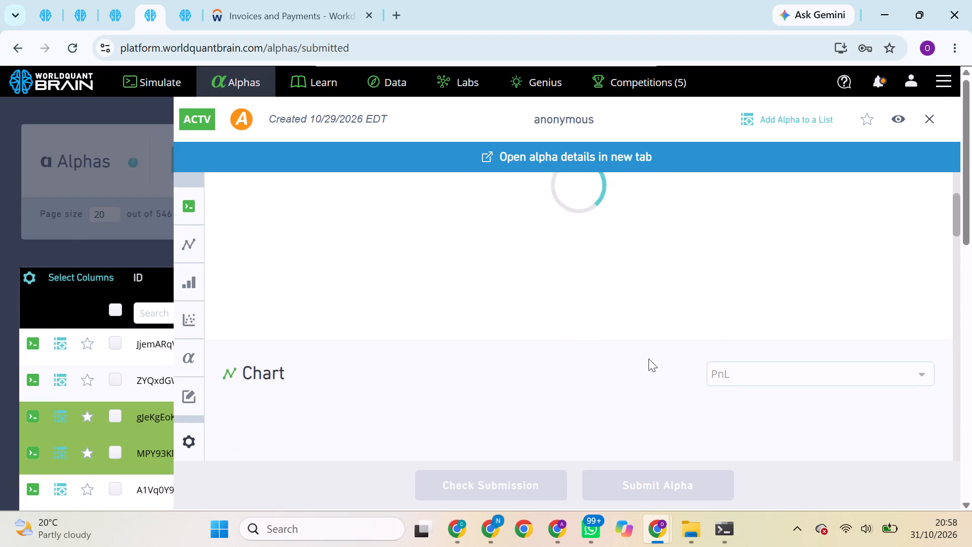
scroll(649, 359, down, 2)
scroll(645, 355, up, 4)
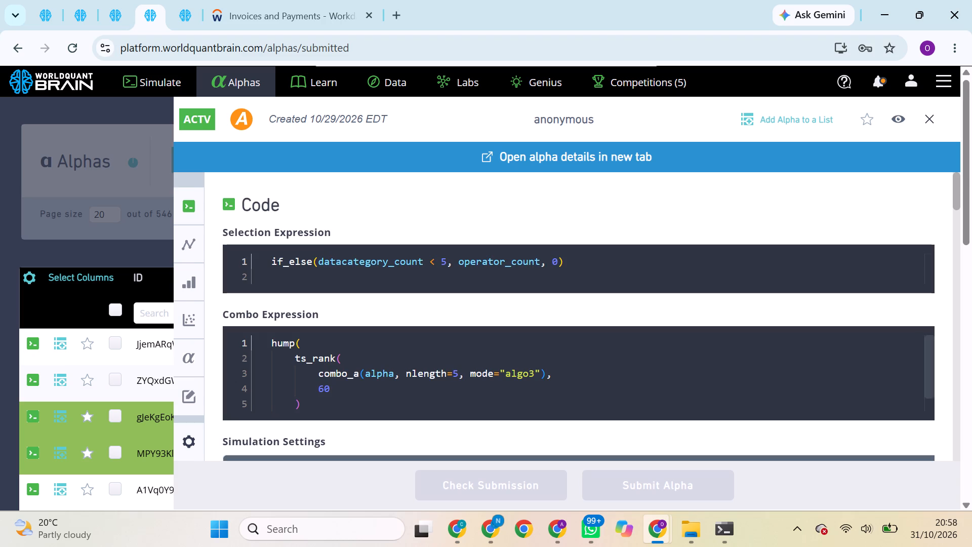
scroll(645, 355, down, 2)
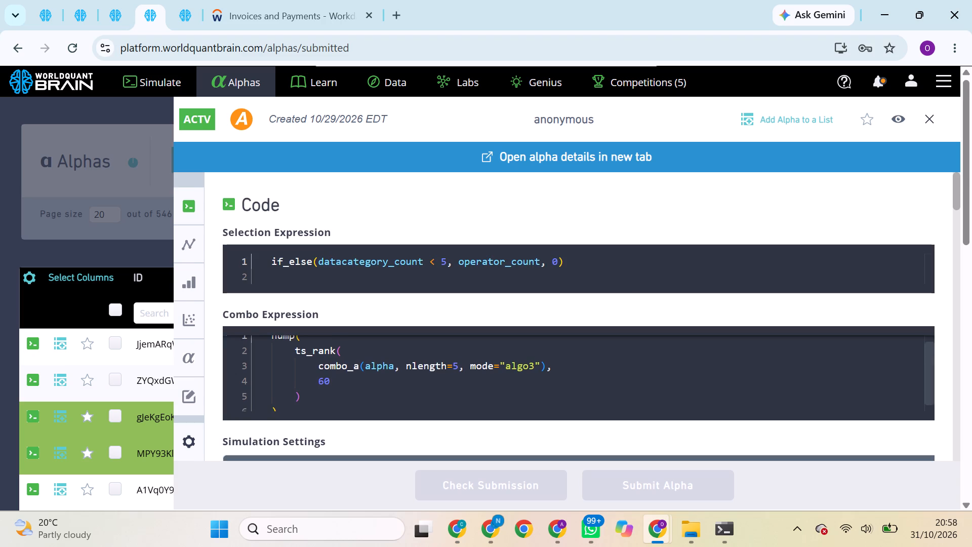
scroll(626, 285, down, 4)
scroll(626, 285, up, 3)
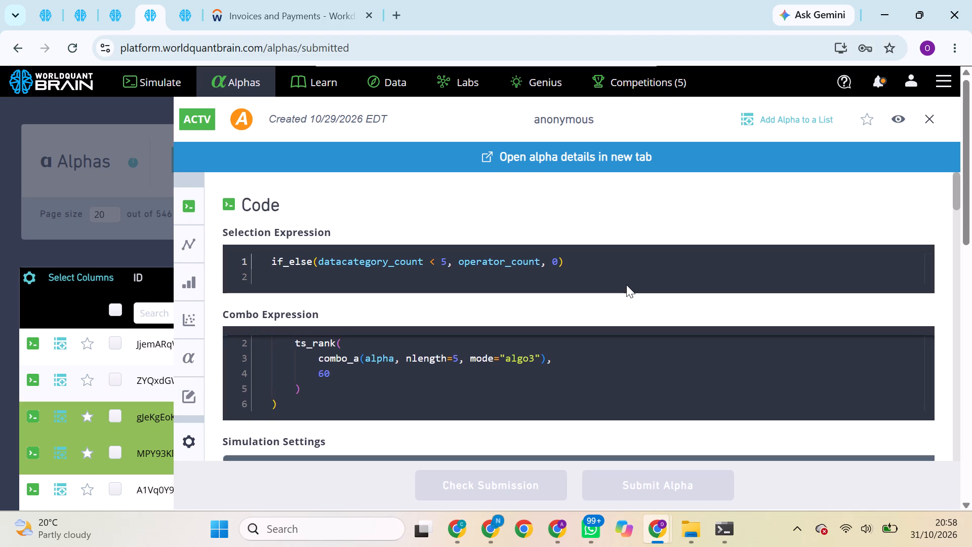
scroll(626, 285, up, 2)
scroll(601, 205, up, 3)
Clone super alpha 9qxgrq1r into a new super simulation.
scroll(615, 300, down, 2)
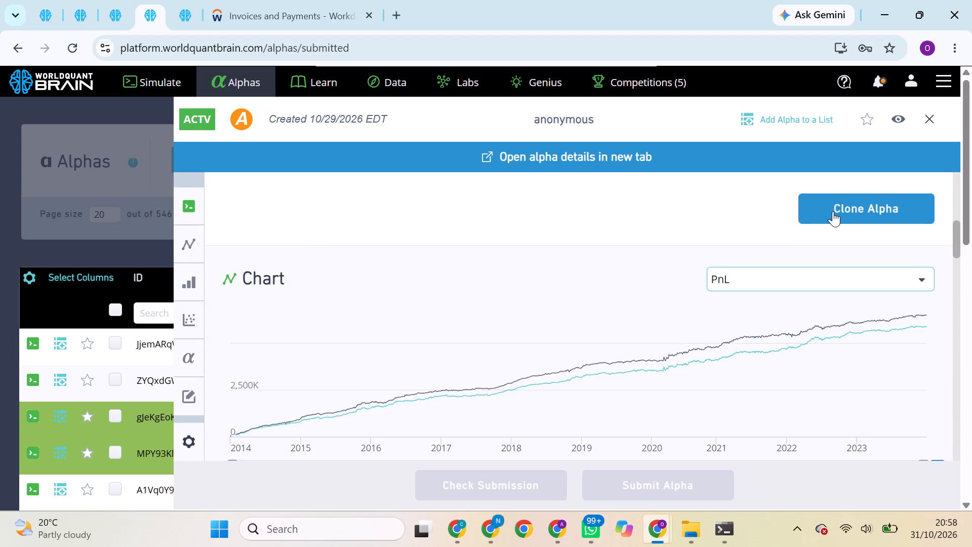
click(833, 211)
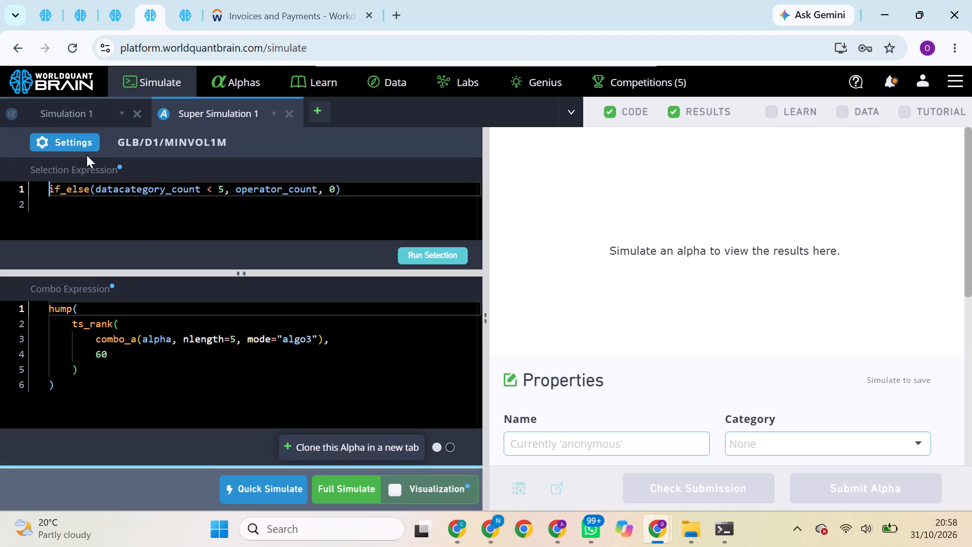
Set the cloned super simulation's truncation to 0.07, decay to 18 and neutralization to Statistical, and apply the settings.
click(82, 143)
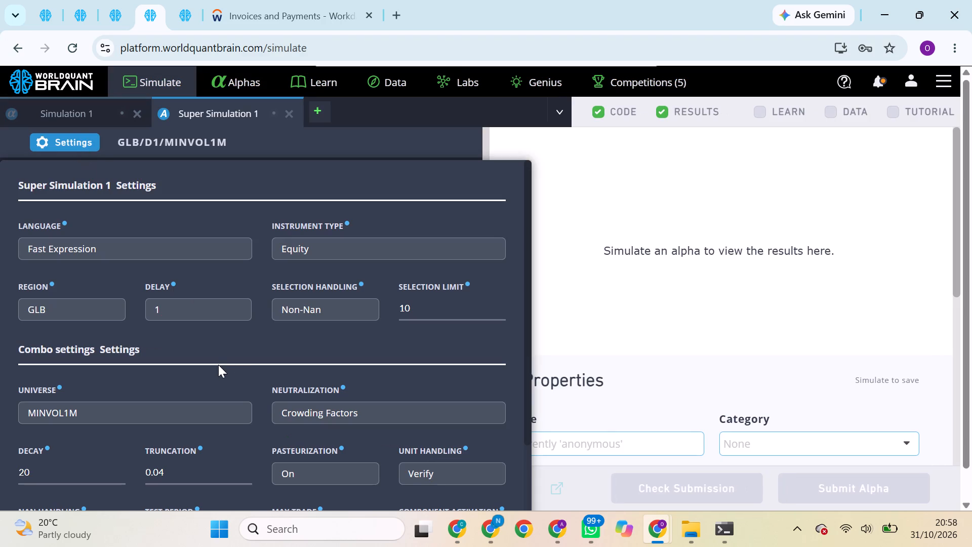
scroll(352, 359, down, 1)
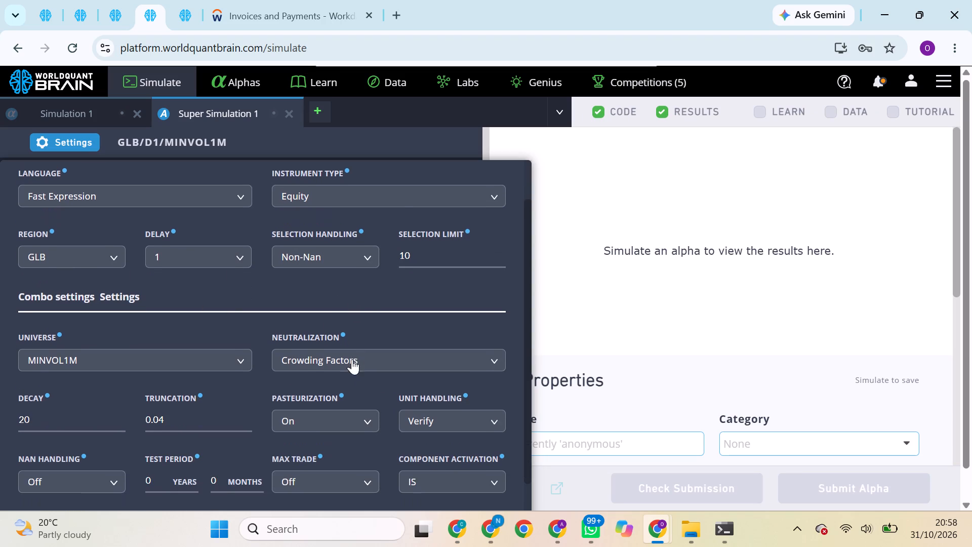
click(179, 424)
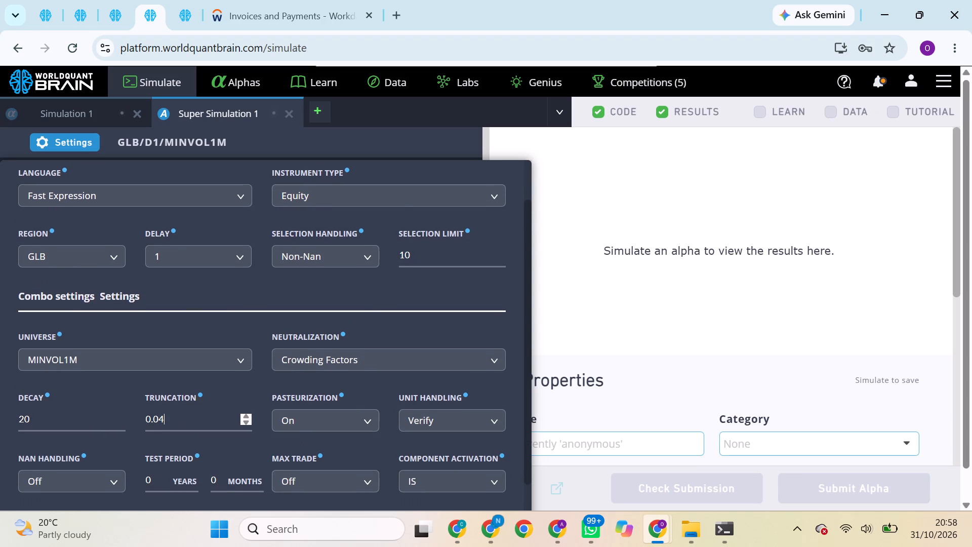
key(BackSpace)
key(7)
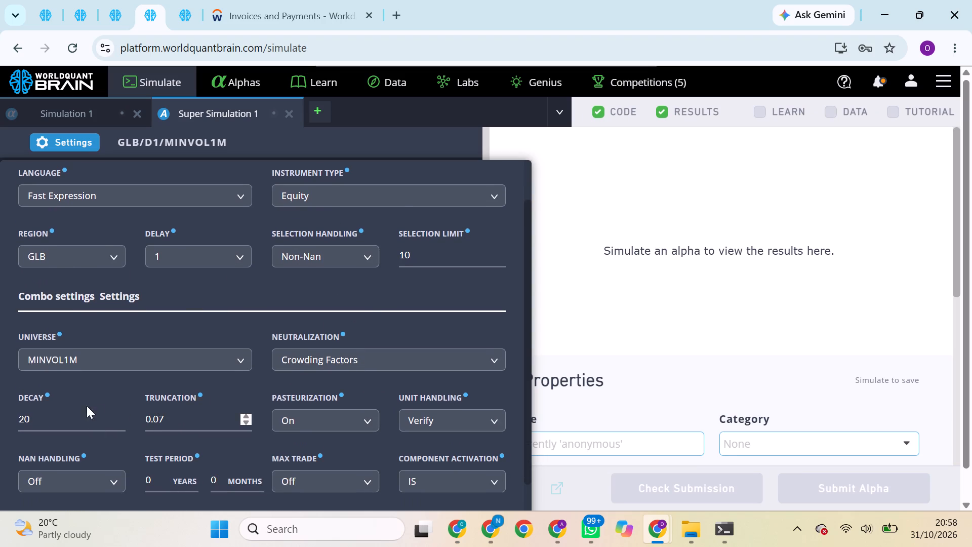
click(81, 412)
key(BackSpace)
key(BackSpace)
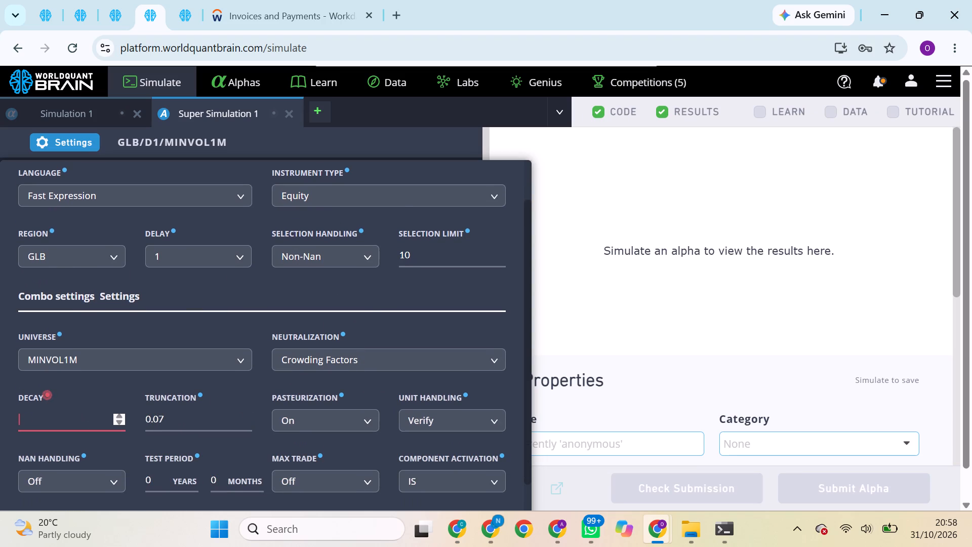
text(18)
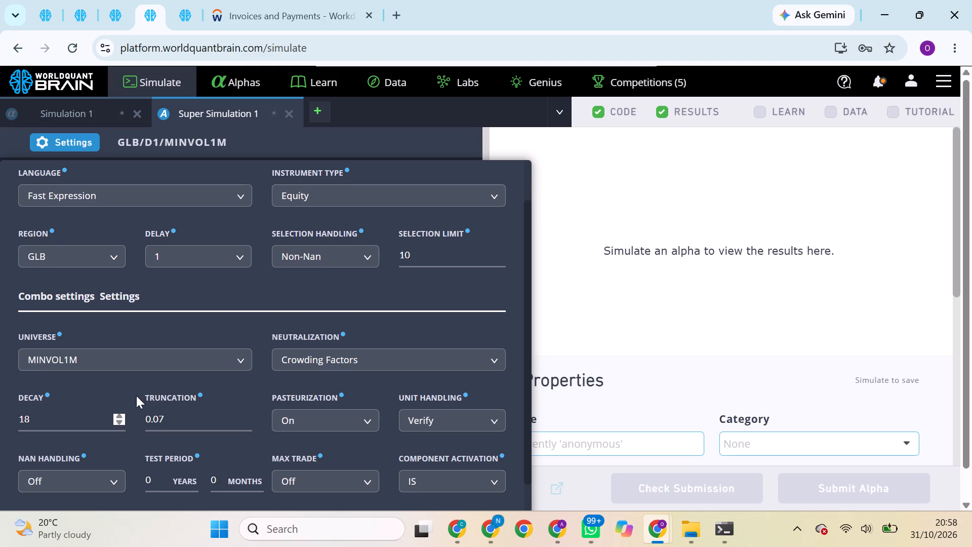
click(352, 358)
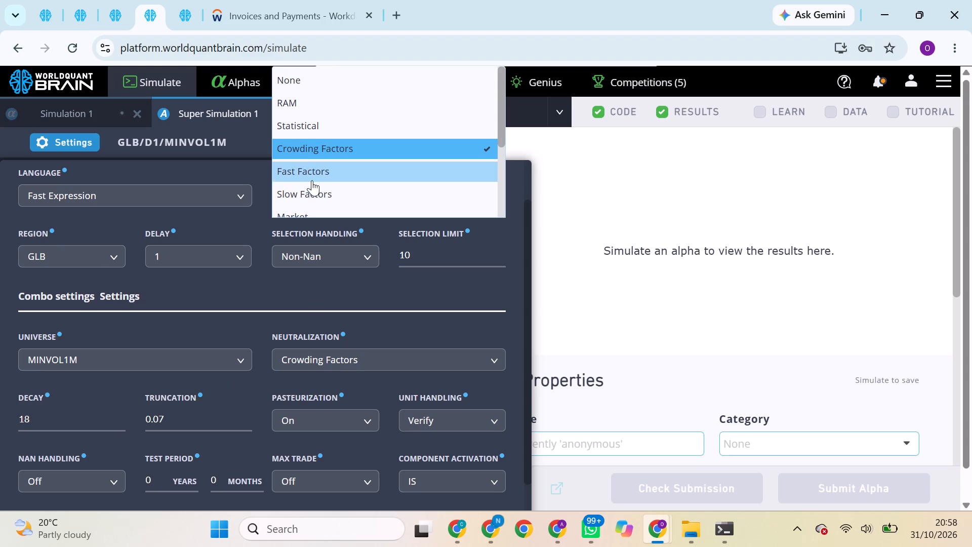
click(301, 122)
scroll(362, 360, down, 2)
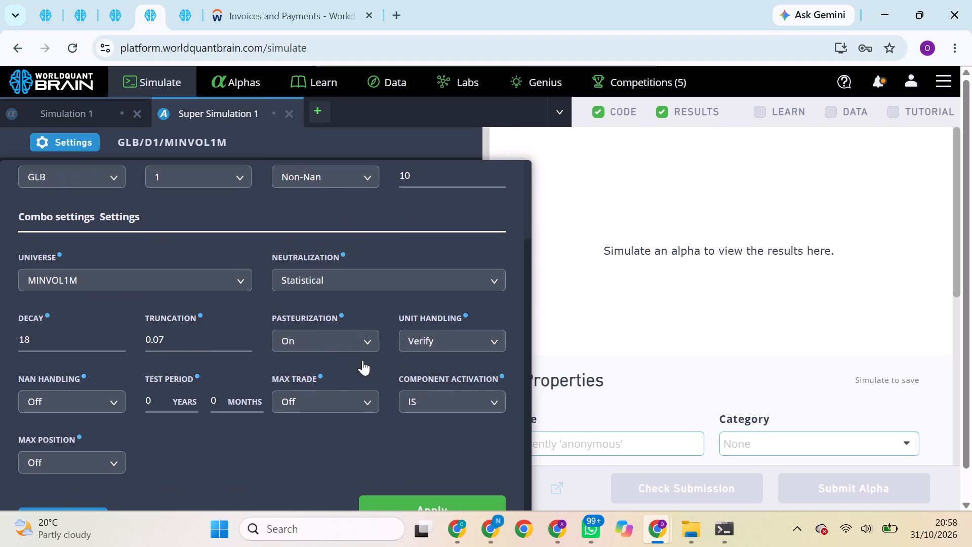
scroll(362, 360, down, 2)
click(437, 481)
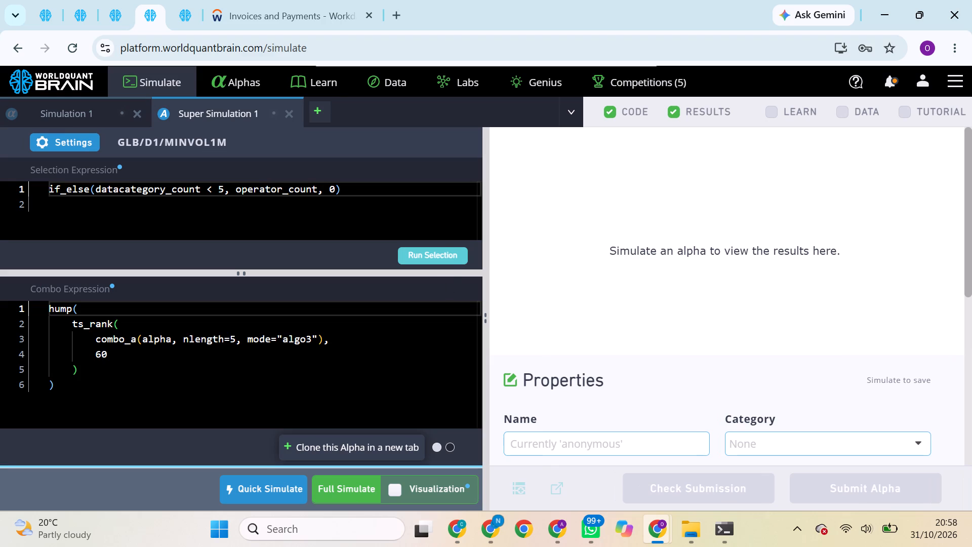
Run the selection for the cloned GLB super simulation and try to start its full simulation.
click(446, 256)
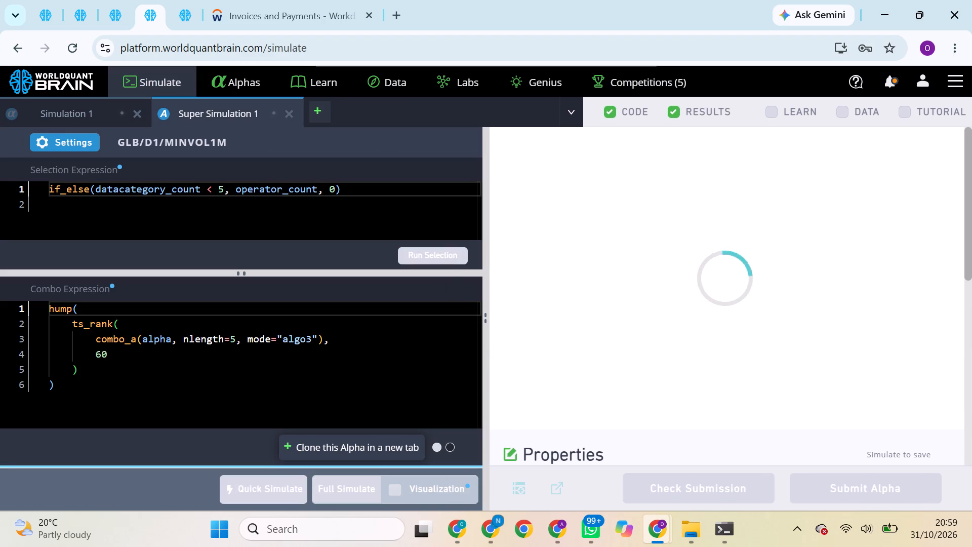
click(352, 496)
Check the Prod, Power Pool and Self correlations of the smest_growth_next_vs_this_yr_revenue_4 alpha in Simulation 4, dismissing the tutorial checks.
click(125, 0)
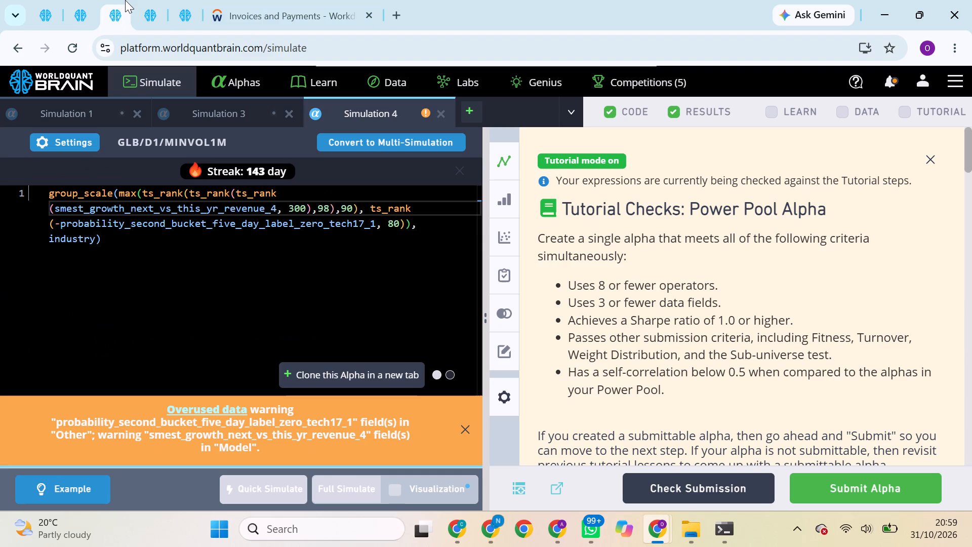
click(934, 161)
scroll(665, 302, down, 2)
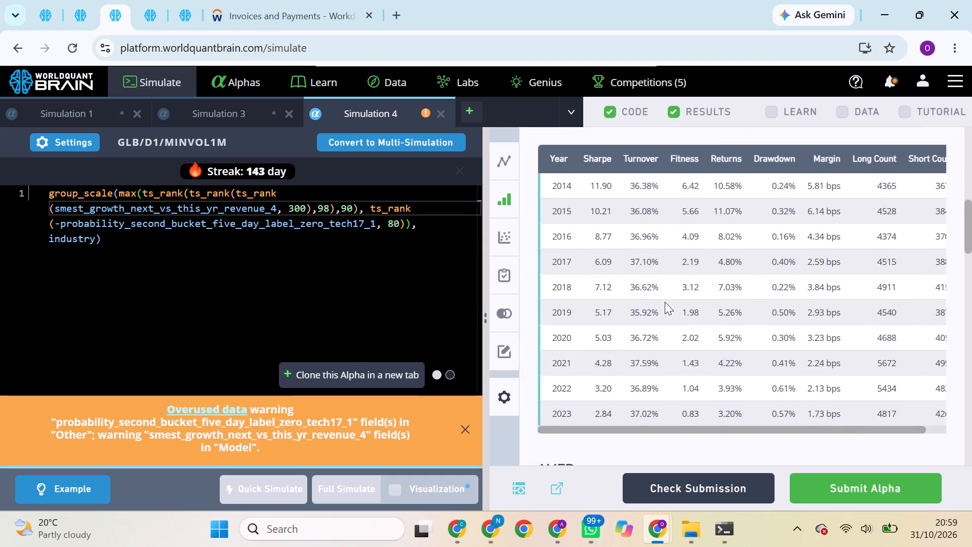
scroll(665, 302, down, 3)
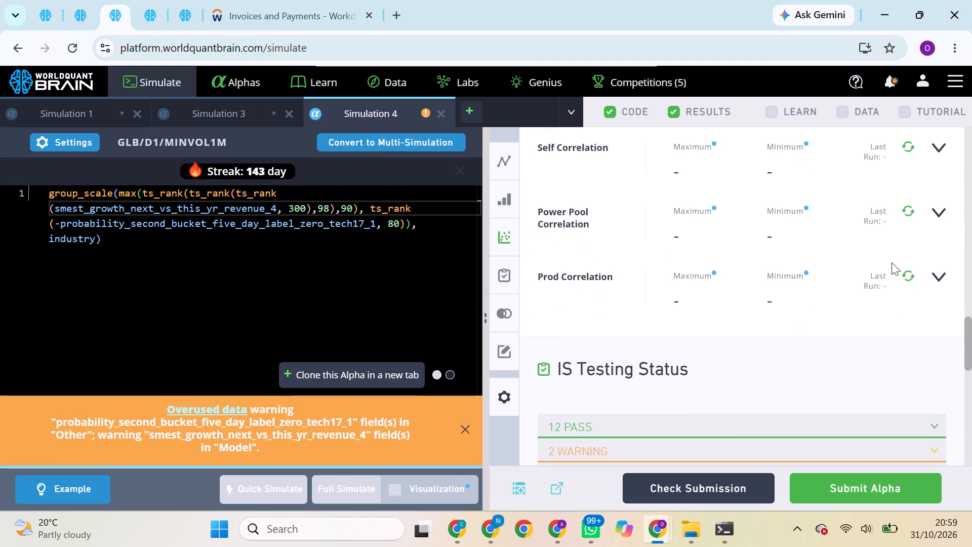
click(905, 278)
click(905, 278)
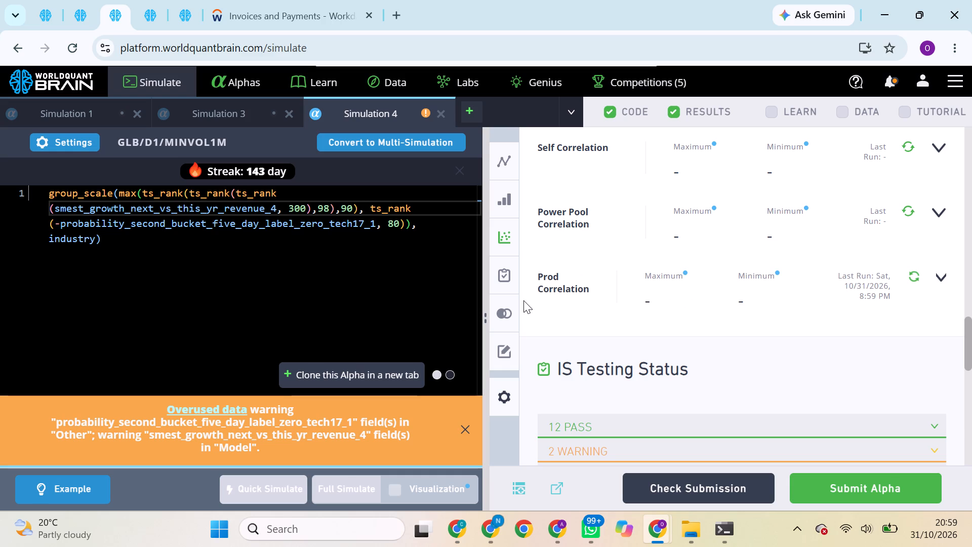
click(909, 209)
scroll(909, 209, up, 1)
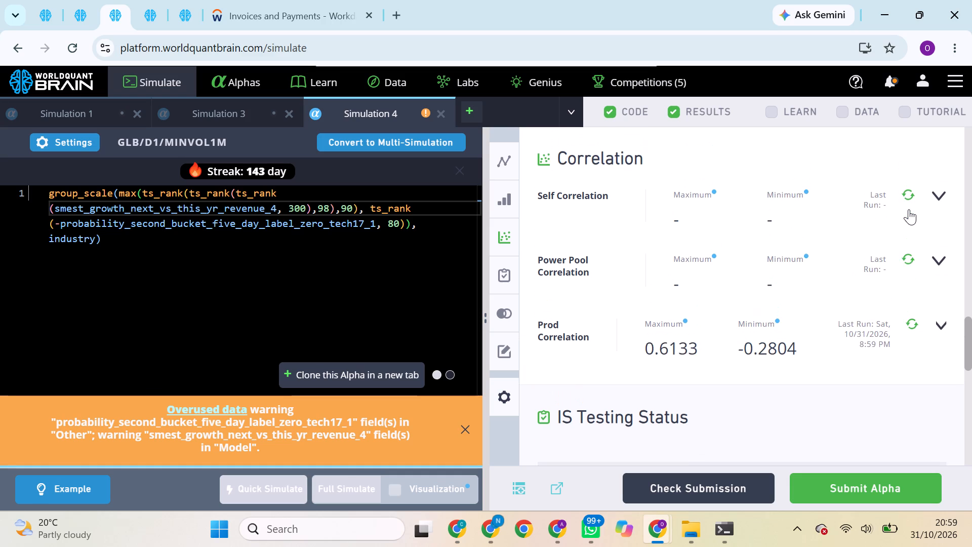
scroll(909, 209, up, 1)
click(905, 200)
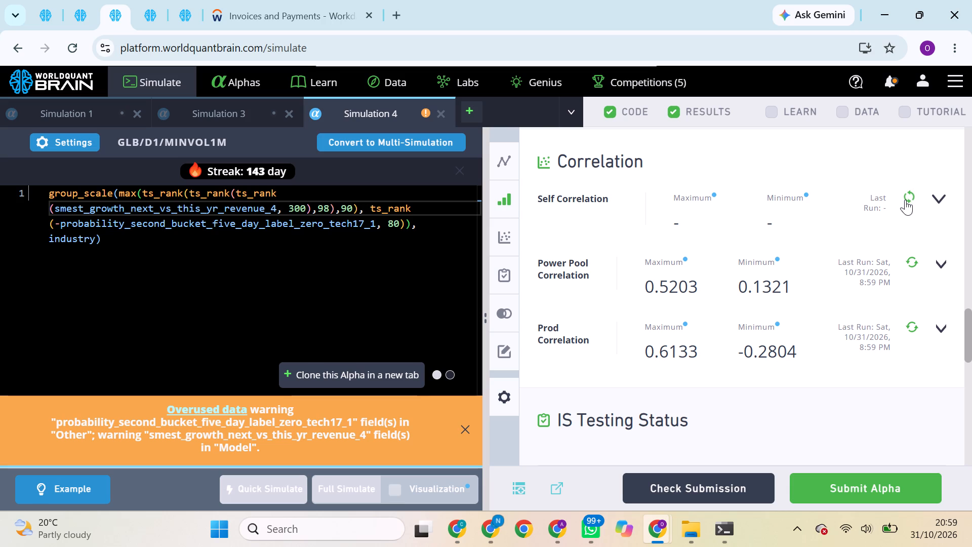
Run and expand the Performance Comparison for the Simulation 4 alpha.
scroll(884, 314, down, 2)
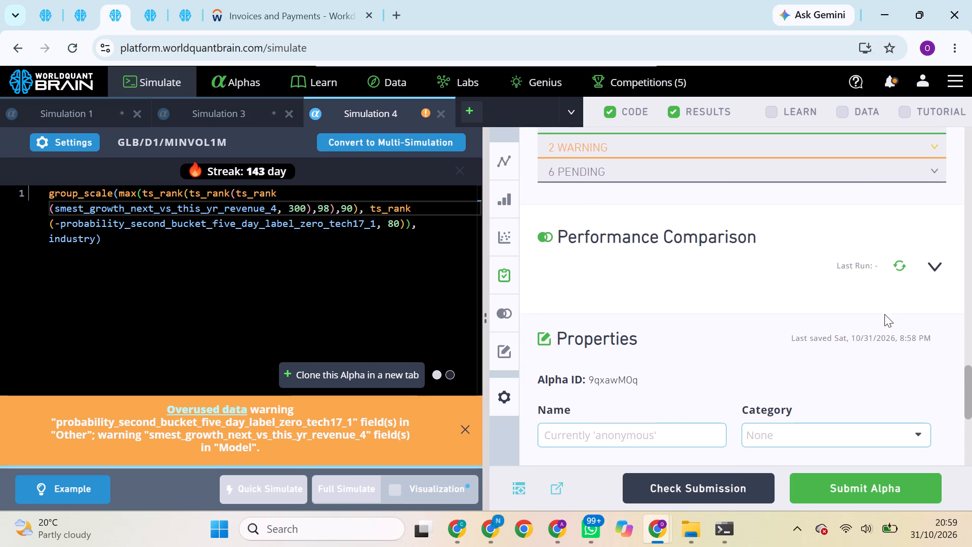
scroll(884, 314, down, 2)
scroll(884, 314, up, 1)
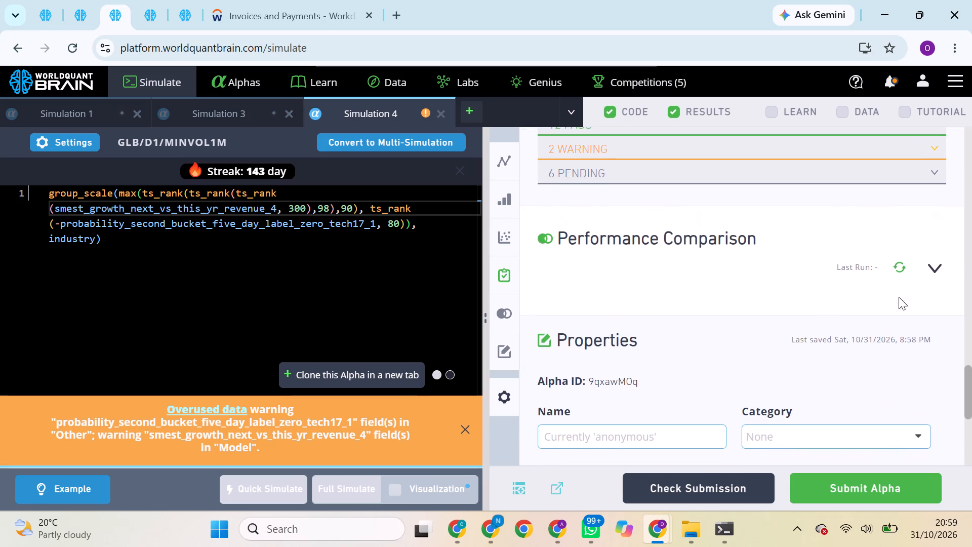
click(934, 267)
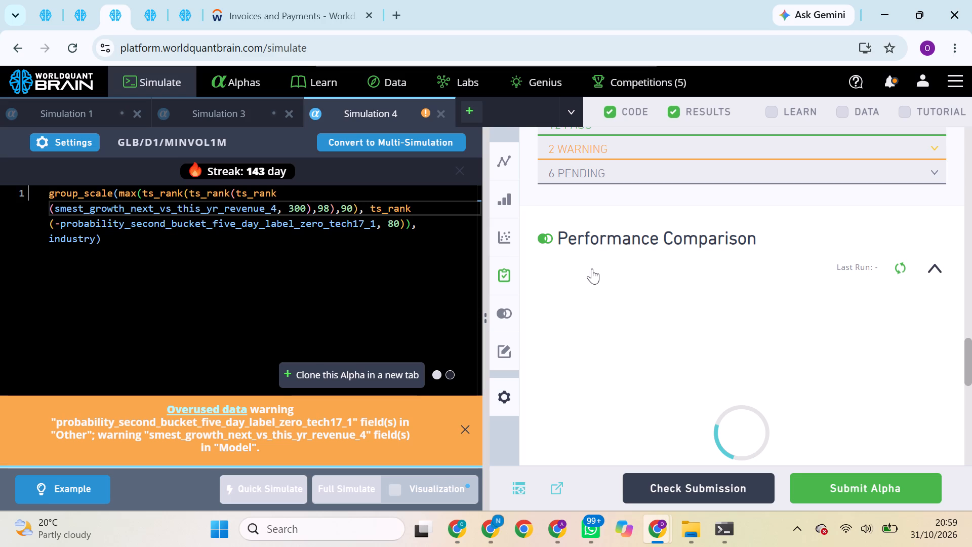
triple_click(342, 206)
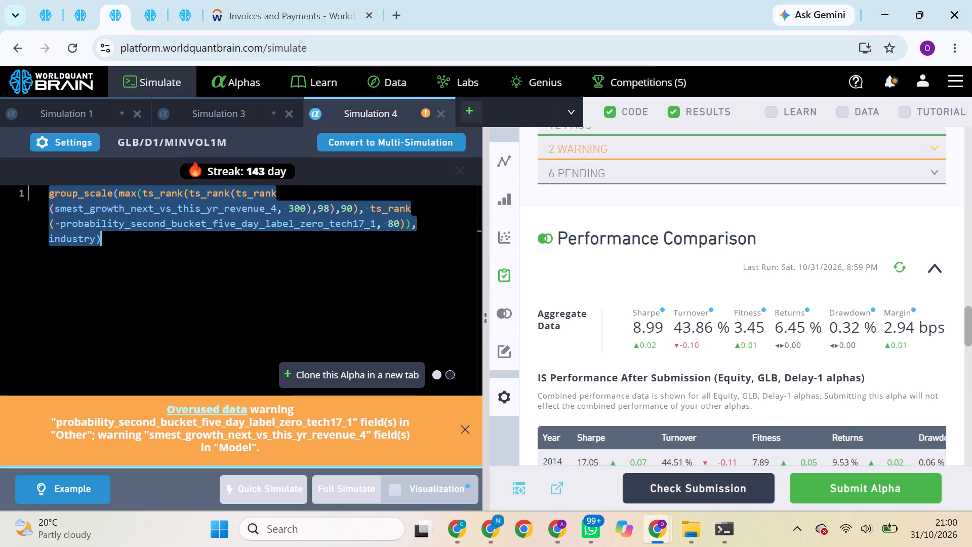
key(ctrl+c)
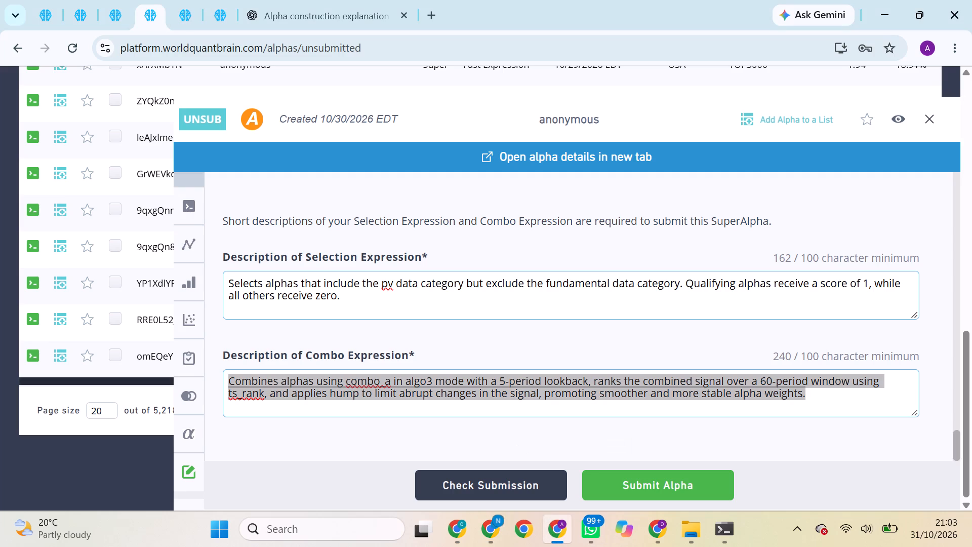
key(ctrl+v)
Submit the super alpha.
click(651, 485)
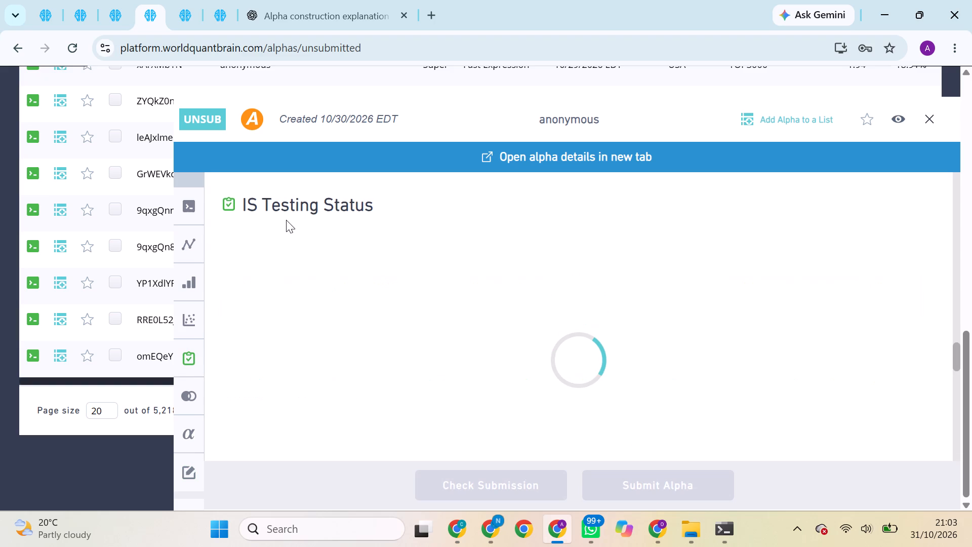
Check the progress of the running oth432_trkdpit alpha simulations in the A profile's first three BRAIN tabs.
click(47, 2)
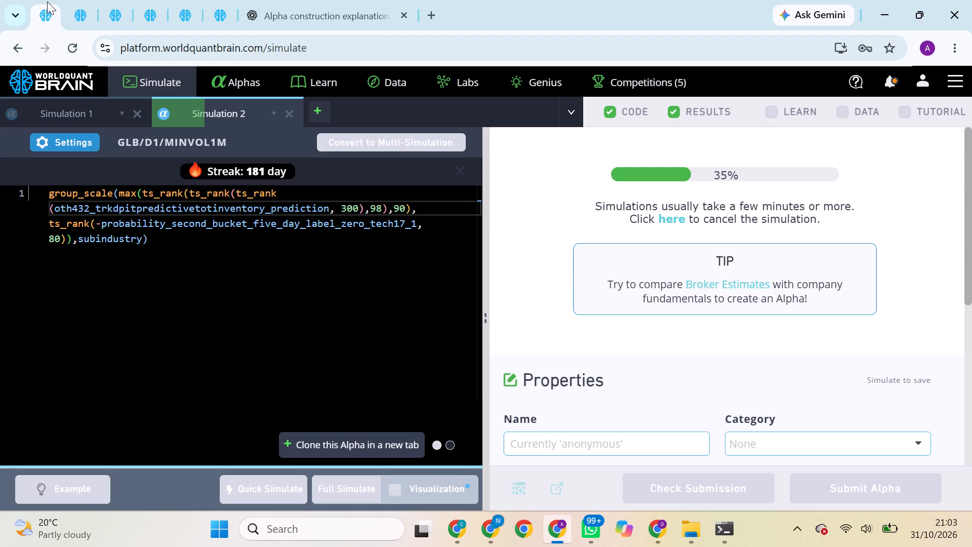
click(80, 0)
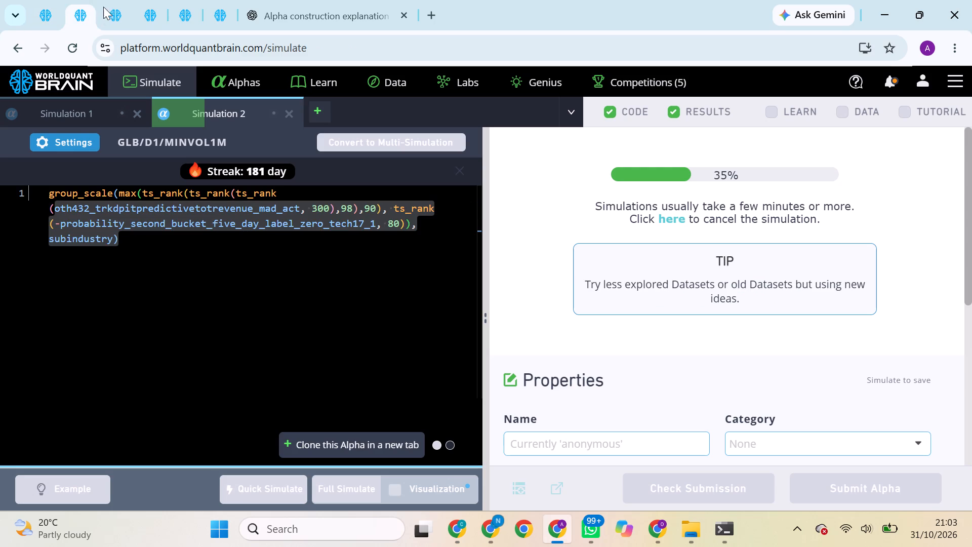
click(112, 10)
click(112, 10)
click(152, 12)
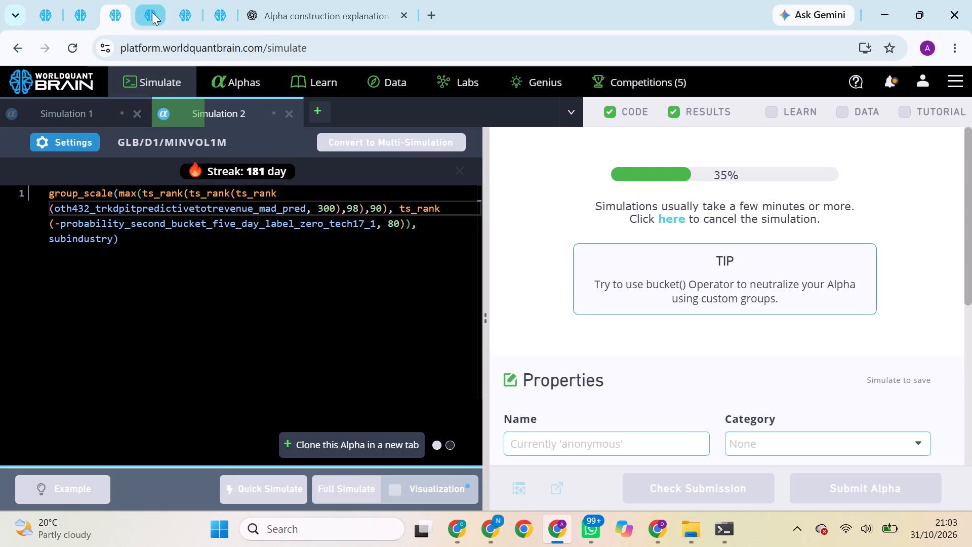
click(130, 7)
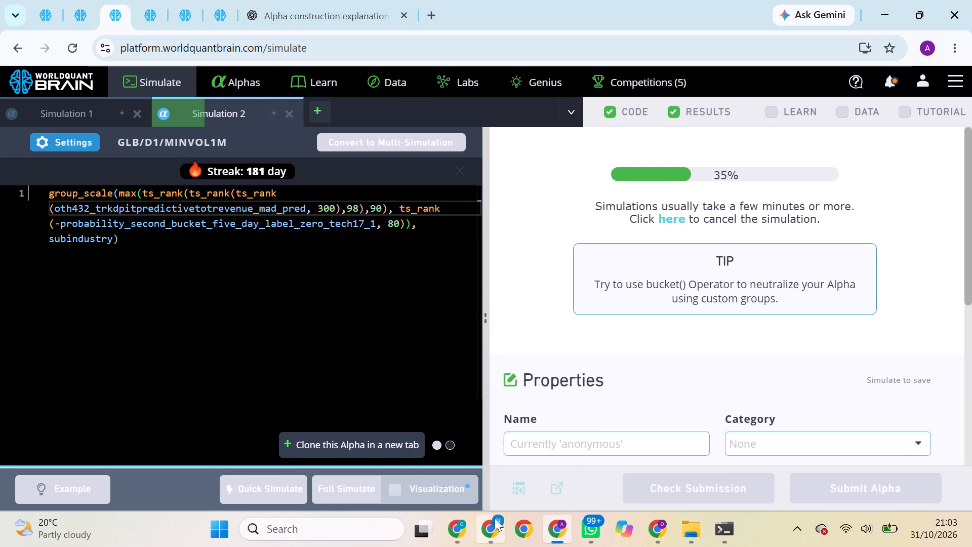
click(654, 520)
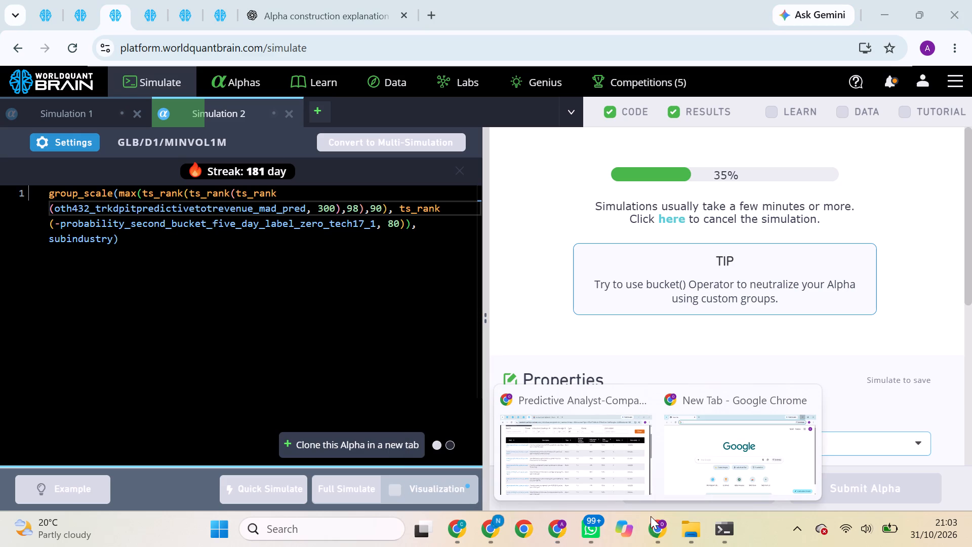
click(83, 0)
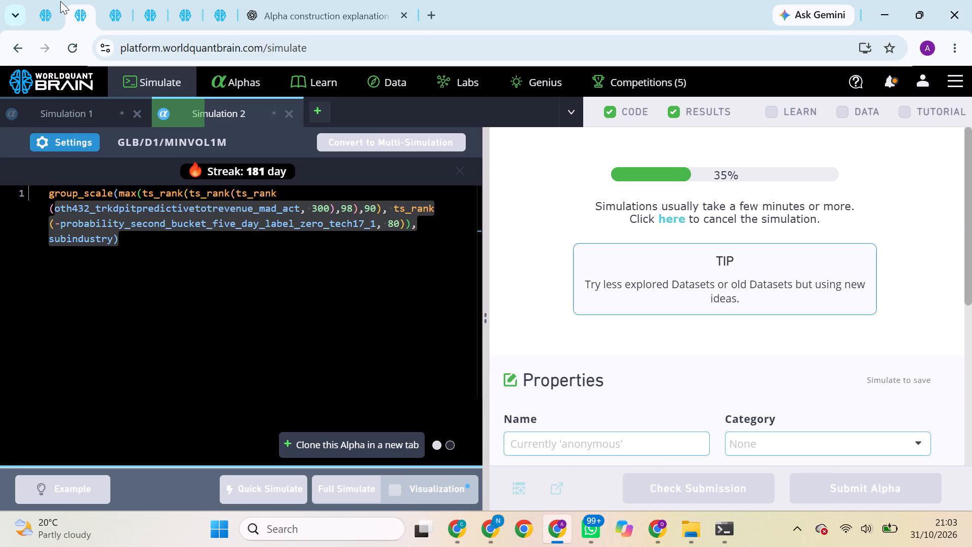
click(60, 1)
click(79, 1)
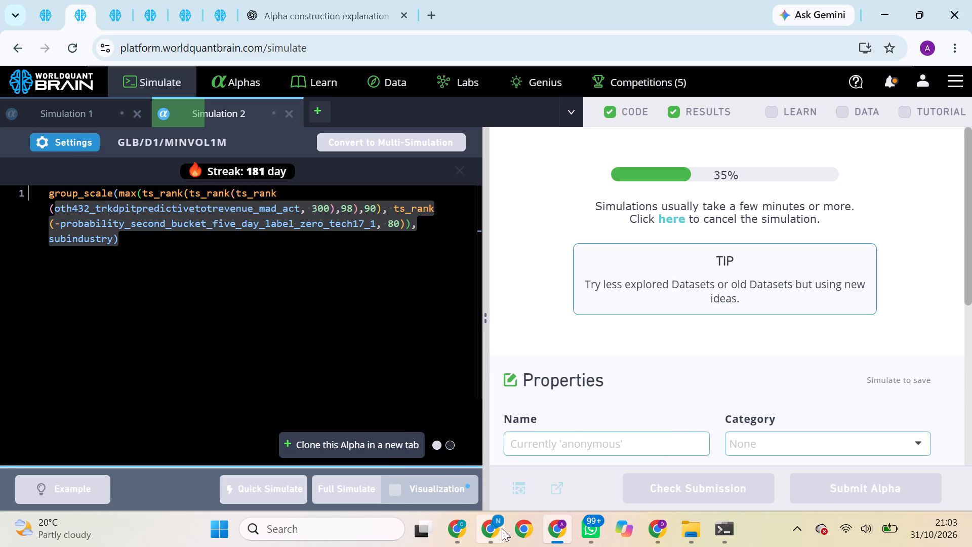
Switch to the O profile and rerun the full simulation of the smest_growth_next_vs_this_yr_ebitda_6 alpha.
click(660, 535)
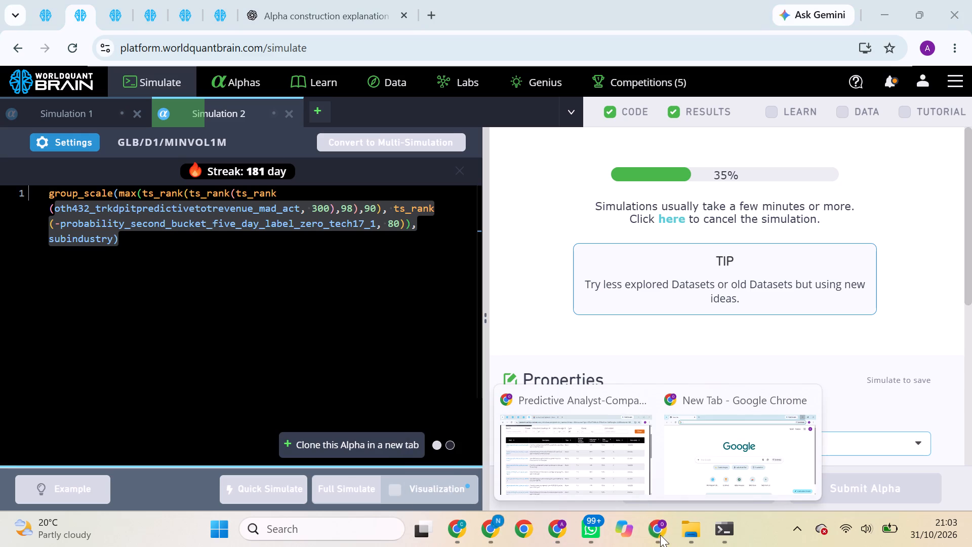
click(600, 462)
click(154, 0)
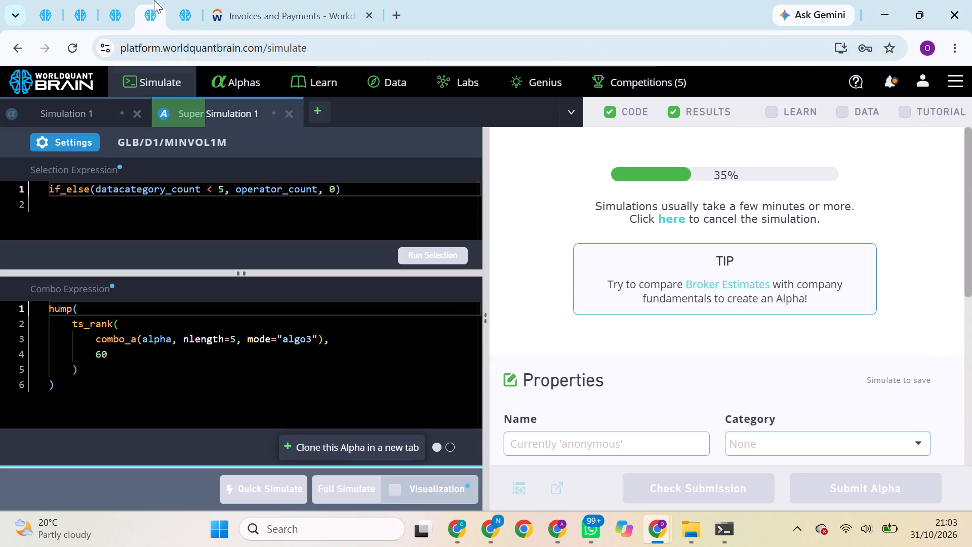
click(112, 0)
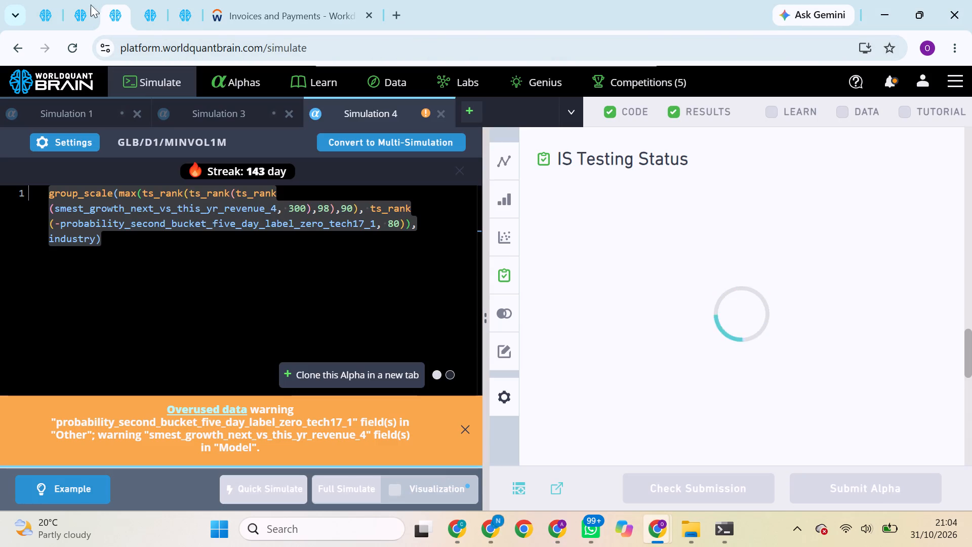
click(82, 4)
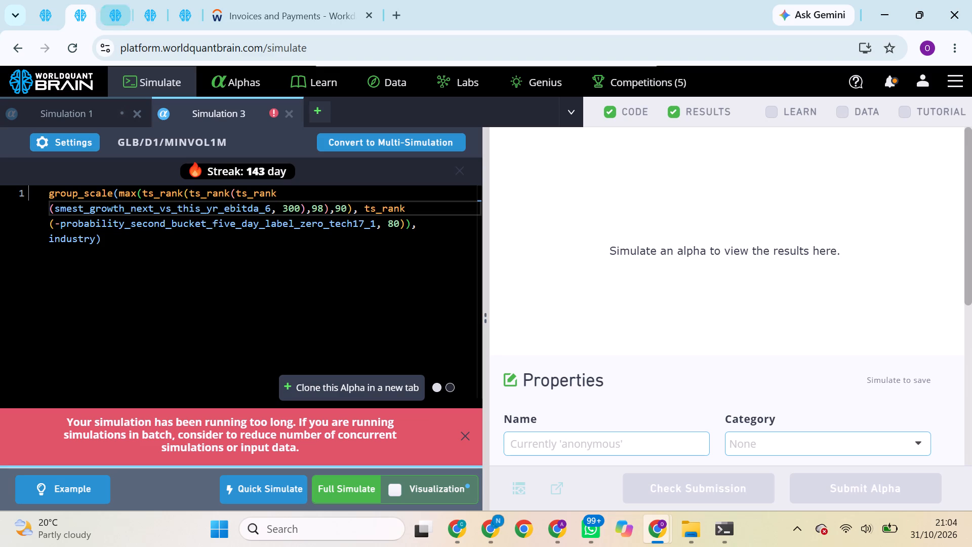
click(345, 500)
click(345, 487)
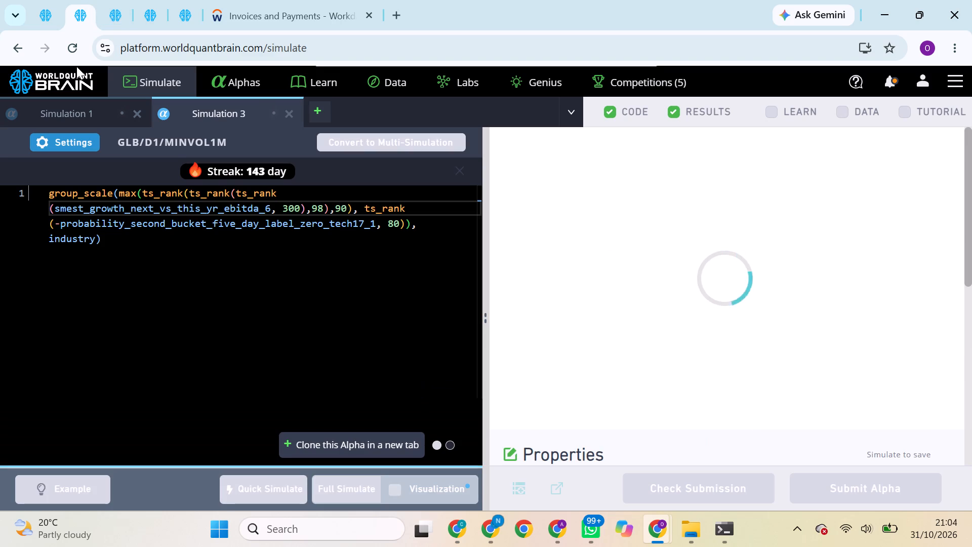
Rerun the full simulation of the smest_growth_next_vs_this_yr_revenue_6 alpha.
click(44, 0)
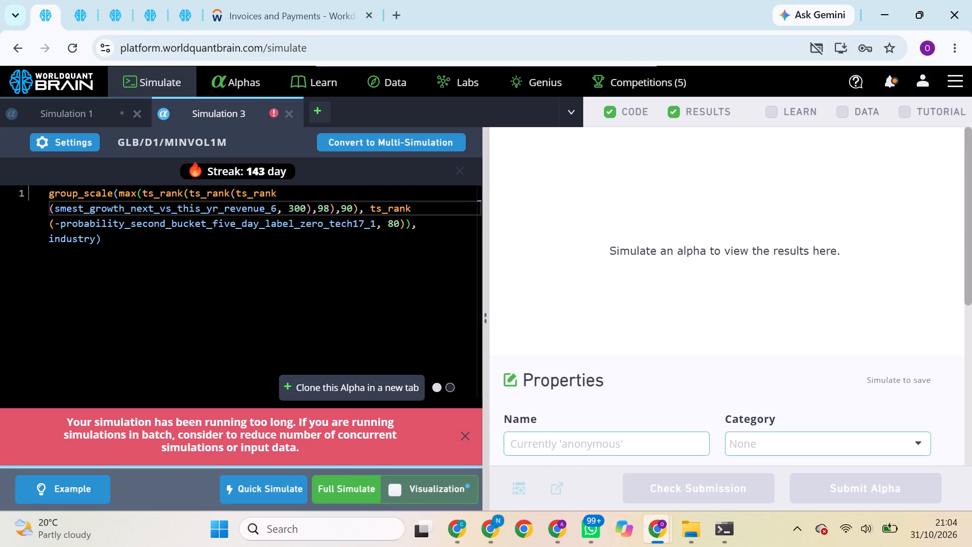
click(339, 489)
In the submitted Simulation 4 alpha, replace the smest_growth_next_vs_this_yr_revenue_4 field with the dataset's smest_growth_next_vs_this_yr_revenue_6 and run a full simulation.
click(76, 1)
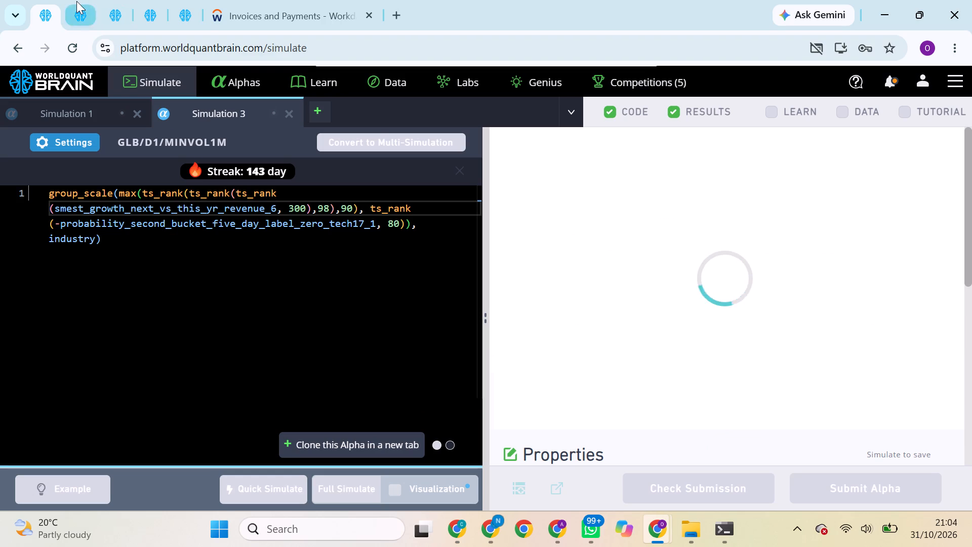
click(119, 6)
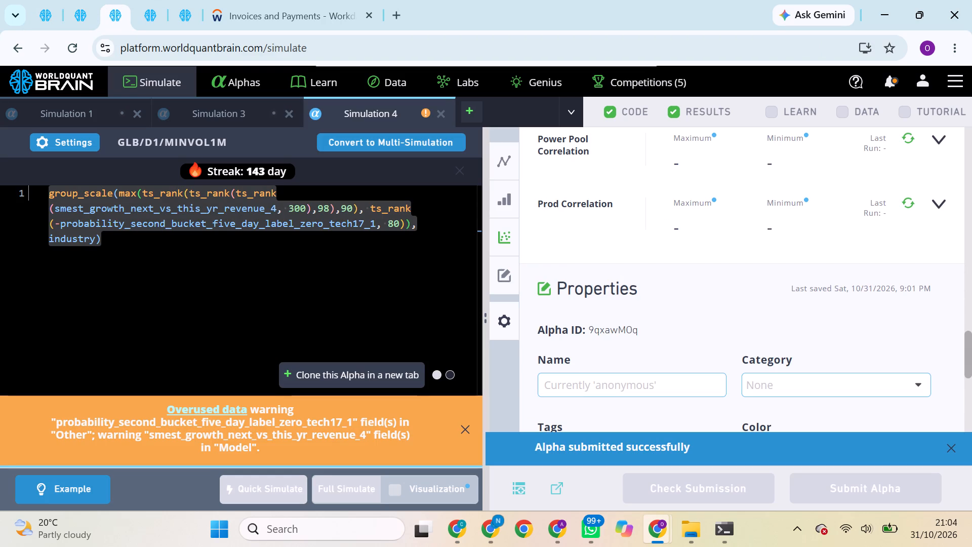
drag(215, 259, 214, 211)
double_click(214, 211)
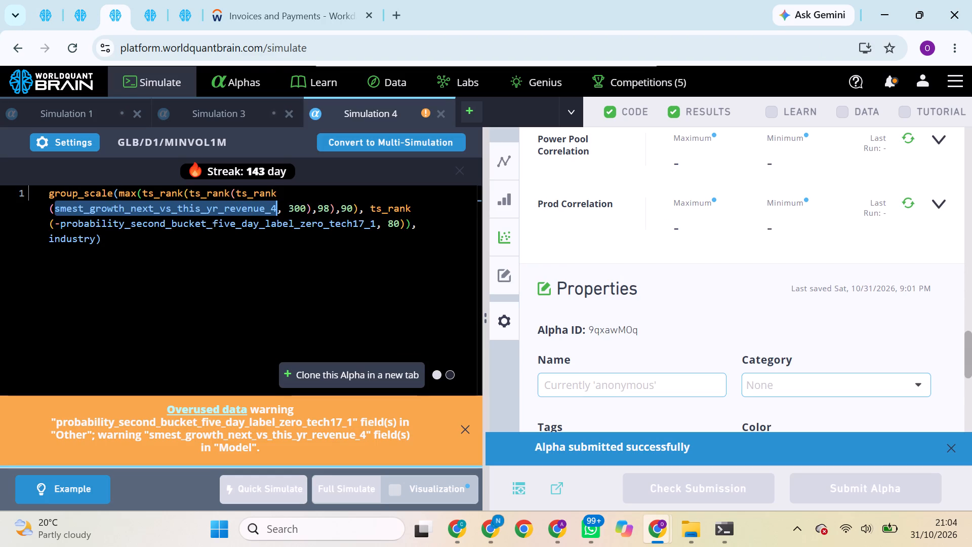
click(182, 13)
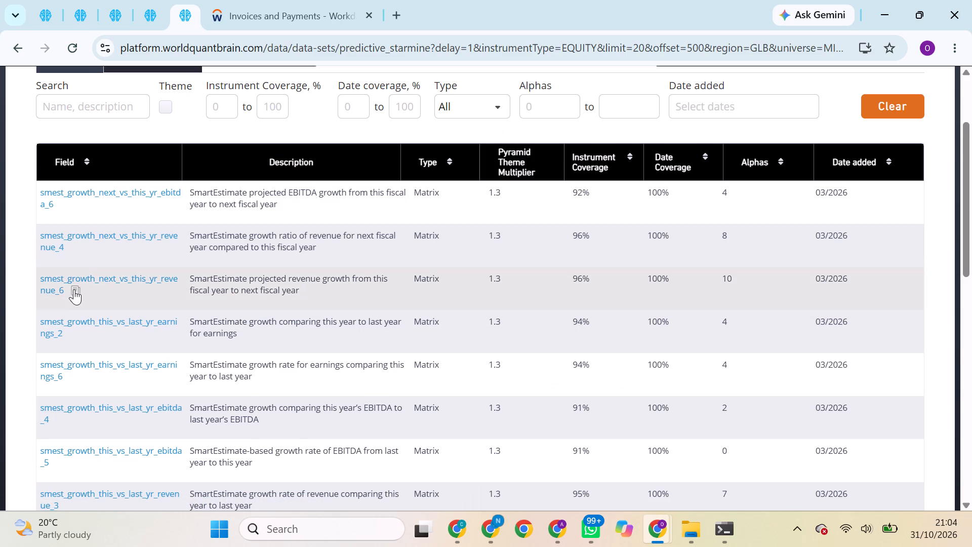
click(74, 290)
click(50, 4)
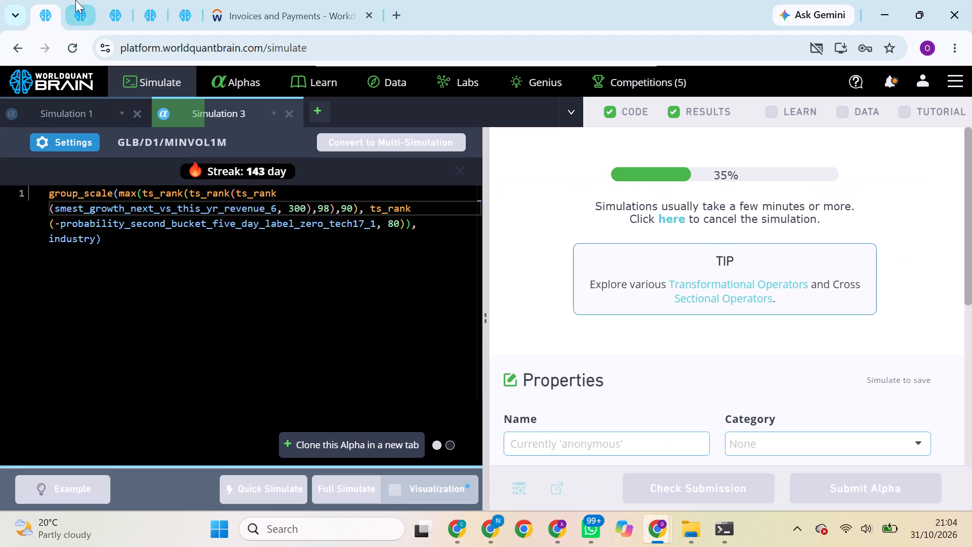
click(75, 0)
double_click(124, 13)
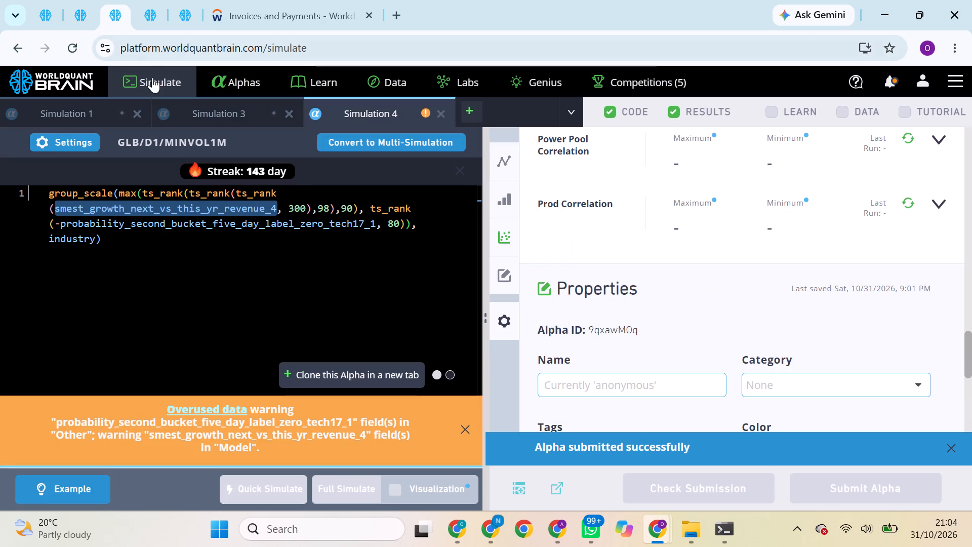
key(ctrl+v)
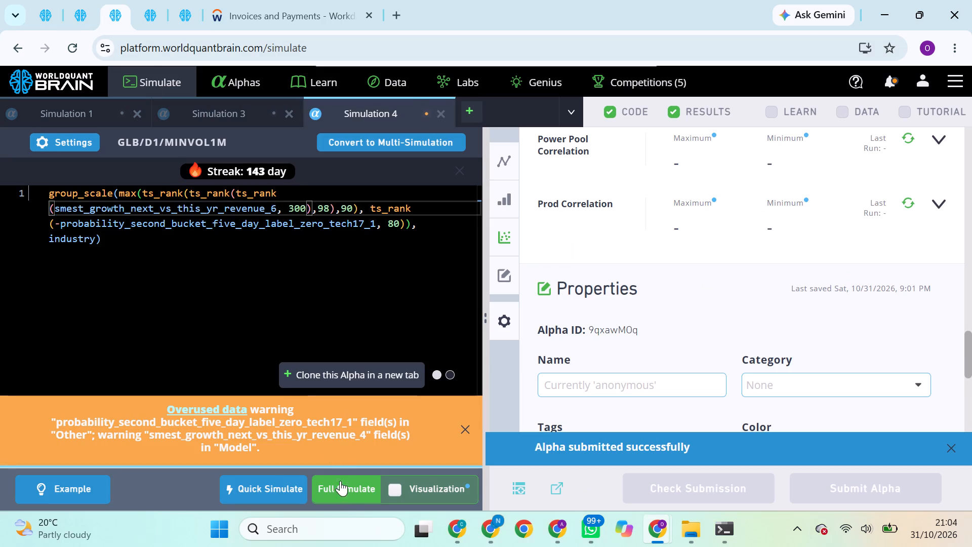
click(343, 498)
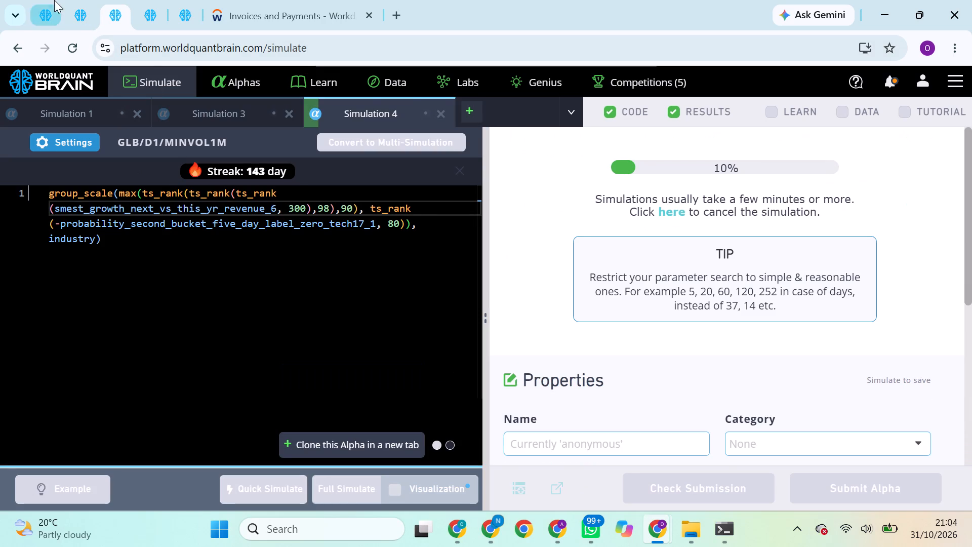
Dismiss the Power Pool tutorial checks on the completed super alpha and run its Prod Correlation check.
click(74, 1)
click(52, 2)
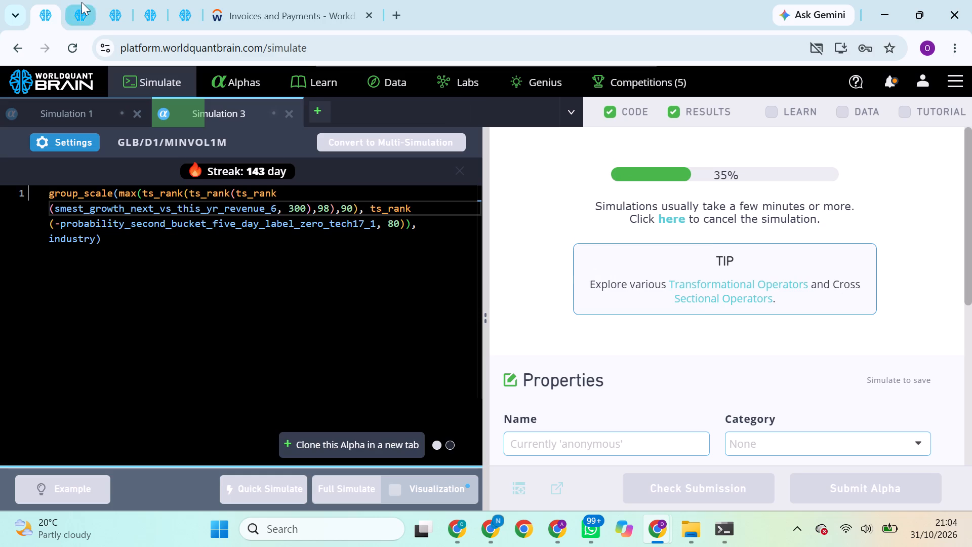
click(82, 2)
click(110, 1)
click(157, 0)
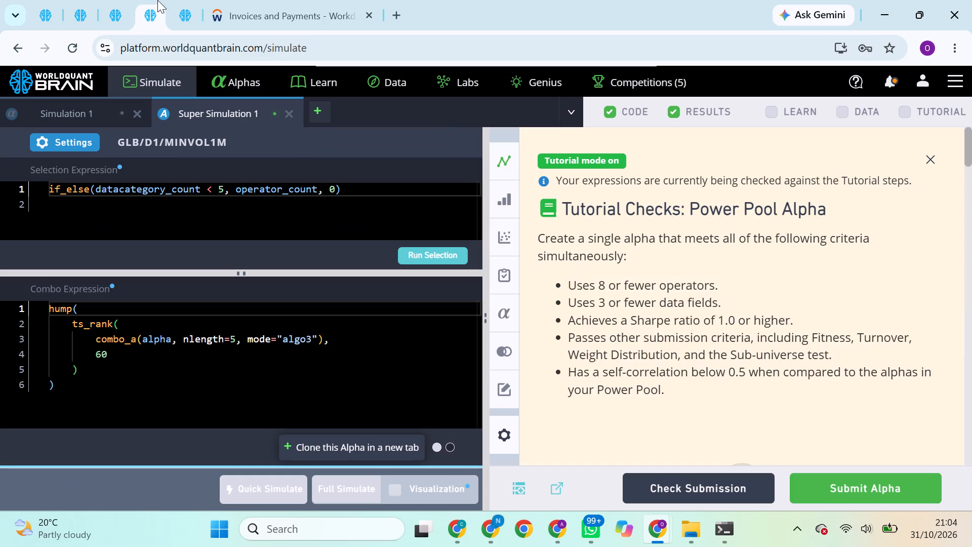
click(932, 152)
scroll(860, 289, down, 3)
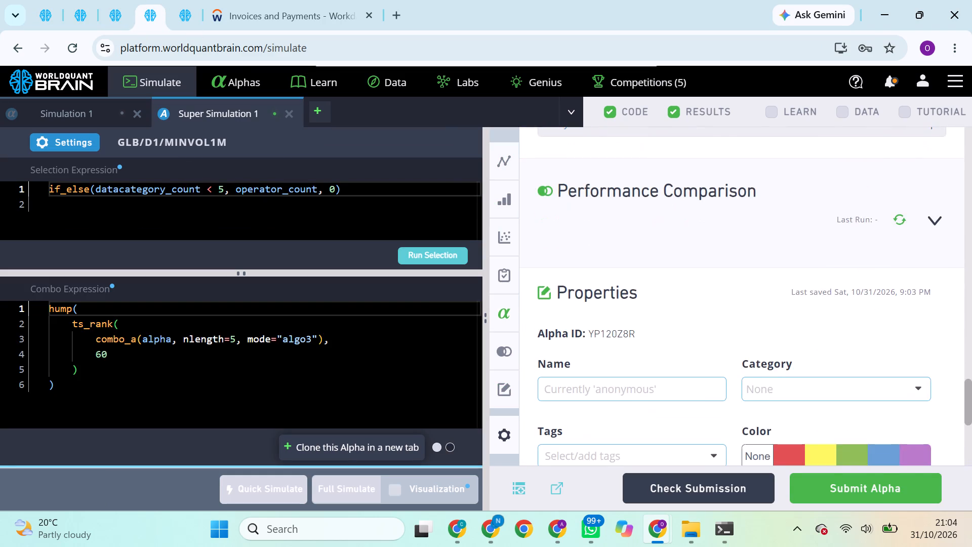
scroll(860, 289, down, 1)
scroll(860, 289, up, 5)
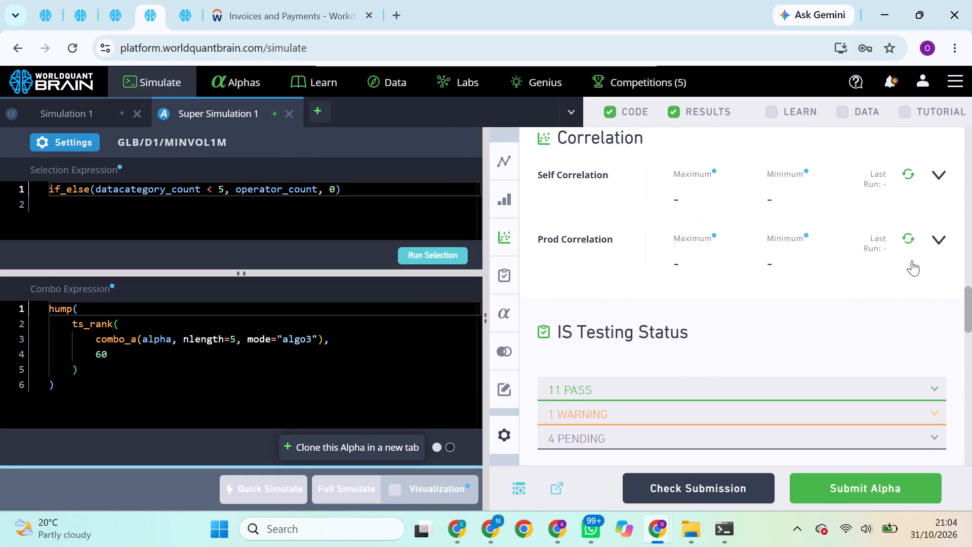
click(910, 235)
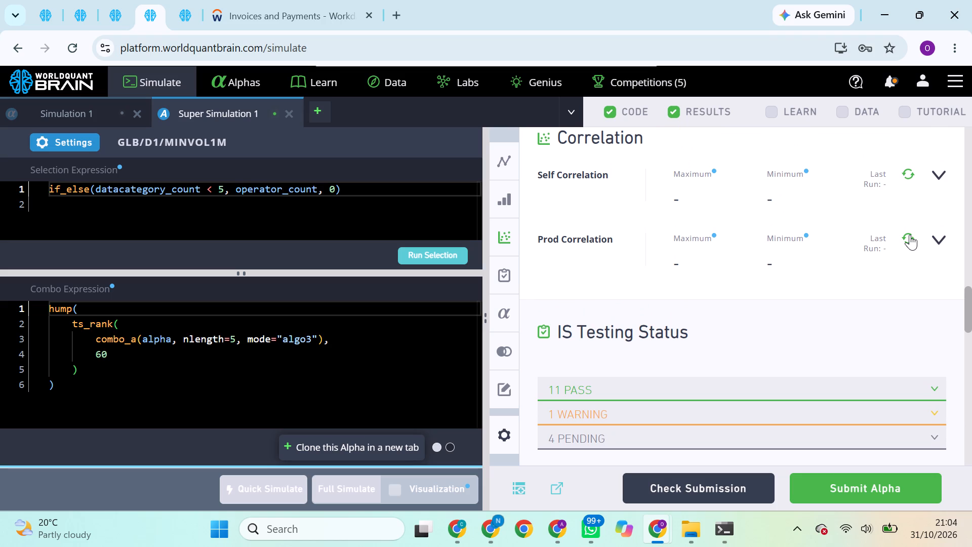
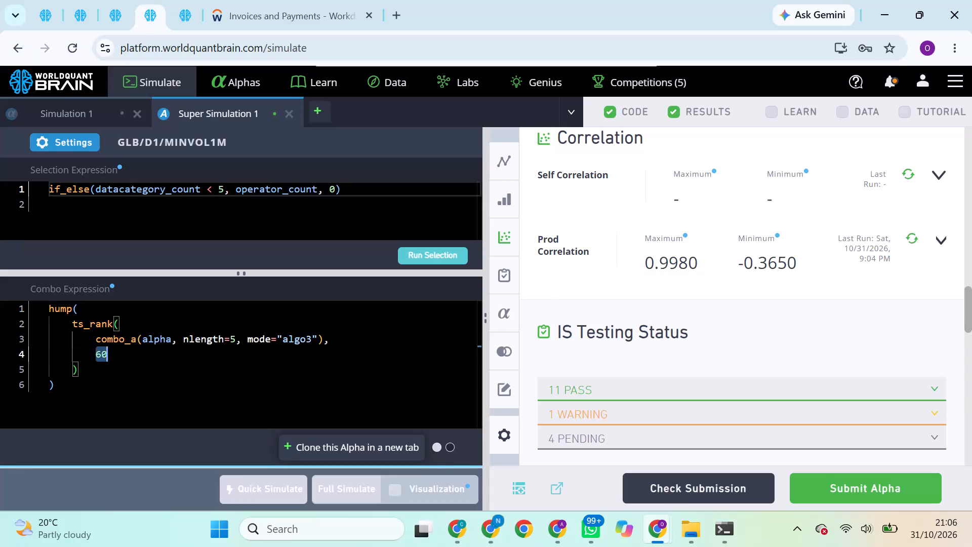
Replace the super alpha's combo expression with -ts_max_diff(combo_a(alpha, nlength = 252, mode = 'algo2'),252), rerun the selection and request a full simulation.
double_click(292, 355)
triple_click(292, 355)
click(292, 355)
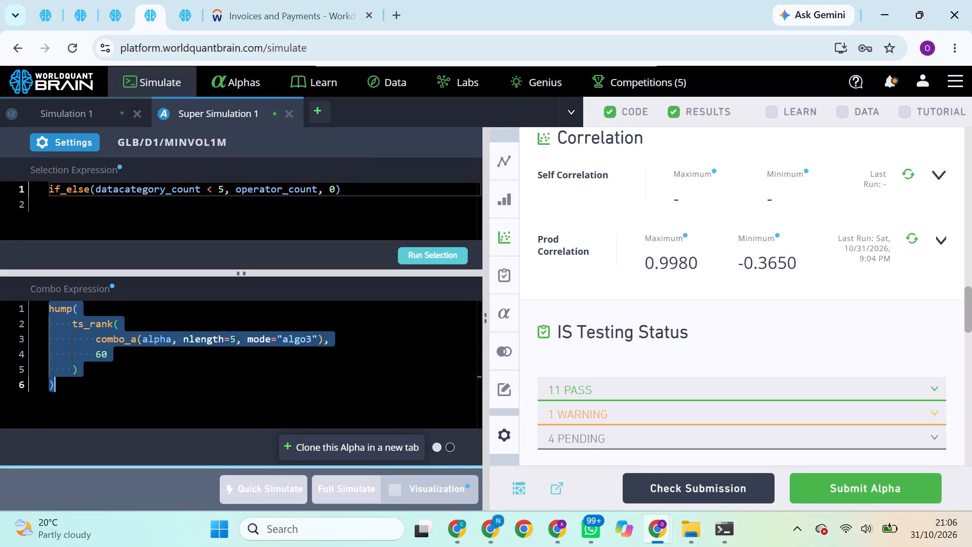
key(ctrl+v)
double_click(420, 262)
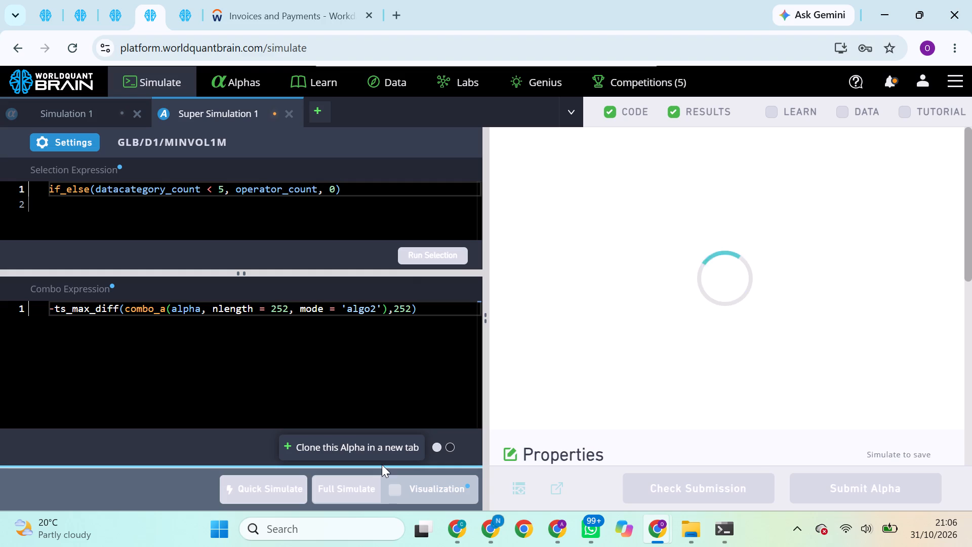
click(356, 489)
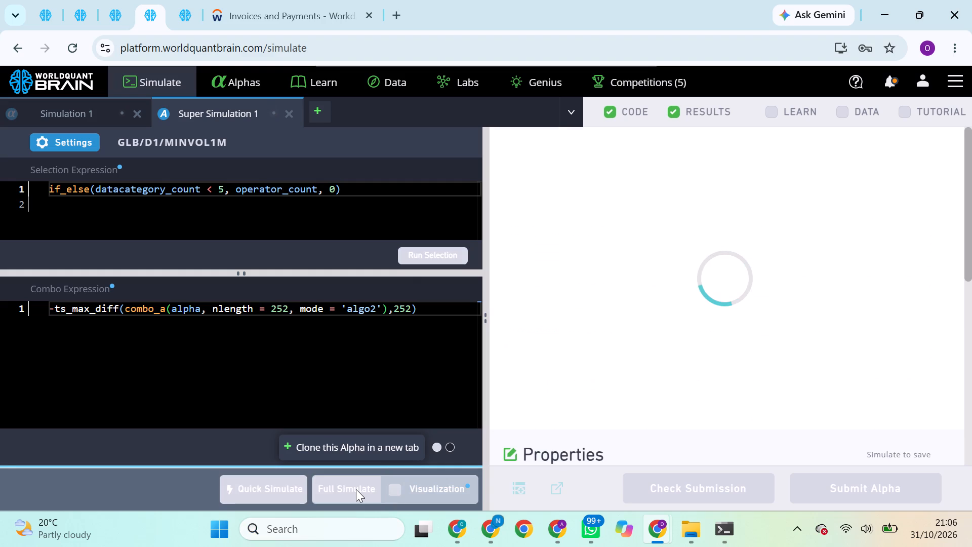
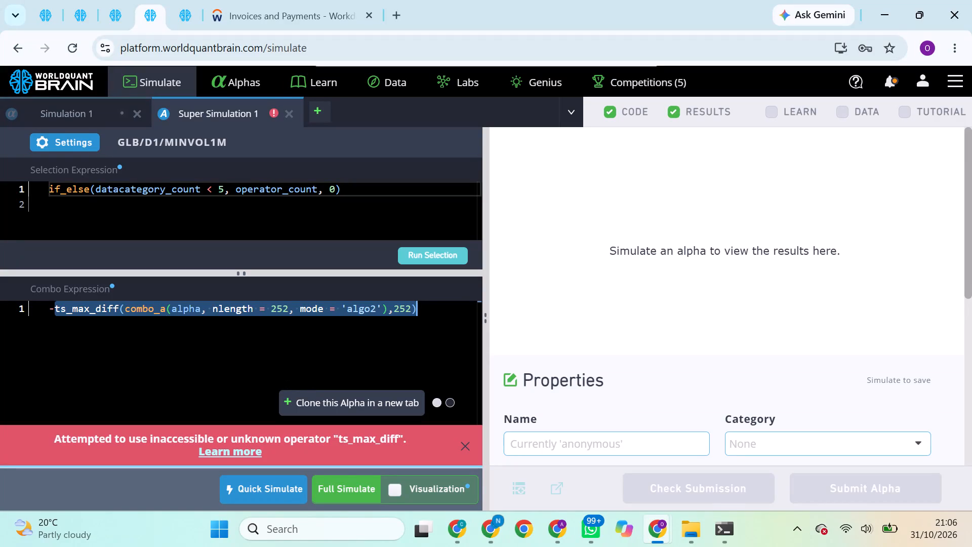
Replace the ts_max_diff combo expression with -ts_backfill(combo_a(alpha, nlength = 250, mode = 'algo1'), lookback = 125, k=1), then start a full simulation and cancel it.
key(ctrl+v)
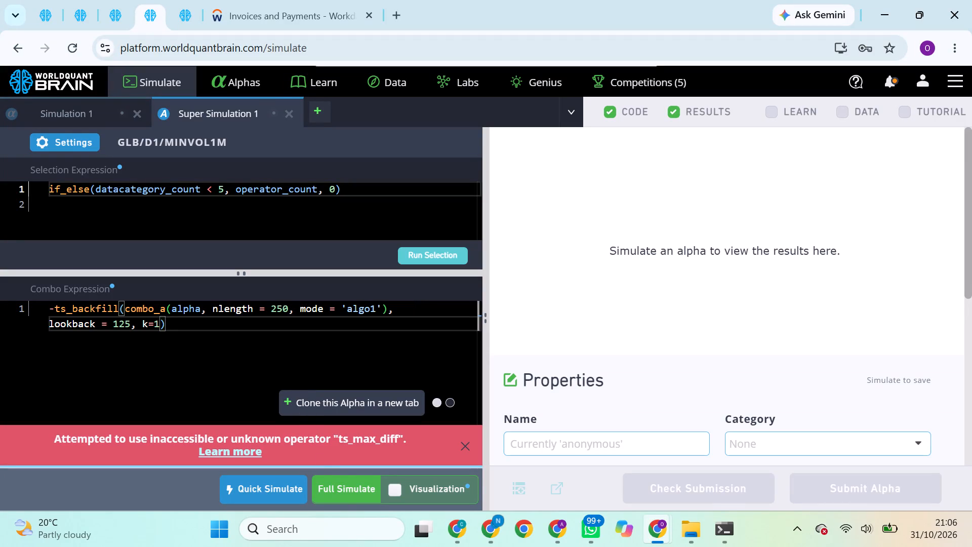
click(347, 494)
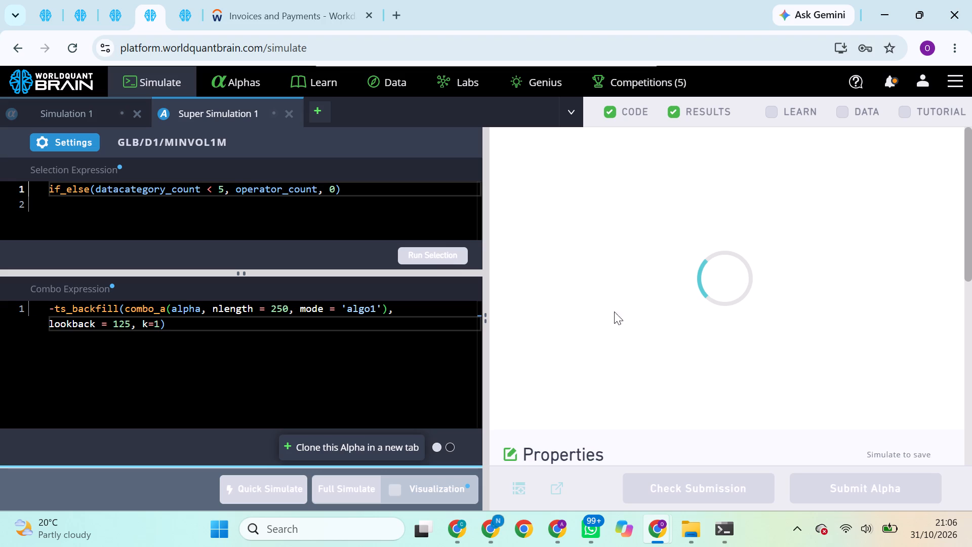
click(677, 219)
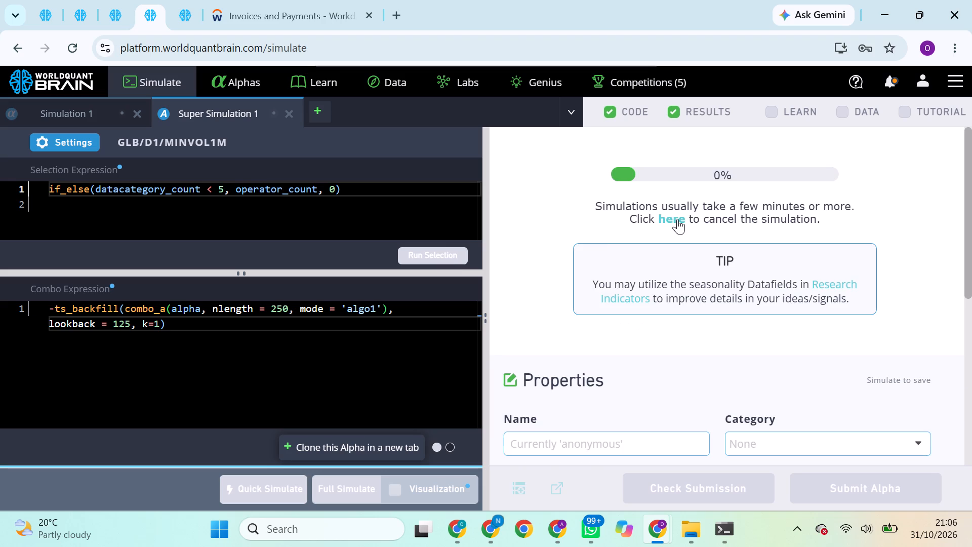
Restart the GLB/D1/MINVOL1M super simulation by cancelling the current run, then rerunning its alpha selection and full simulation.
click(670, 219)
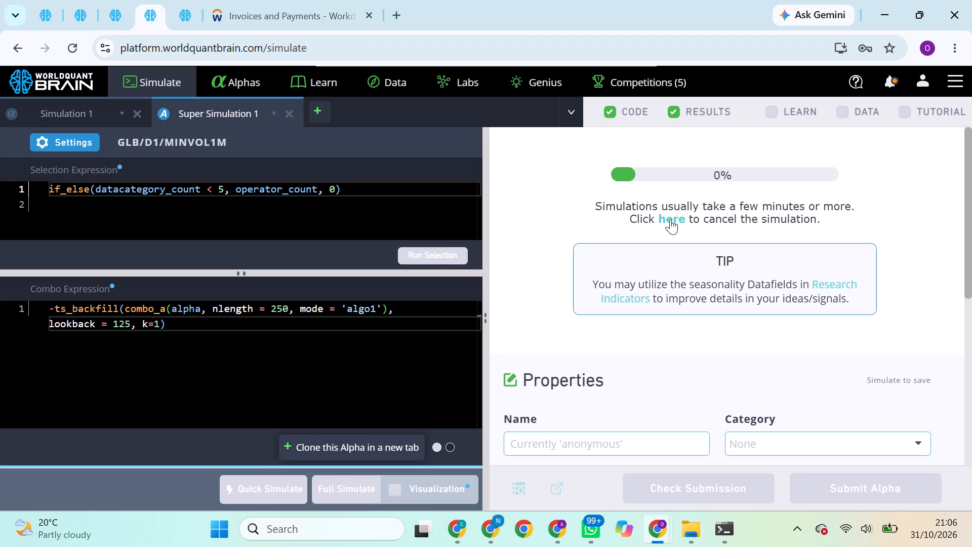
click(672, 219)
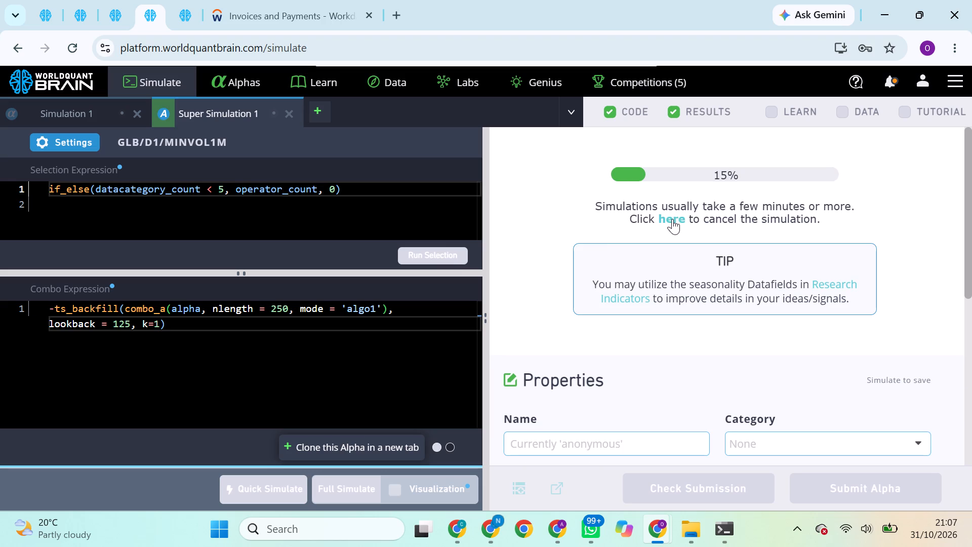
click(672, 219)
click(674, 217)
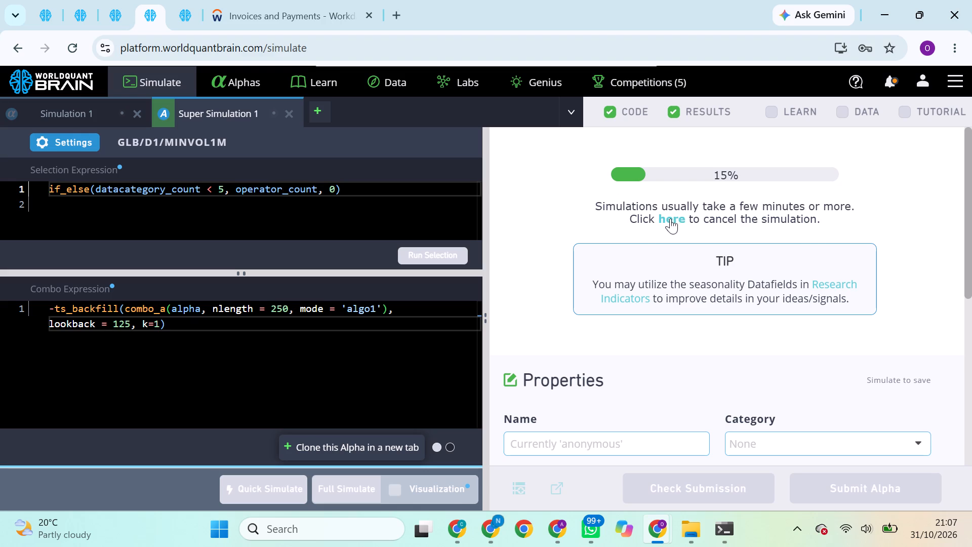
click(670, 218)
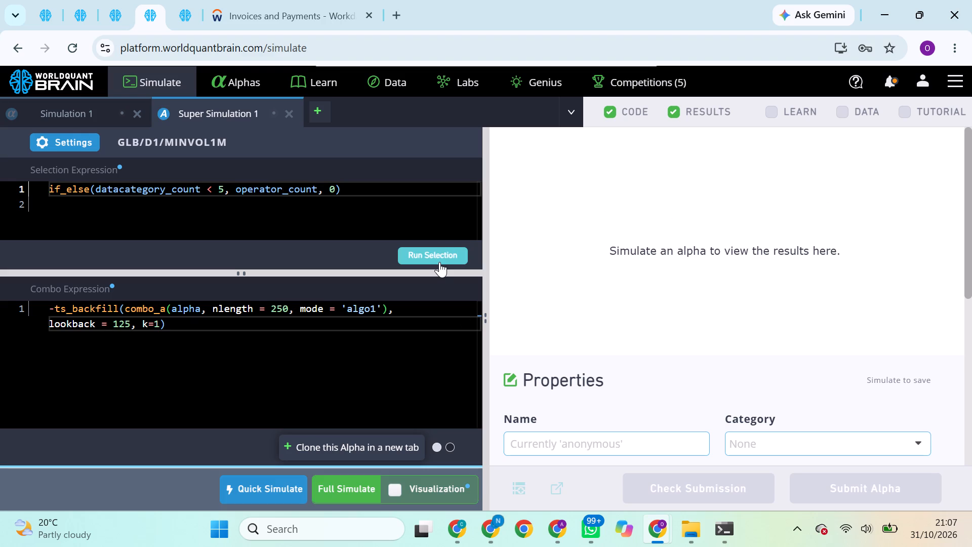
click(439, 262)
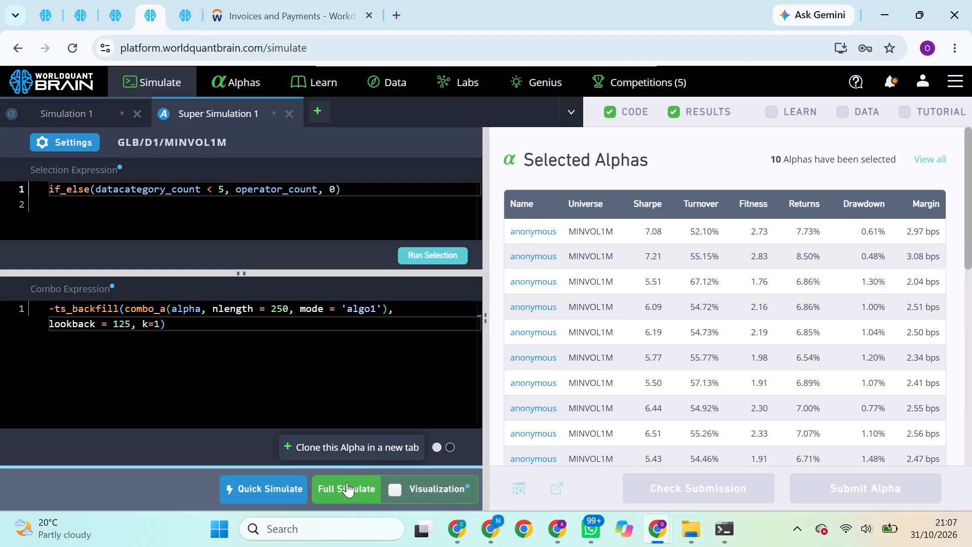
click(347, 489)
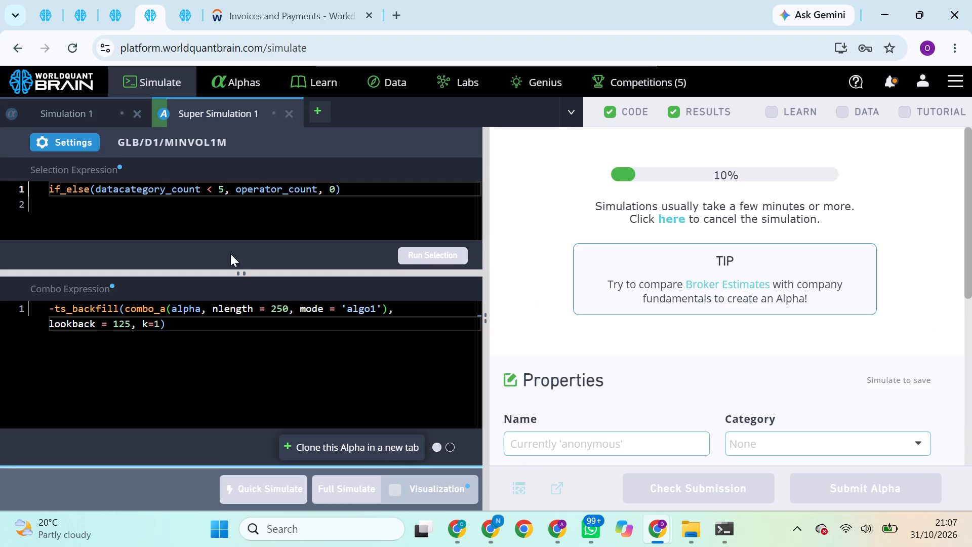
Check the progress of the running alpha and super alpha simulations across the O profile's open pages.
click(42, 15)
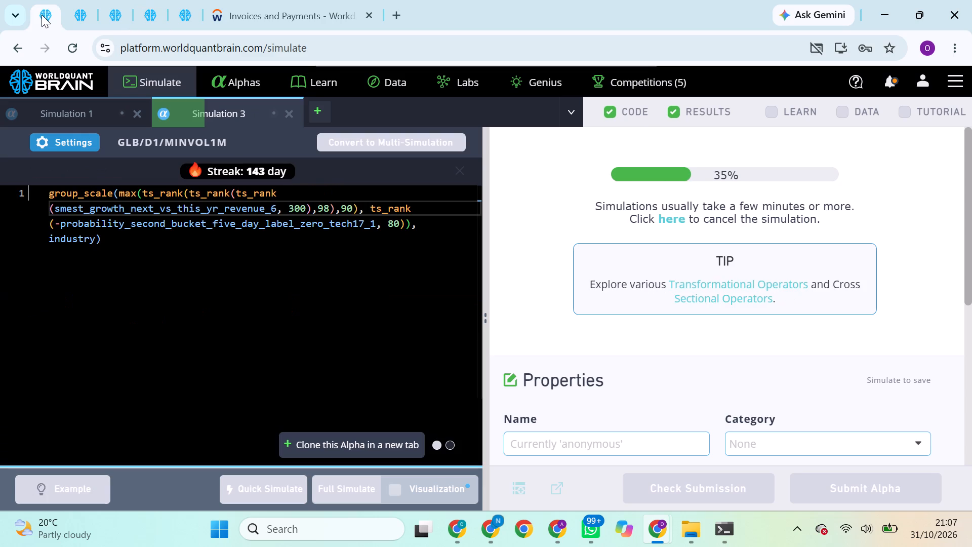
click(77, 14)
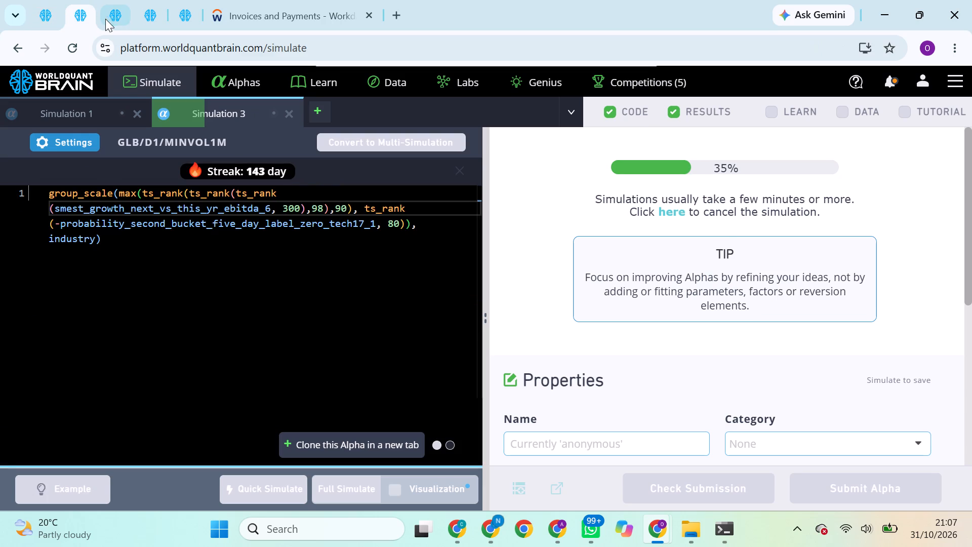
click(112, 19)
click(151, 18)
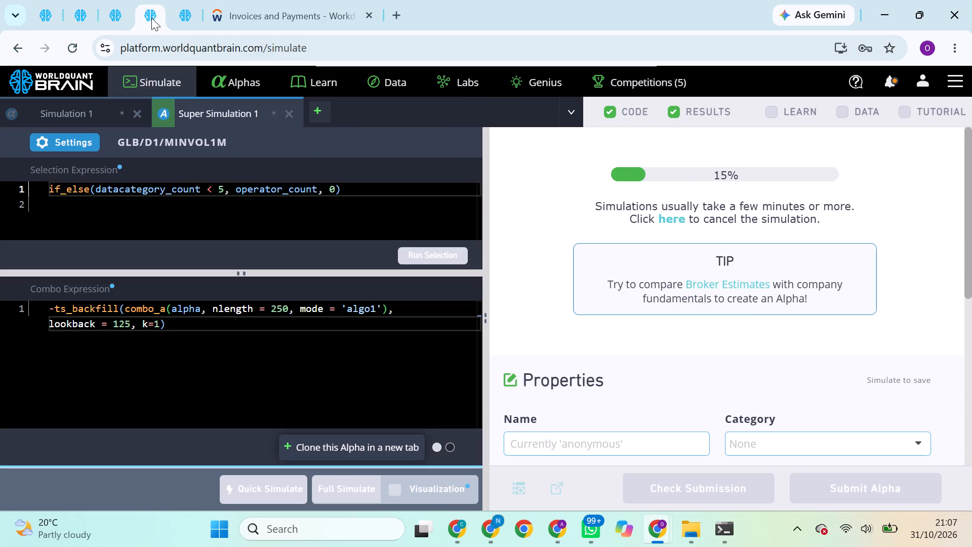
click(175, 14)
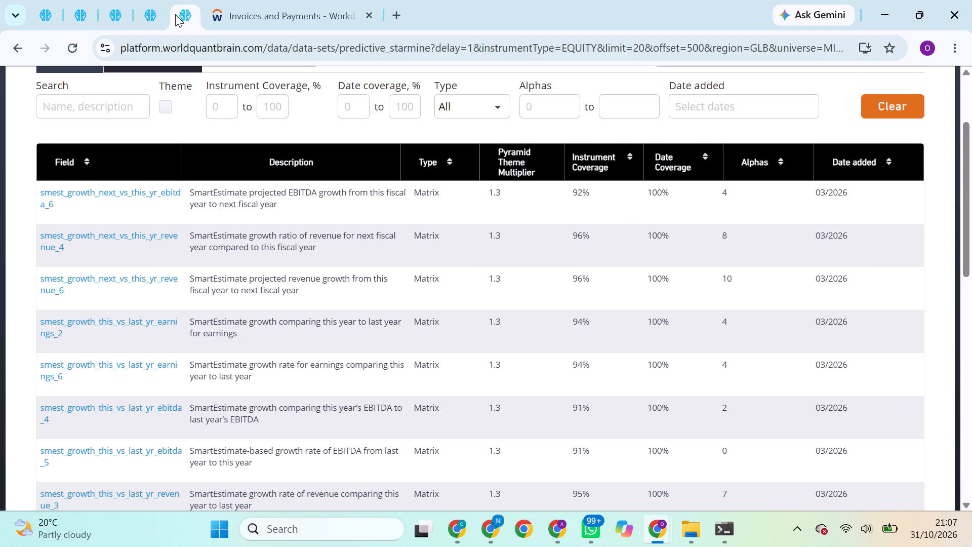
click(152, 17)
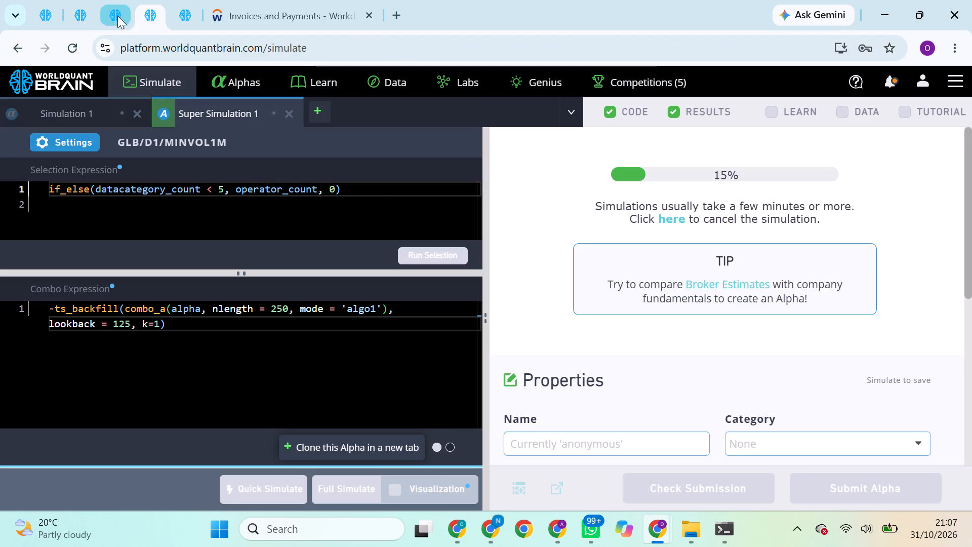
click(117, 15)
click(78, 9)
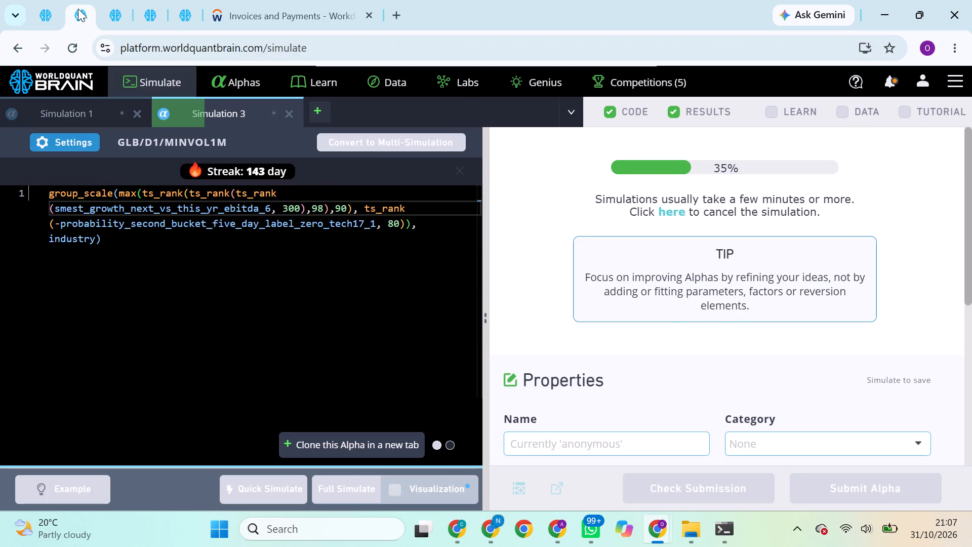
click(47, 12)
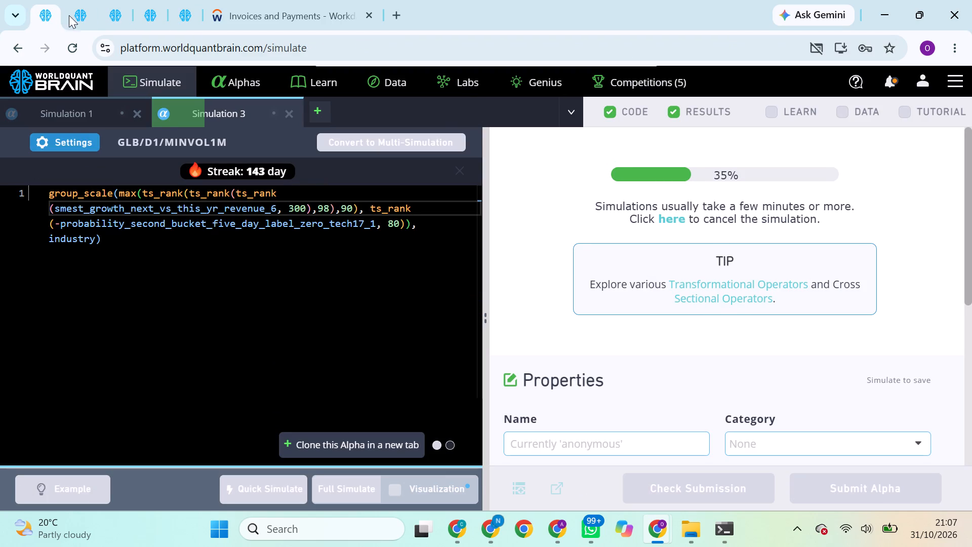
click(78, 19)
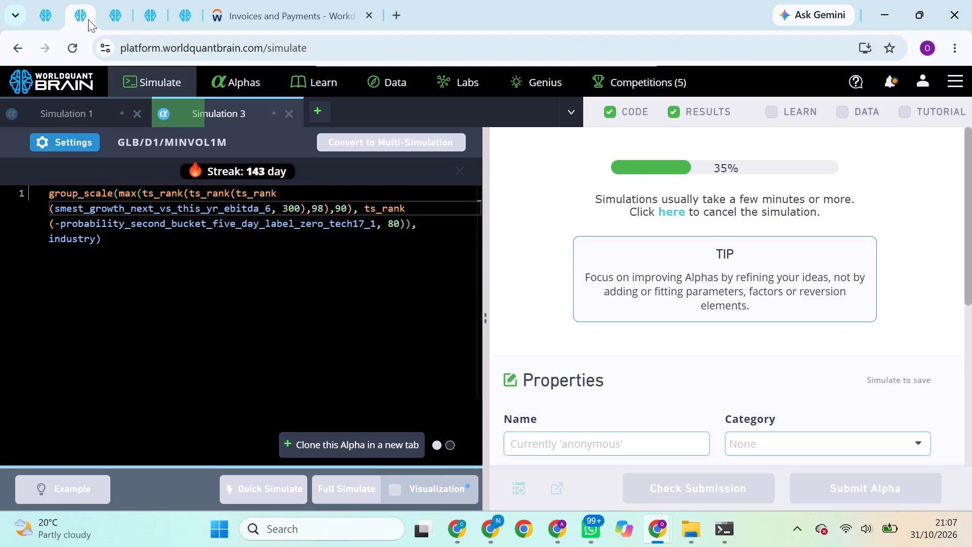
click(109, 21)
click(152, 23)
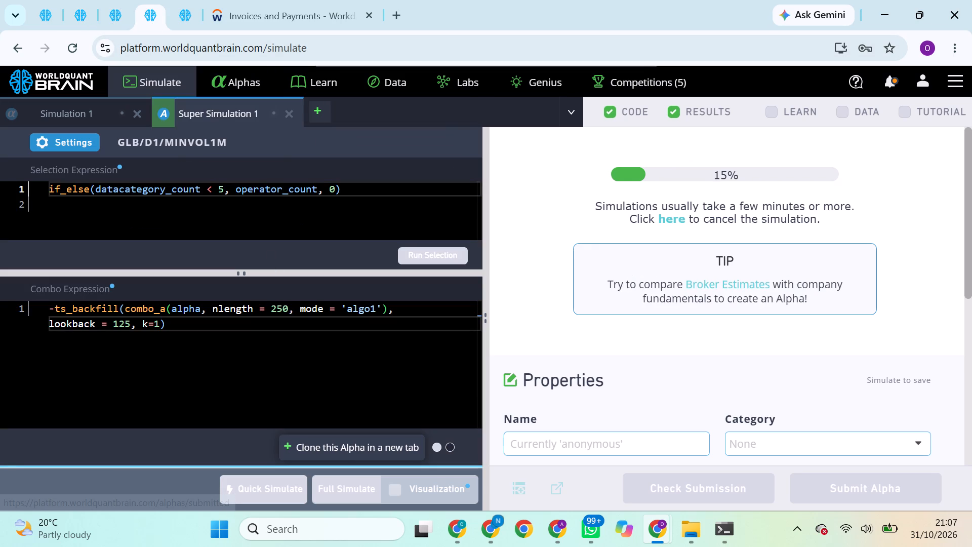
Switch to the N profile and clone the submitted USA super alpha d5W72rn2 into a new simulation.
click(487, 530)
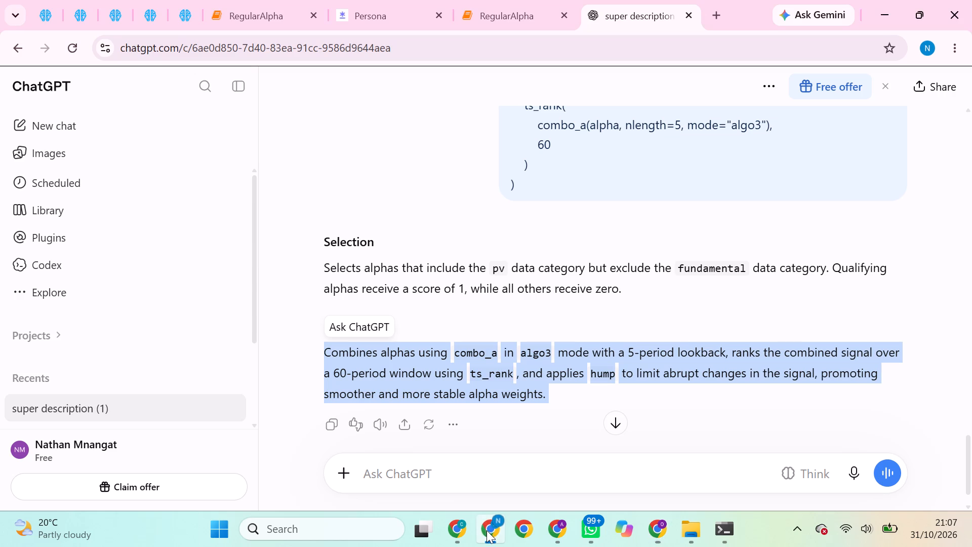
click(44, 19)
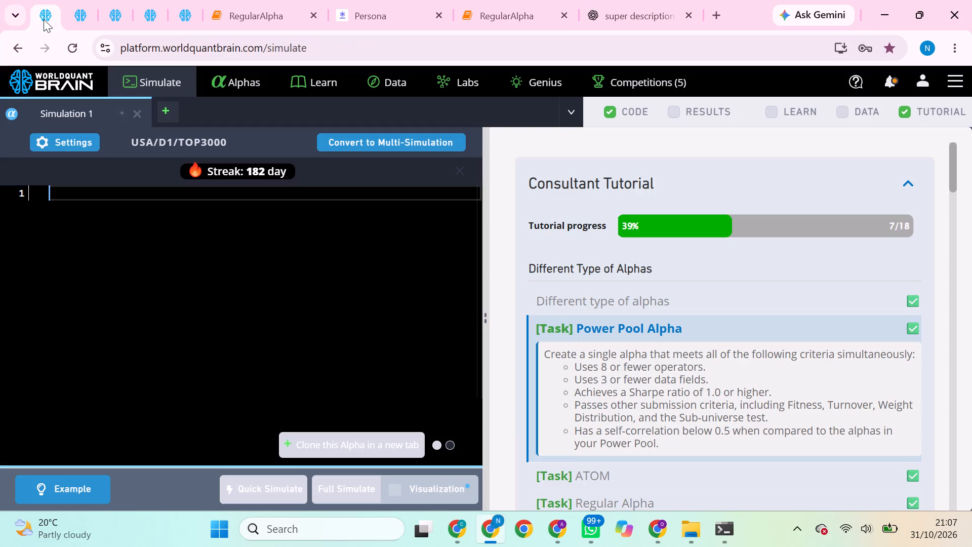
click(82, 18)
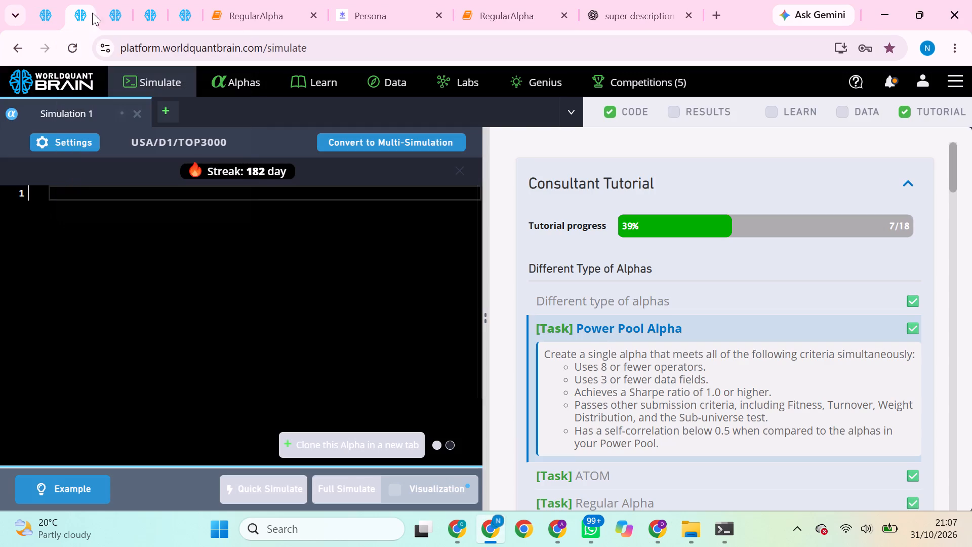
click(116, 15)
click(148, 16)
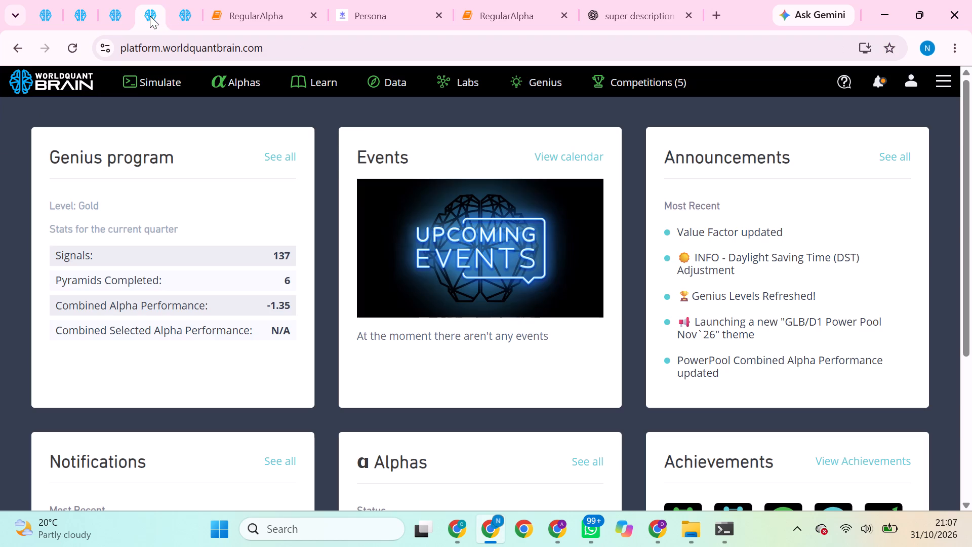
click(176, 13)
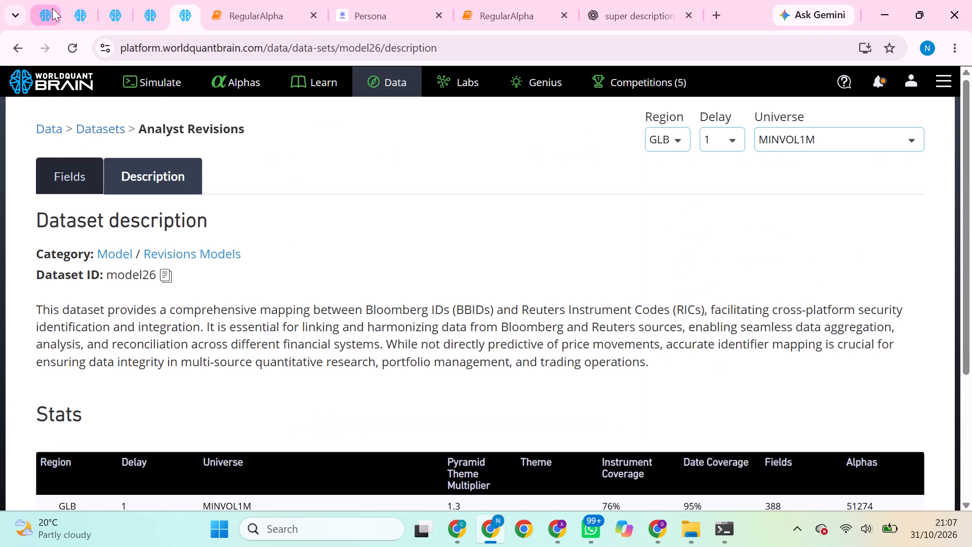
click(52, 8)
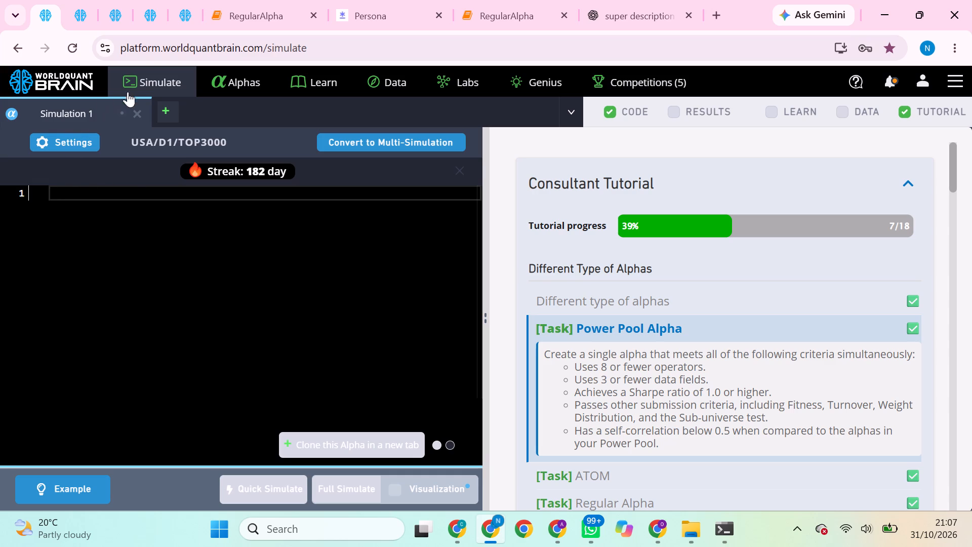
click(240, 77)
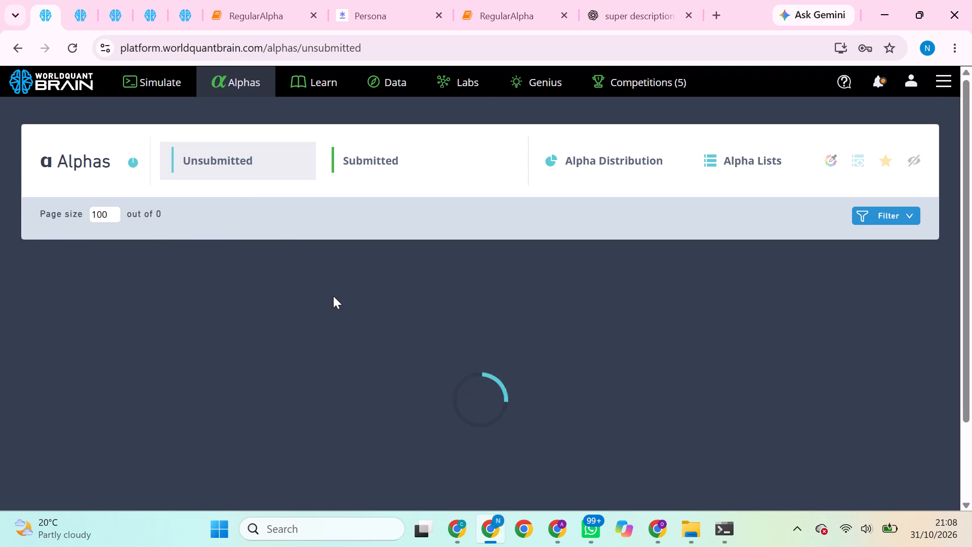
click(372, 160)
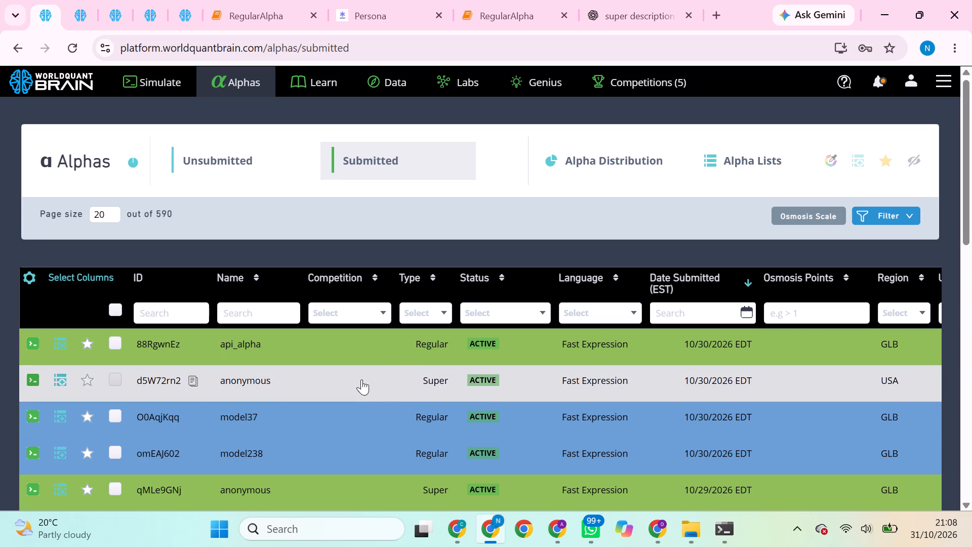
click(404, 364)
click(414, 380)
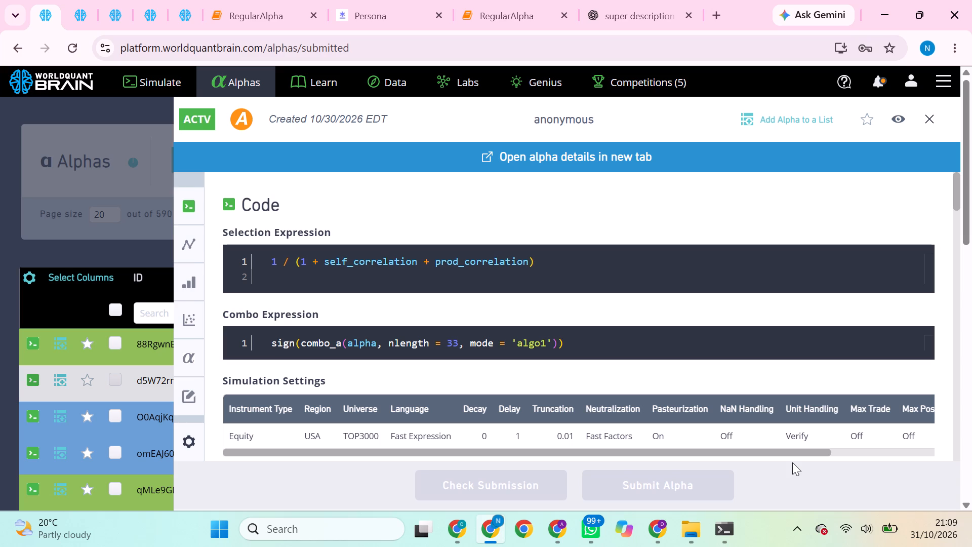
scroll(784, 395, down, 2)
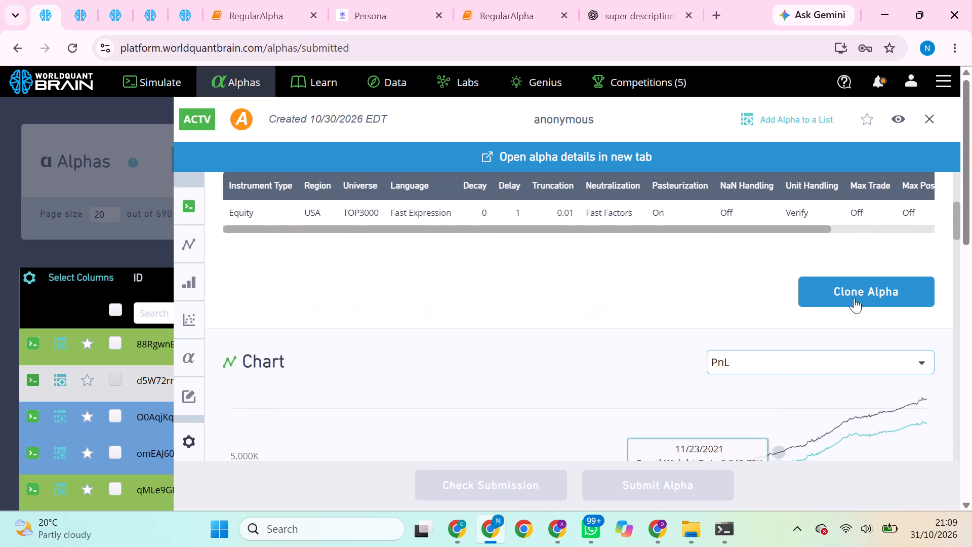
click(866, 279)
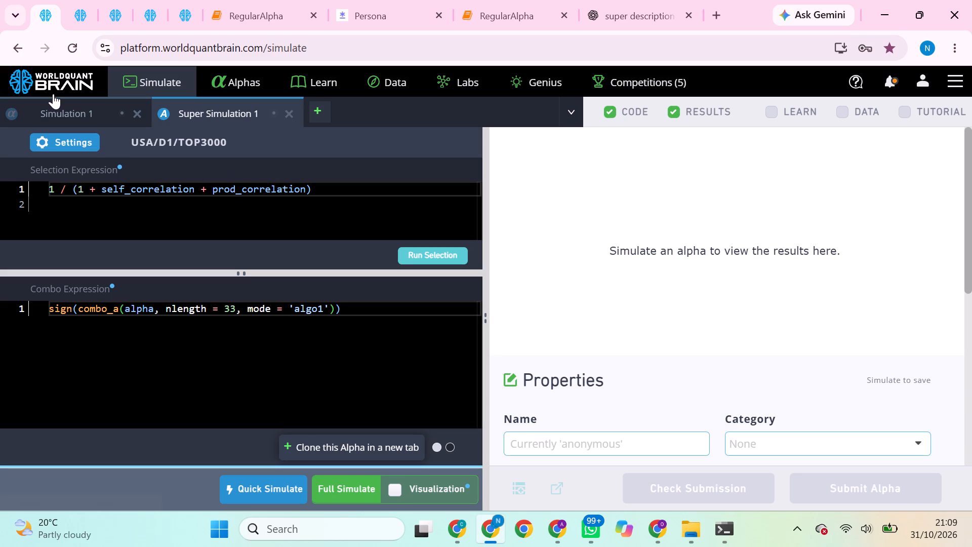
Change the cloned USA super simulation's neutralization to Market and apply the settings.
click(70, 138)
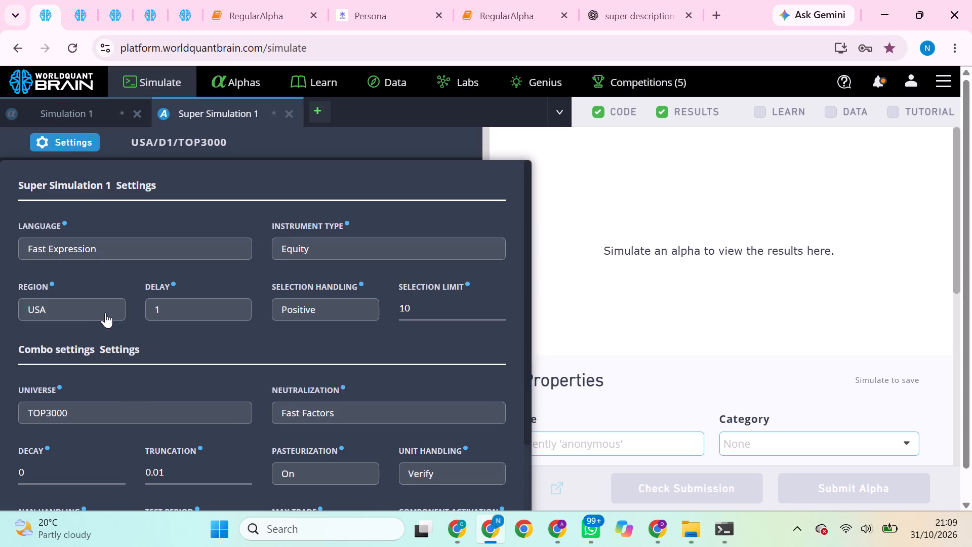
click(336, 417)
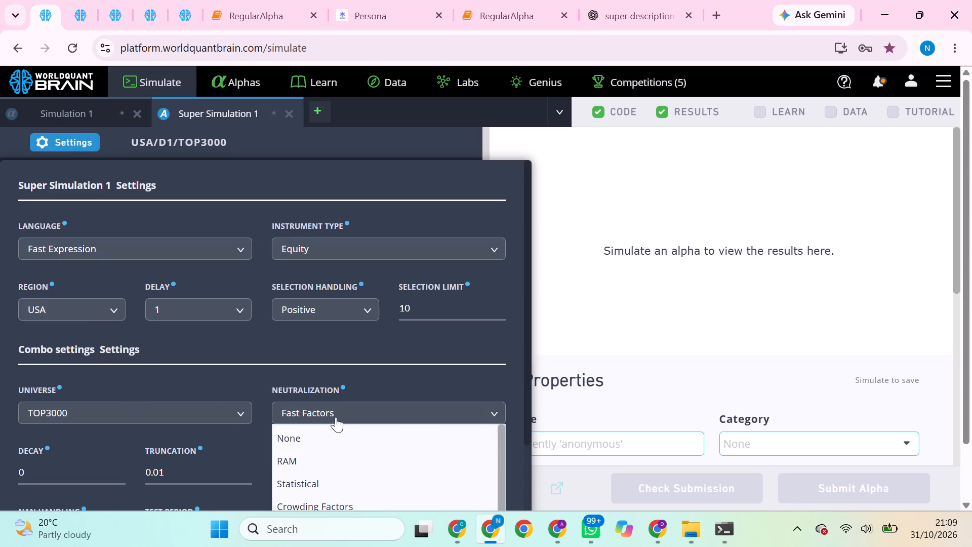
scroll(340, 472, down, 1)
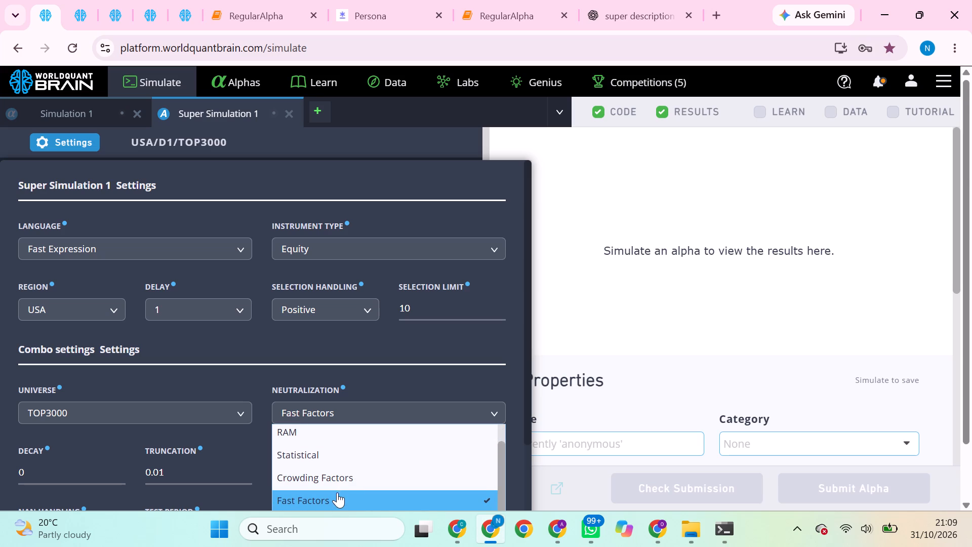
scroll(337, 490, down, 2)
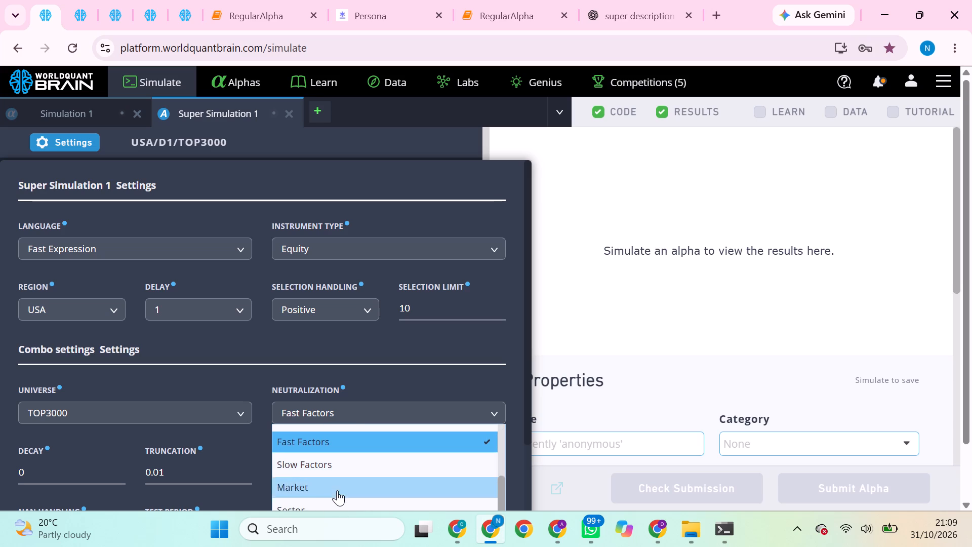
double_click(316, 492)
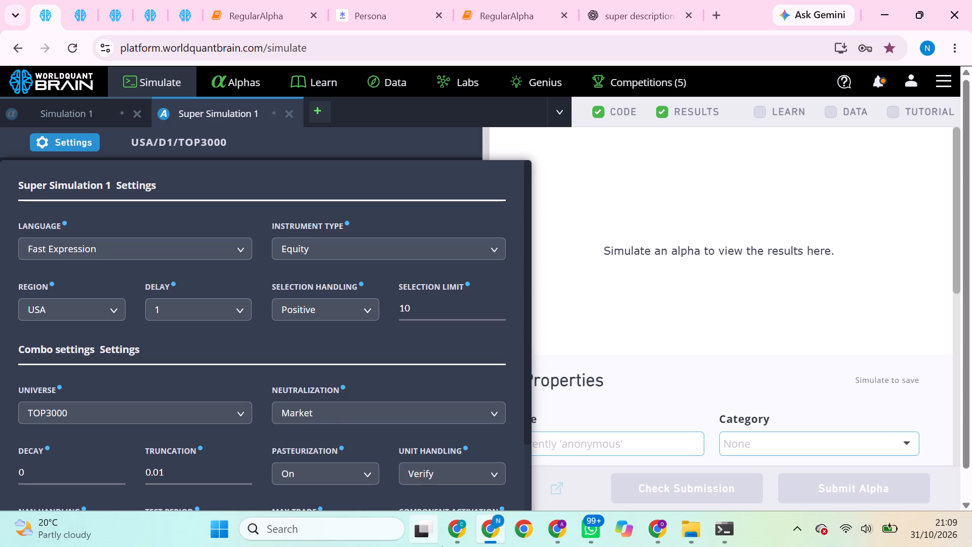
scroll(454, 411, down, 4)
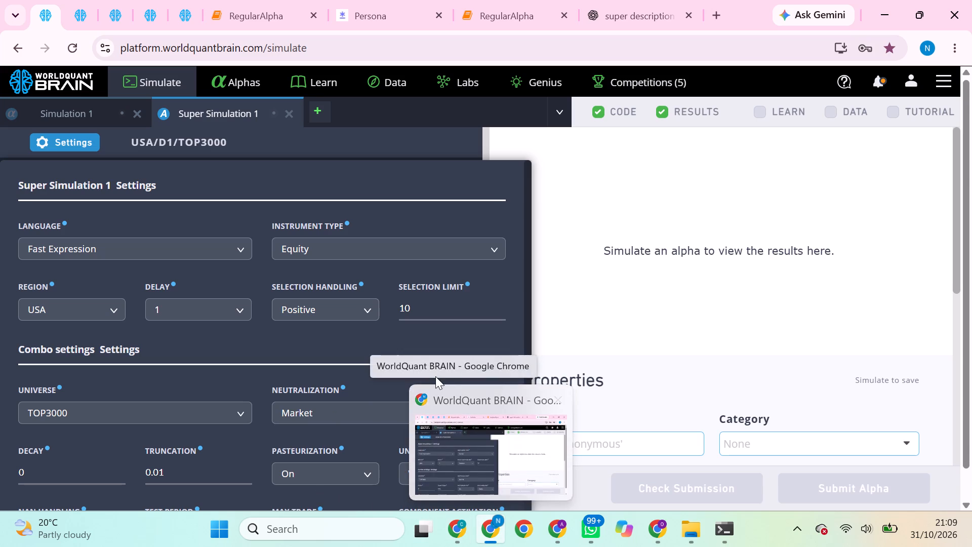
scroll(435, 376, down, 7)
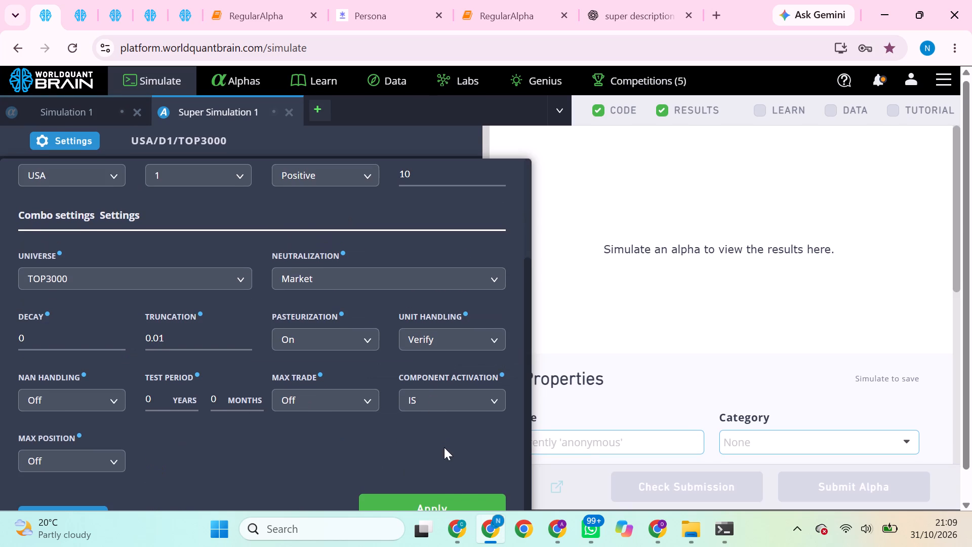
click(462, 479)
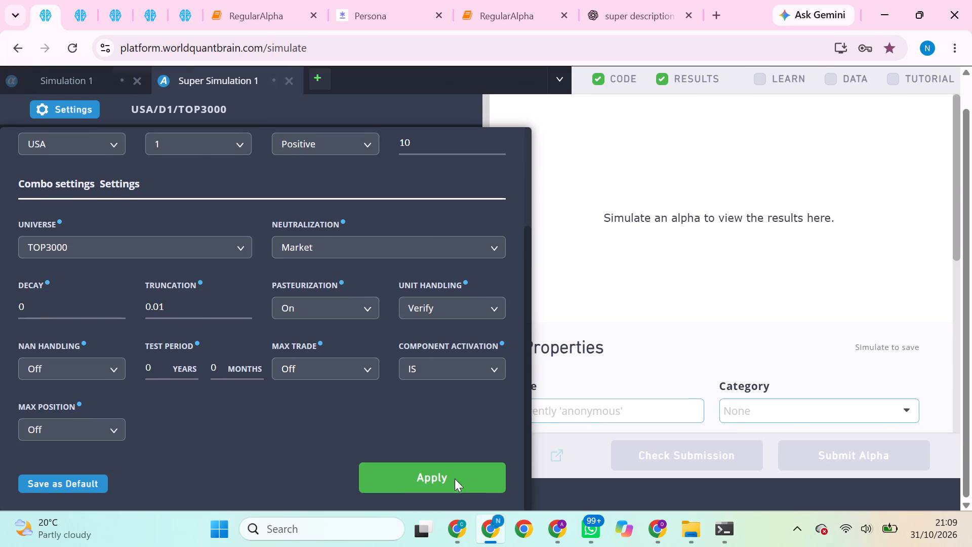
click(455, 478)
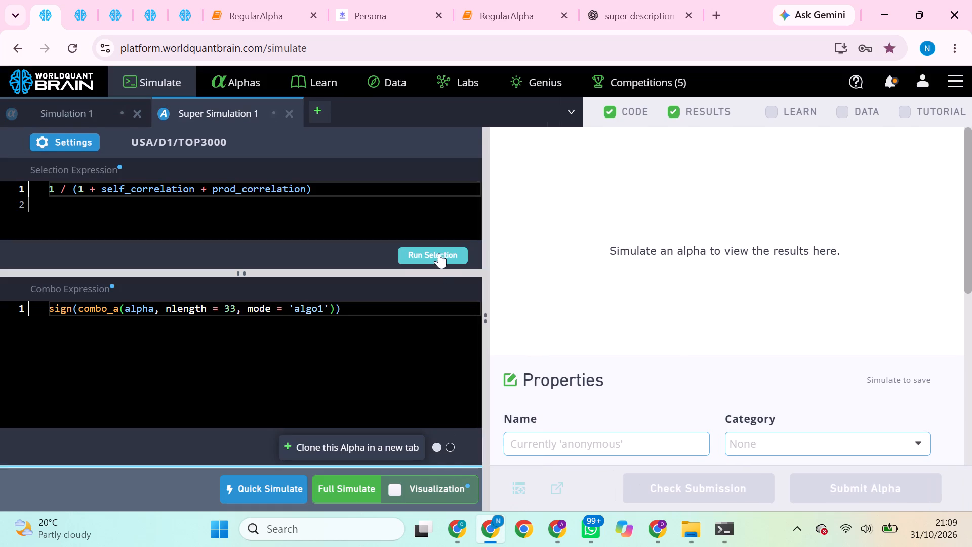
Run the alpha selection and start the full simulation of the USA/D1/TOP3000 super alpha.
click(439, 258)
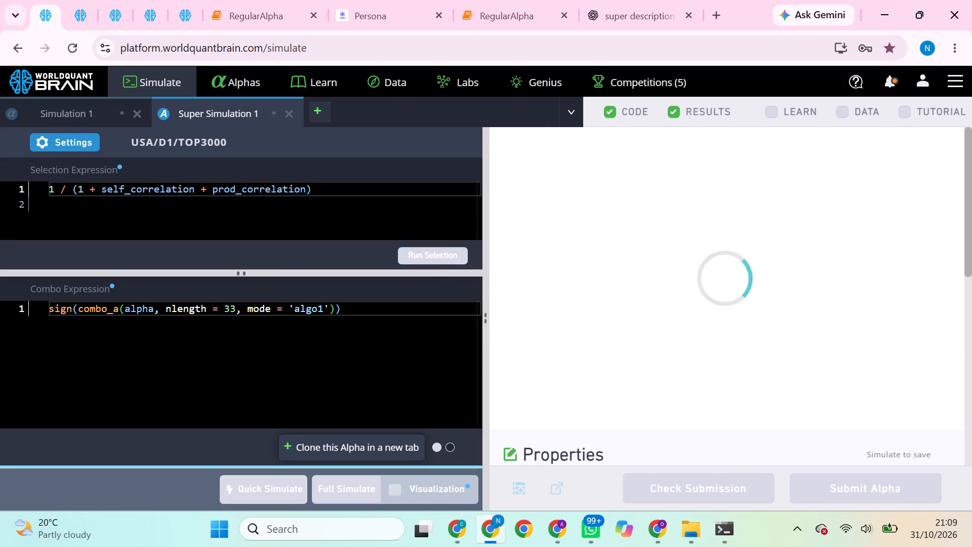
click(355, 492)
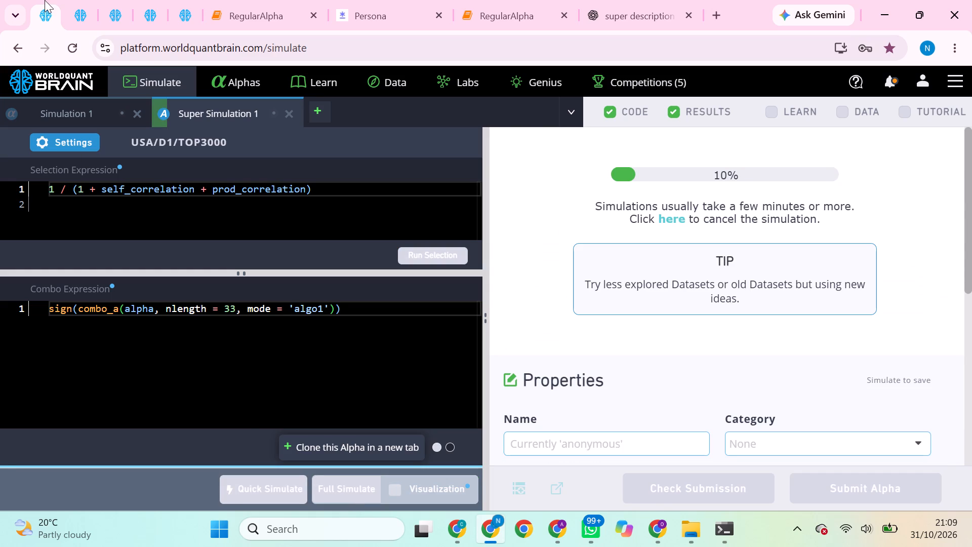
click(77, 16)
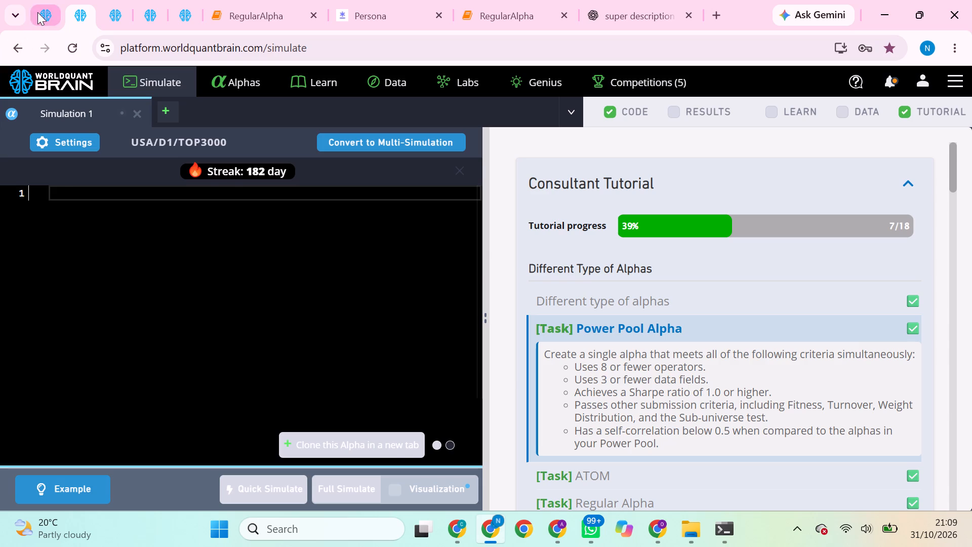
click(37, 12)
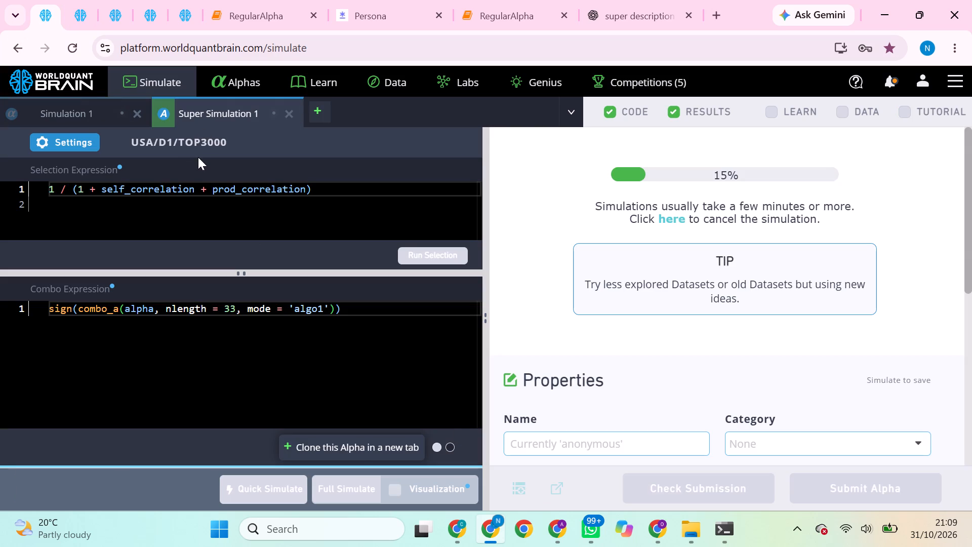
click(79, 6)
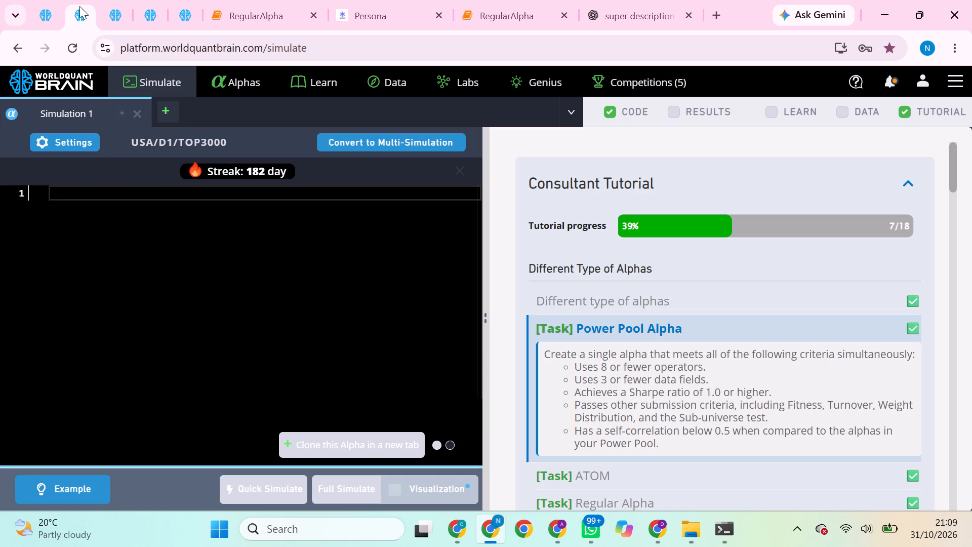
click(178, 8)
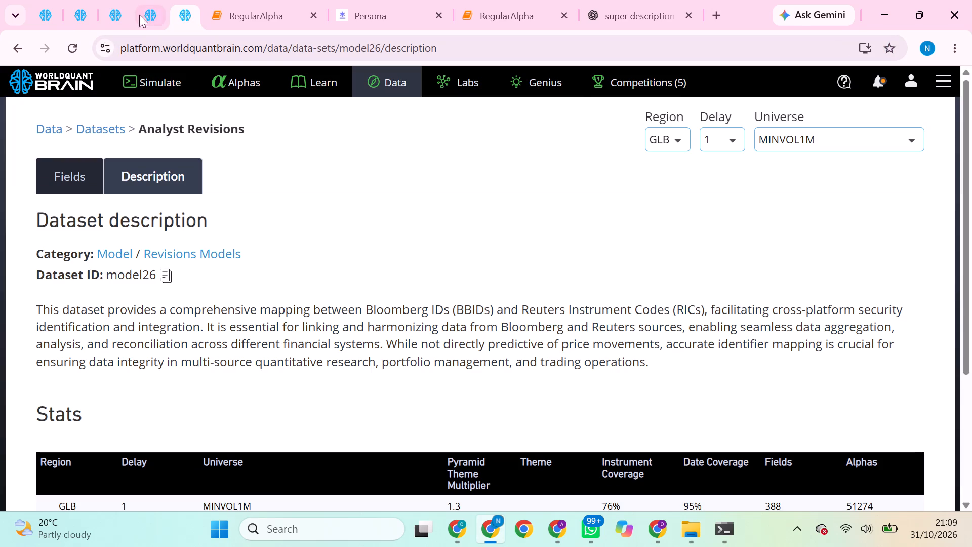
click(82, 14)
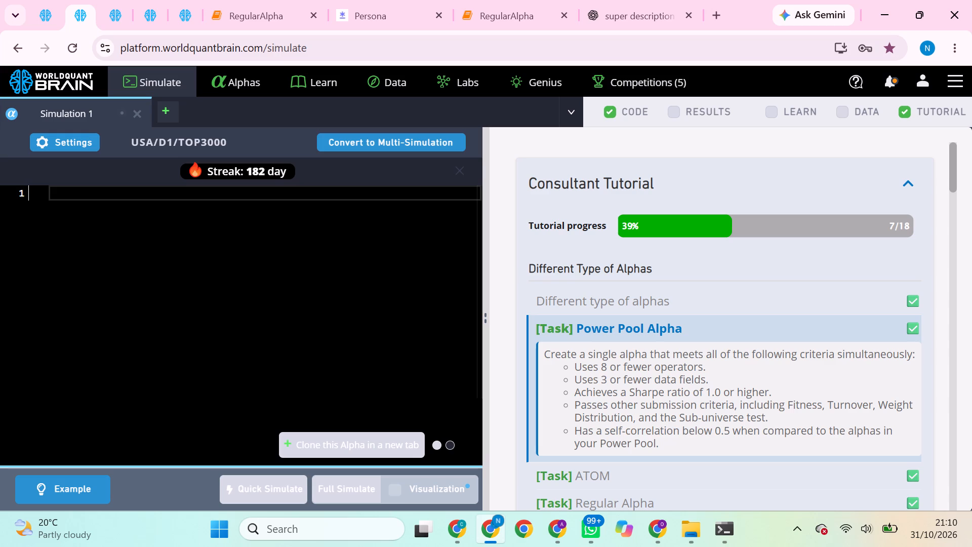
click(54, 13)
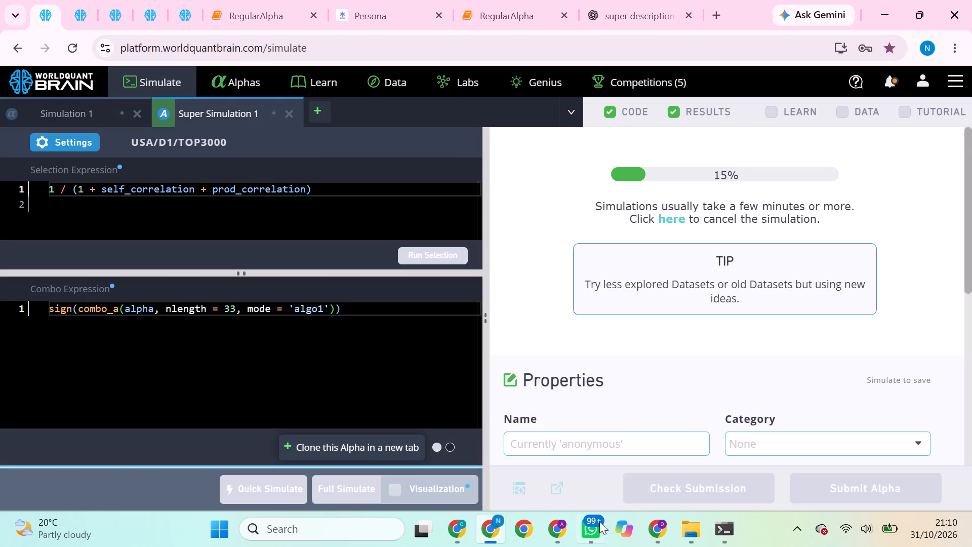
Switch to the A profile and run the prod correlation check on the GLB alpha using oth432_trkdpitpredictivetotrevenue_mad_pred.
click(550, 530)
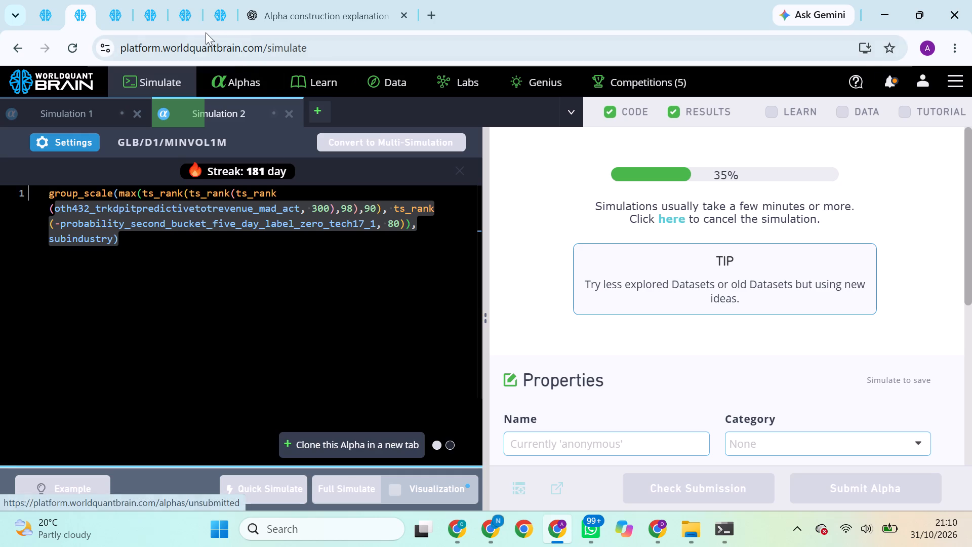
click(100, 9)
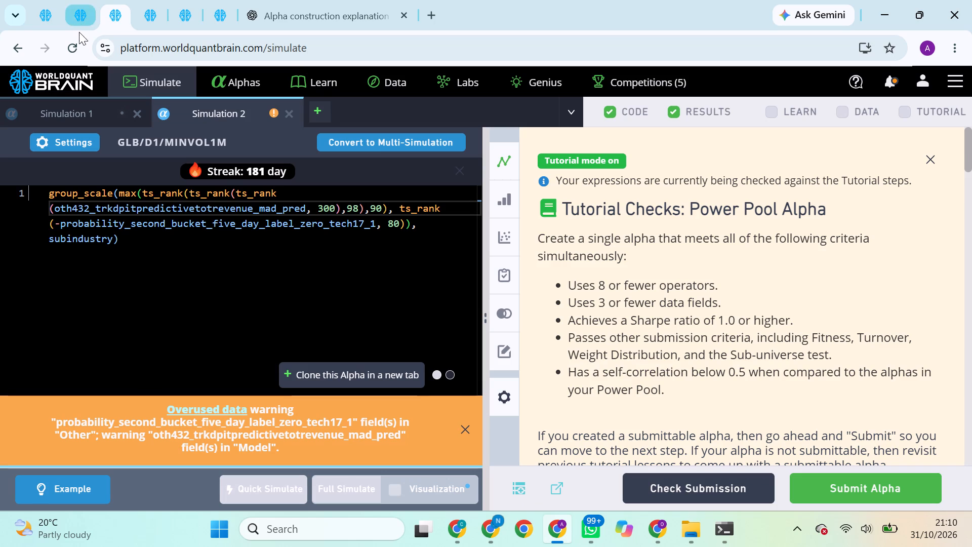
click(28, 19)
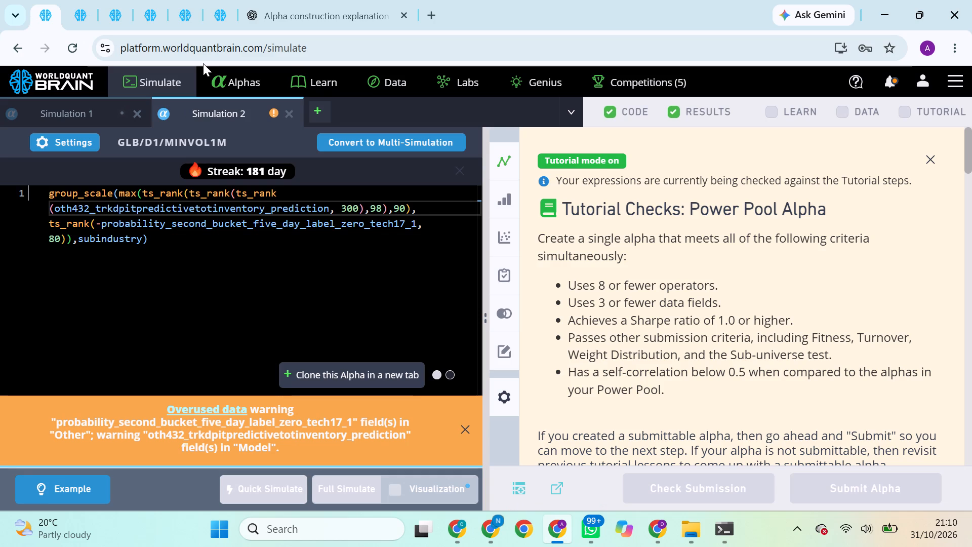
click(91, 15)
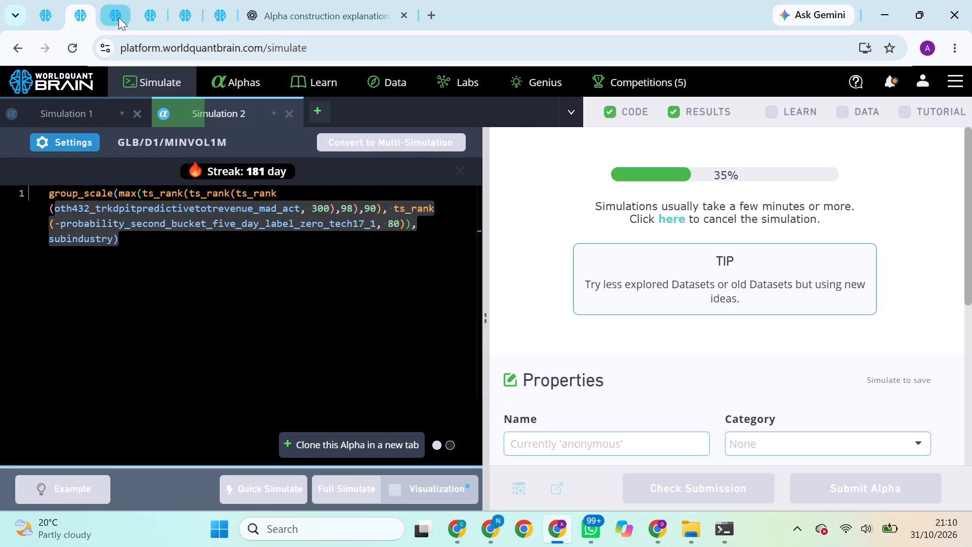
click(122, 4)
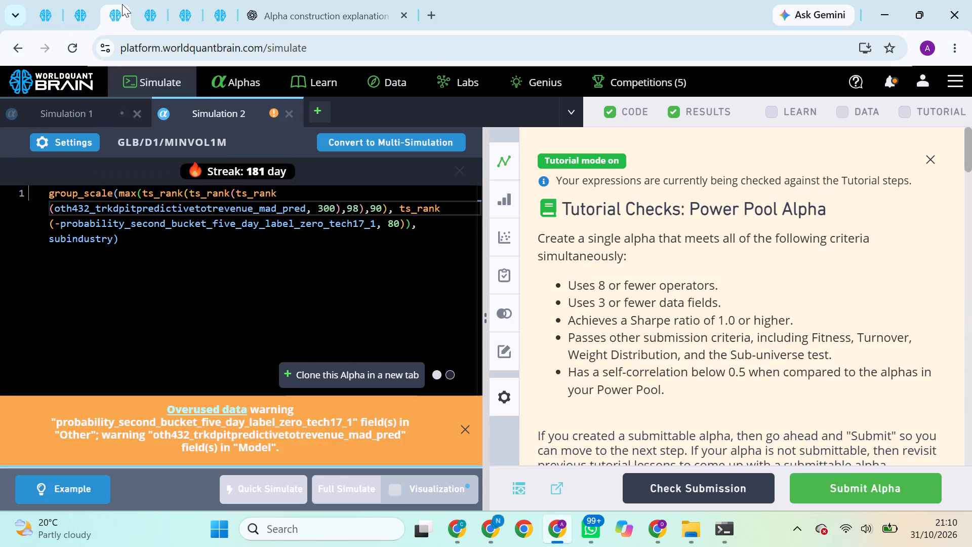
scroll(634, 298, down, 3)
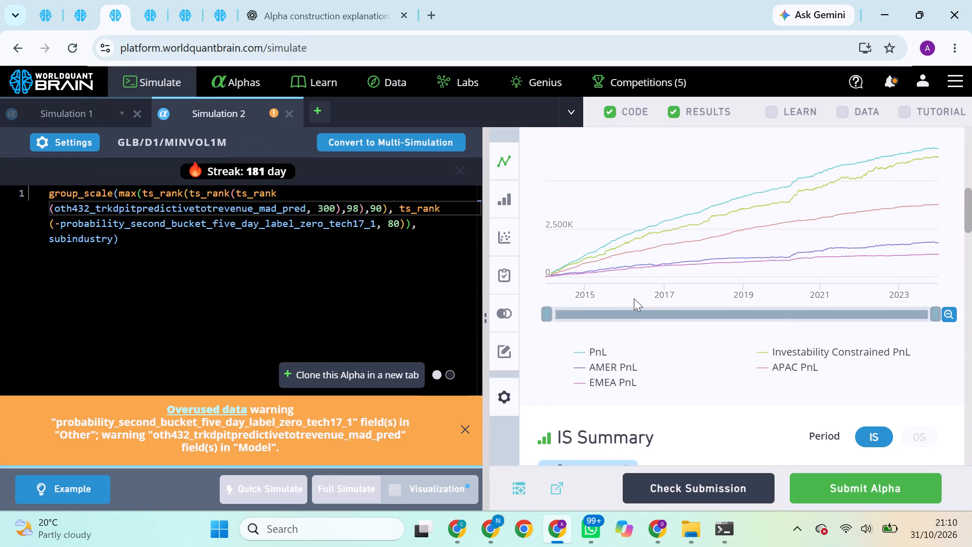
scroll(634, 297, down, 6)
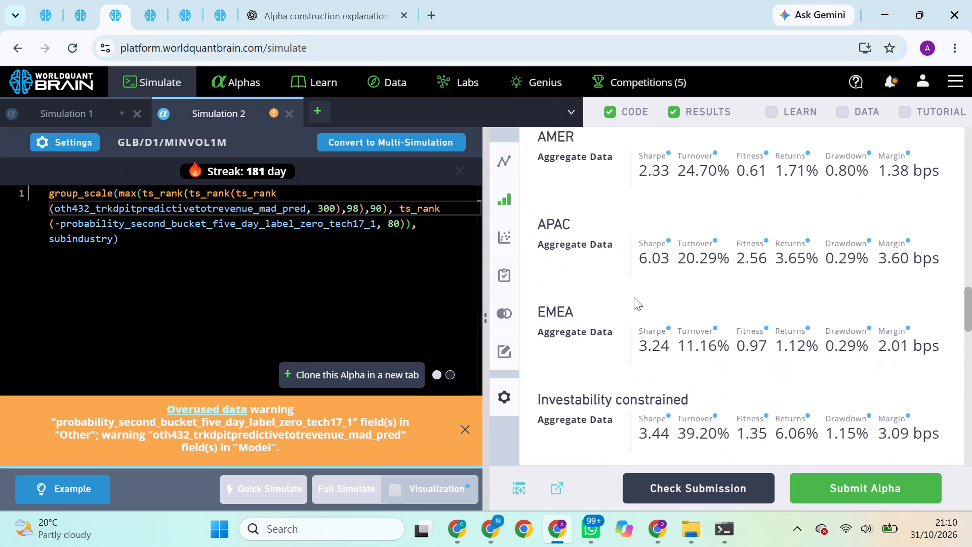
scroll(634, 297, down, 3)
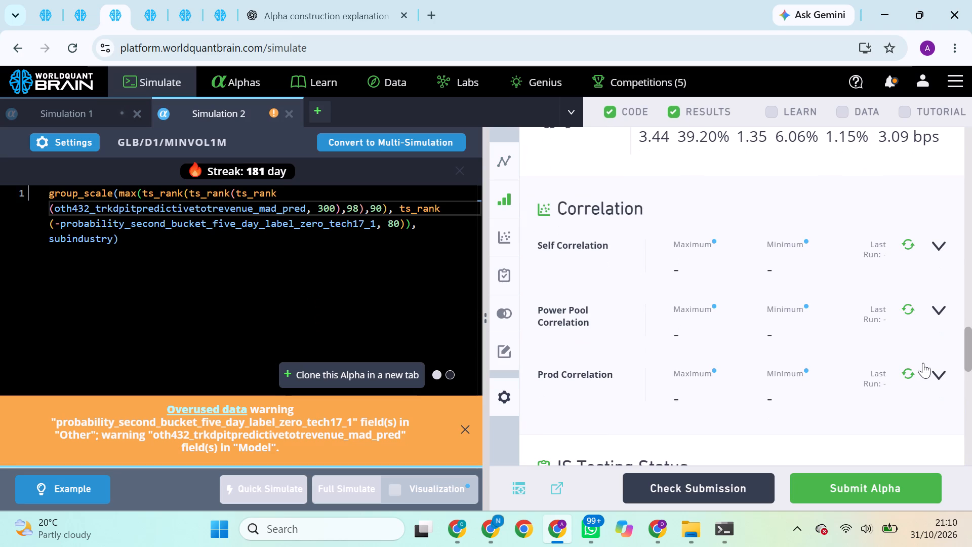
click(912, 374)
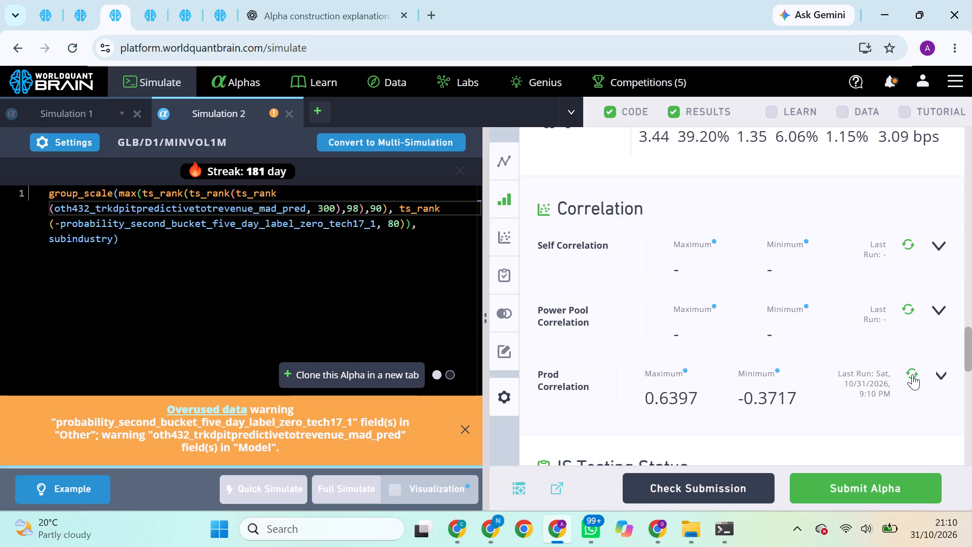
Run the performance comparison for the oth432_trkdpitpredictivetotrevenue_mad_pred alpha and review its effect on the combined GLB performance.
scroll(912, 374, down, 3)
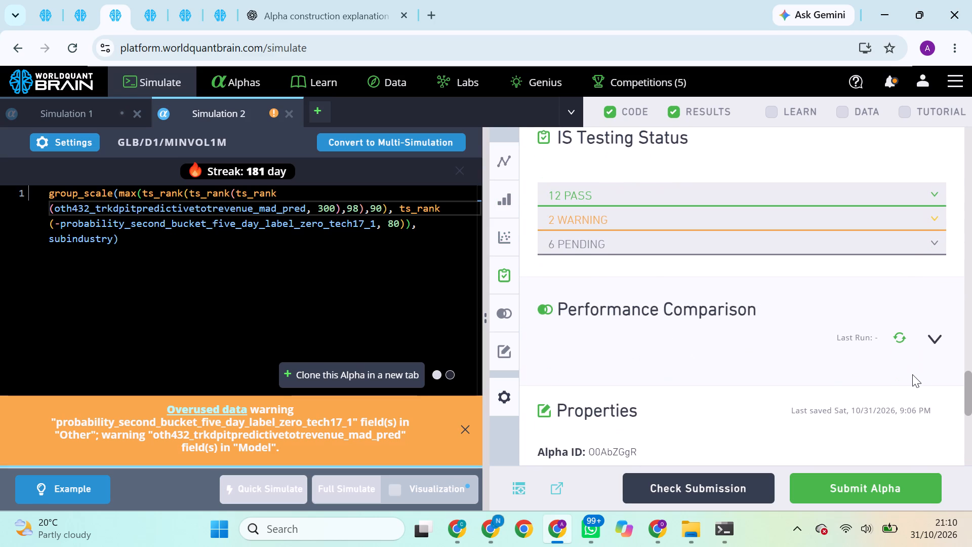
click(930, 337)
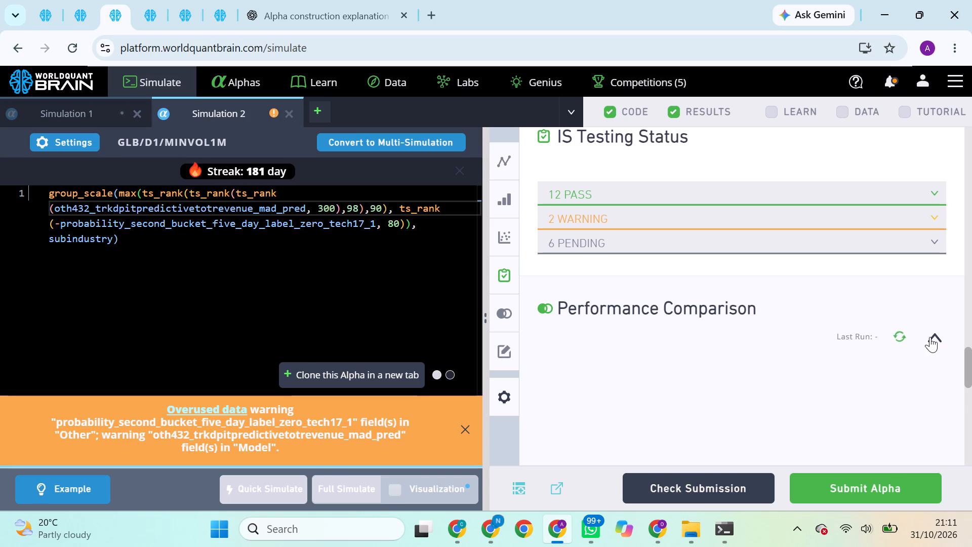
click(930, 337)
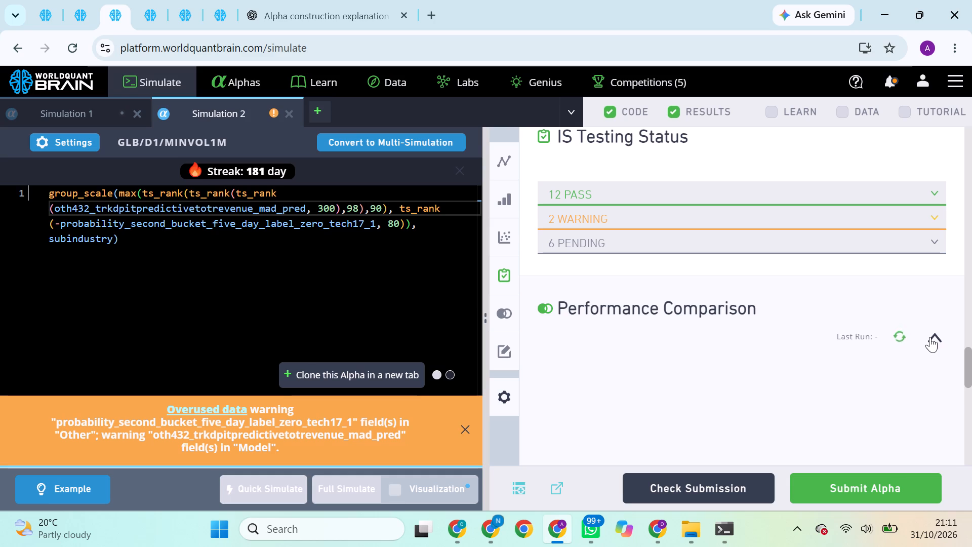
click(930, 337)
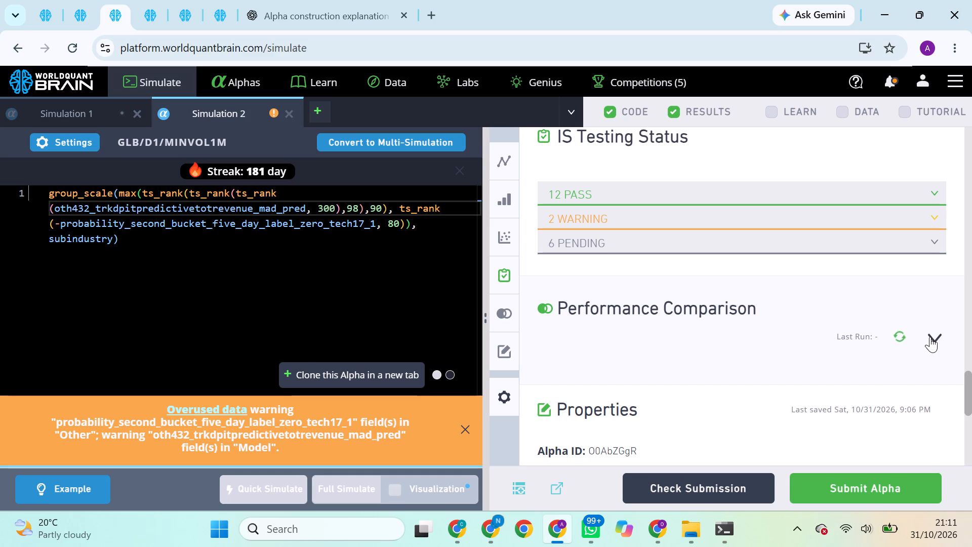
scroll(930, 337, down, 1)
click(935, 291)
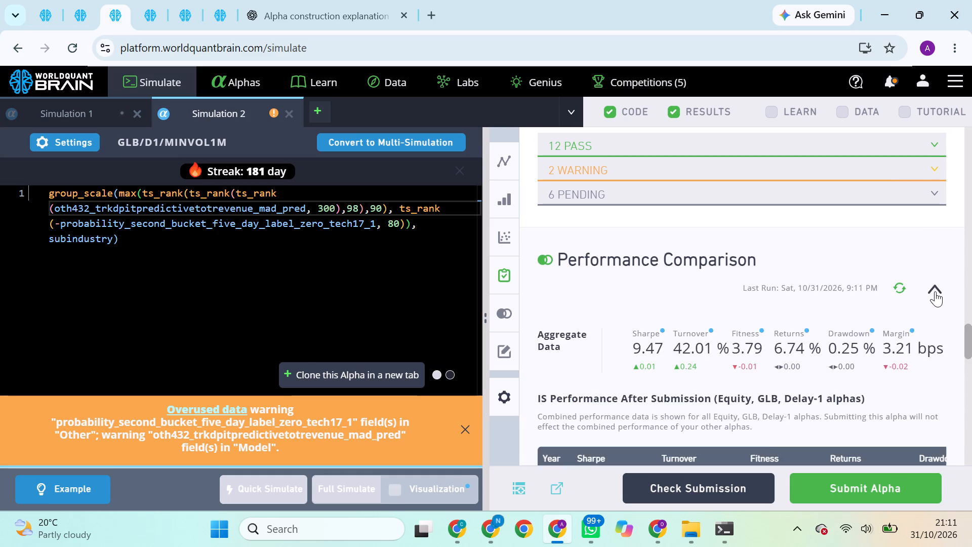
click(935, 291)
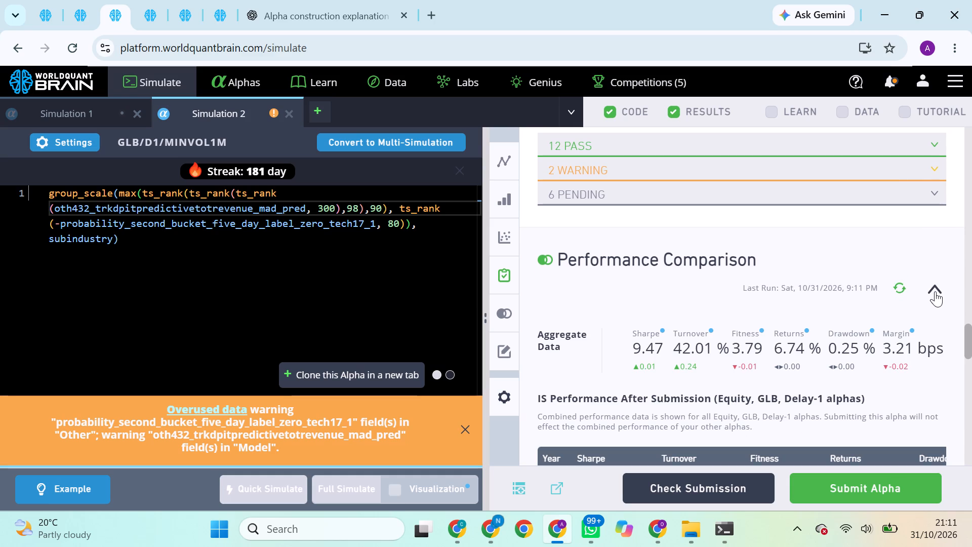
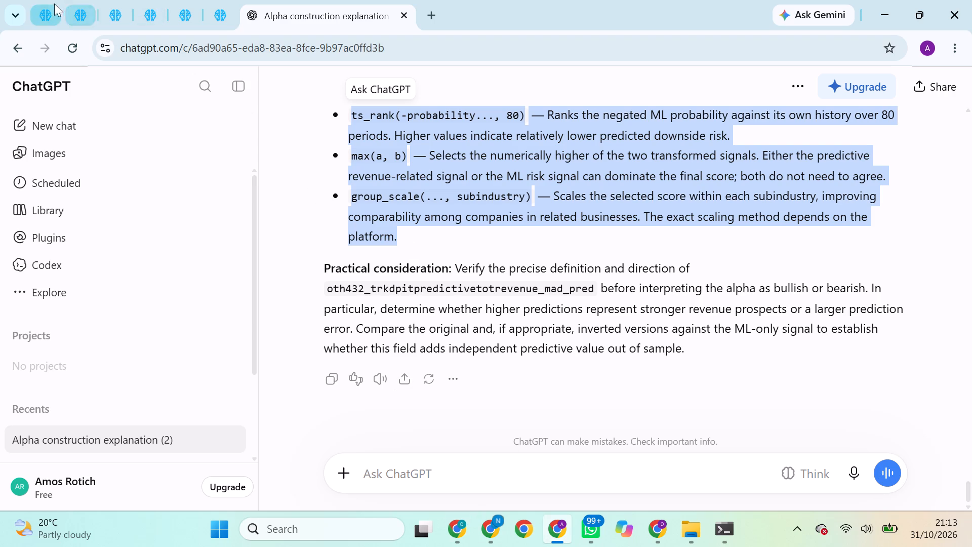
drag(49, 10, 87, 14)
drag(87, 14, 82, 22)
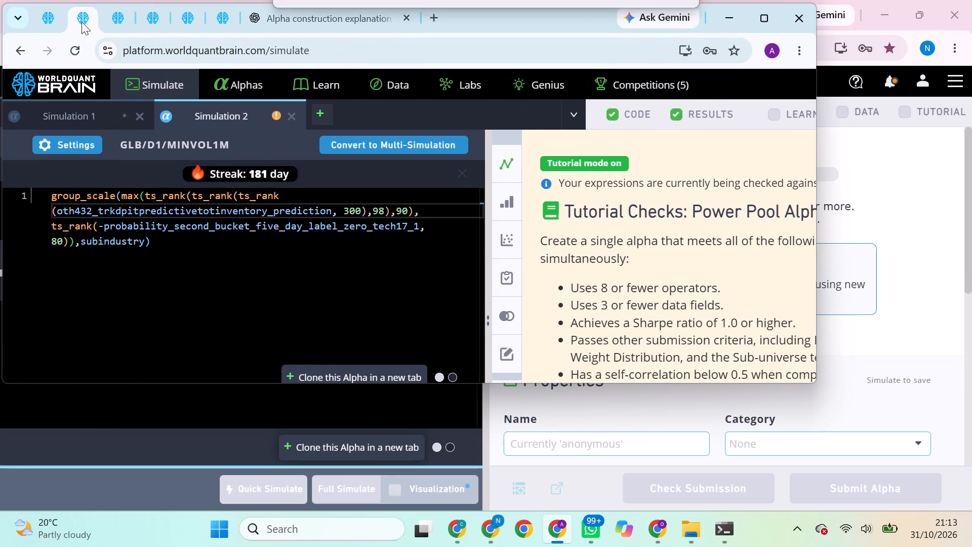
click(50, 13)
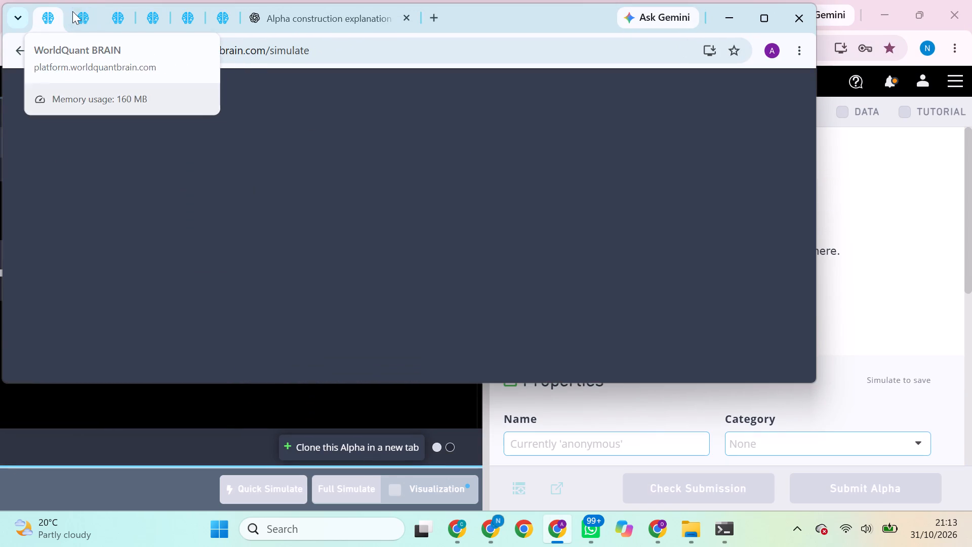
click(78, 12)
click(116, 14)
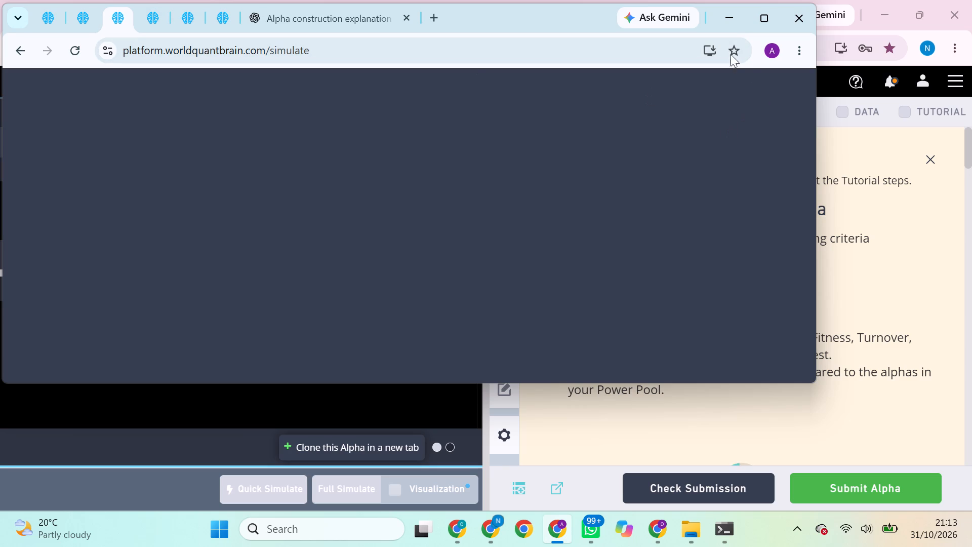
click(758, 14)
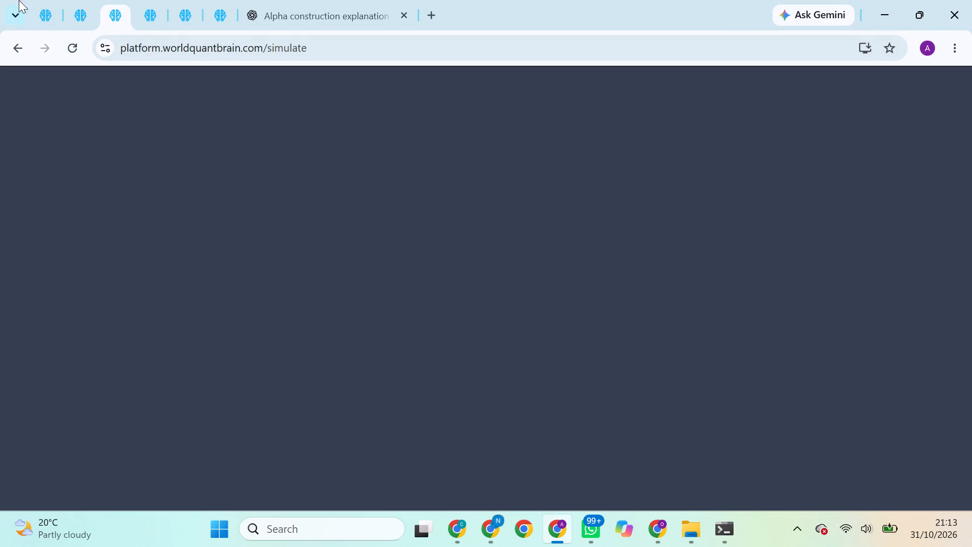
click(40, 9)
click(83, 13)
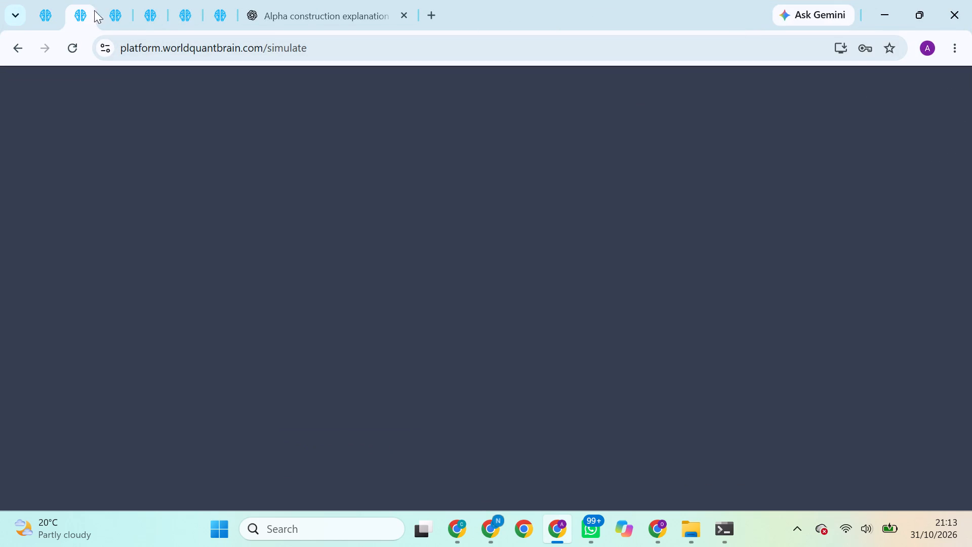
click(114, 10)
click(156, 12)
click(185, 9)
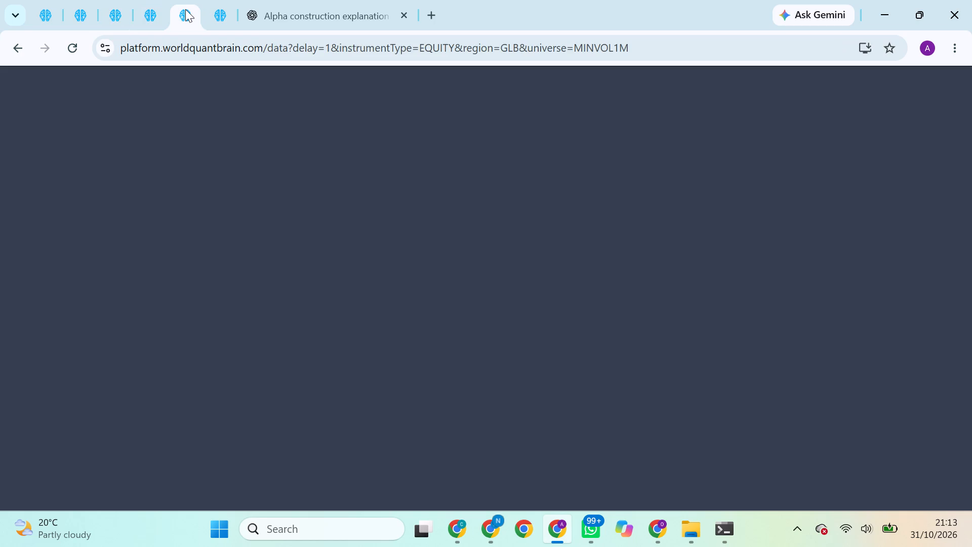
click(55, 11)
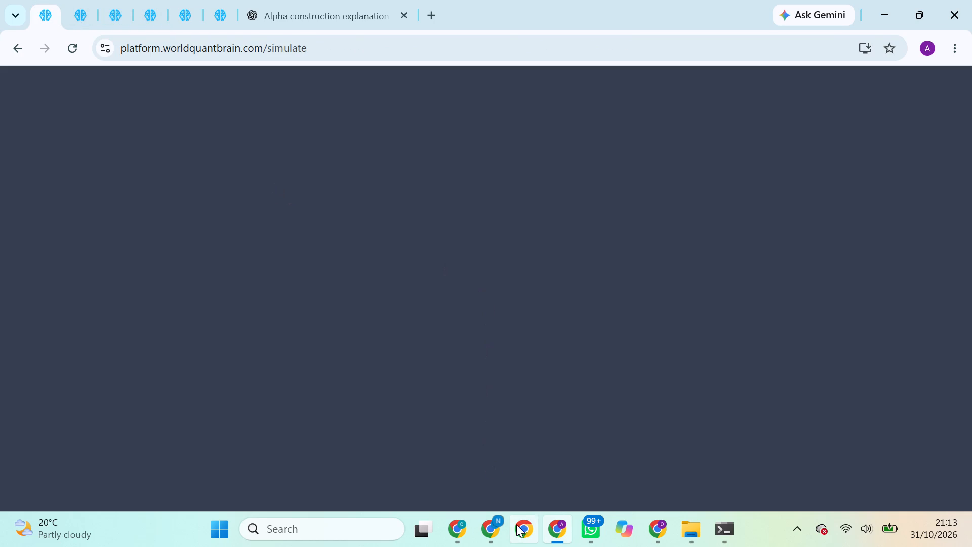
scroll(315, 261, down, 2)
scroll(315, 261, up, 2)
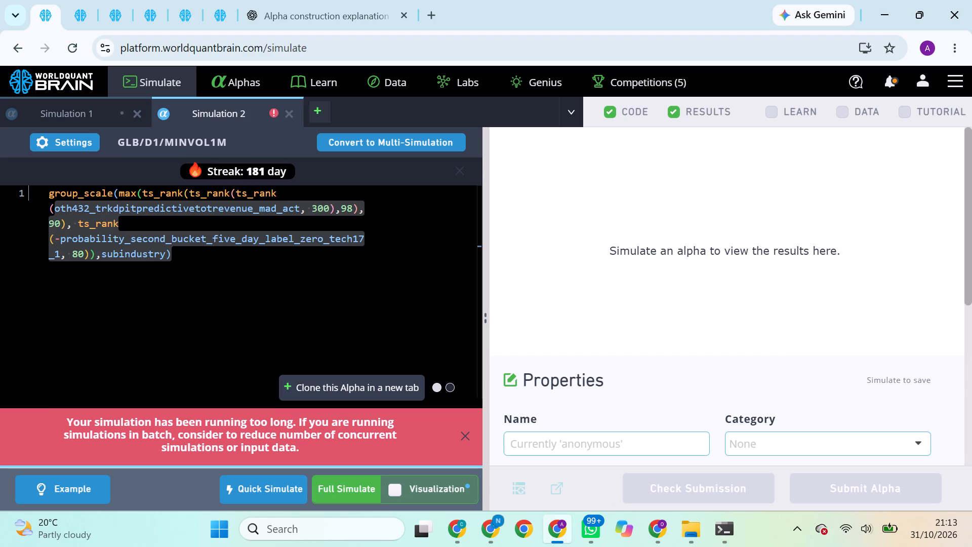
Paste the copied explanation into the Description of the GLB MINVOL1M alpha that uses oth432_trkdpitpredictivetotrevenue_mad_pred.
click(77, 15)
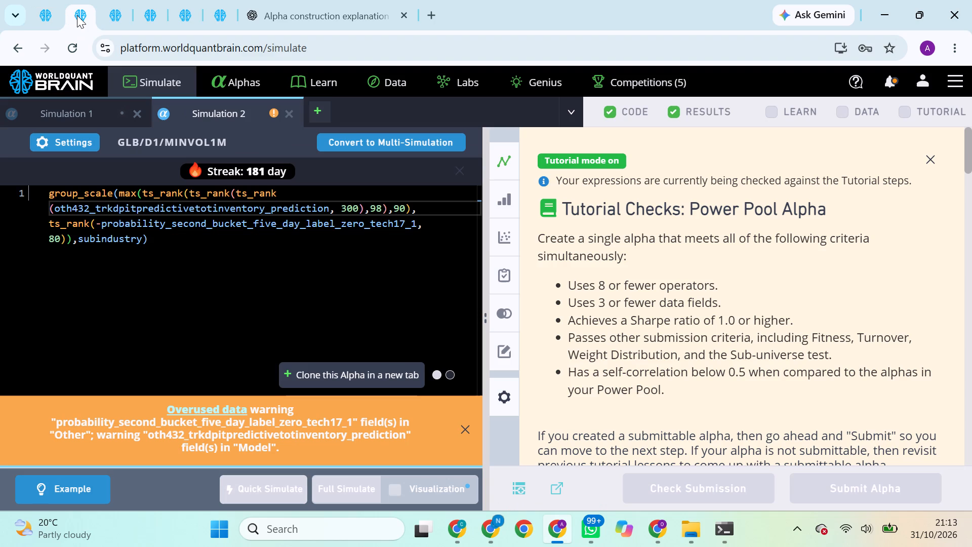
click(105, 12)
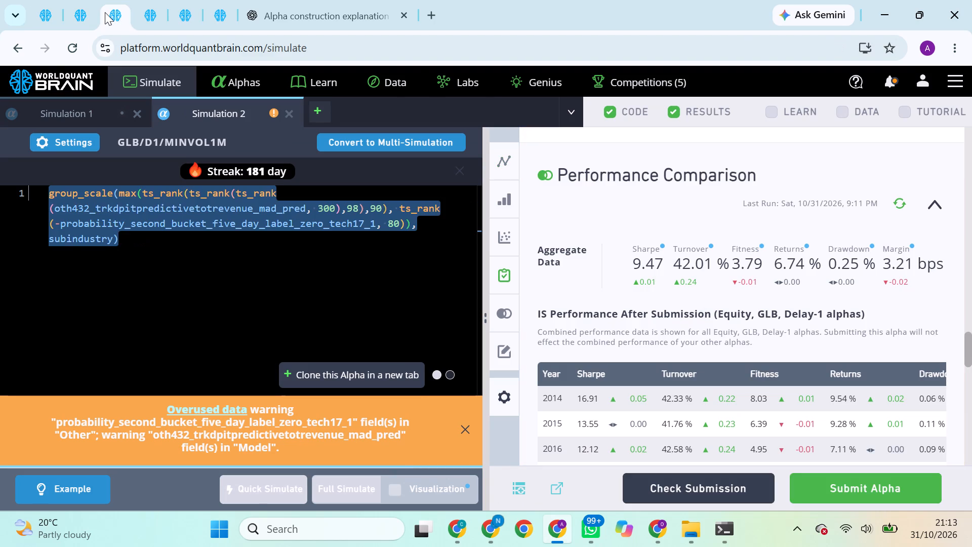
scroll(828, 260, down, 4)
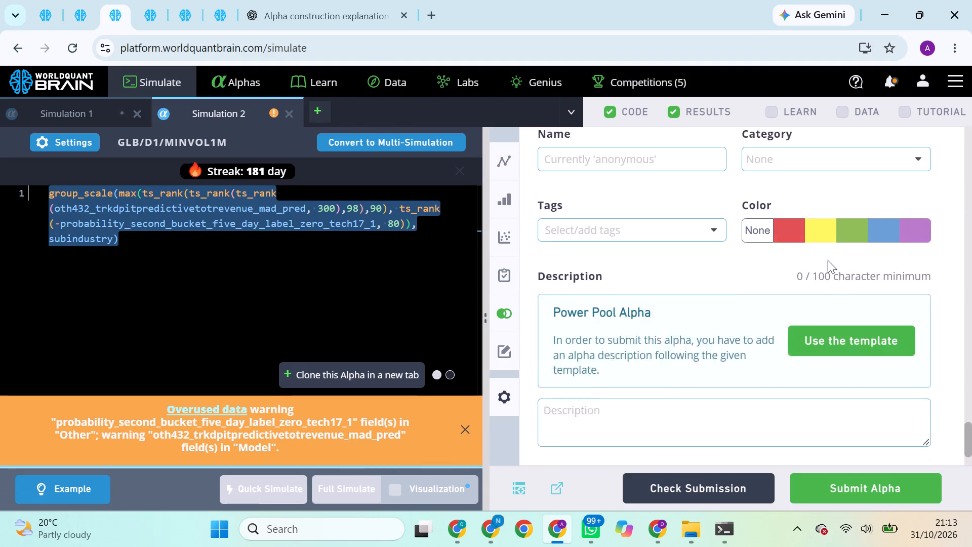
scroll(828, 260, down, 2)
click(552, 390)
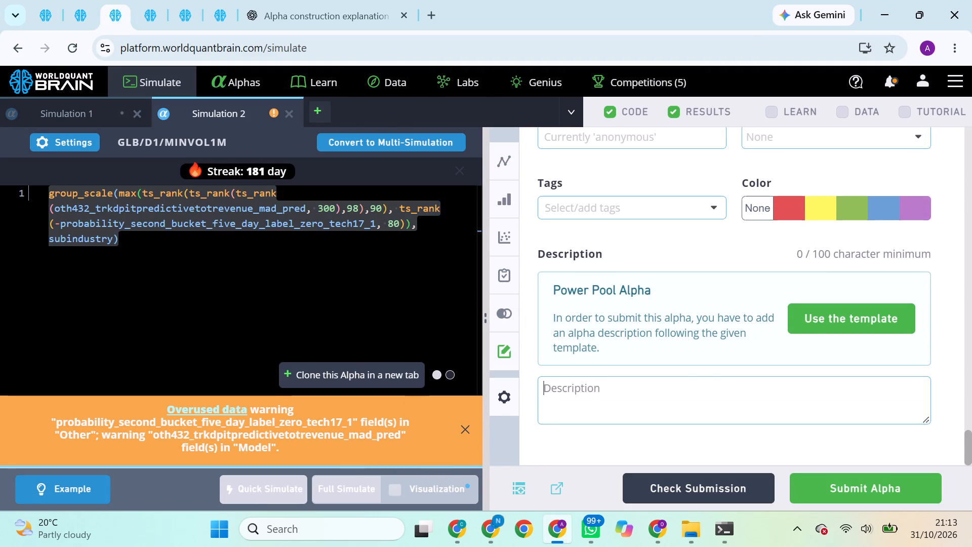
key(ctrl+v)
click(552, 390)
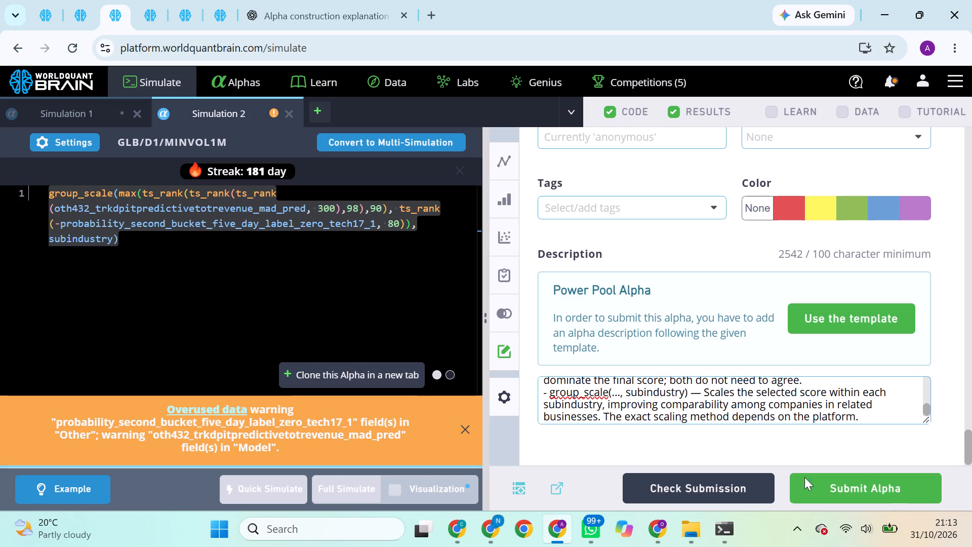
Submit the oth432_trkdpitpredictivetotrevenue_mad_pred alpha.
click(848, 486)
click(848, 486)
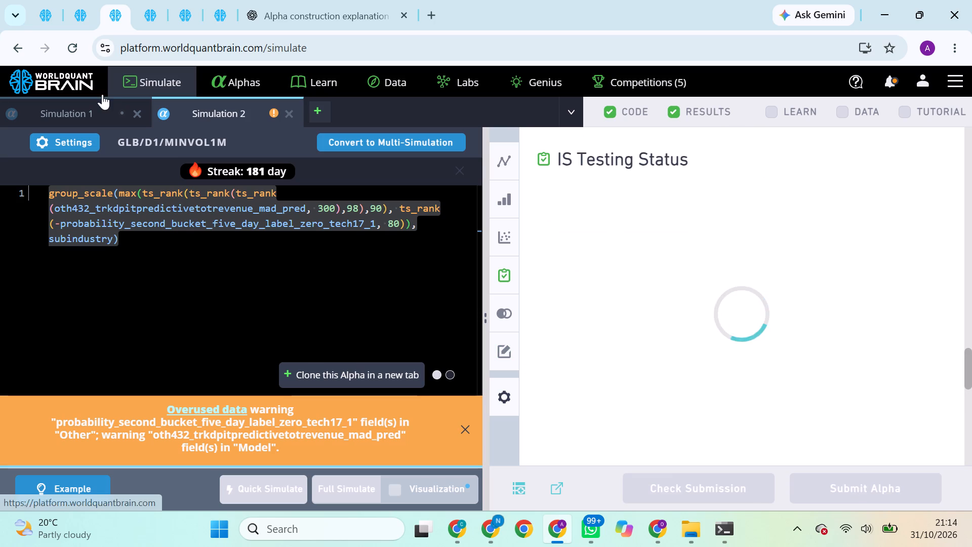
Close the submitted super alpha's details over the unsubmitted alphas list and open the Simulate page in its place.
click(46, 27)
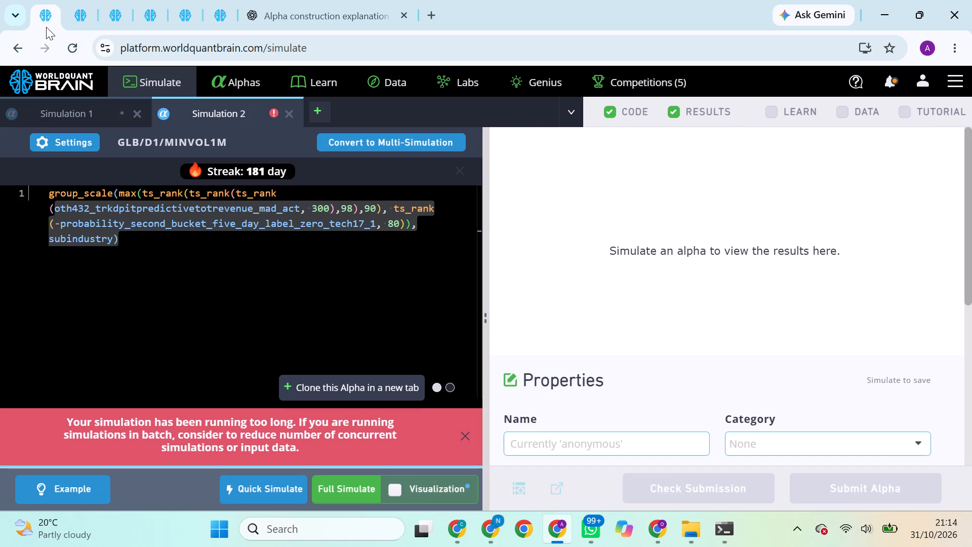
click(72, 17)
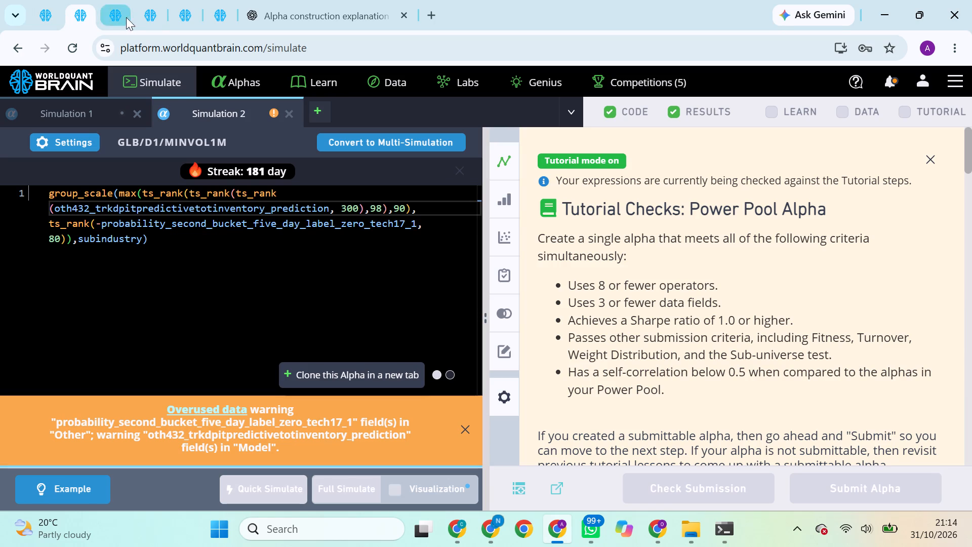
click(147, 6)
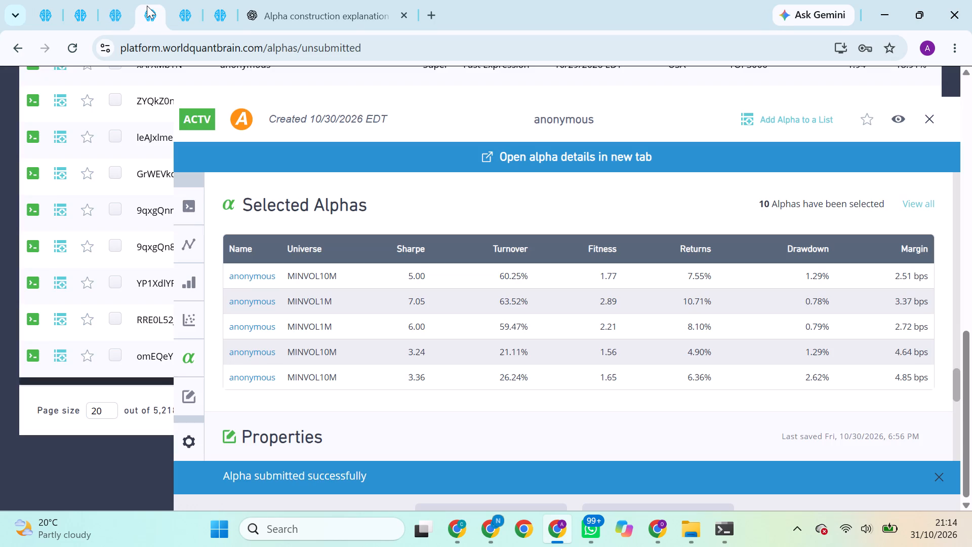
scroll(518, 305, down, 2)
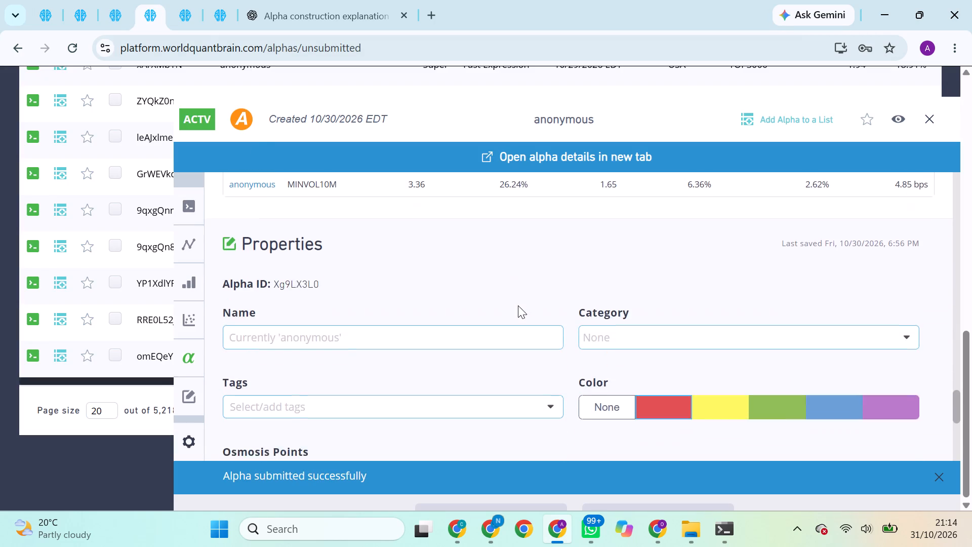
scroll(518, 305, down, 2)
click(928, 116)
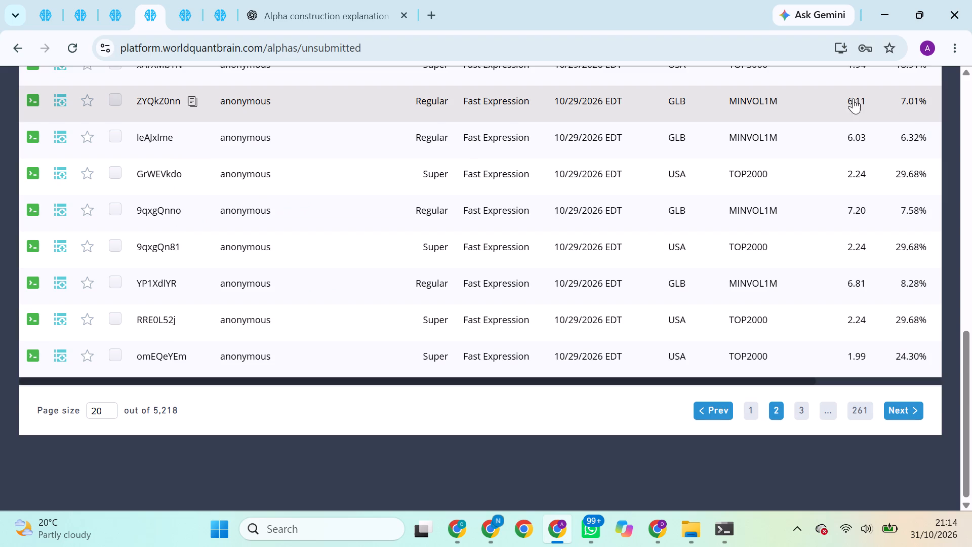
scroll(842, 102, up, 10)
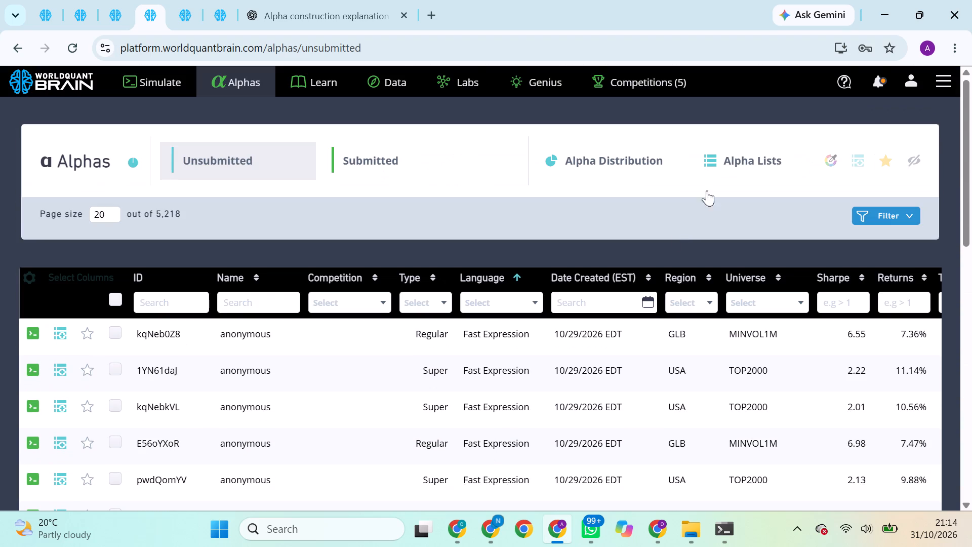
scroll(672, 243, down, 2)
scroll(672, 243, up, 5)
click(162, 80)
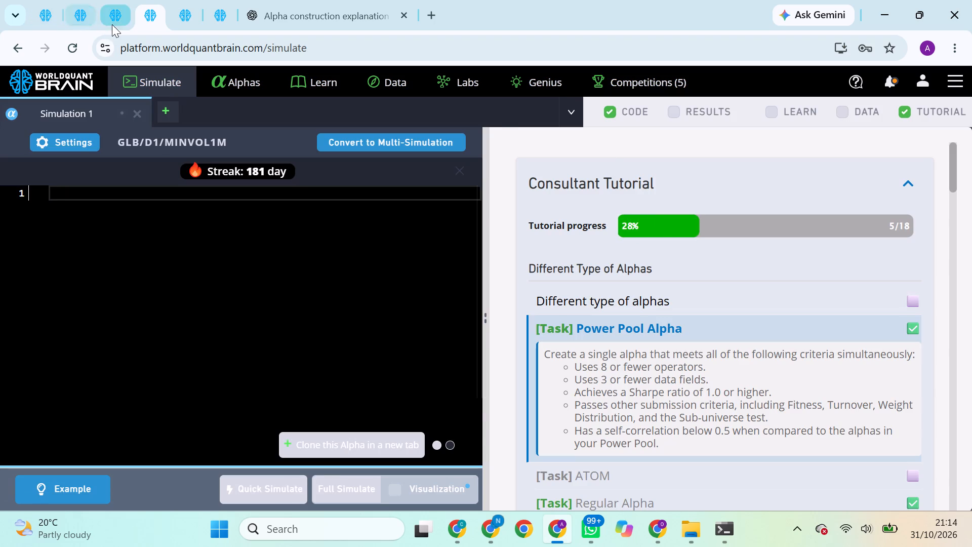
Copy the field name oth432_trkdpitpredictiverndexpense_prediction from page 17 of the DNN prediction of fundamentals dataset for GLB MINVOL1M.
click(112, 24)
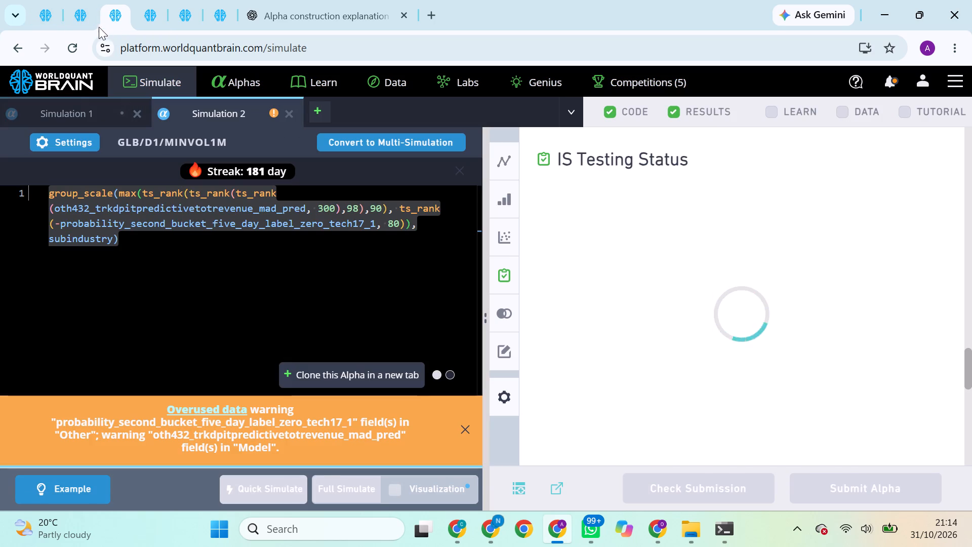
click(78, 23)
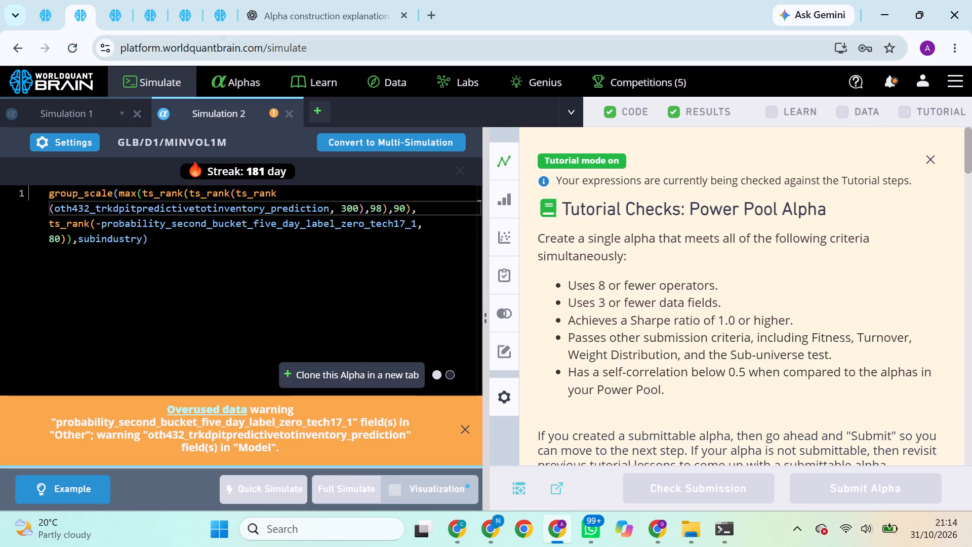
click(218, 27)
scroll(180, 268, down, 1)
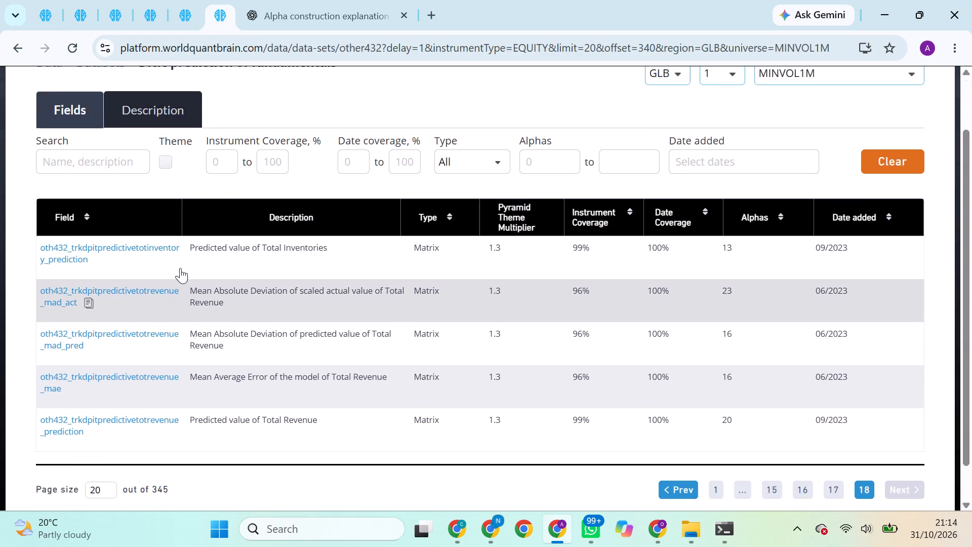
scroll(180, 268, down, 1)
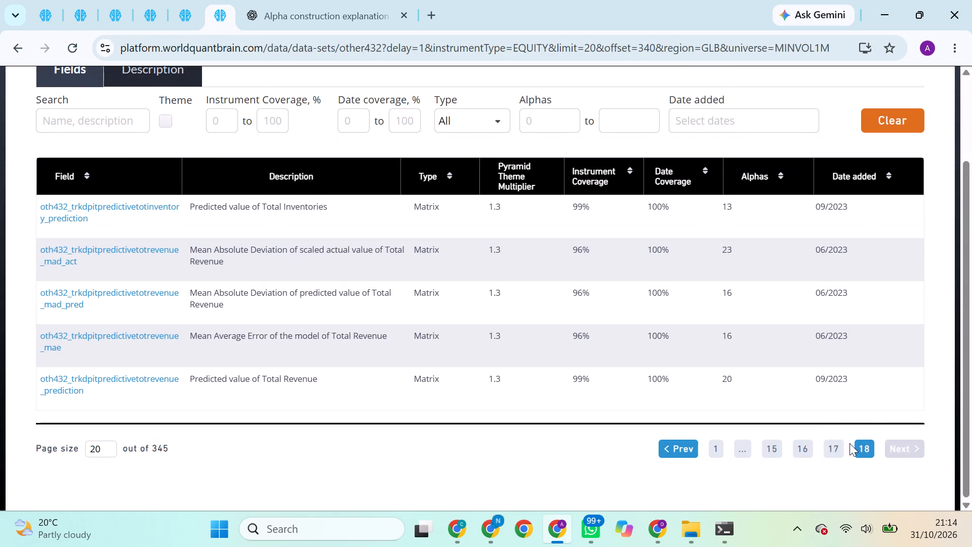
click(836, 447)
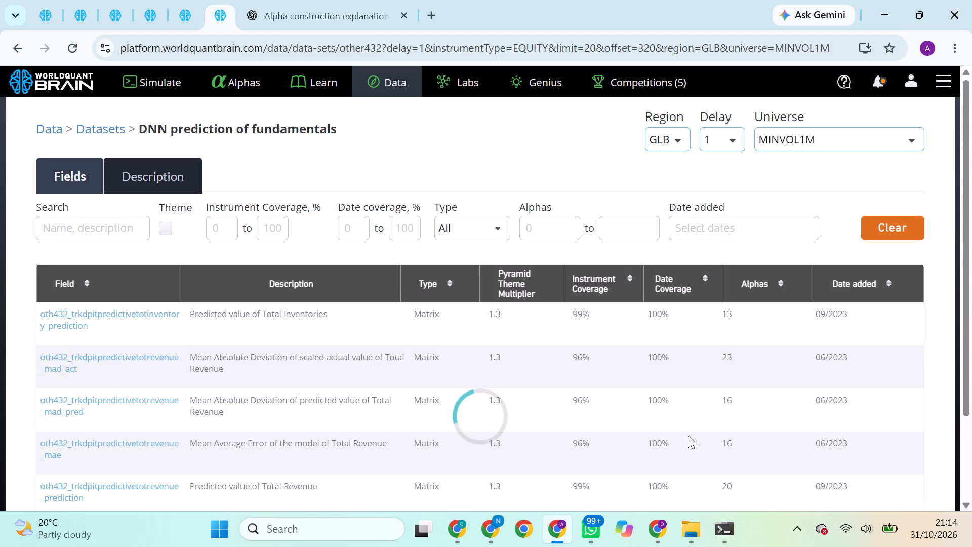
scroll(688, 436, down, 8)
scroll(688, 436, up, 1)
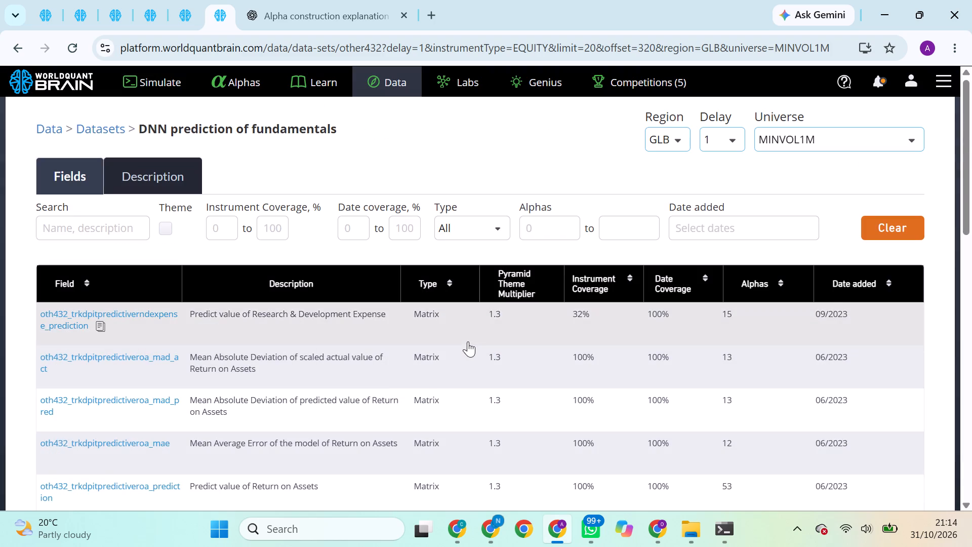
scroll(468, 341, down, 8)
scroll(468, 341, up, 5)
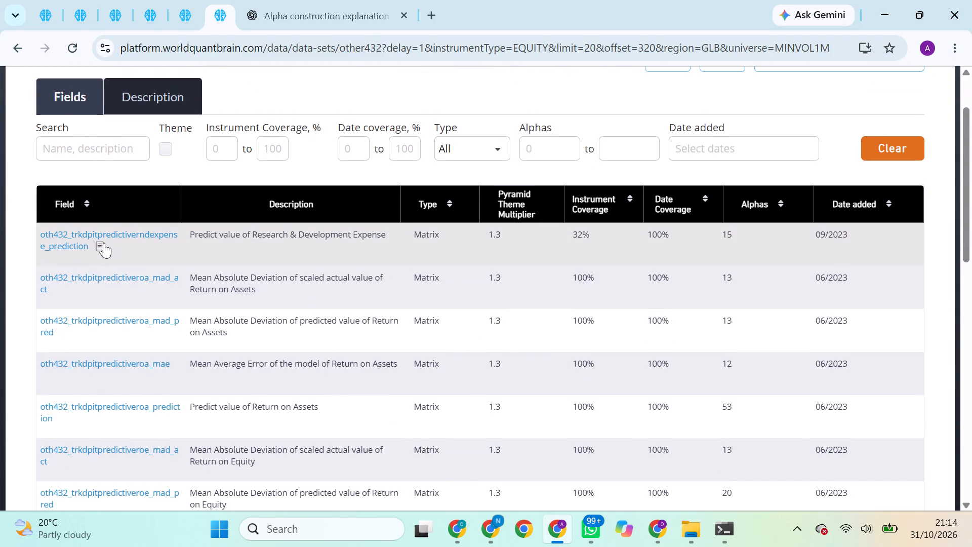
click(102, 243)
Replace the oth432 field in the Simulation 2 expression with oth432_trkdpitpredictivetotinventory_mae copied from the dataset page and run a full simulation.
scroll(120, 361, down, 4)
click(79, 393)
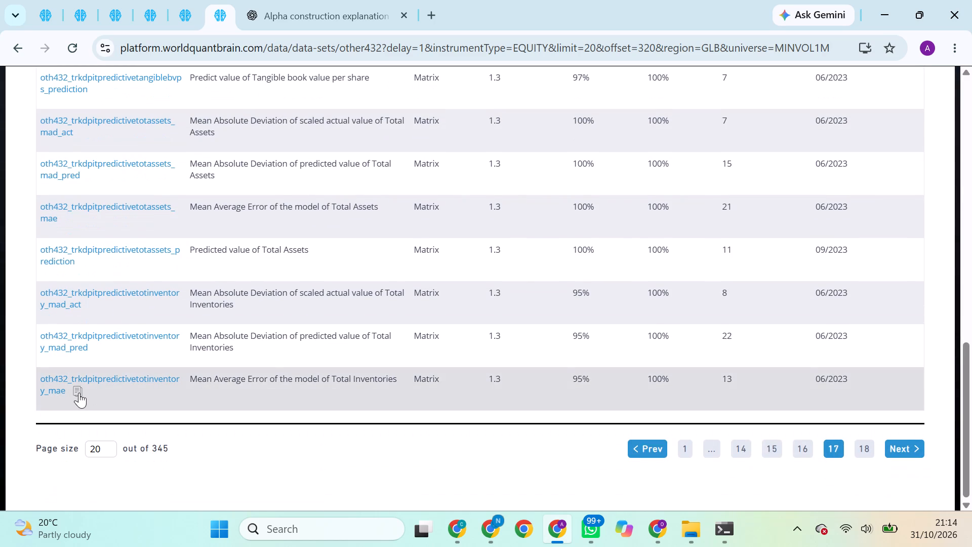
click(71, 4)
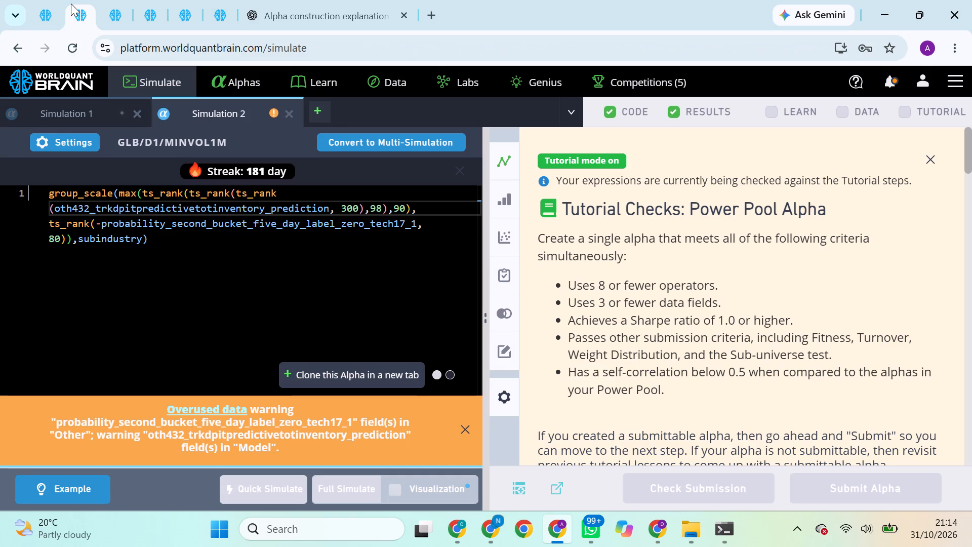
double_click(183, 206)
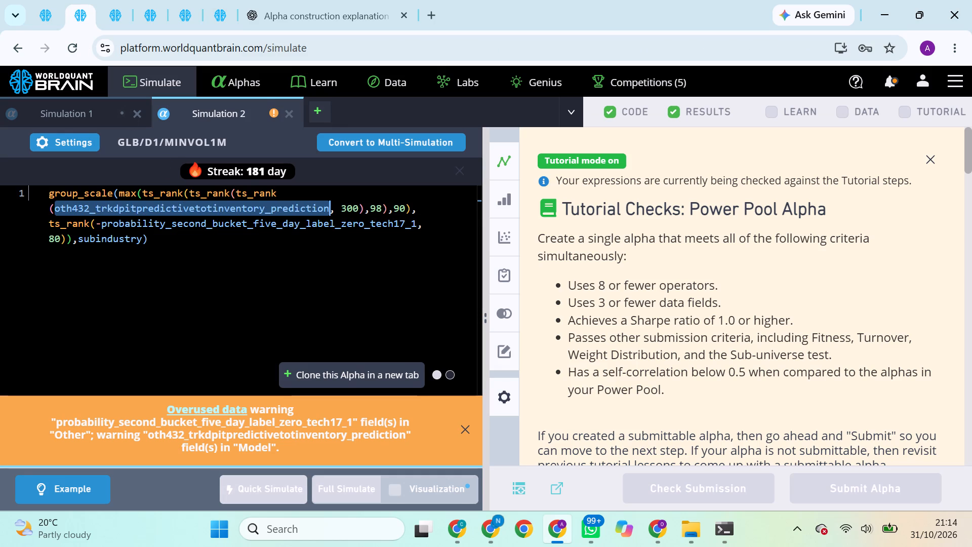
key(ctrl+v)
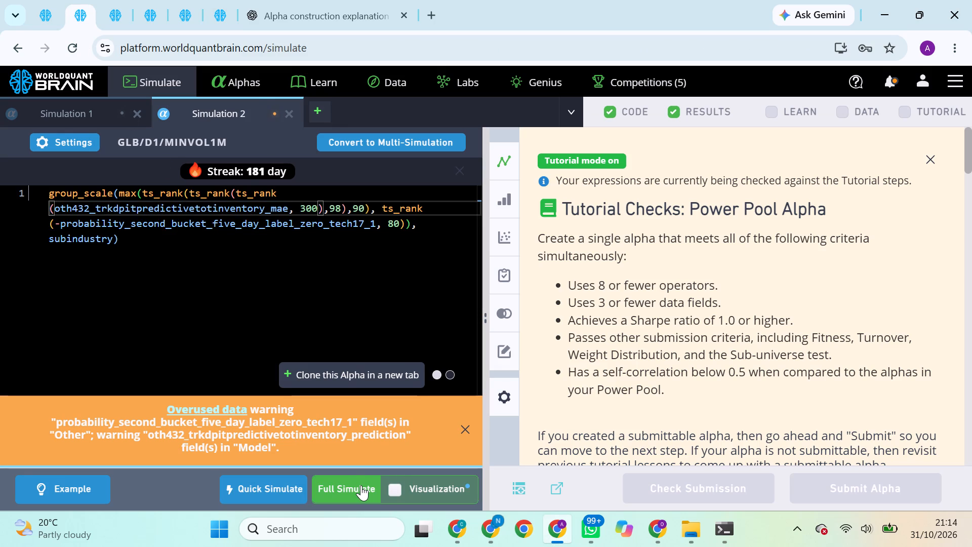
click(361, 485)
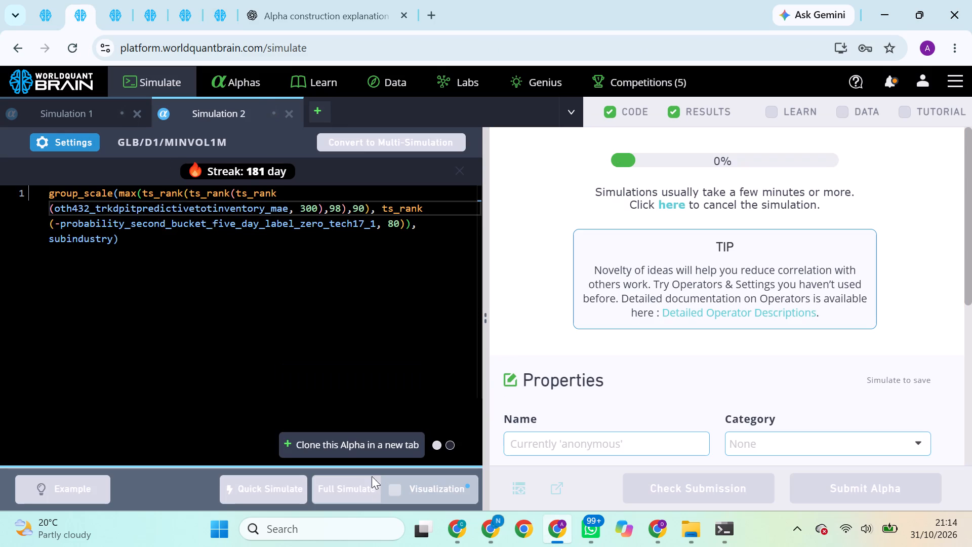
Switch to the other Chrome profile's BRAIN window and check its open simulations, ending on the GLB MINVOL1M super simulation.
click(664, 537)
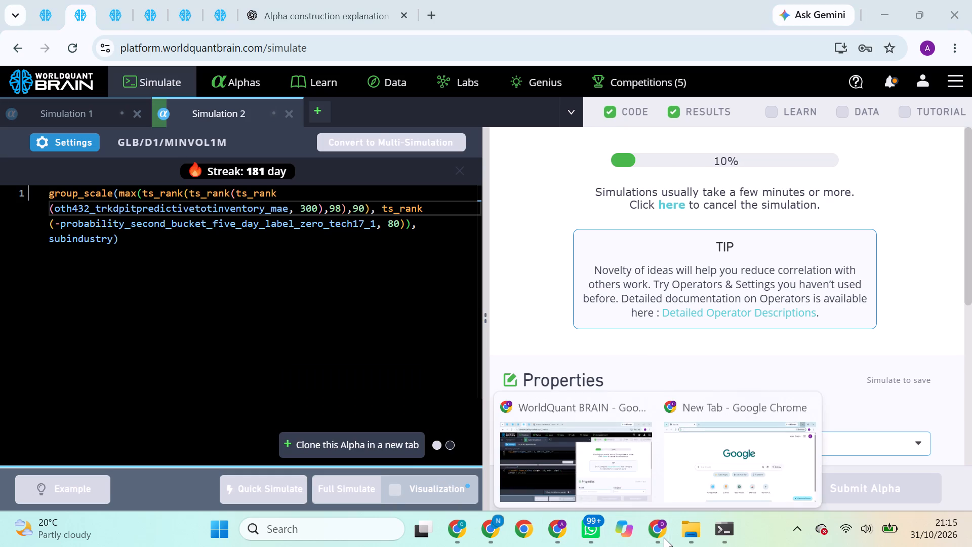
click(625, 491)
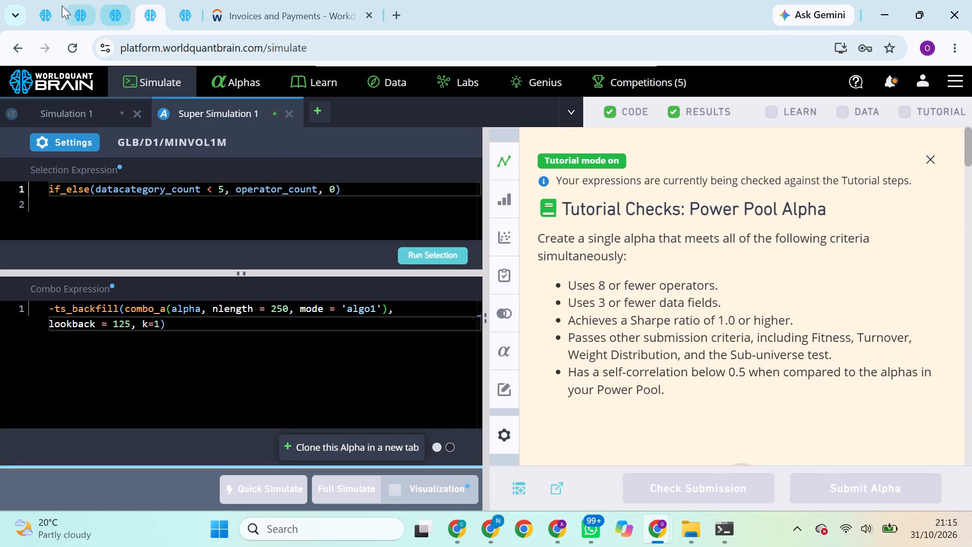
click(46, 13)
click(79, 16)
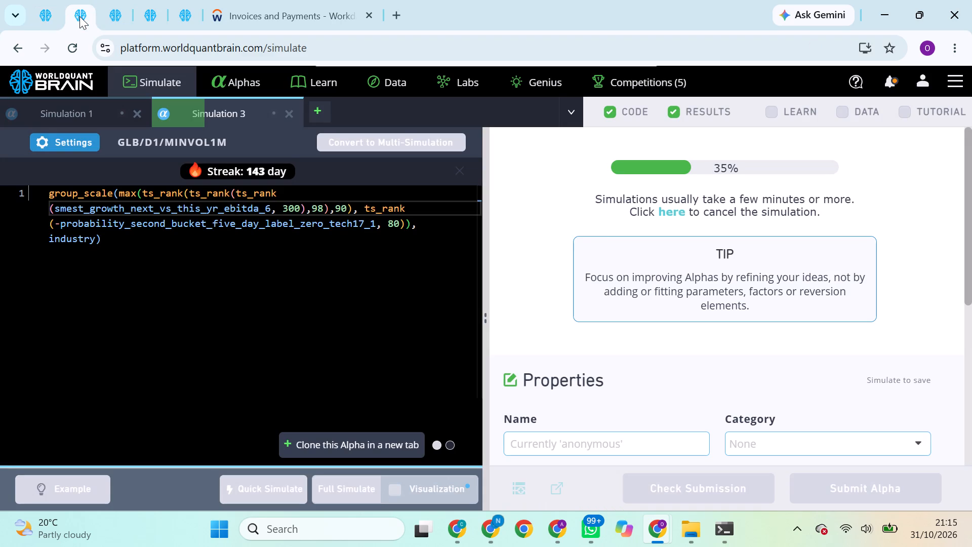
click(112, 15)
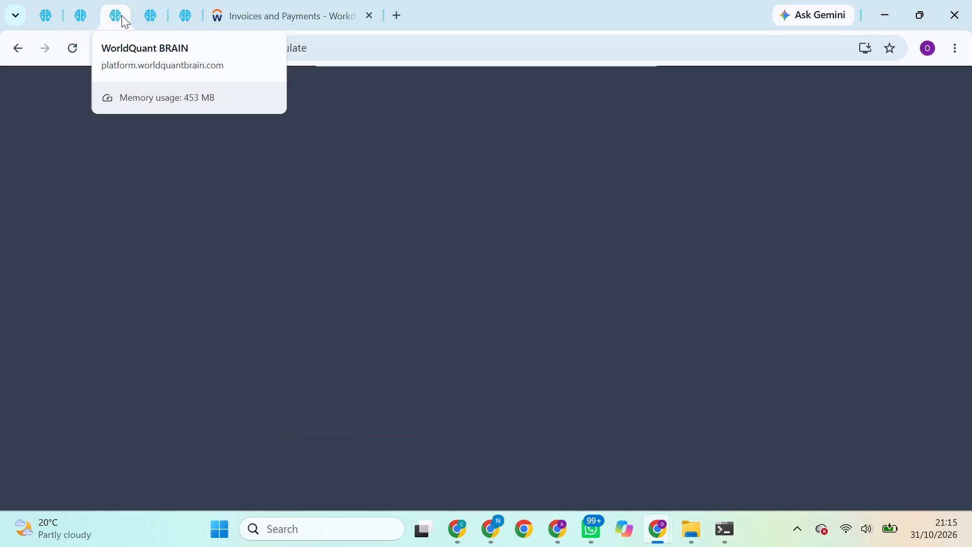
click(142, 15)
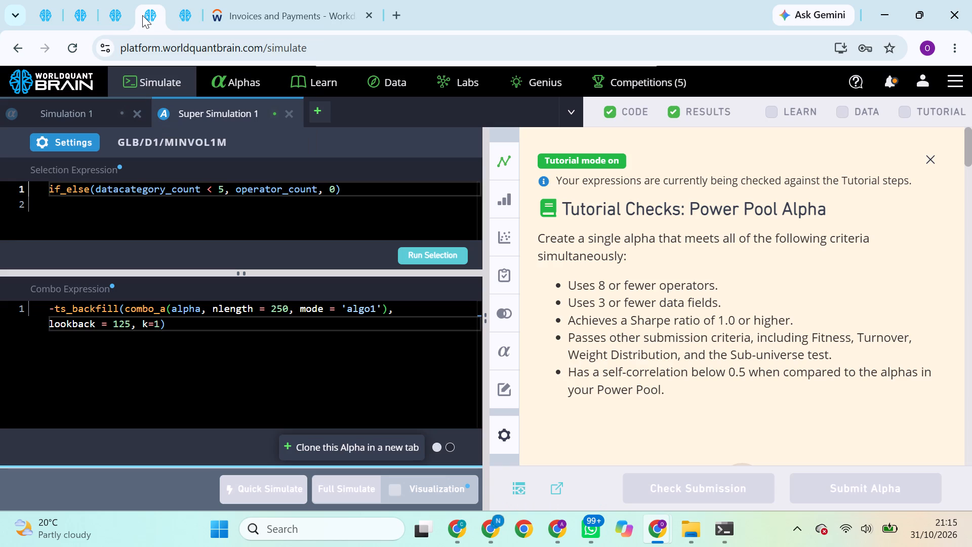
Change the super simulation's region to USA with universe TOP3000 and apply the settings.
click(47, 147)
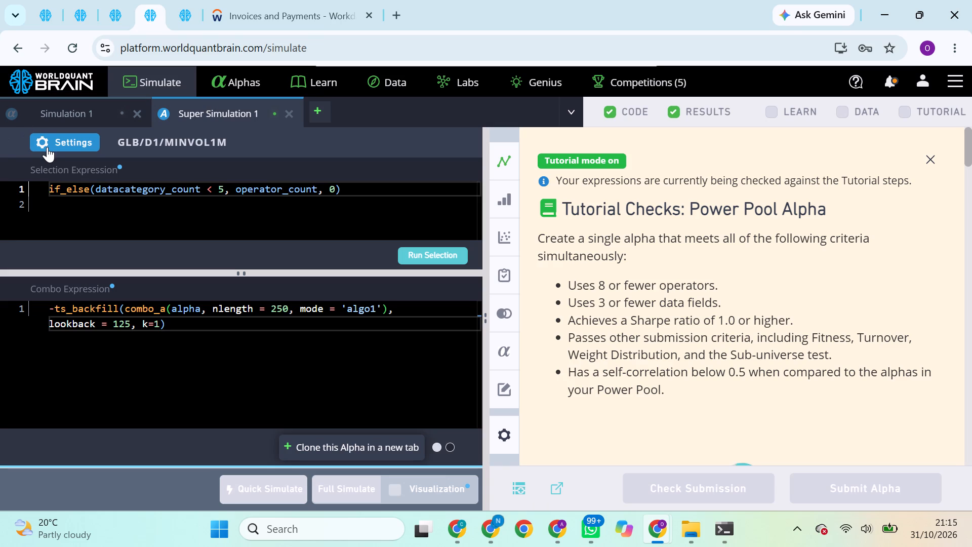
click(53, 145)
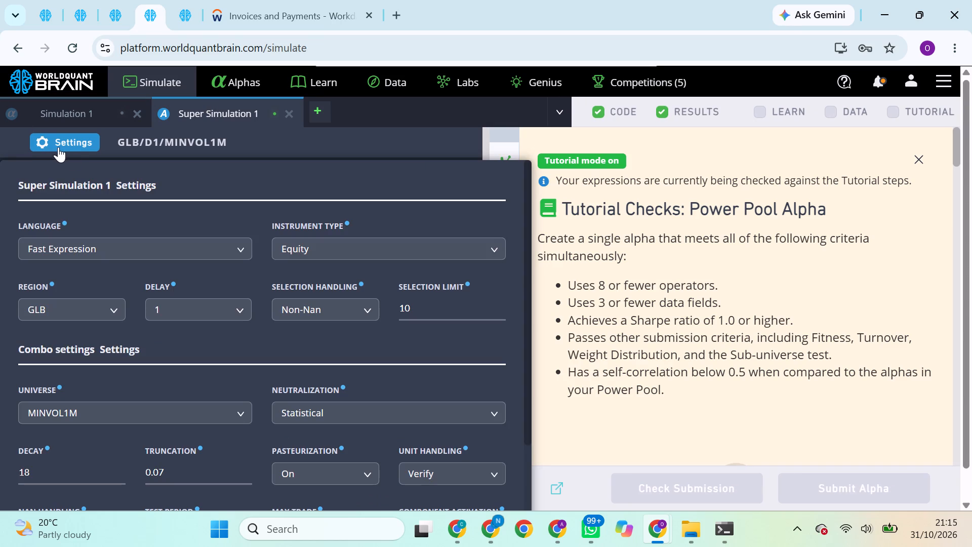
click(76, 149)
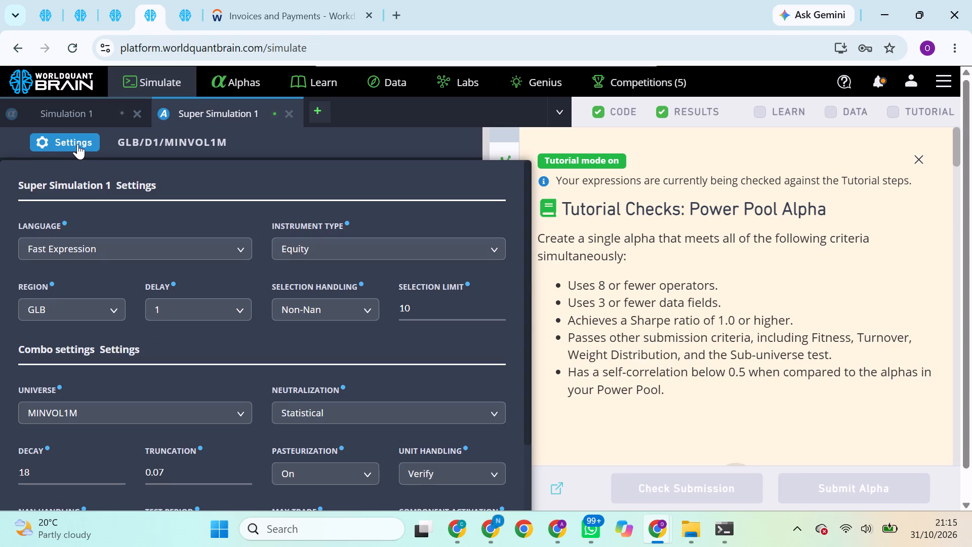
click(77, 144)
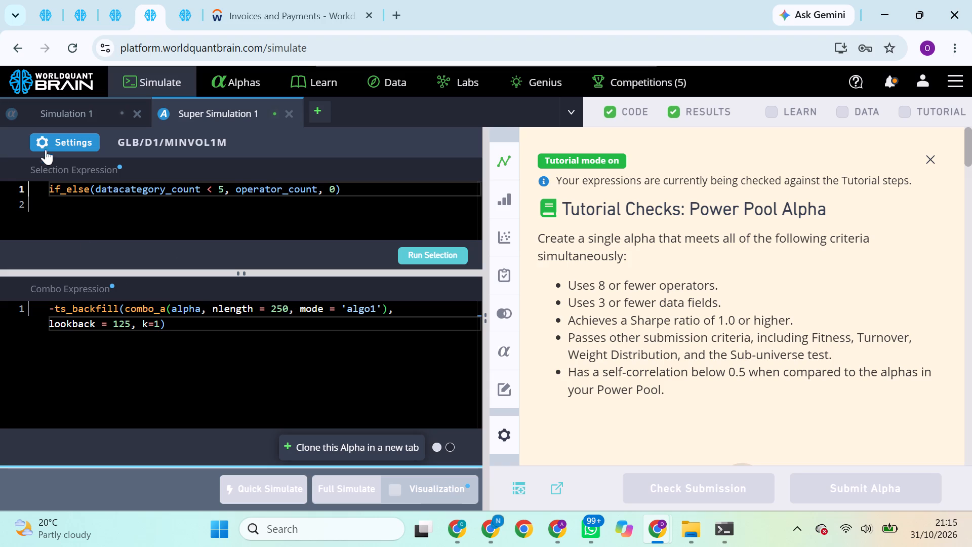
click(60, 138)
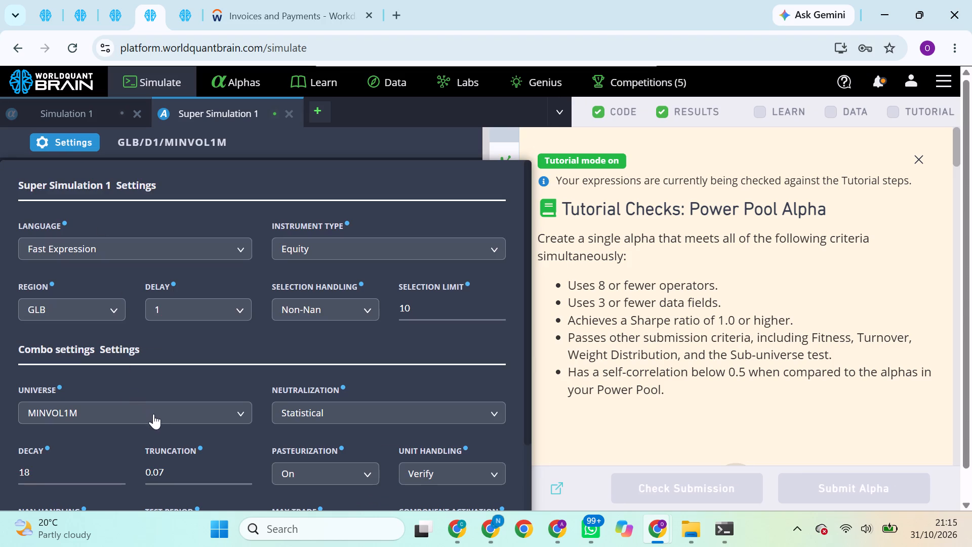
click(112, 310)
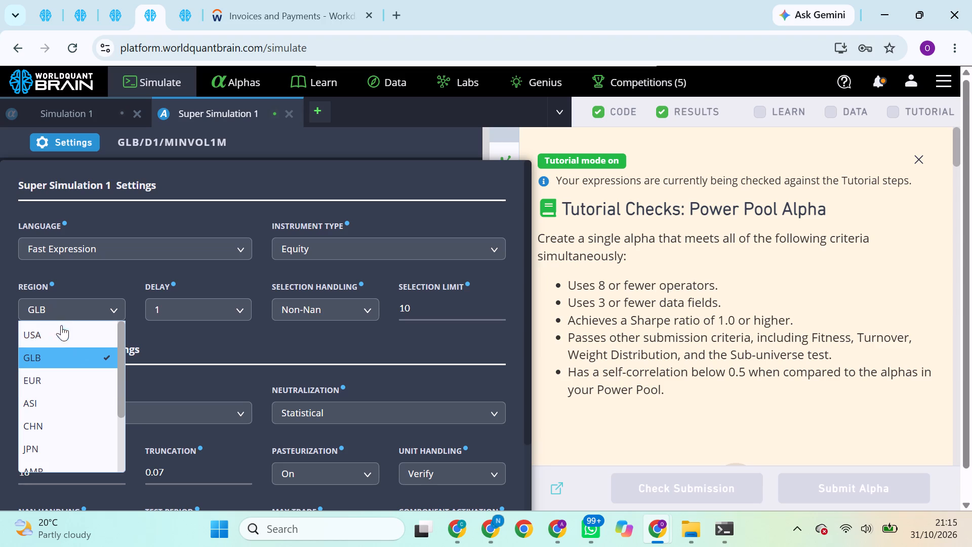
click(62, 326)
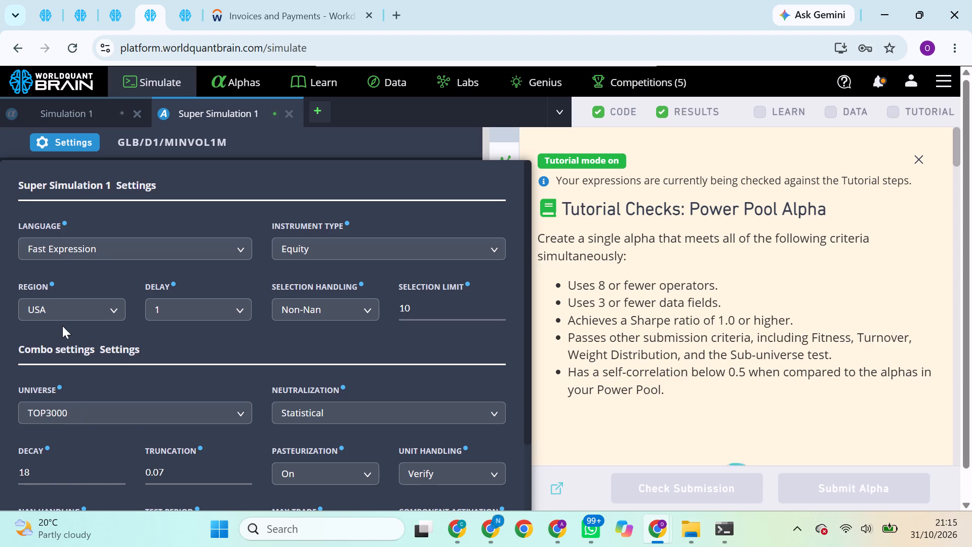
scroll(196, 360, down, 2)
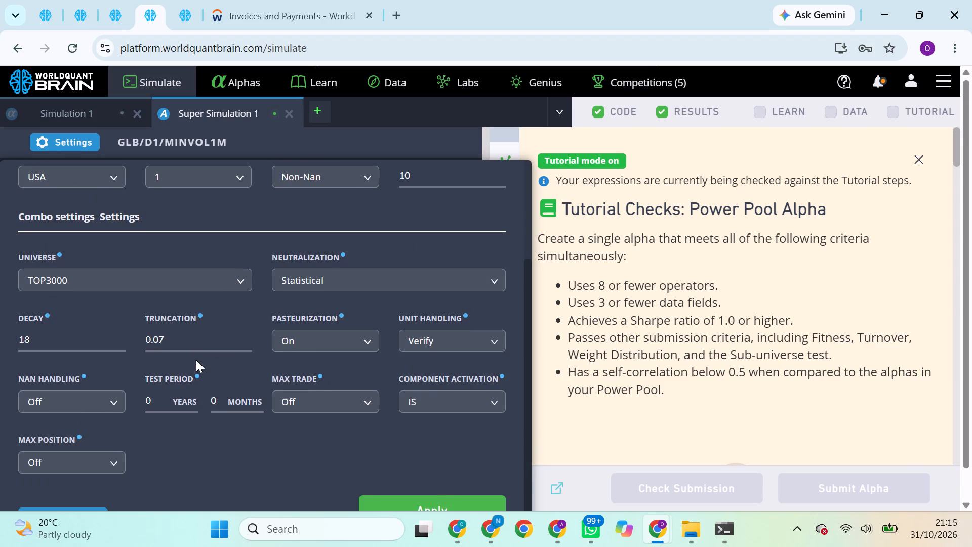
scroll(196, 360, down, 3)
click(444, 471)
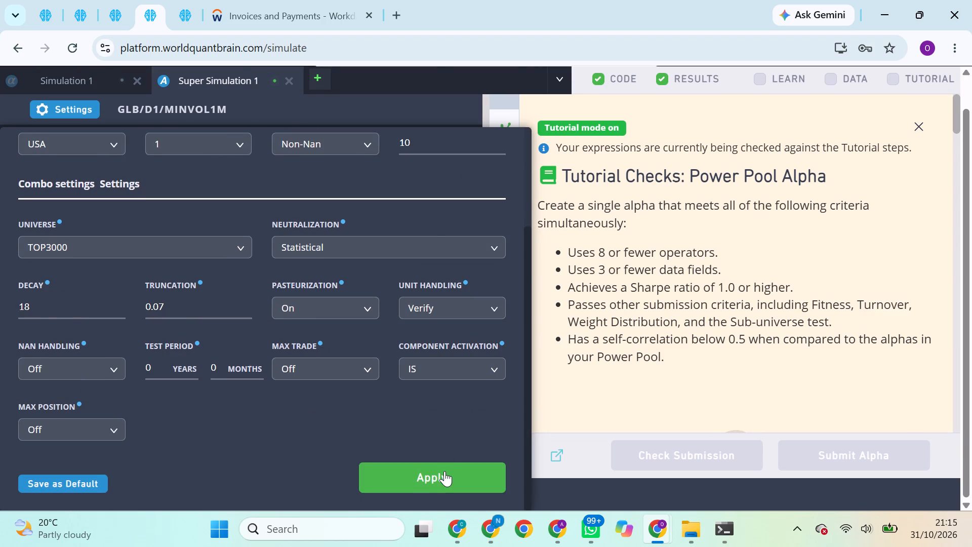
Run the selection and a full simulation of the USA TOP3000 super alpha, checking progress here and on the smest_growth_next_vs_this_yr_revenue_6 alpha.
click(436, 258)
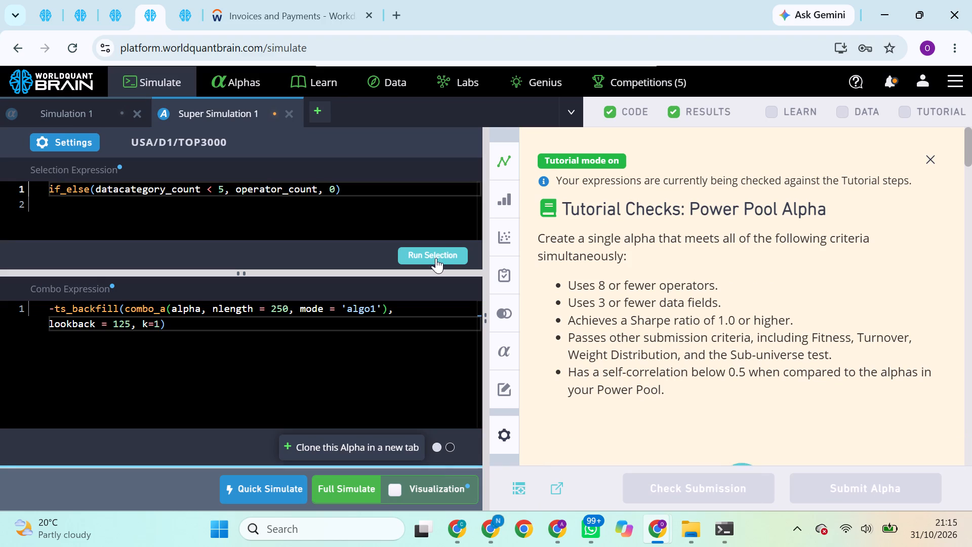
click(337, 488)
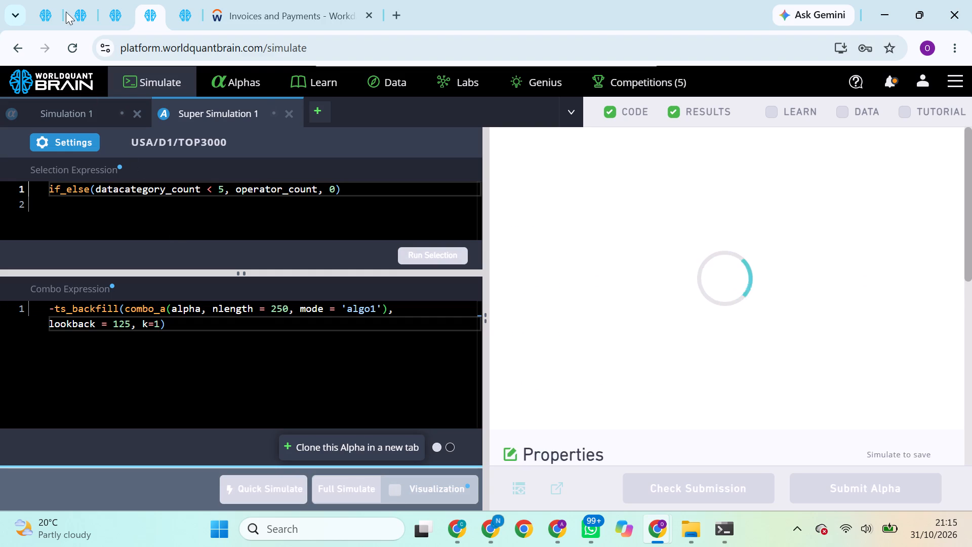
click(50, 15)
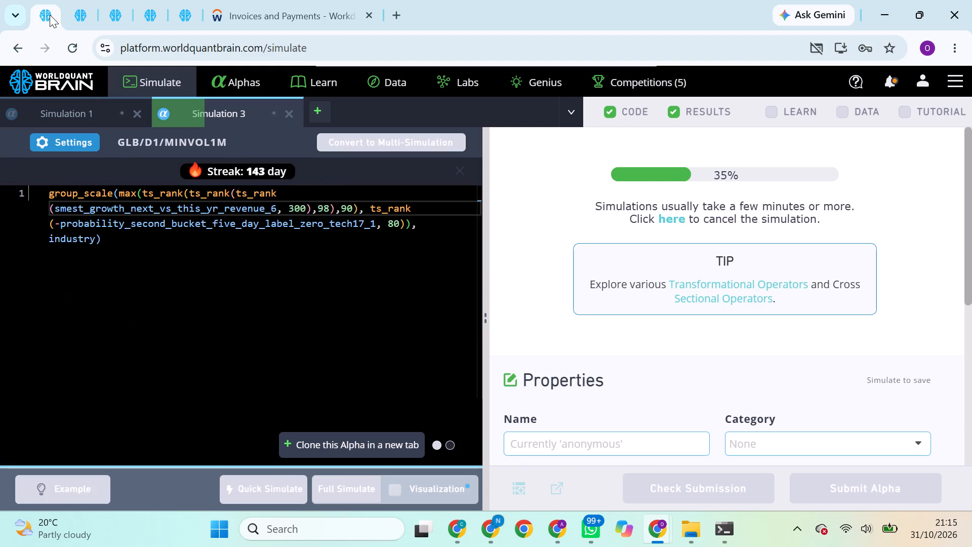
click(150, 13)
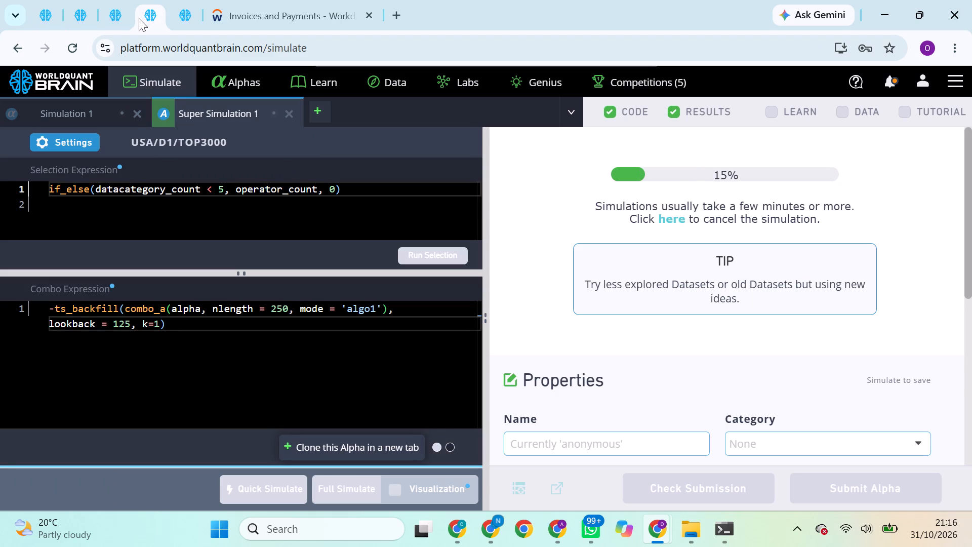
Run the Prod Correlation check on the Simulation 4 alpha that uses smest_growth_next_vs_this_yr_revenue_6.
click(103, 9)
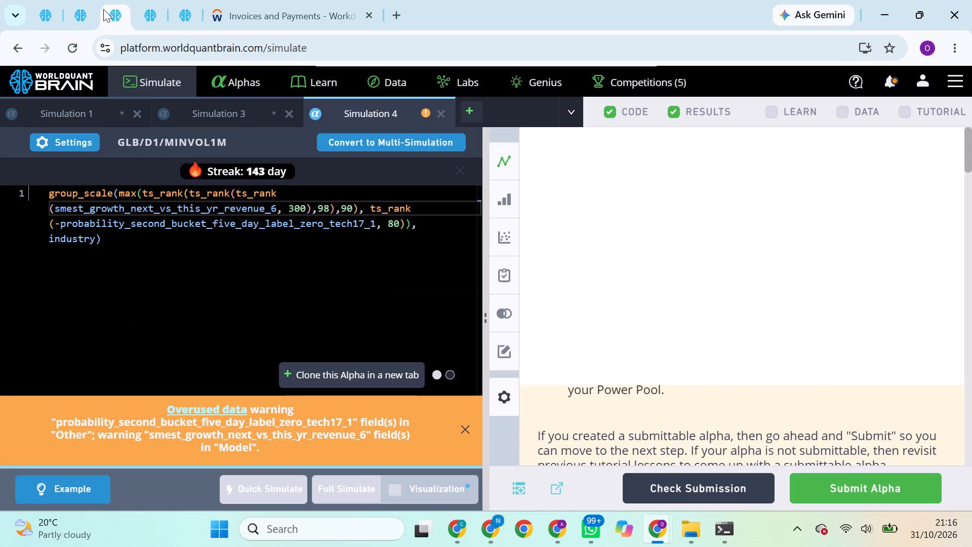
scroll(752, 271, down, 6)
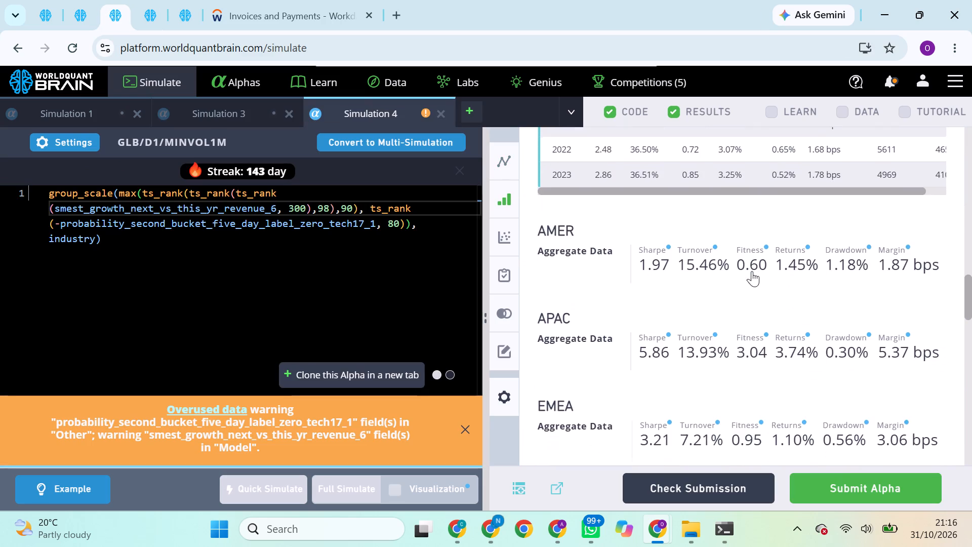
scroll(752, 271, down, 5)
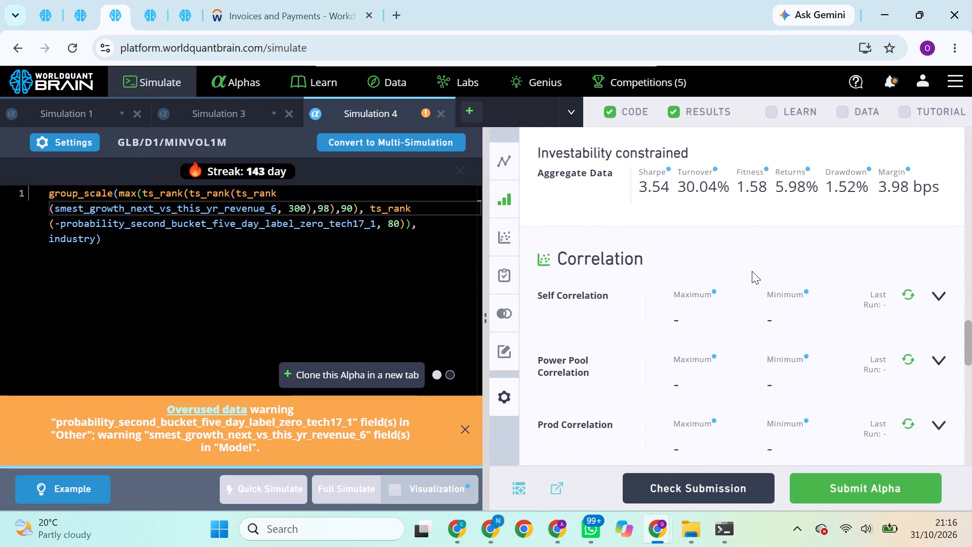
scroll(883, 359, down, 1)
click(903, 293)
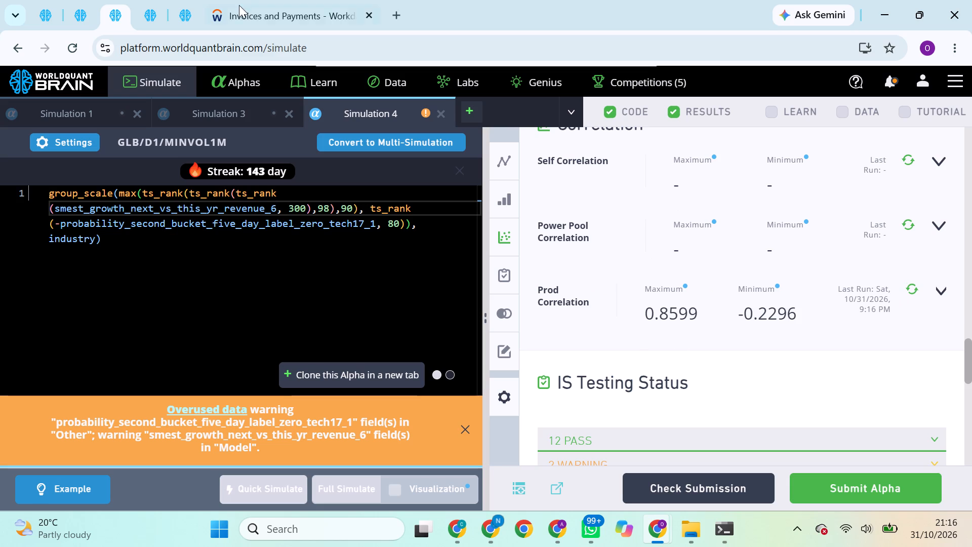
Replace Simulation 4's smest field with smest_price_ratio_fy1_revenue_4, copied from page 26 of the predictive_starmine dataset, and run a full simulation.
click(177, 15)
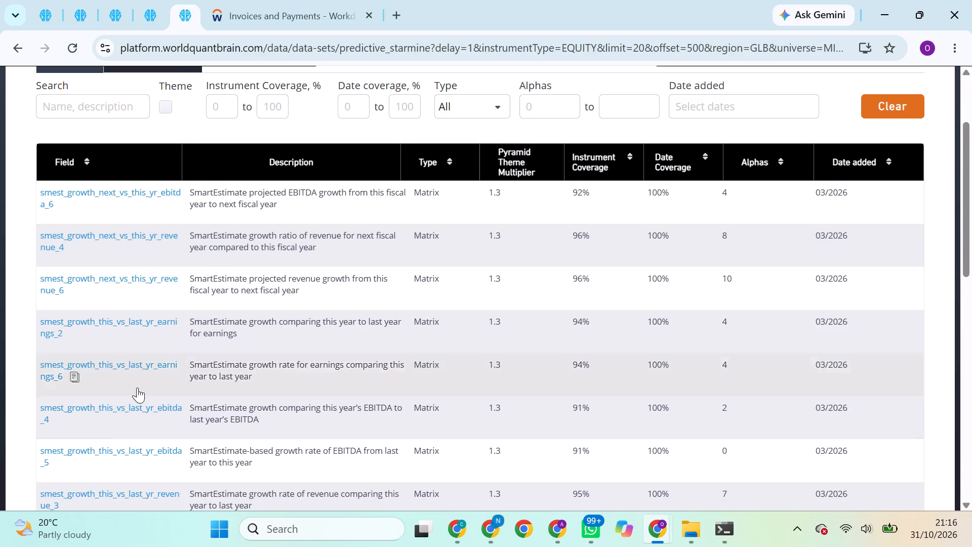
scroll(126, 431, down, 5)
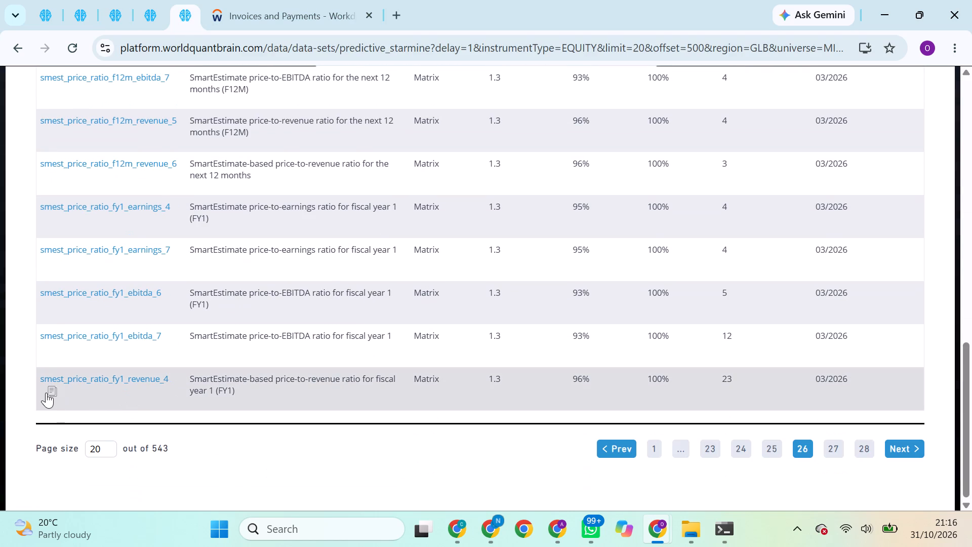
click(49, 392)
click(83, 17)
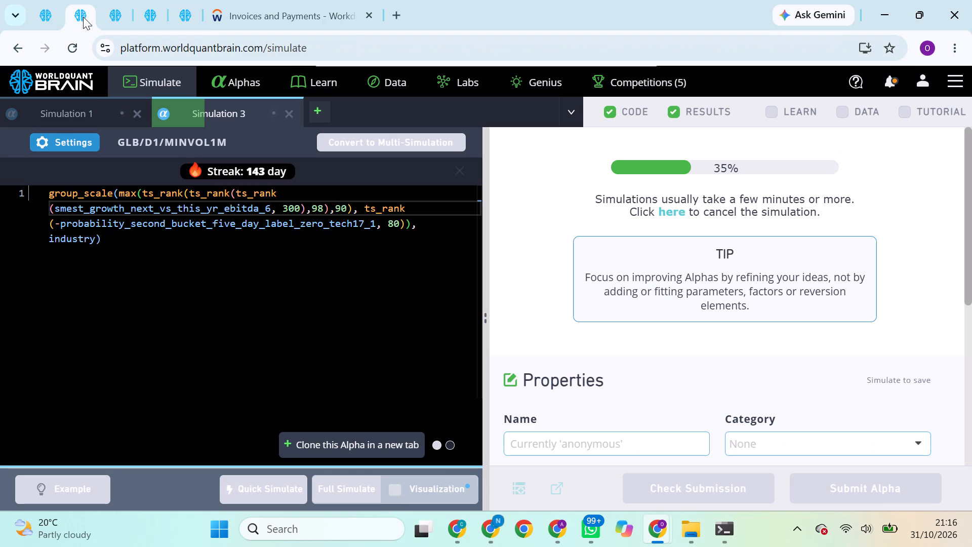
click(110, 14)
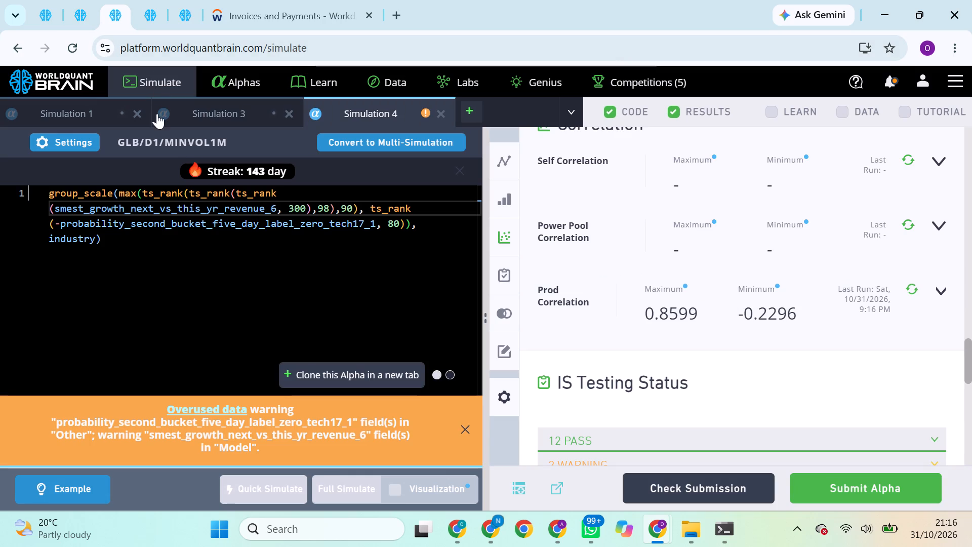
double_click(197, 211)
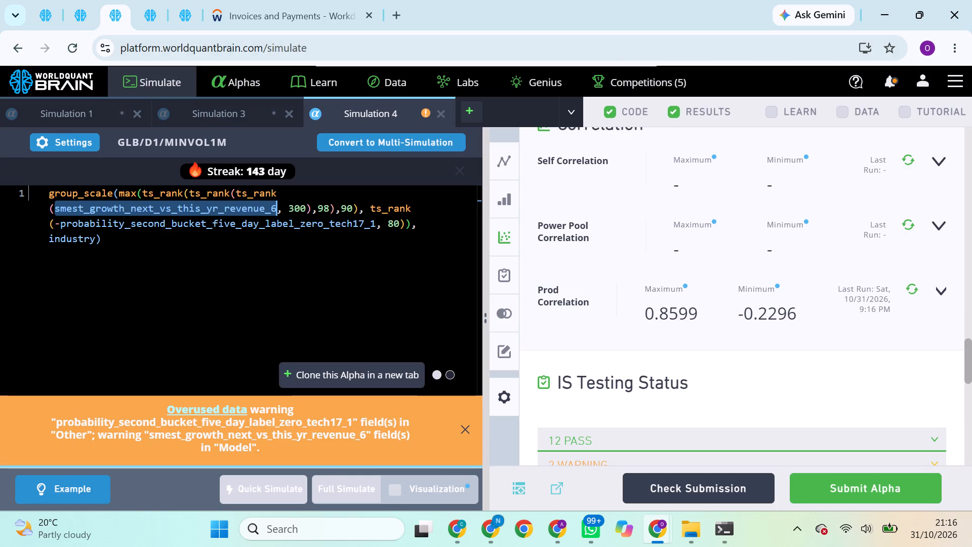
key(ctrl+v)
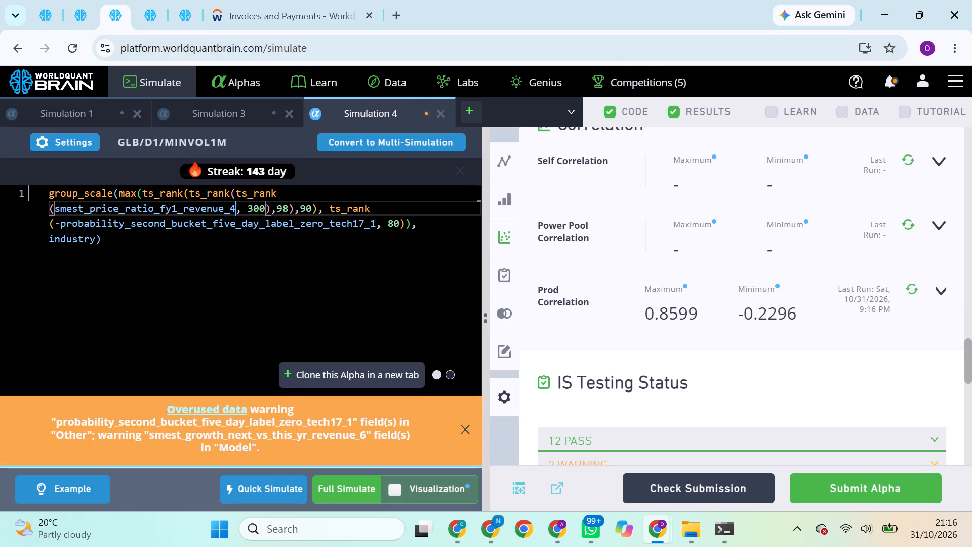
click(351, 492)
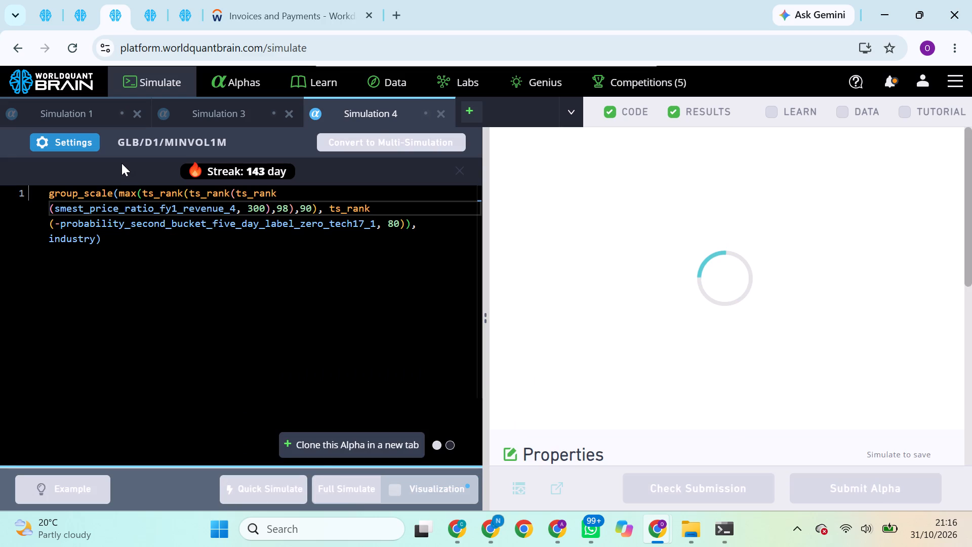
Check the progress of the running GLB MINVOL1M simulations and the USA TOP3000 super simulation across the open pages.
click(51, 12)
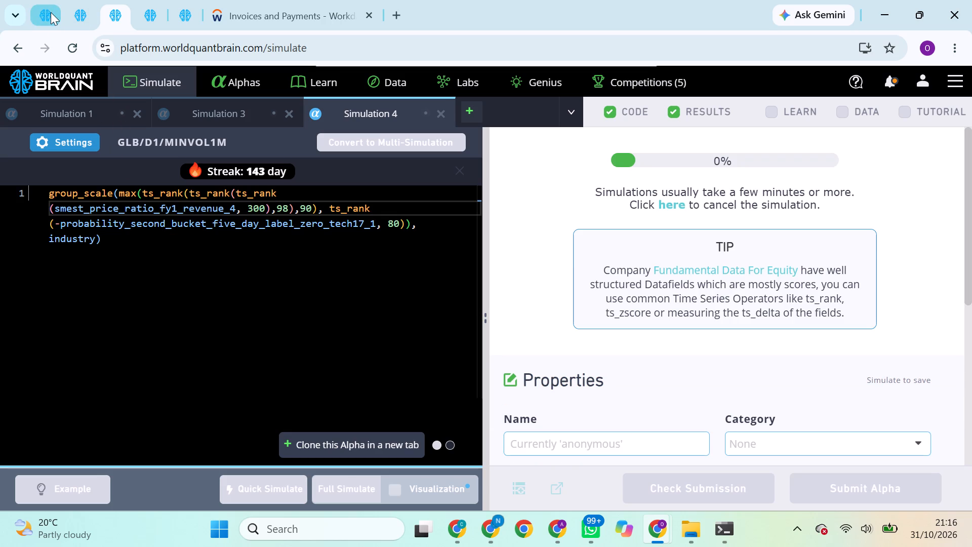
click(80, 23)
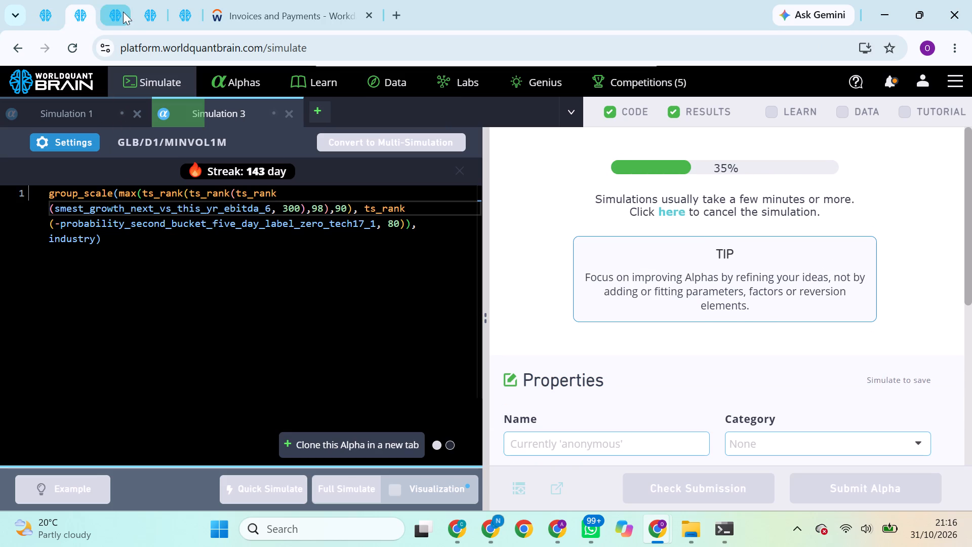
click(123, 12)
click(155, 12)
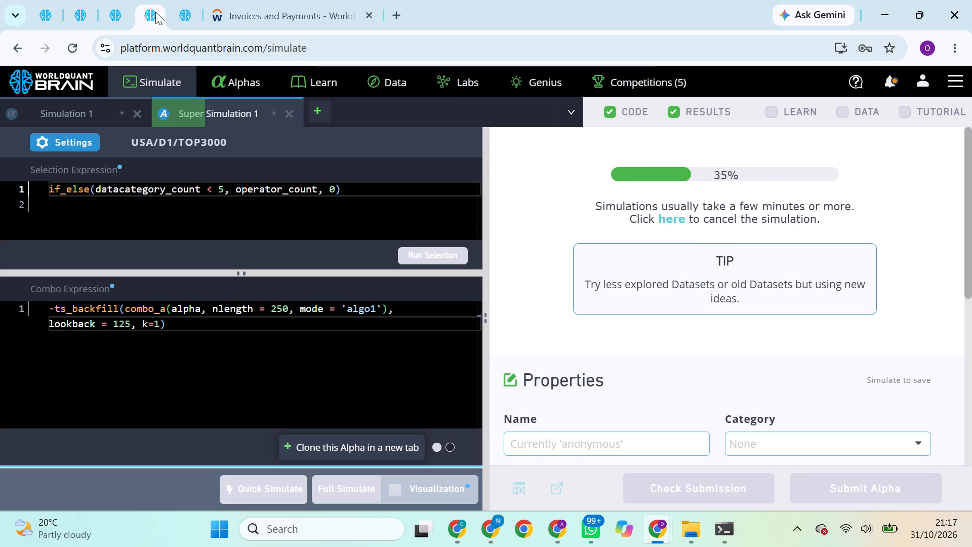
click(110, 8)
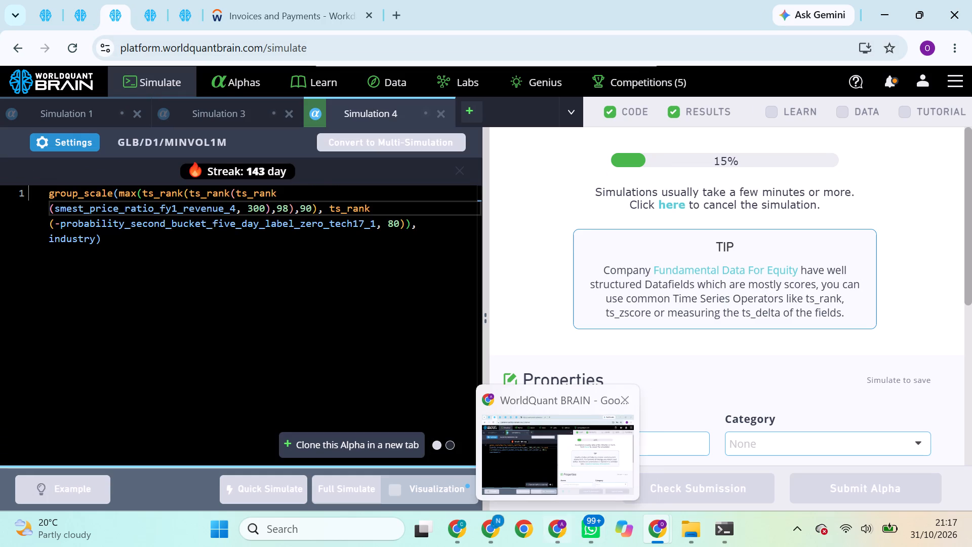
click(158, 26)
click(188, 18)
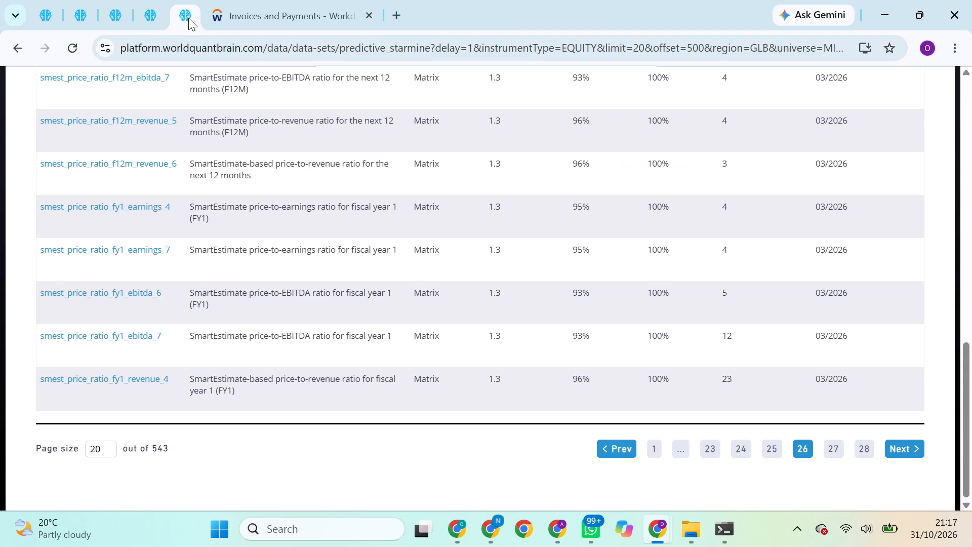
click(152, 15)
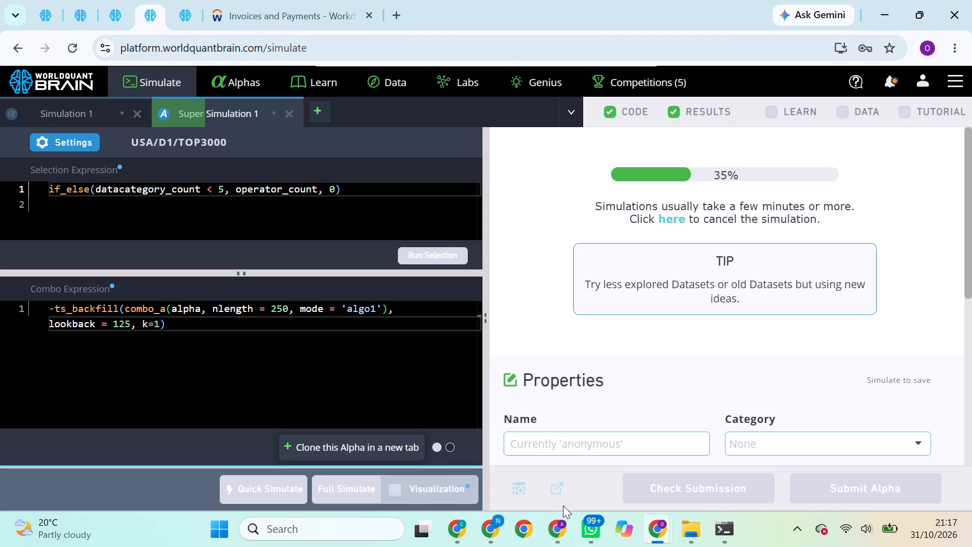
Switch to the N profile's browser window and run the Prod Correlation check on its USA TOP3000 super alpha.
click(495, 535)
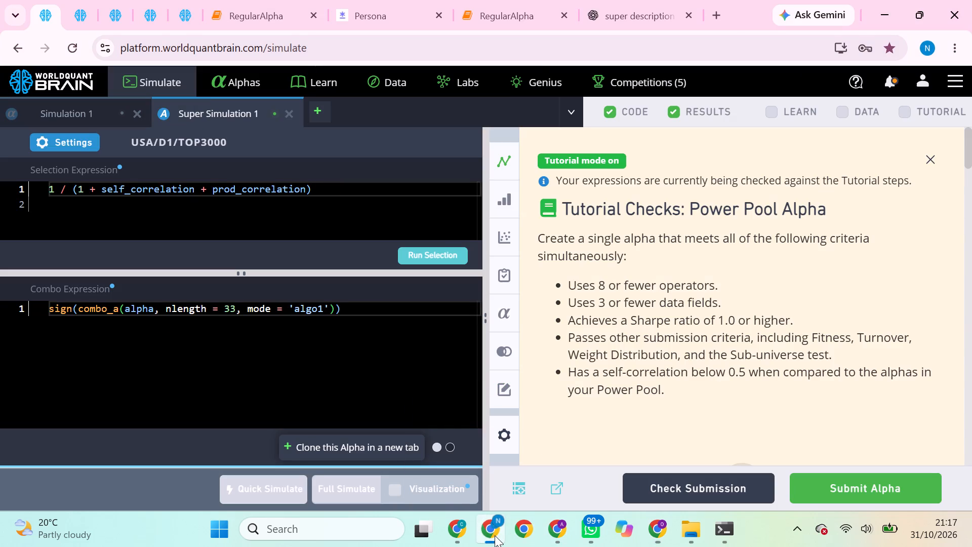
scroll(771, 323, down, 8)
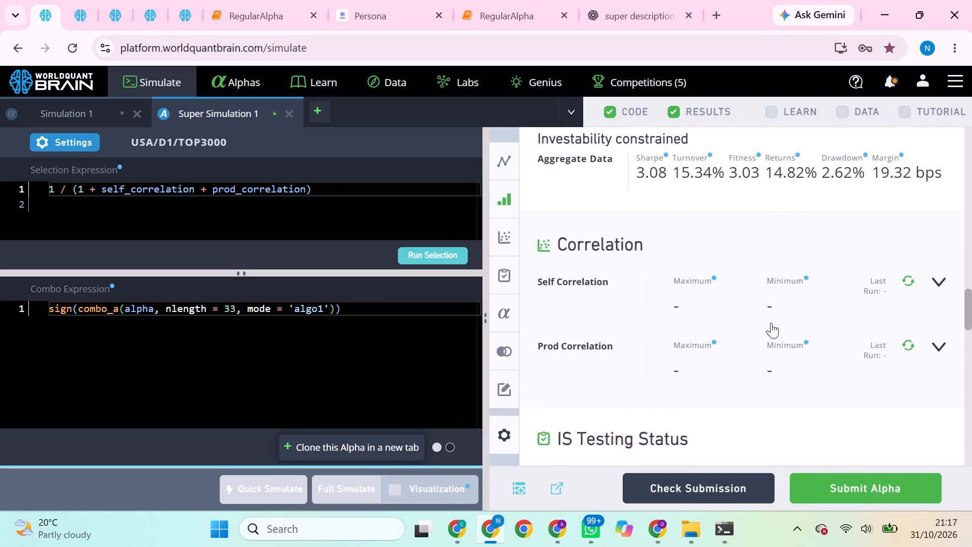
click(907, 297)
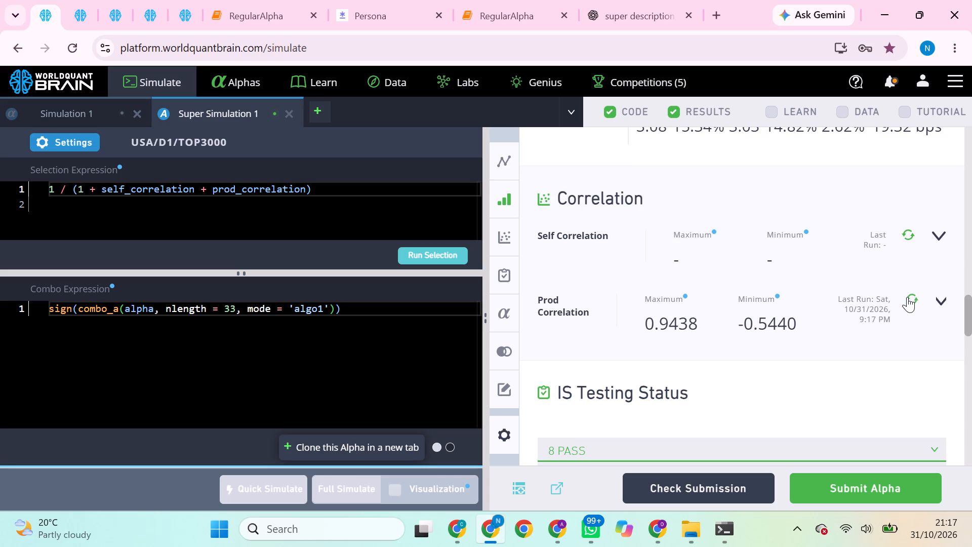
Set the USA TOP3000 super simulation's neutralization to Industry and apply the settings.
click(56, 133)
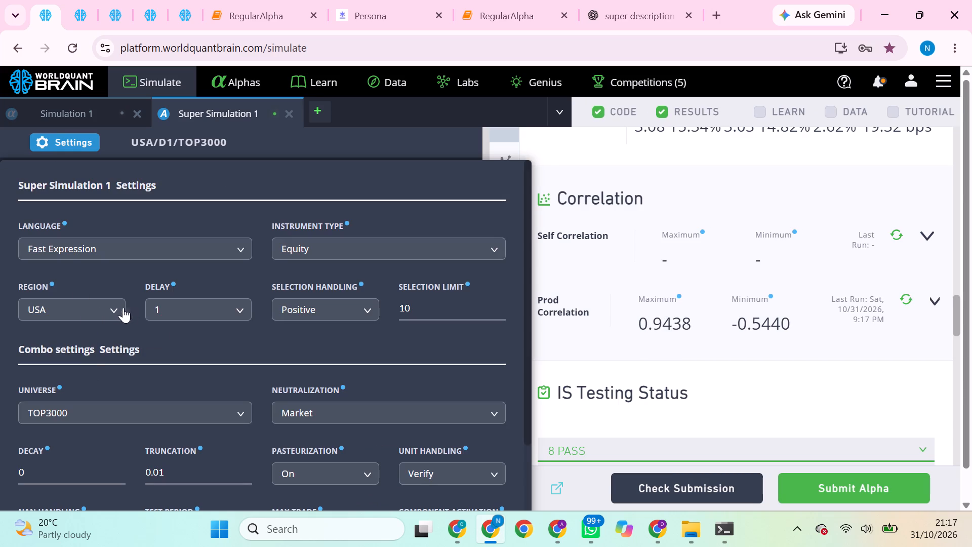
scroll(200, 352, down, 2)
scroll(200, 352, up, 1)
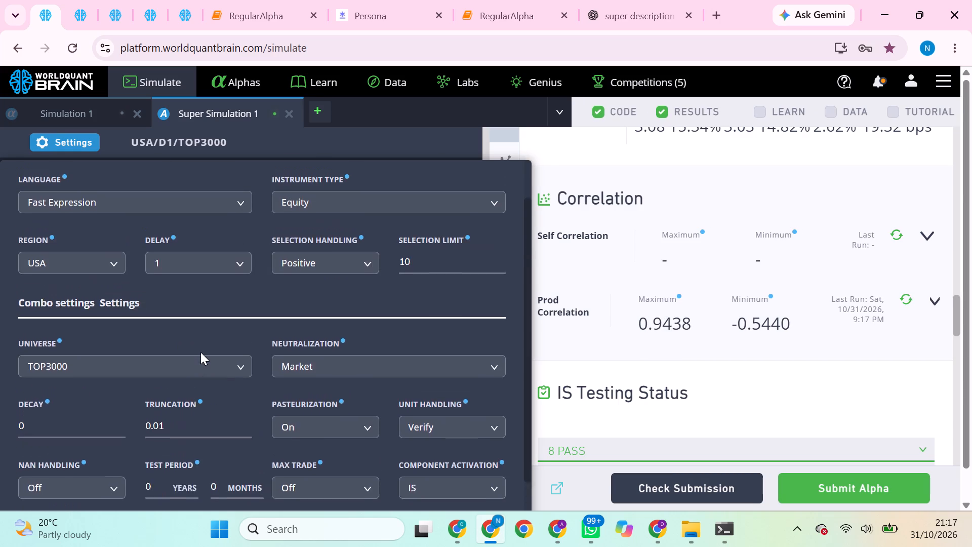
scroll(200, 352, up, 1)
click(334, 381)
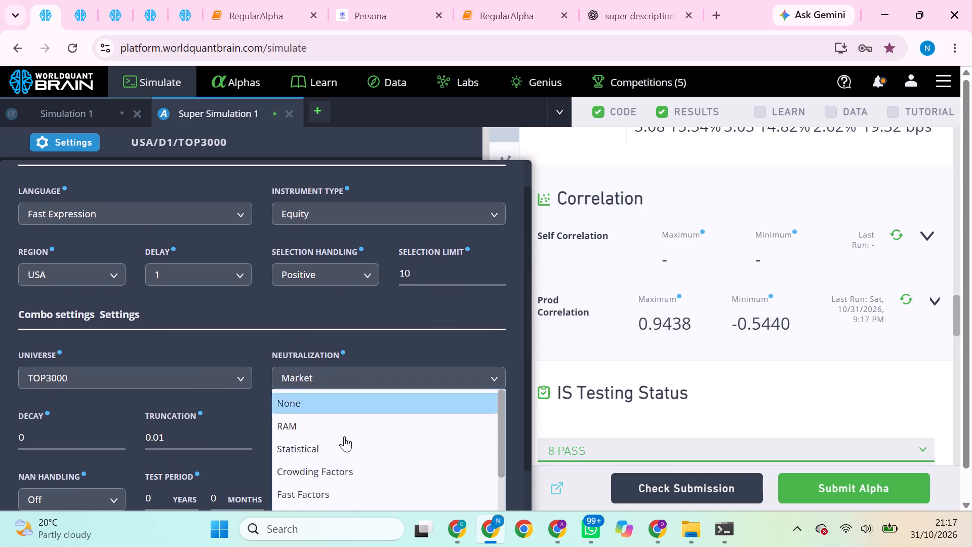
scroll(343, 472, down, 1)
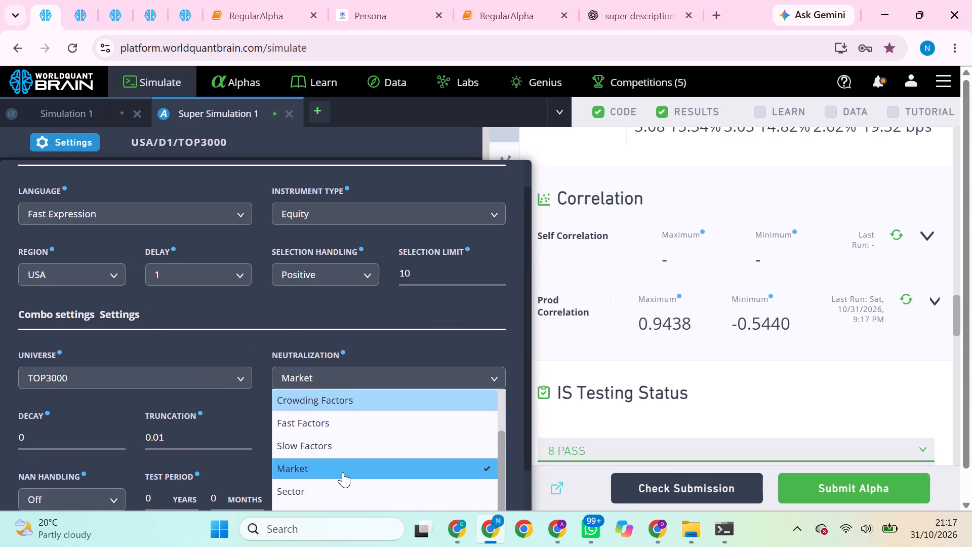
scroll(343, 472, down, 1)
click(335, 499)
scroll(335, 499, down, 3)
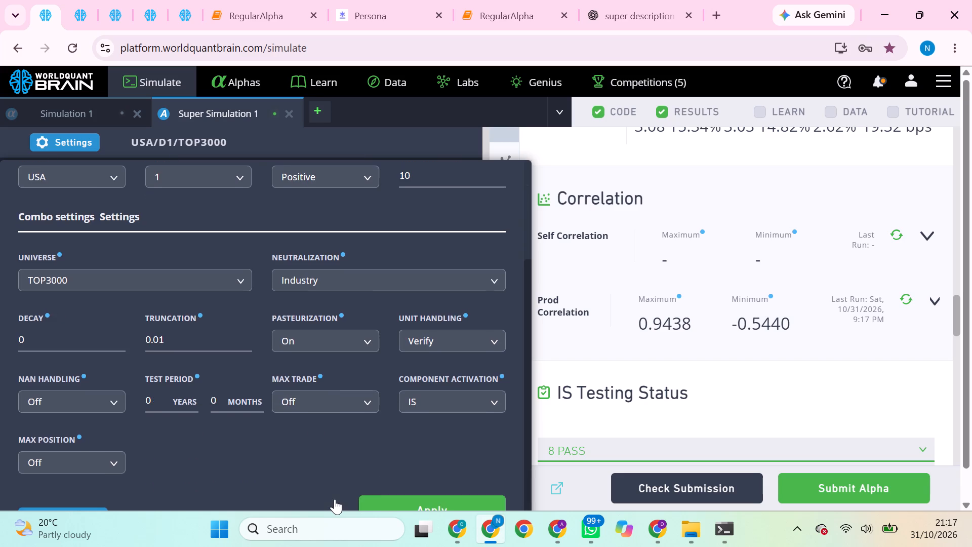
click(408, 497)
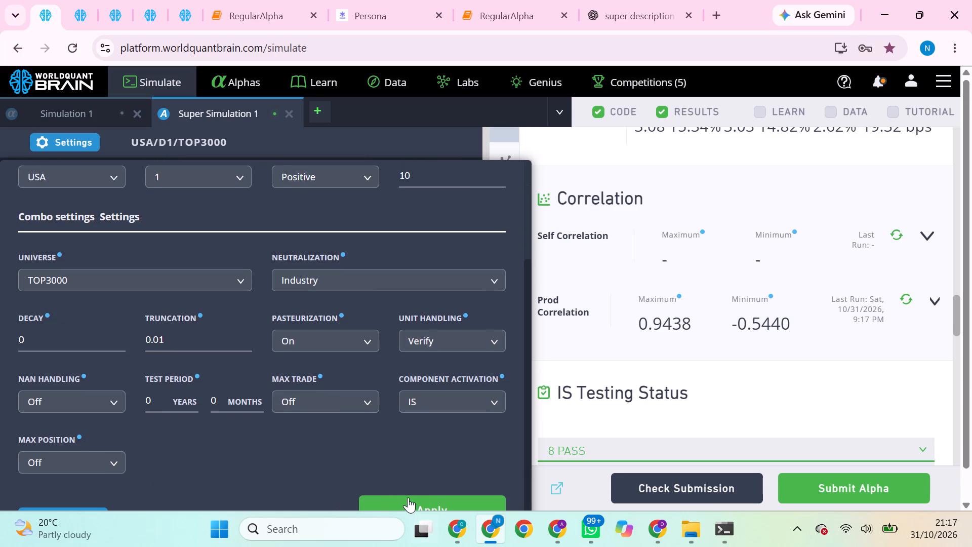
click(410, 498)
scroll(410, 498, down, 2)
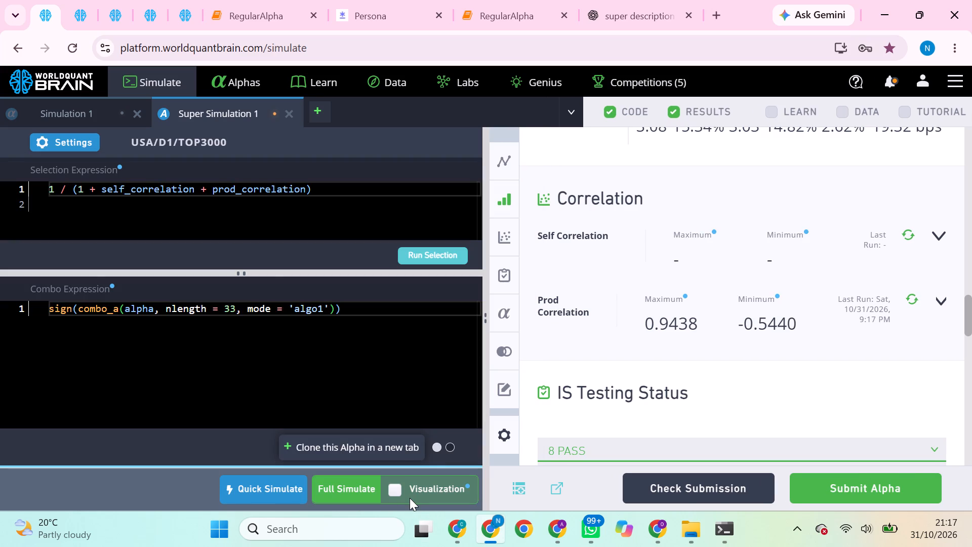
Change nlength to 313 in the combo expression, then run the selection and a full simulation of the super alpha.
click(230, 310)
key(1)
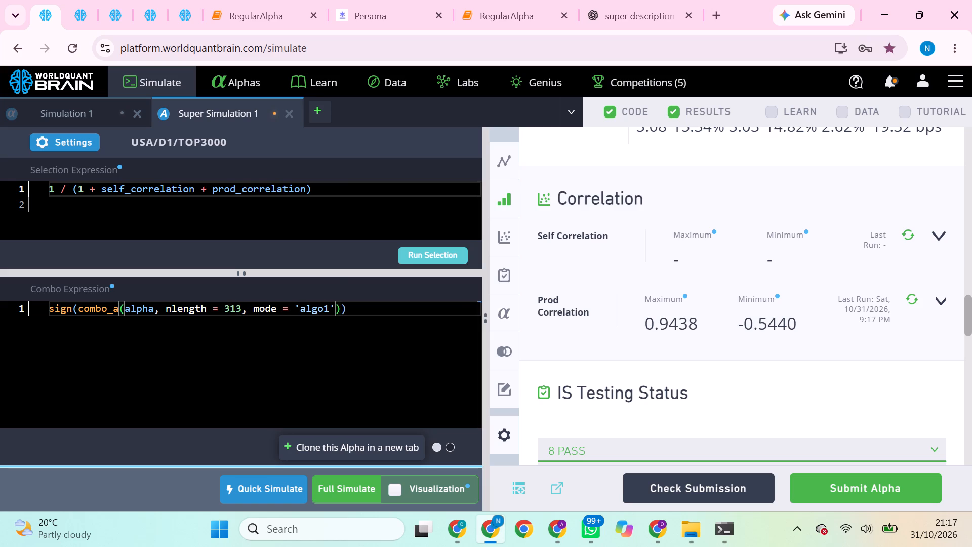
click(425, 251)
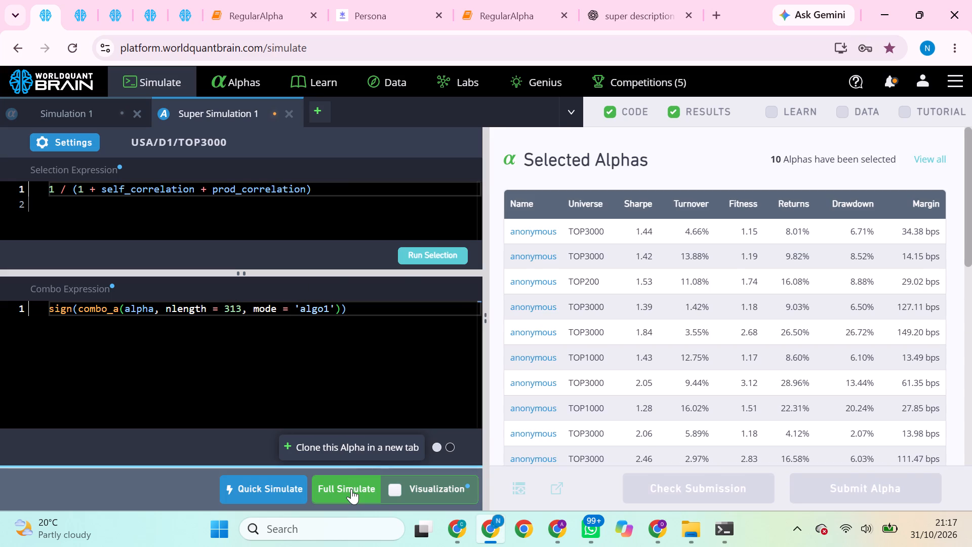
click(351, 489)
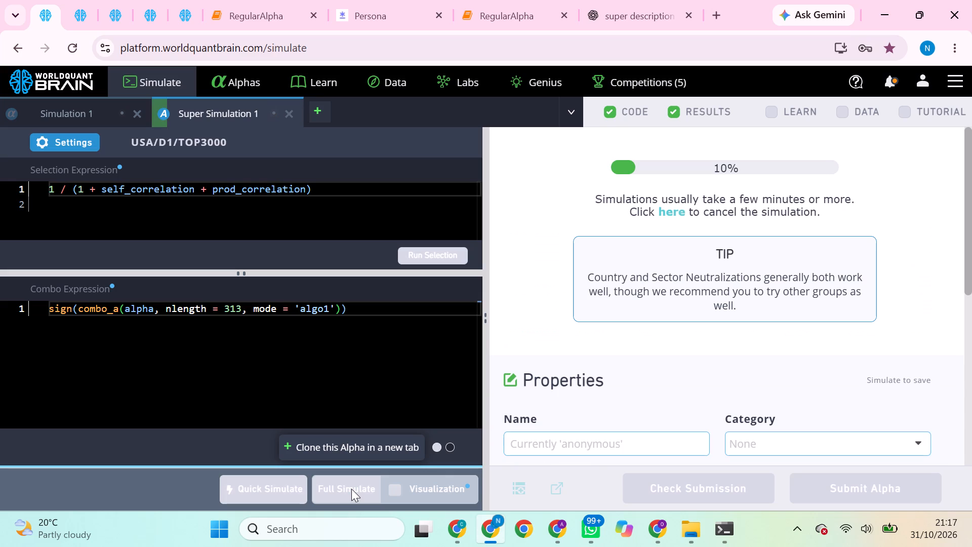
Switch to the A profile's browser window and rerun the full simulation of the oth432_trkdpitpredictivetotrevenue_mad_act alpha.
click(69, 12)
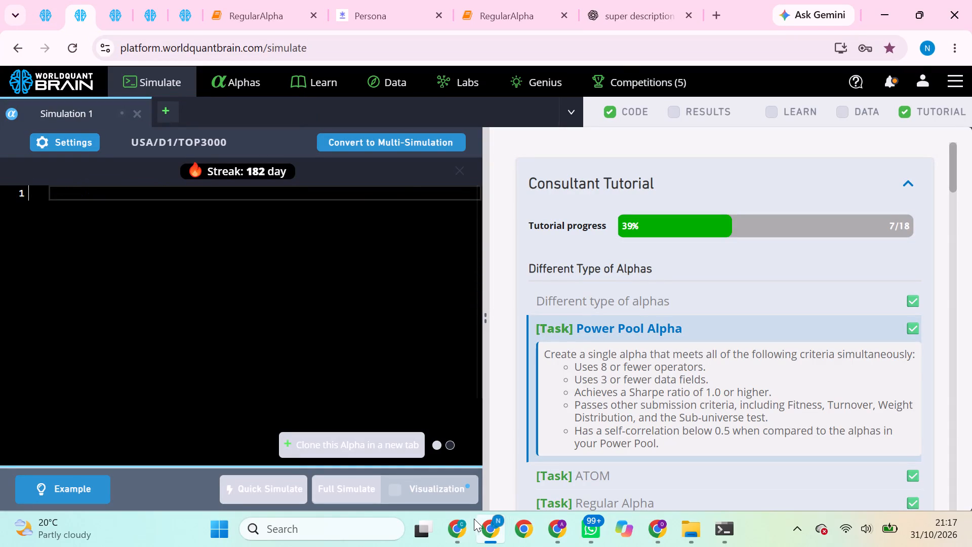
click(566, 522)
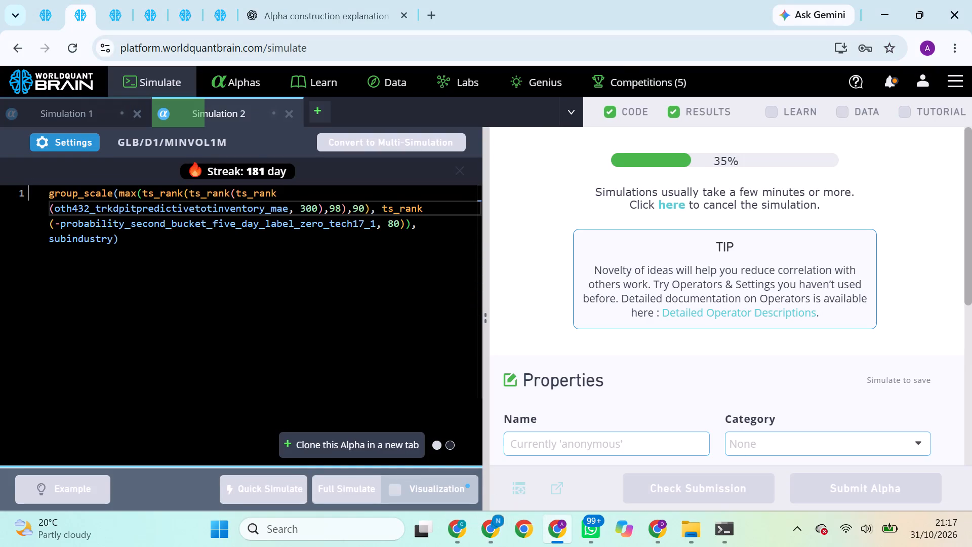
click(50, 10)
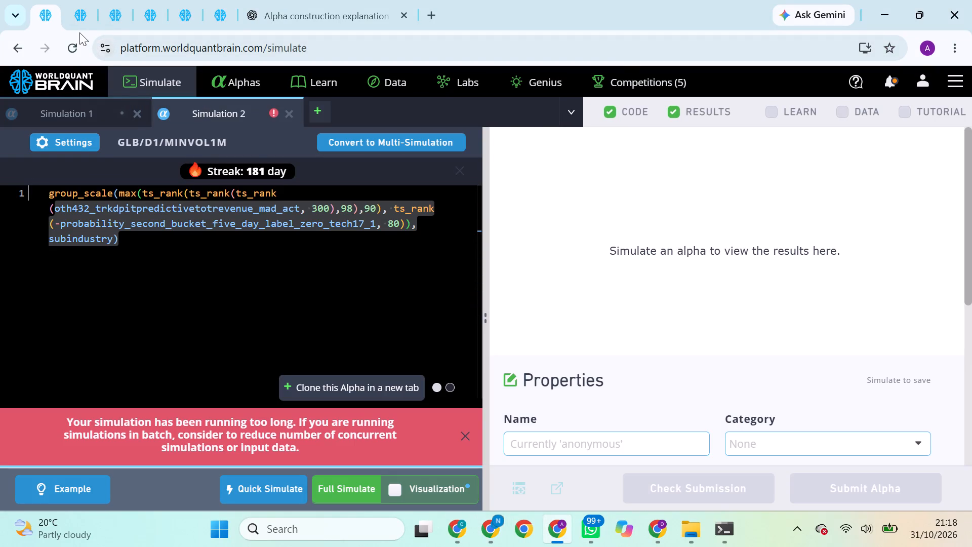
click(328, 490)
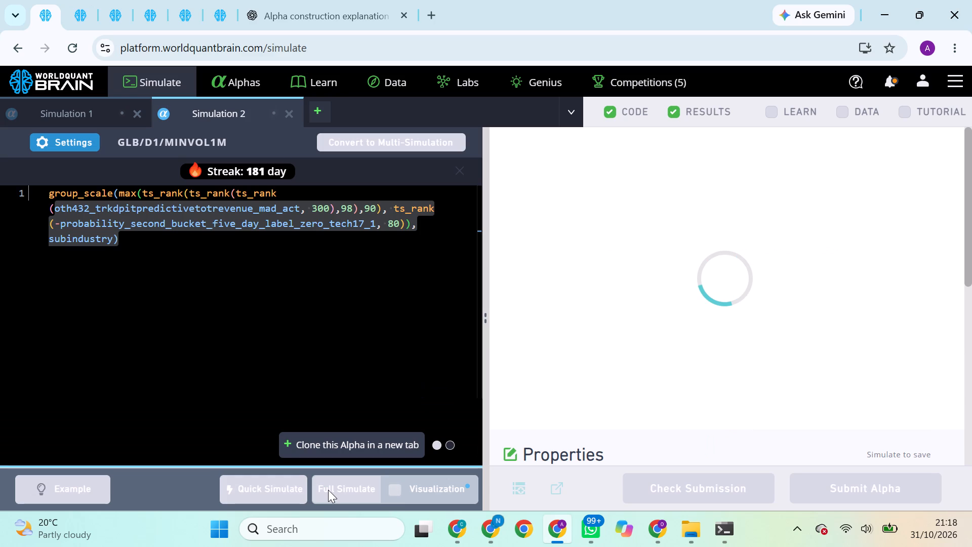
Return to the N profile, check the super simulation's progress, and look through the unsubmitted alphas list for submission candidates.
click(502, 535)
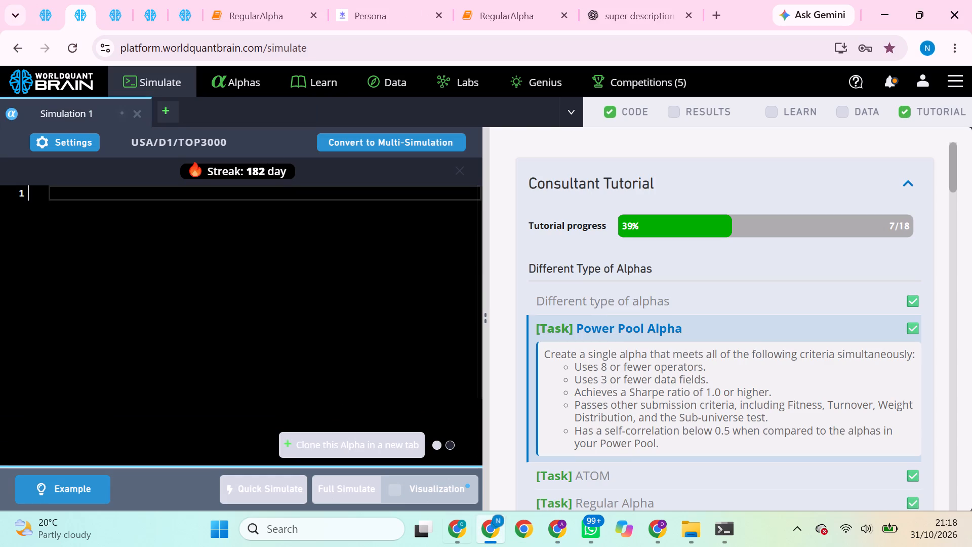
click(38, 10)
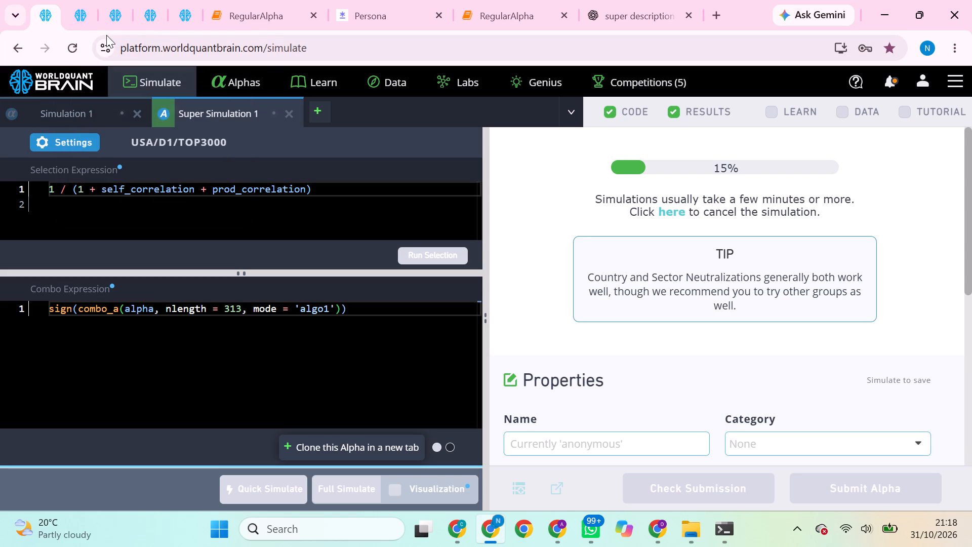
click(69, 14)
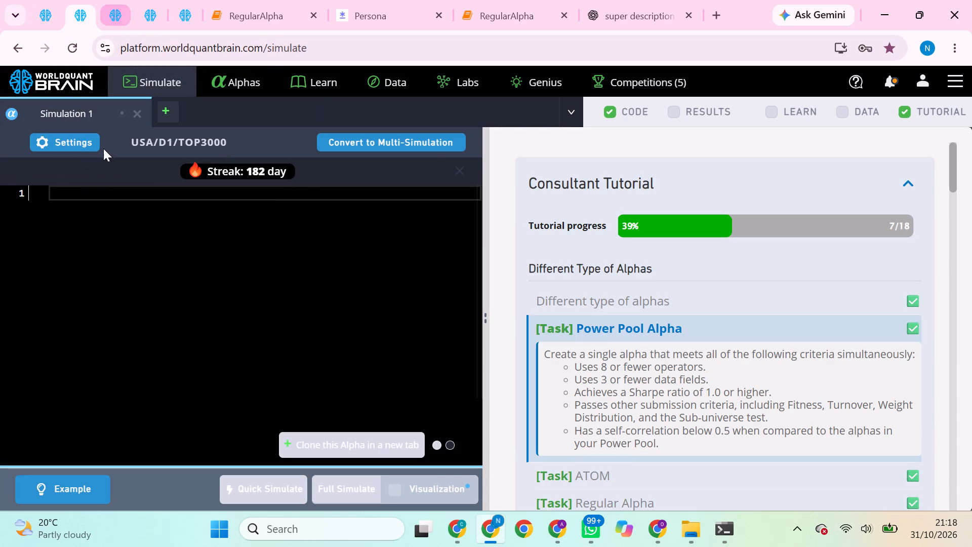
click(228, 72)
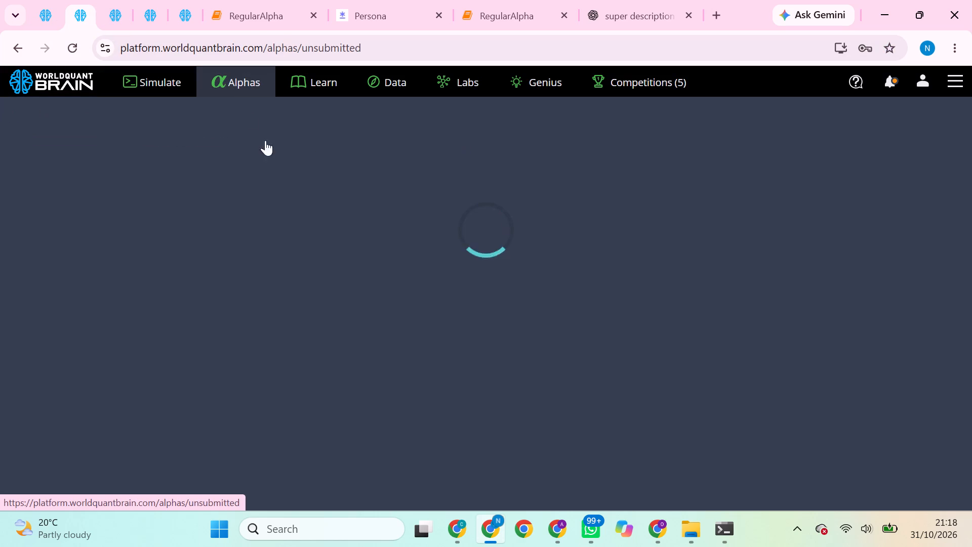
click(362, 161)
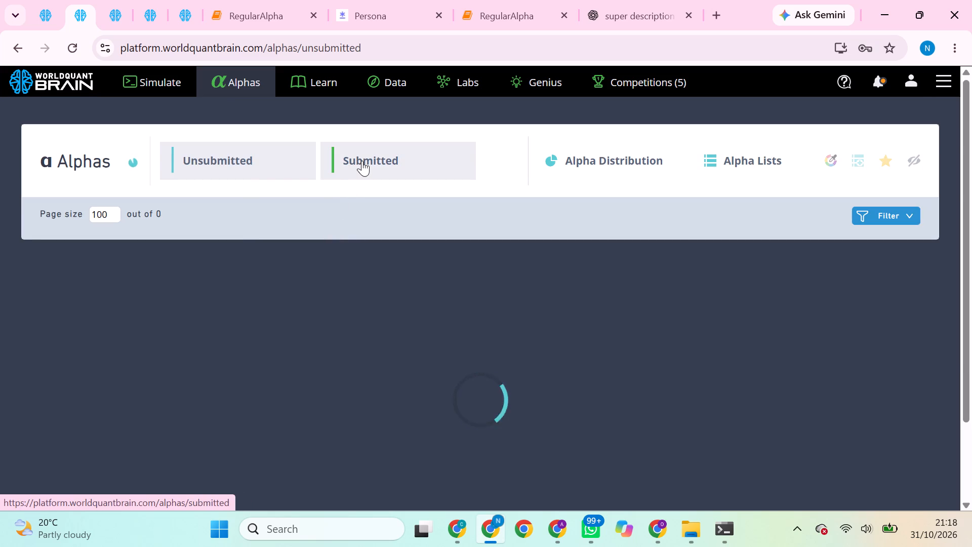
click(257, 158)
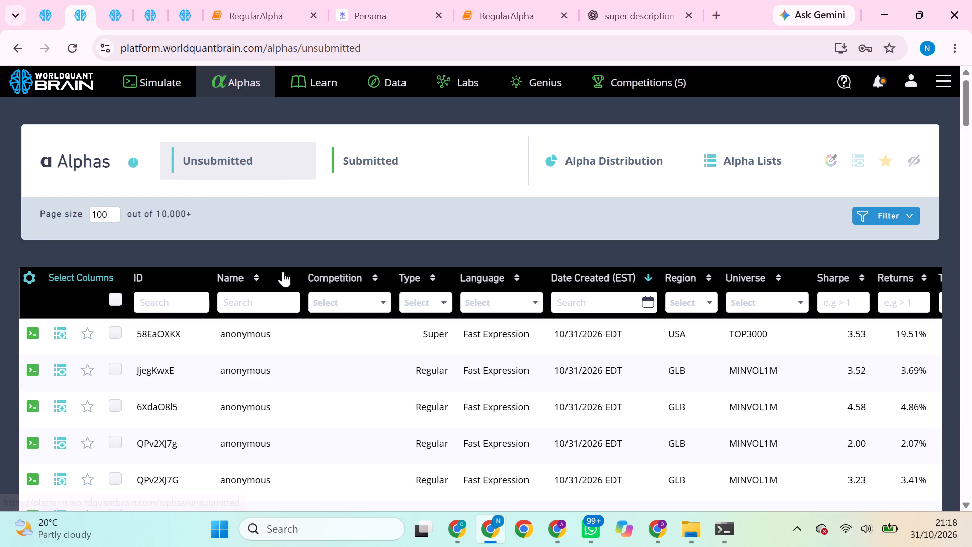
scroll(333, 414, down, 5)
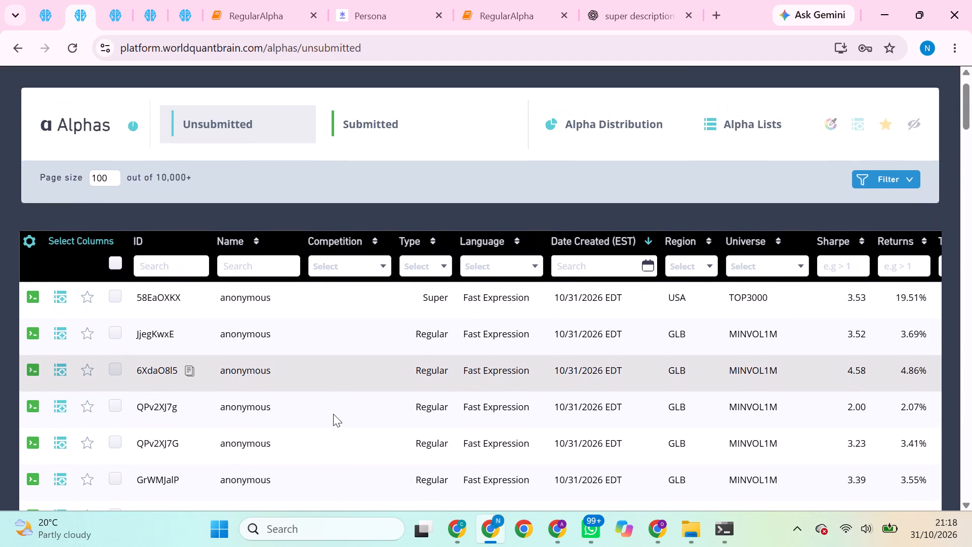
scroll(333, 414, down, 8)
scroll(333, 414, up, 3)
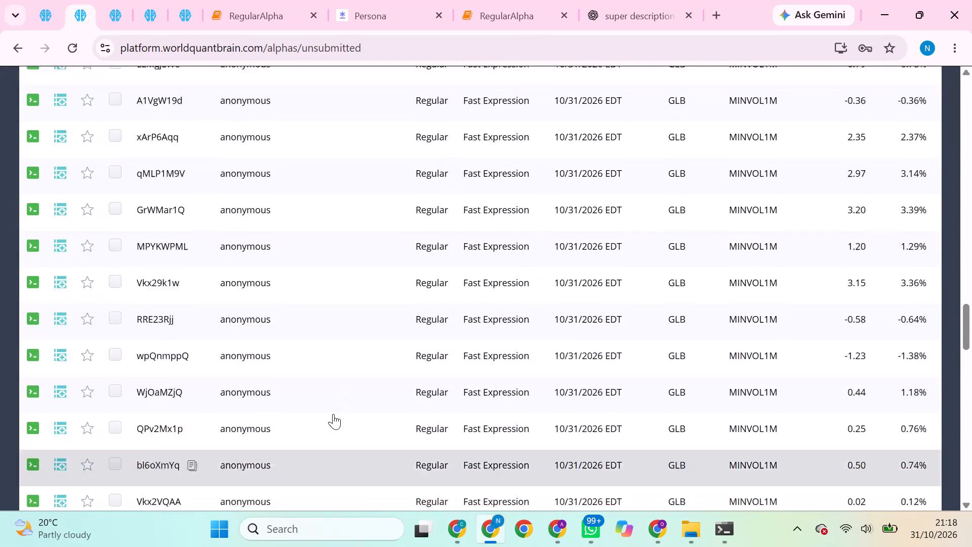
scroll(333, 414, up, 15)
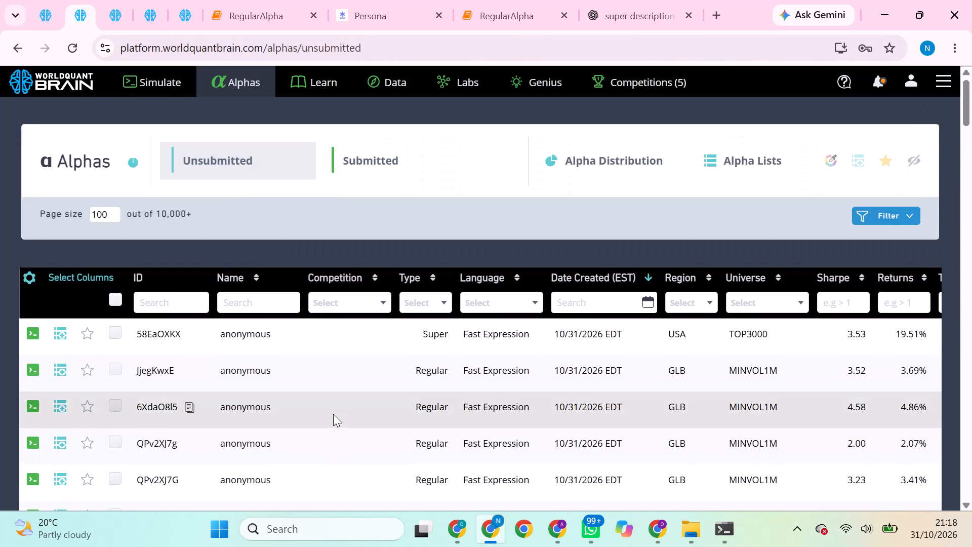
scroll(333, 414, down, 2)
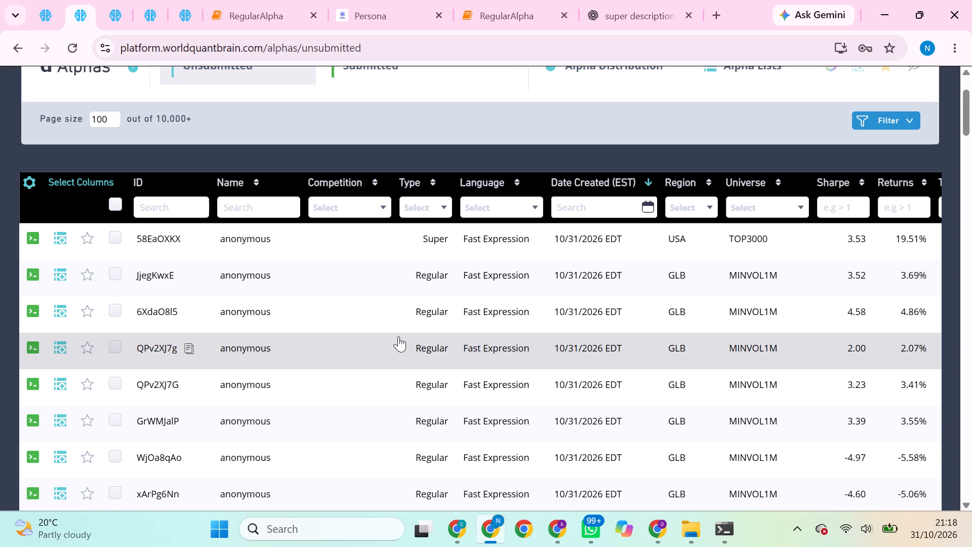
Open the unsubmitted GLB alpha JjegKwxE to examine its details, then close its details view.
click(396, 284)
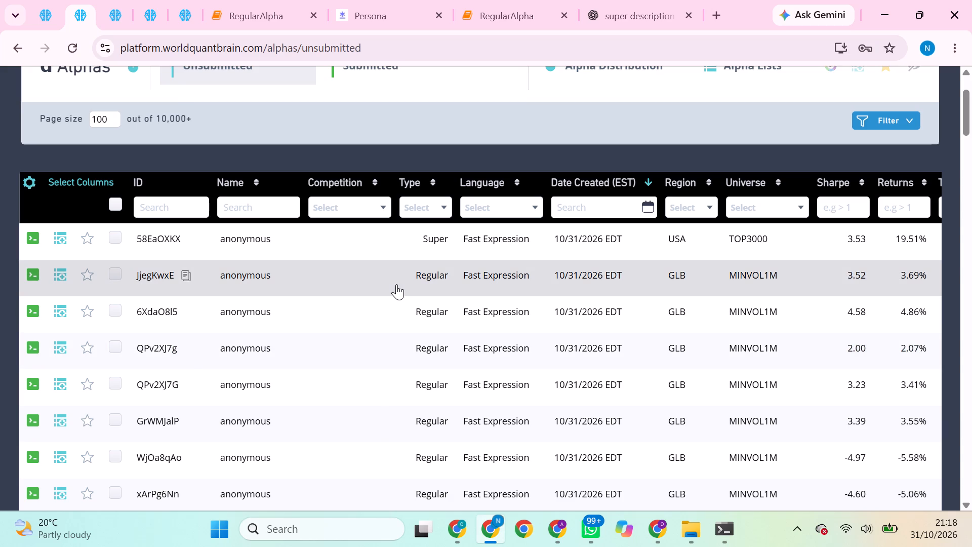
scroll(426, 315, down, 1)
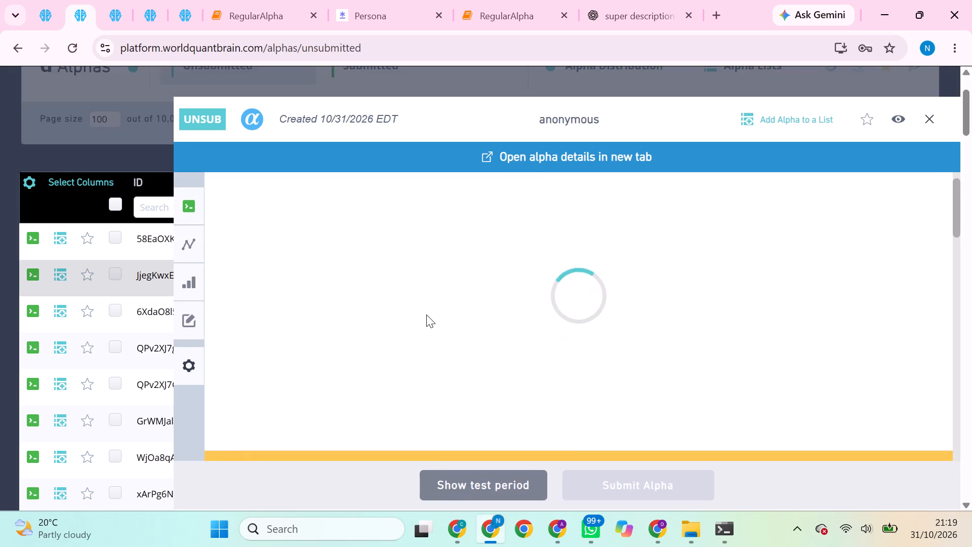
scroll(426, 315, down, 2)
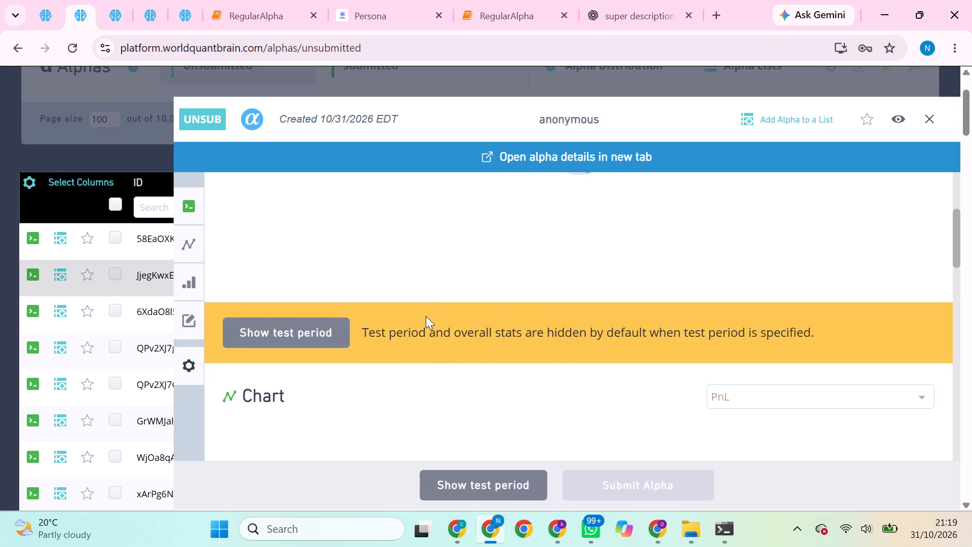
scroll(426, 316, down, 6)
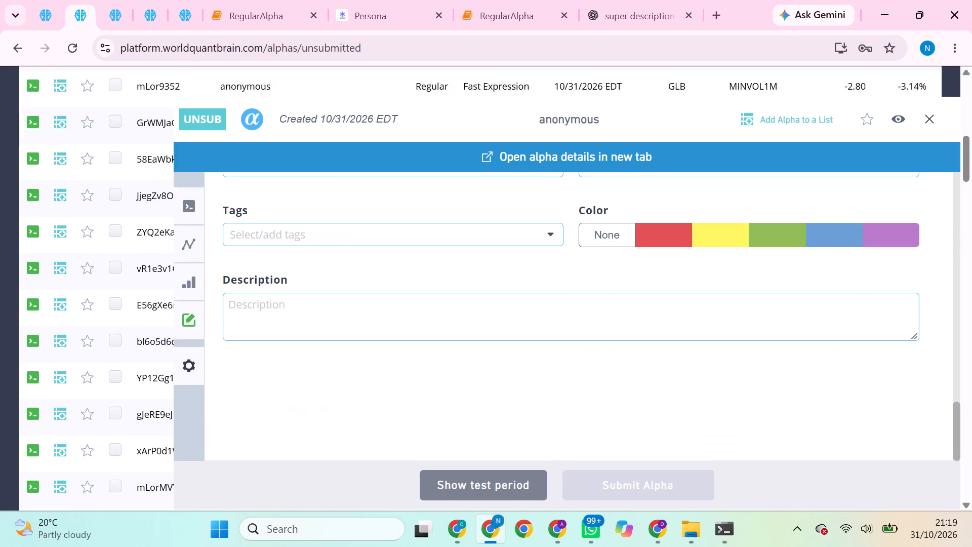
scroll(426, 316, up, 7)
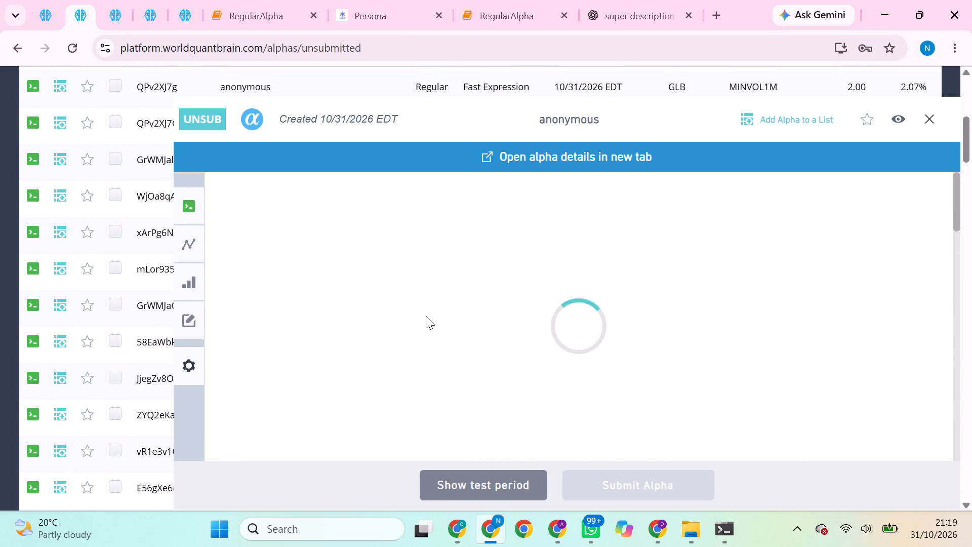
scroll(426, 316, up, 1)
scroll(426, 316, down, 1)
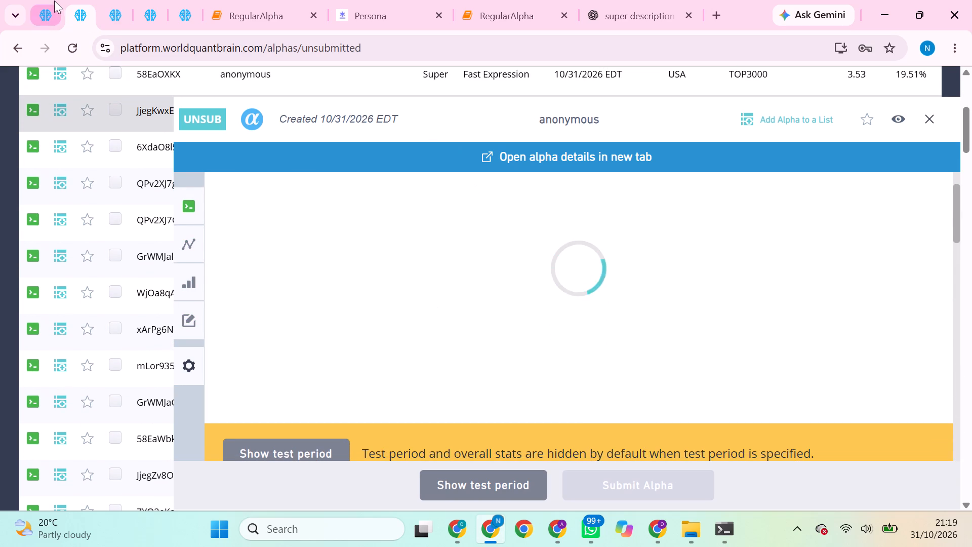
click(56, 0)
click(85, 2)
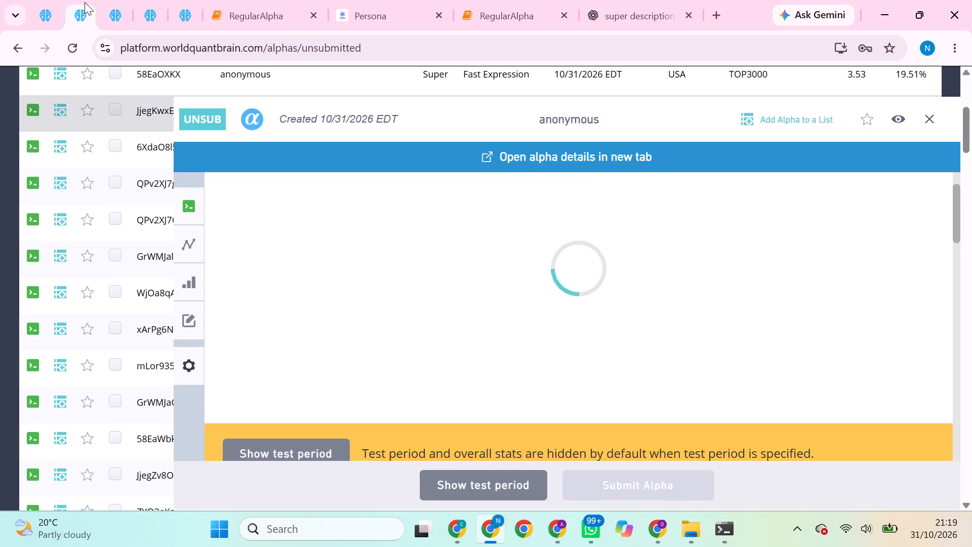
click(935, 114)
click(927, 117)
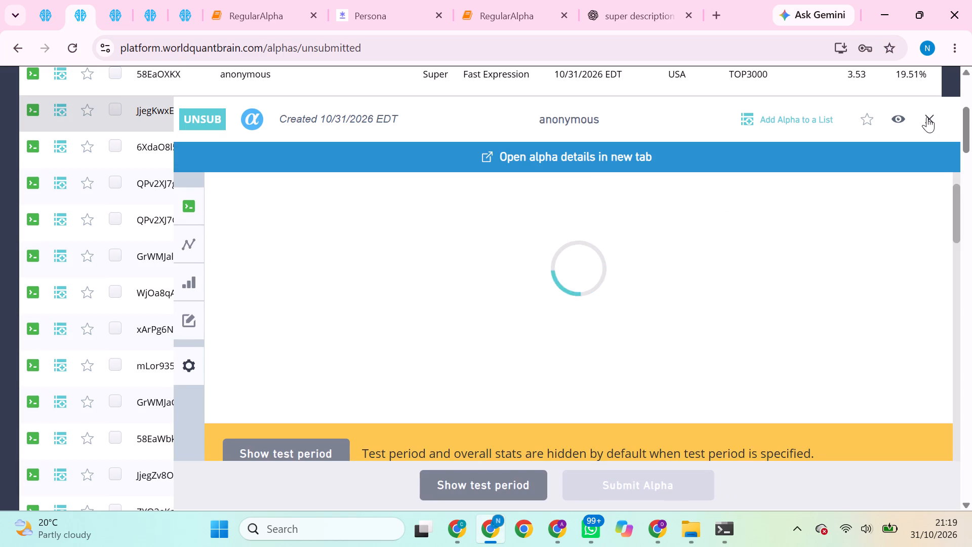
click(927, 117)
Reload the unsubmitted alphas list, reopen alpha JjegKwxE, show its test period and examine its IS testing status.
scroll(564, 124, up, 3)
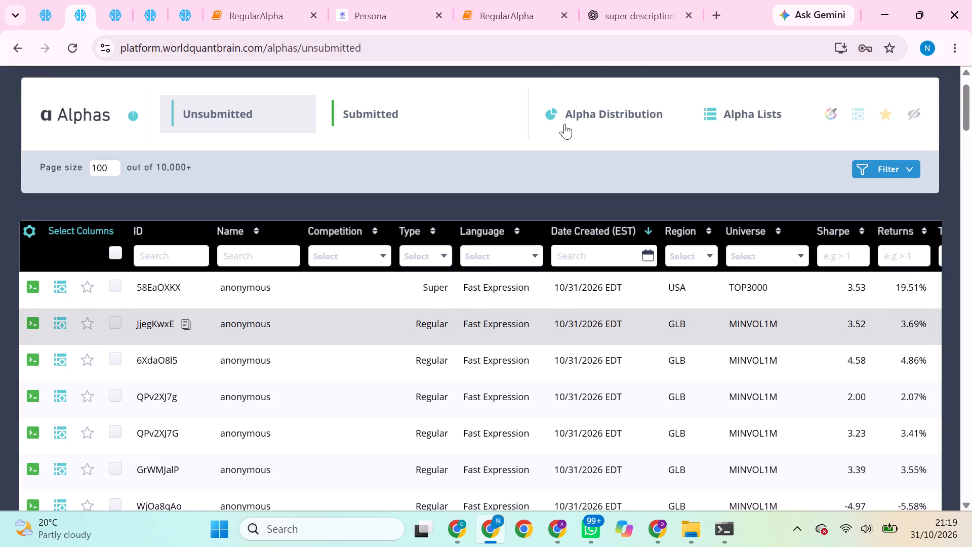
triple_click(213, 146)
triple_click(213, 146)
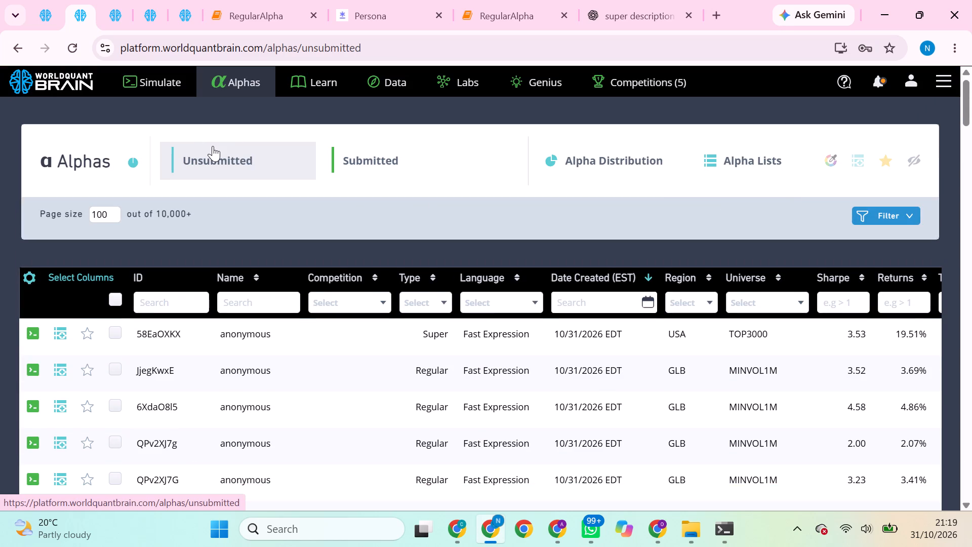
click(213, 146)
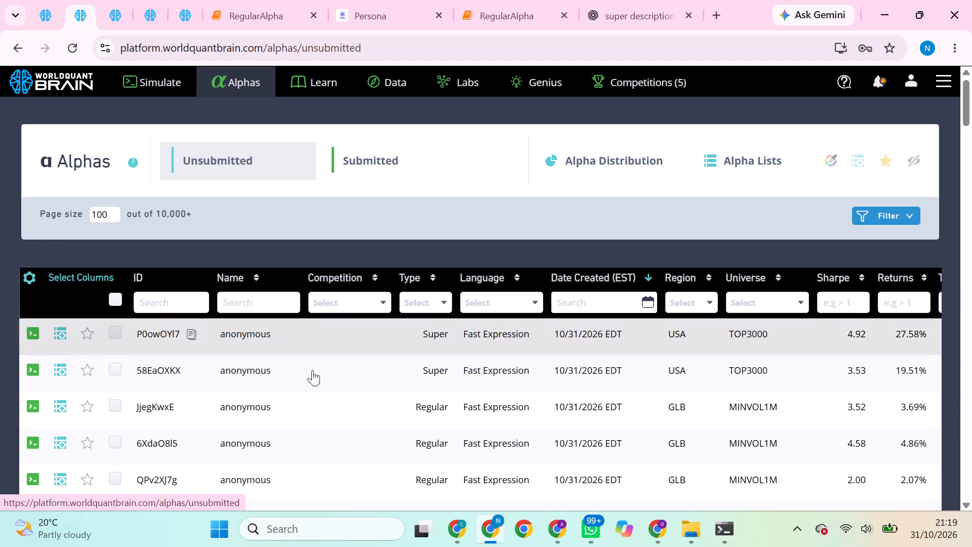
click(309, 404)
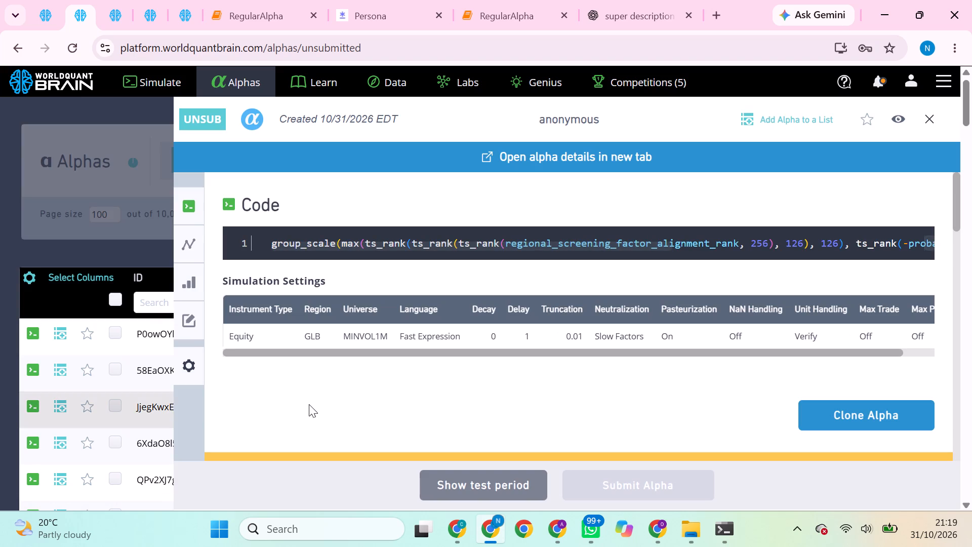
scroll(564, 392, down, 5)
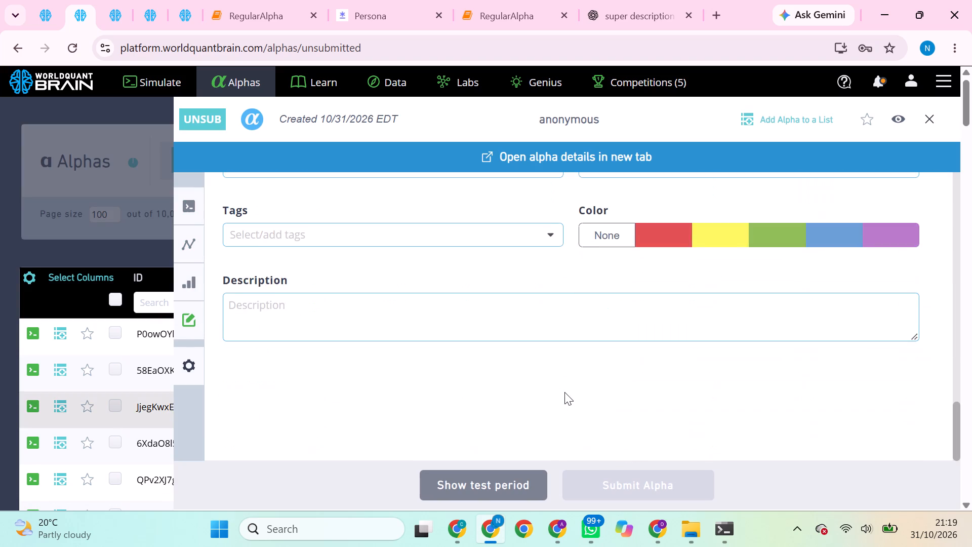
scroll(564, 392, up, 2)
click(502, 475)
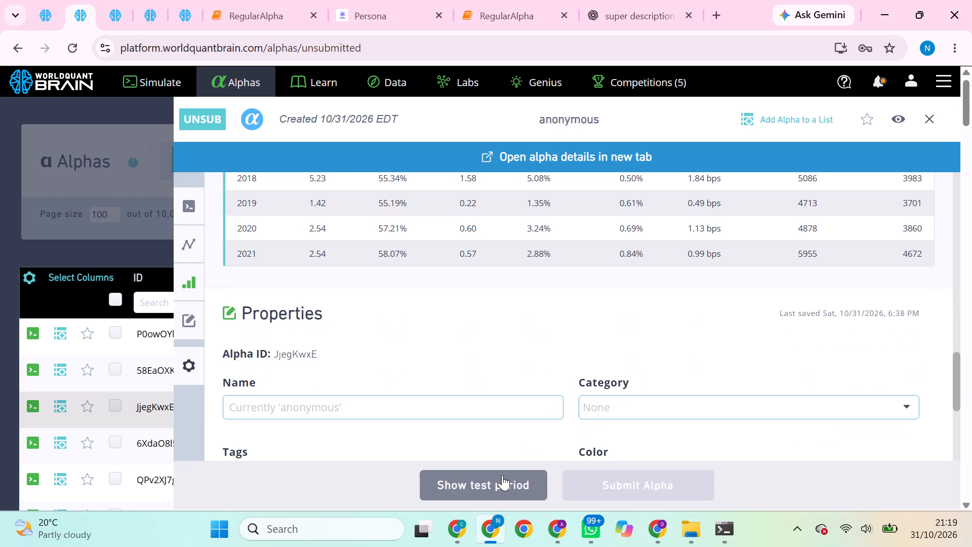
click(502, 475)
scroll(454, 363, down, 3)
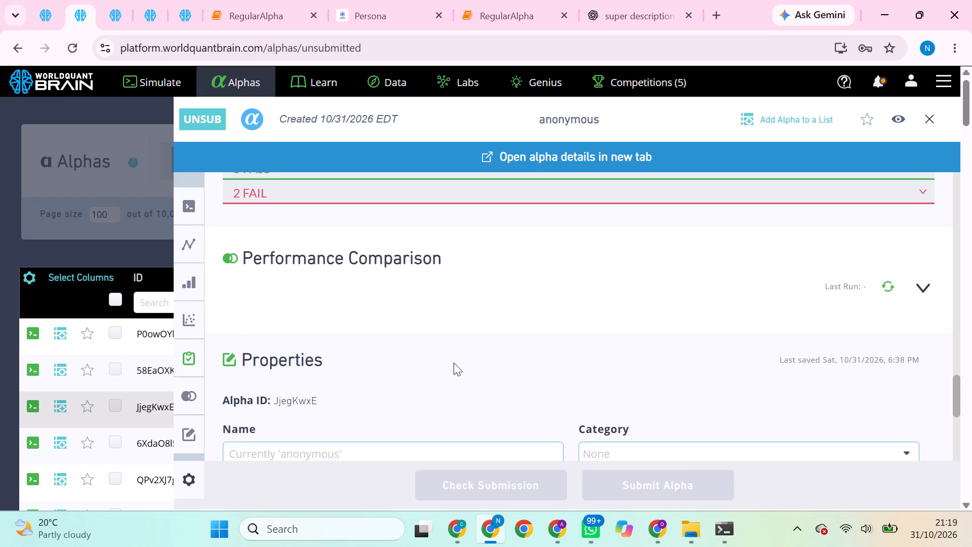
scroll(453, 359, up, 1)
click(377, 292)
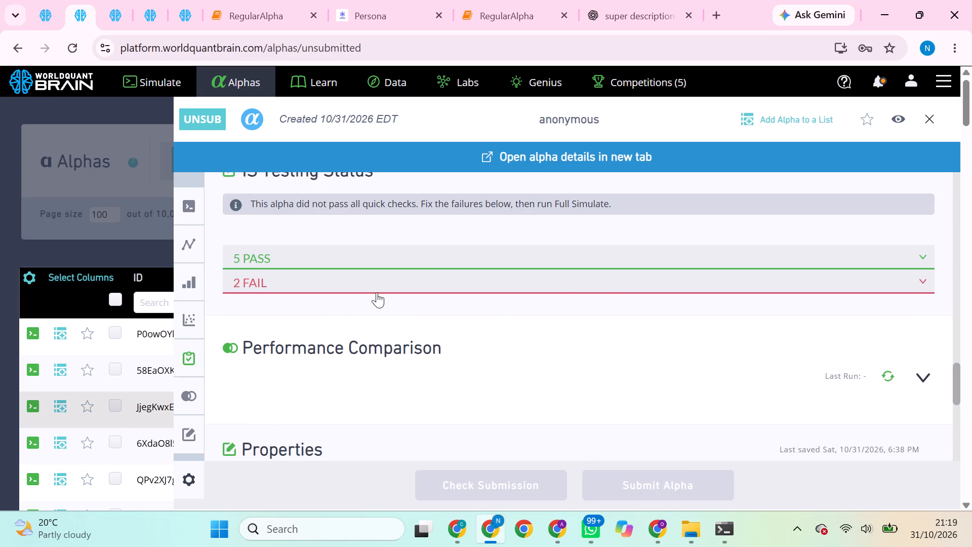
Browse the GLB MINVOL1M datasets in the Model category and look at the Analyst Revisions dataset's fields.
click(158, 1)
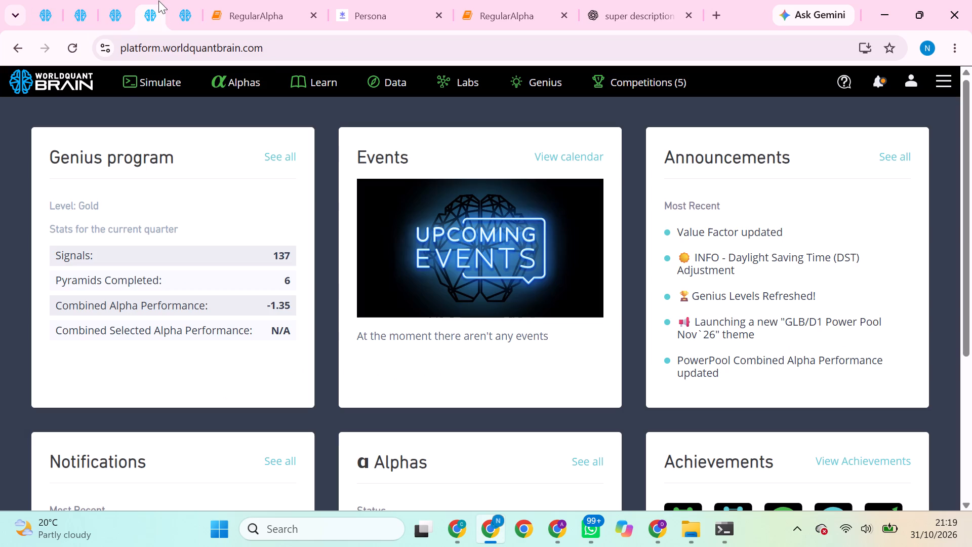
click(178, 0)
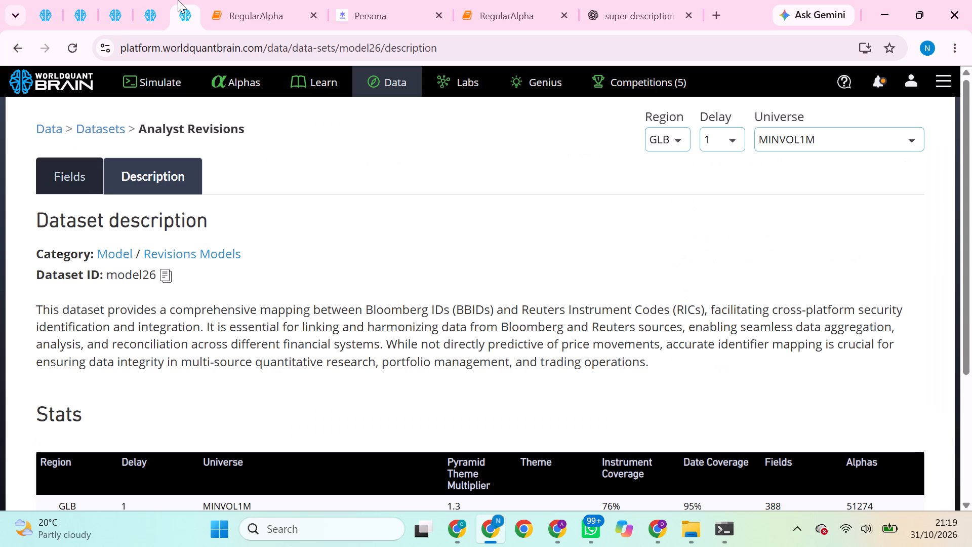
click(24, 42)
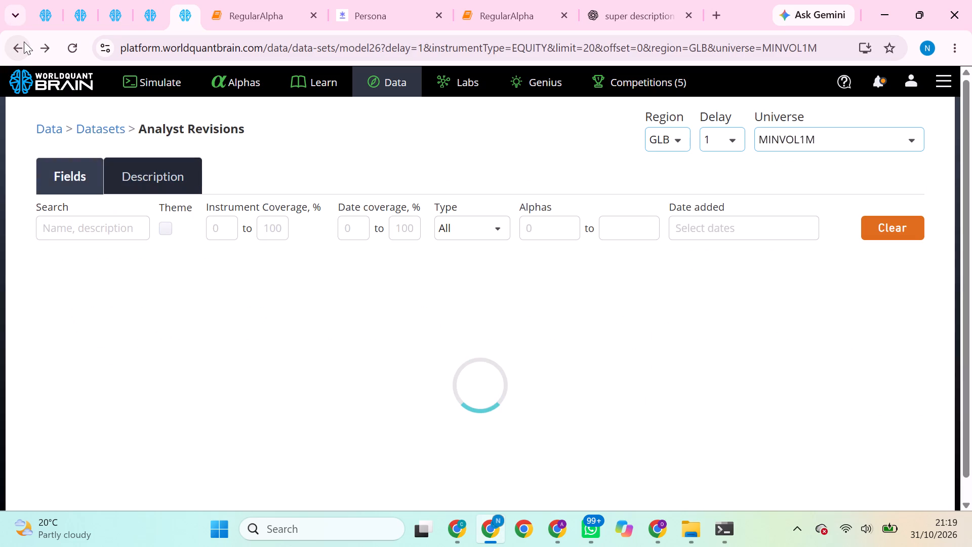
click(24, 42)
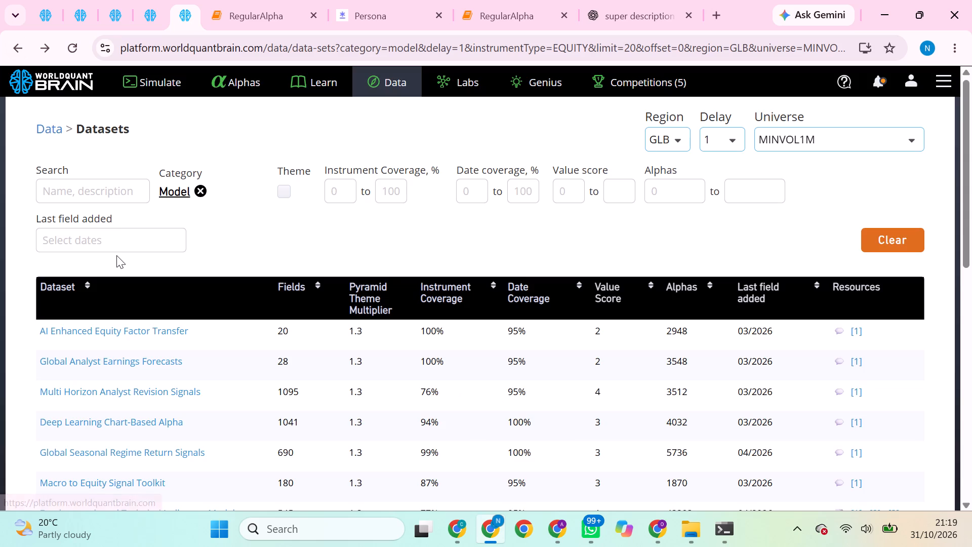
scroll(116, 255, down, 4)
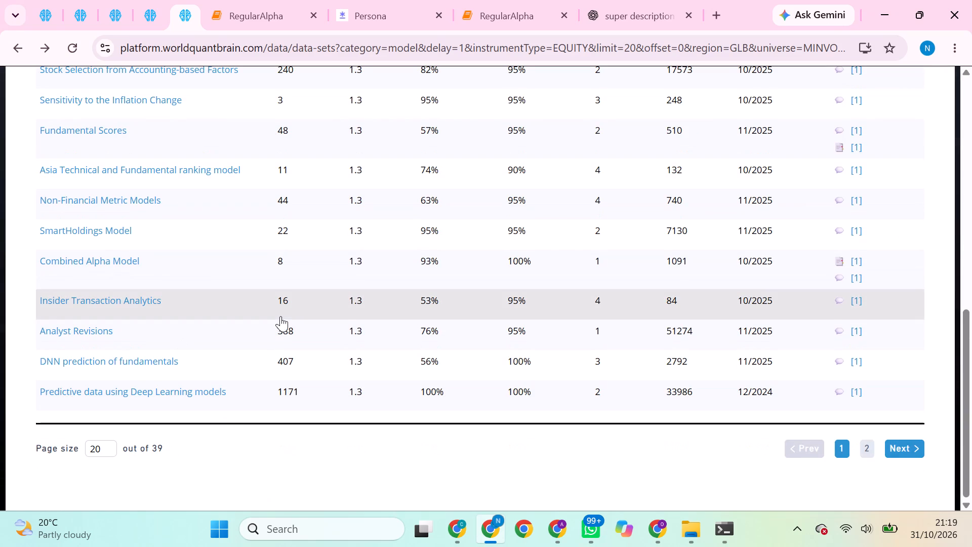
click(286, 335)
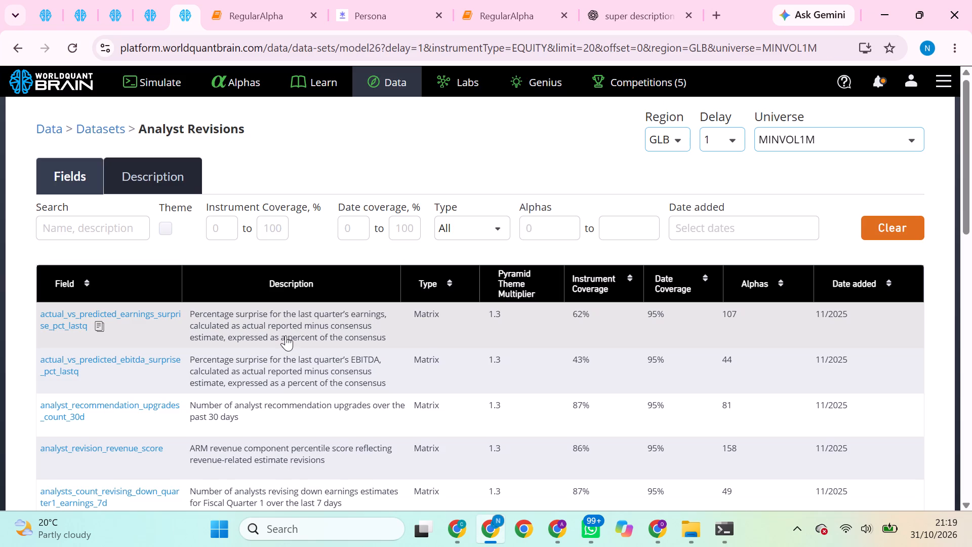
click(24, 45)
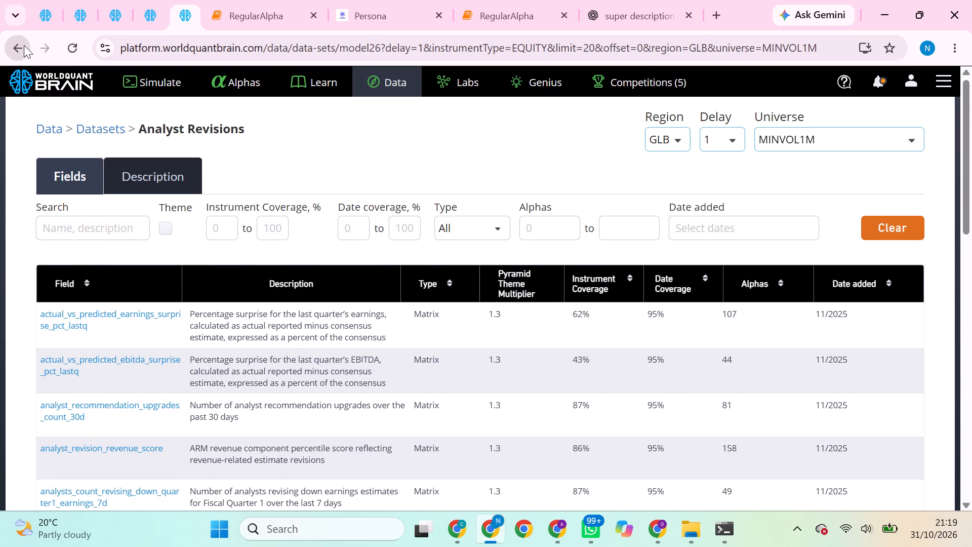
Open the Alternative technical factor models dataset's description and copy its dataset ID, model135.
scroll(187, 309, down, 2)
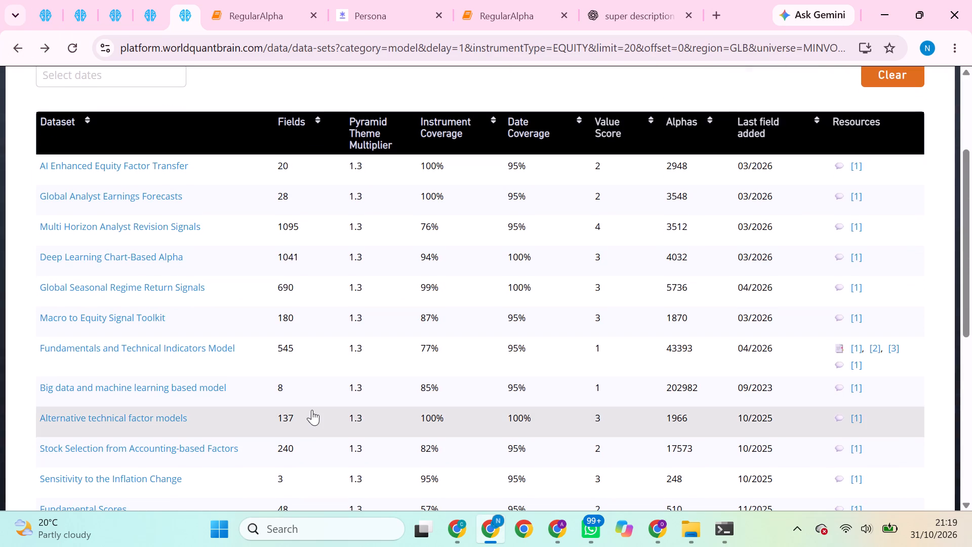
click(312, 410)
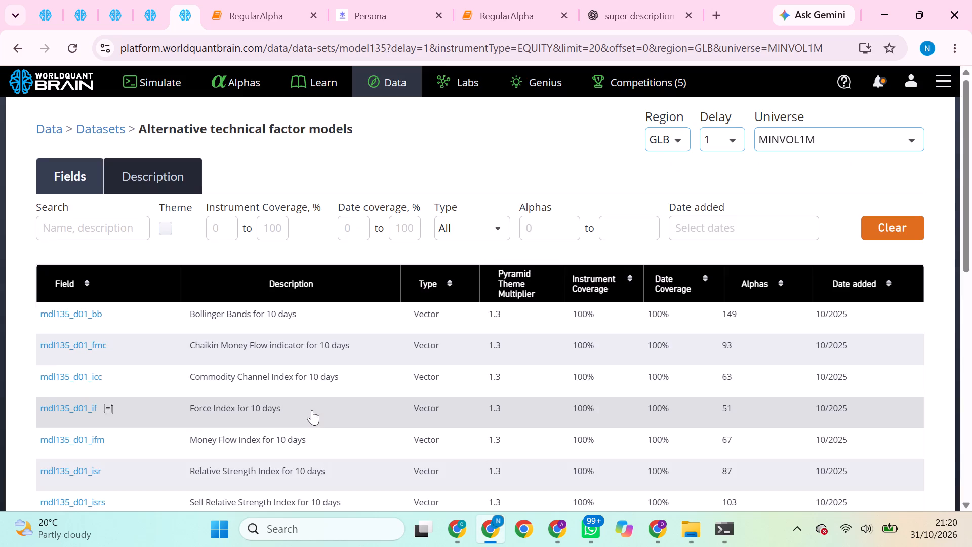
click(312, 410)
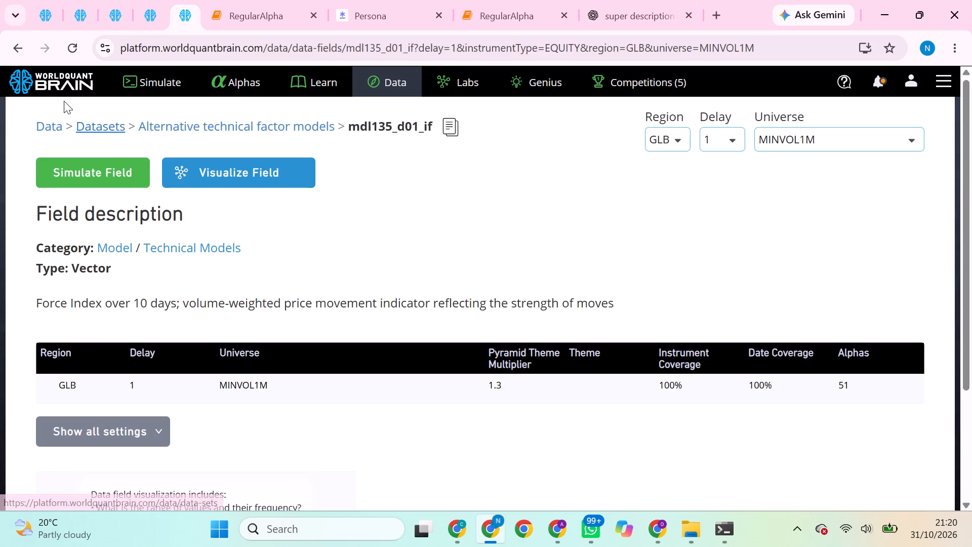
click(18, 50)
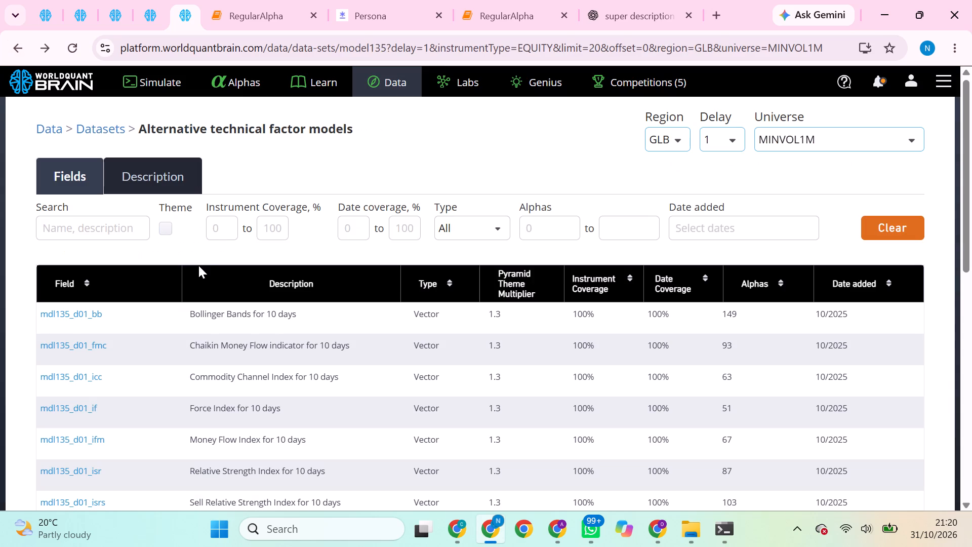
click(161, 179)
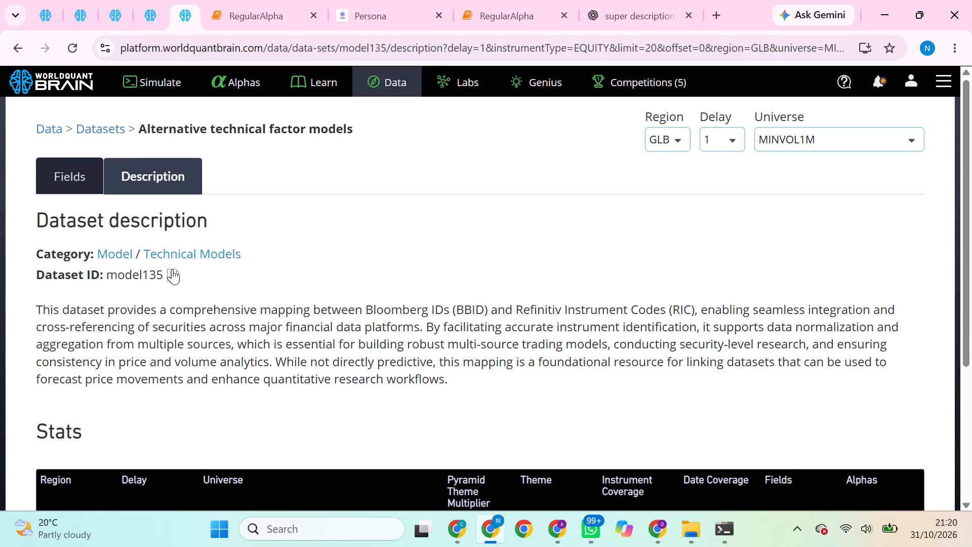
click(172, 269)
In the RegularAlpha Jupyter notebook, set the dataset parameter under Step 1 to 'model135'.
click(257, 0)
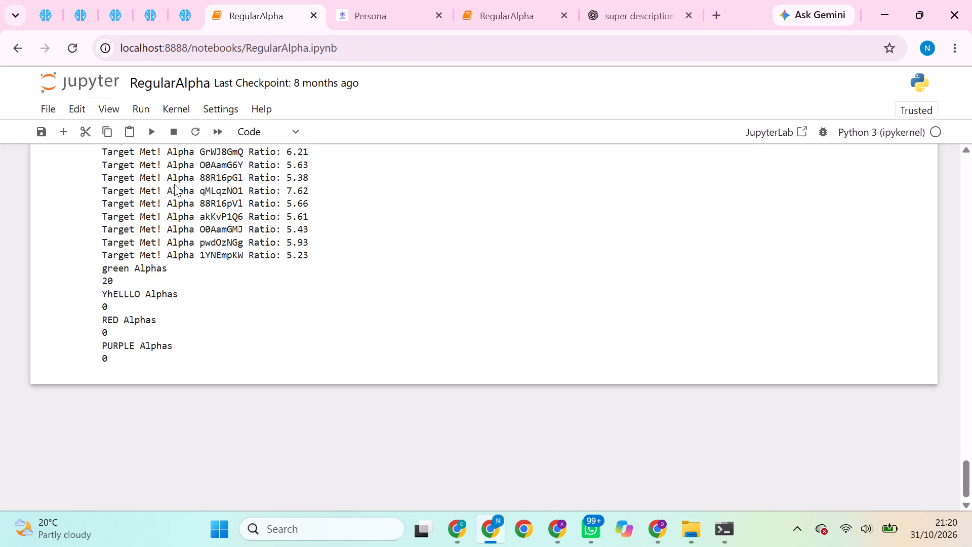
scroll(174, 184, up, 11)
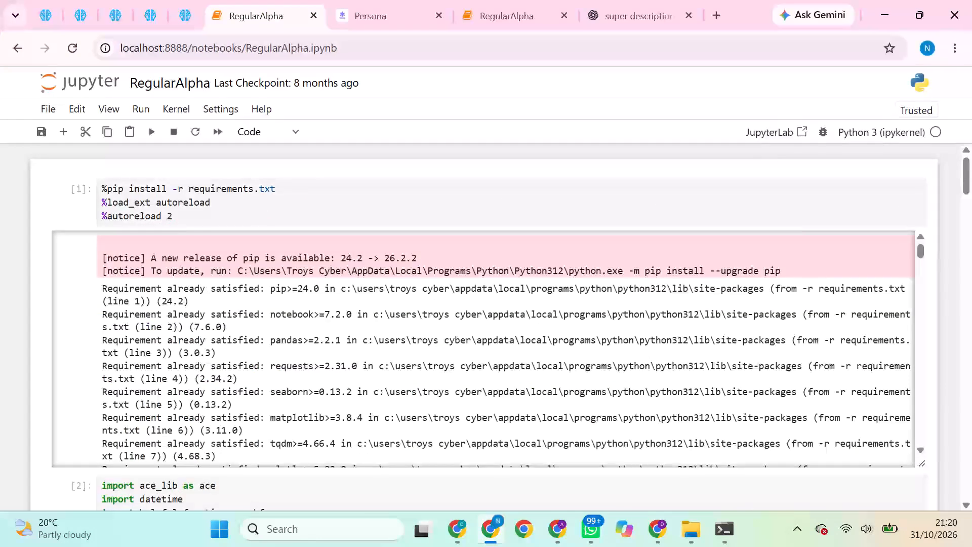
scroll(219, 471, down, 3)
drag(219, 471, 201, 400)
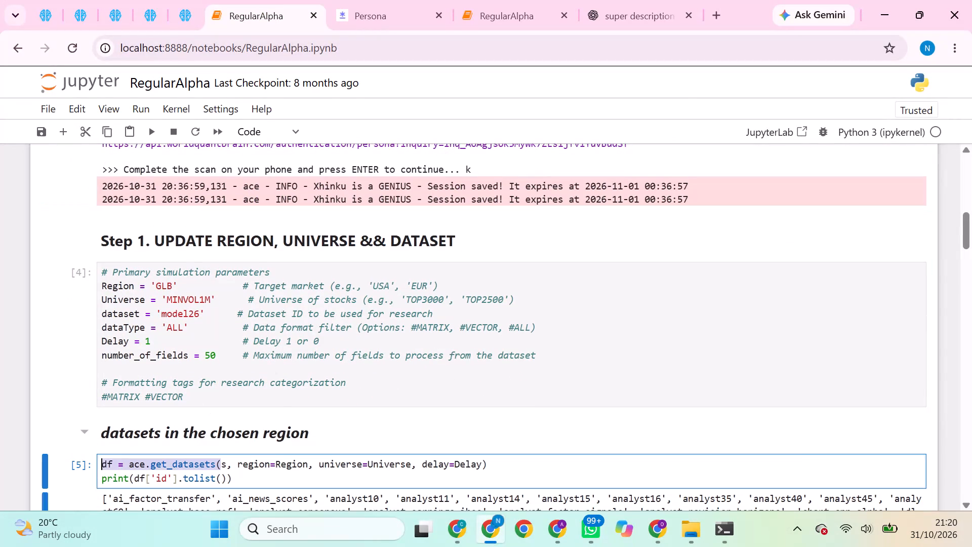
drag(201, 400, 189, 316)
double_click(189, 316)
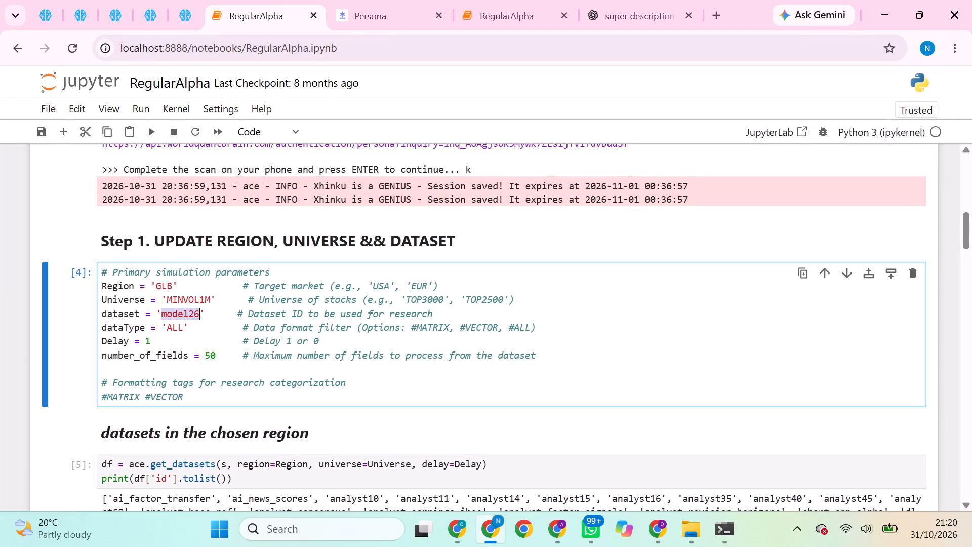
key(ctrl+v)
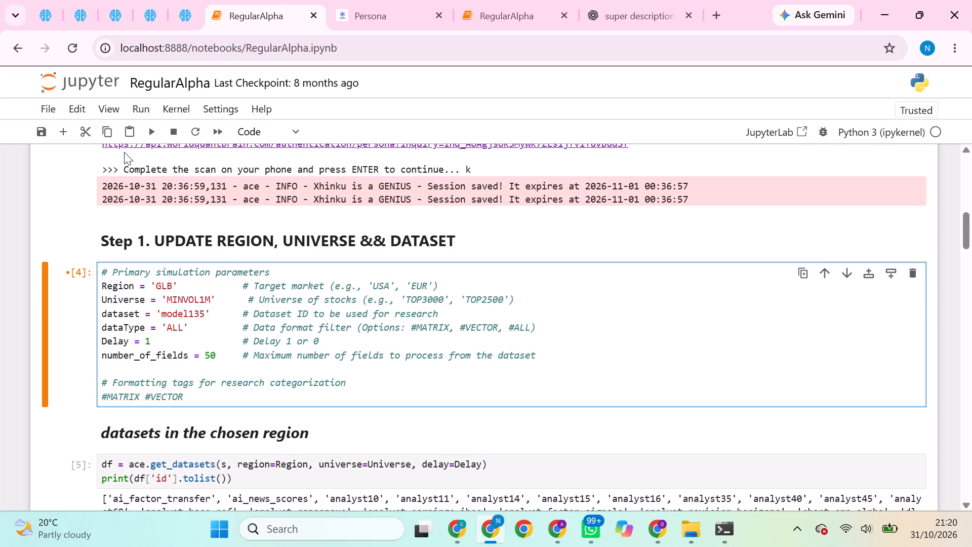
Restart the notebook's kernel and run all cells to simulate alphas from the new dataset.
click(165, 106)
click(276, 206)
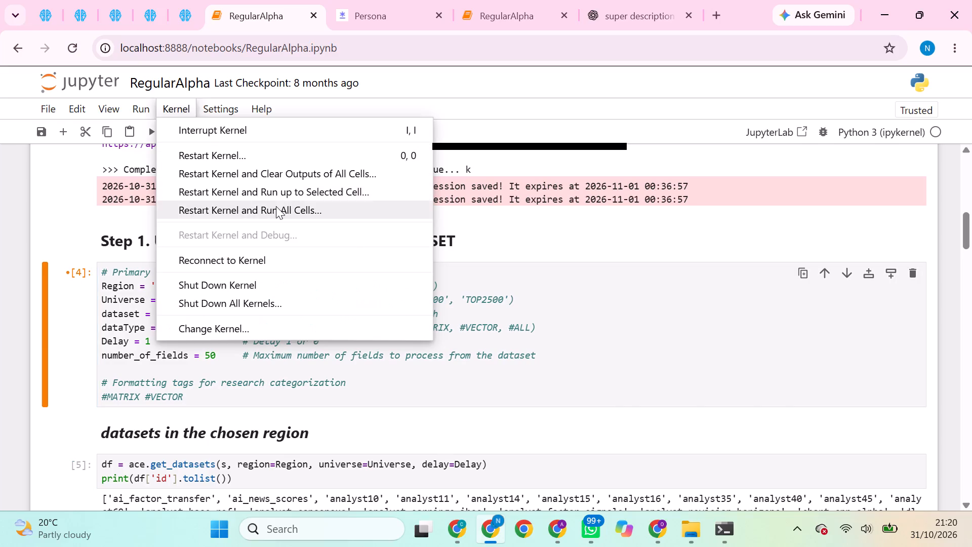
click(634, 336)
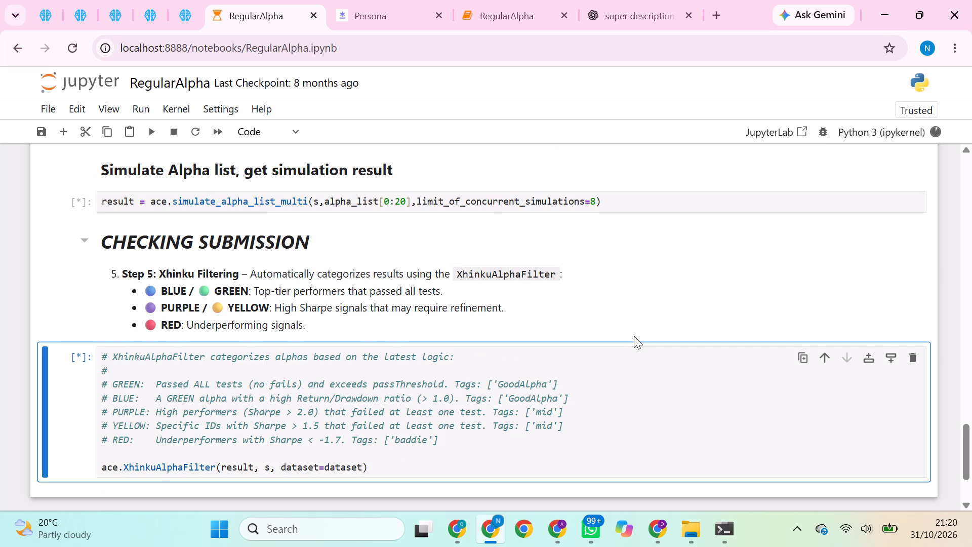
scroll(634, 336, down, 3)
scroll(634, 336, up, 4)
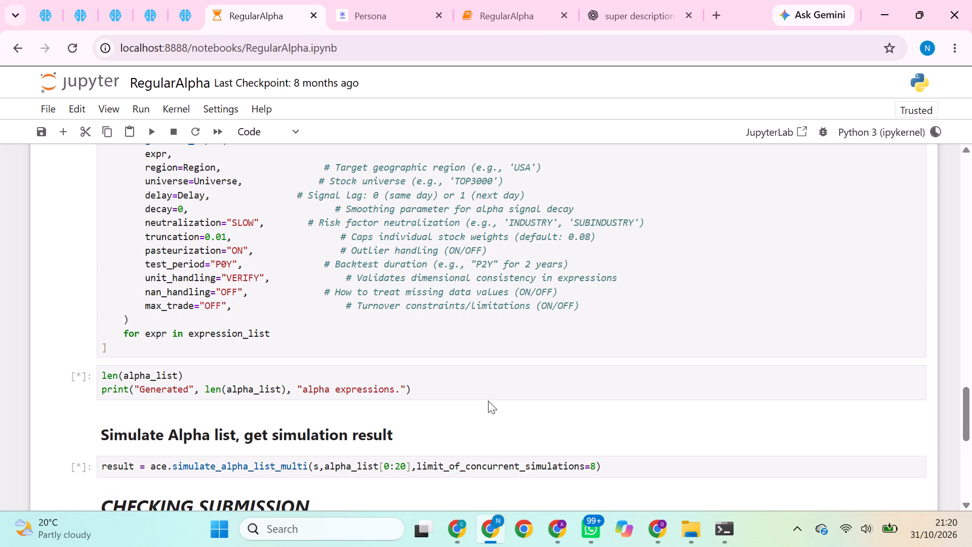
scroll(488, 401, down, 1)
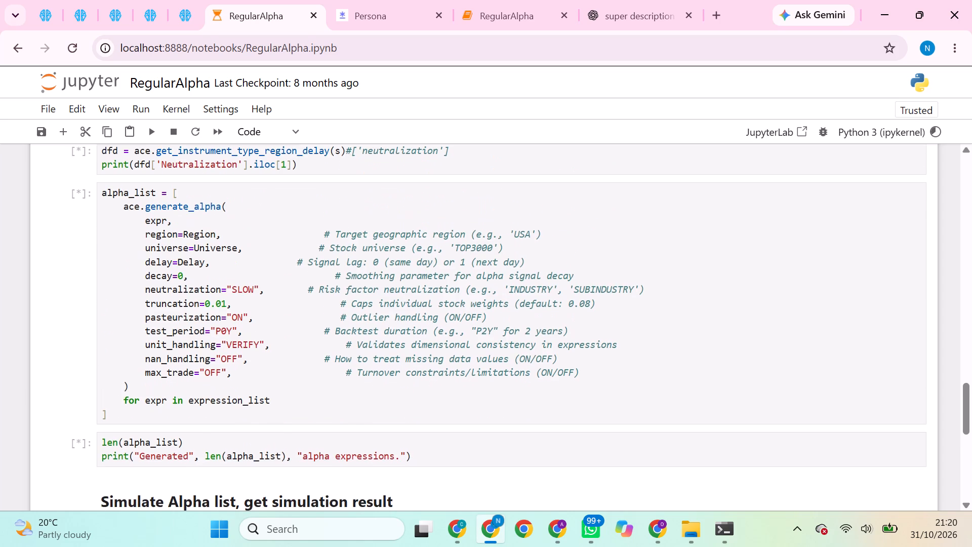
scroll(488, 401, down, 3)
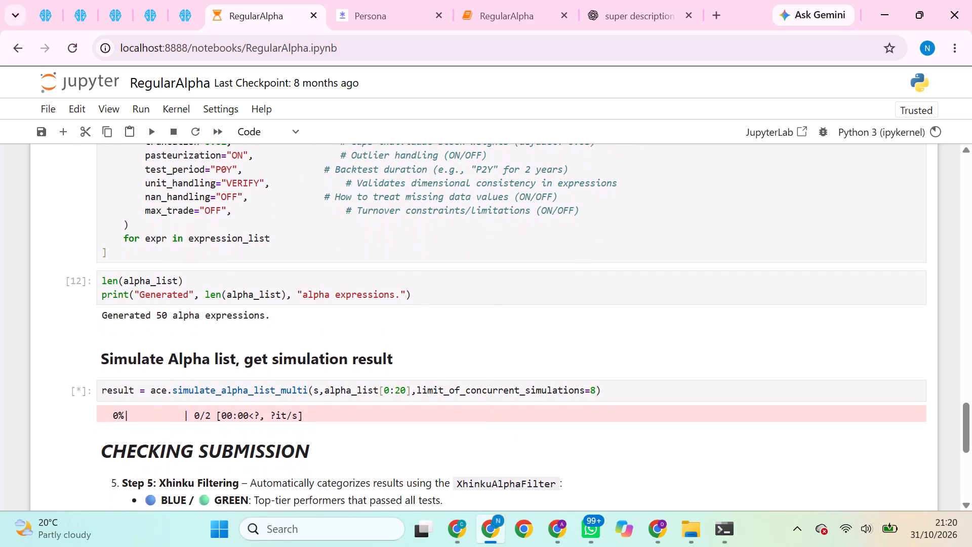
Review the USA/D1/TOP3000 super alpha's simulation results and run its Prod Correlation check.
click(44, 10)
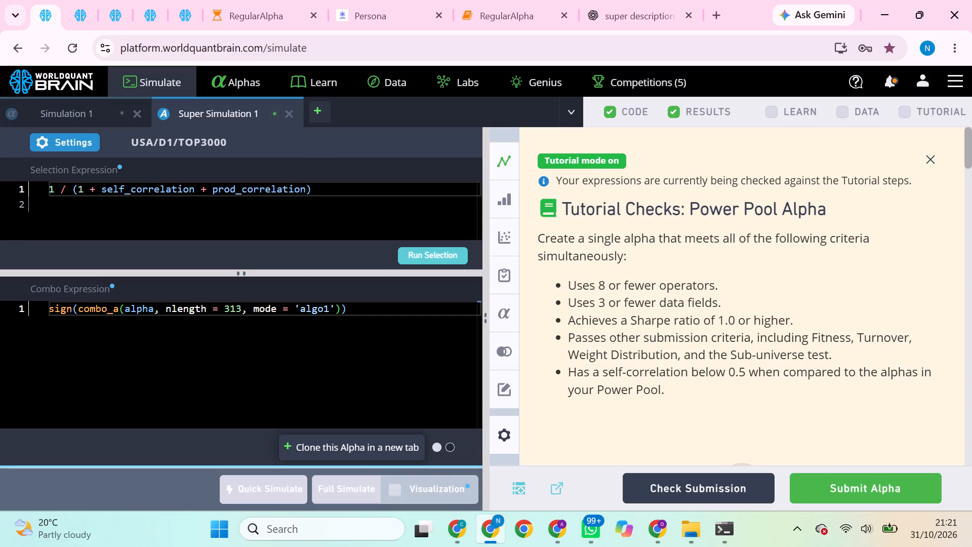
scroll(620, 292, down, 4)
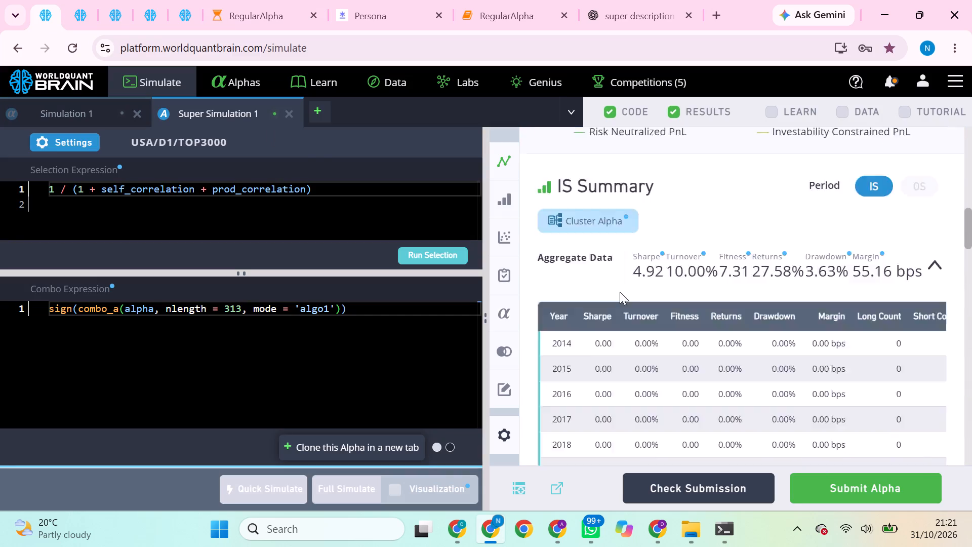
scroll(620, 292, down, 11)
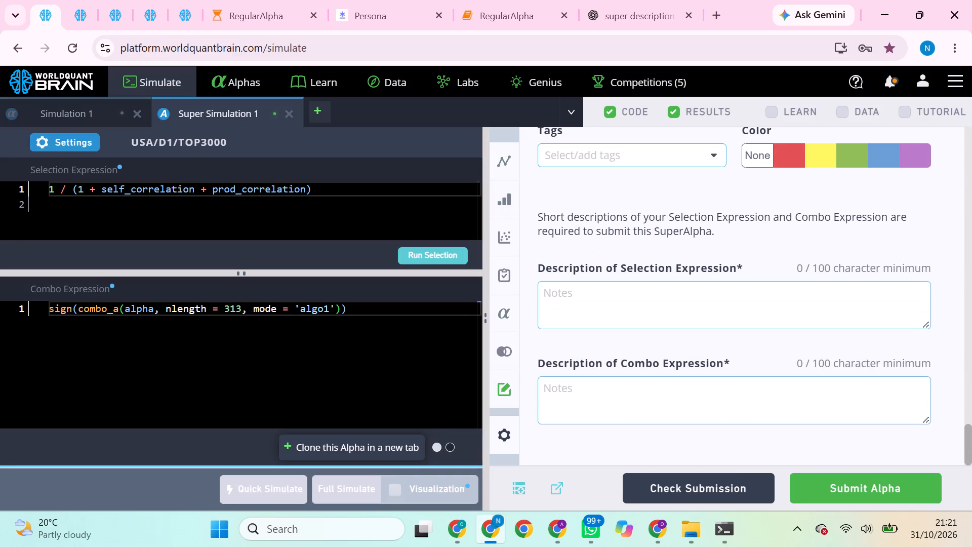
scroll(620, 292, down, 1)
scroll(620, 292, up, 4)
scroll(620, 292, down, 1)
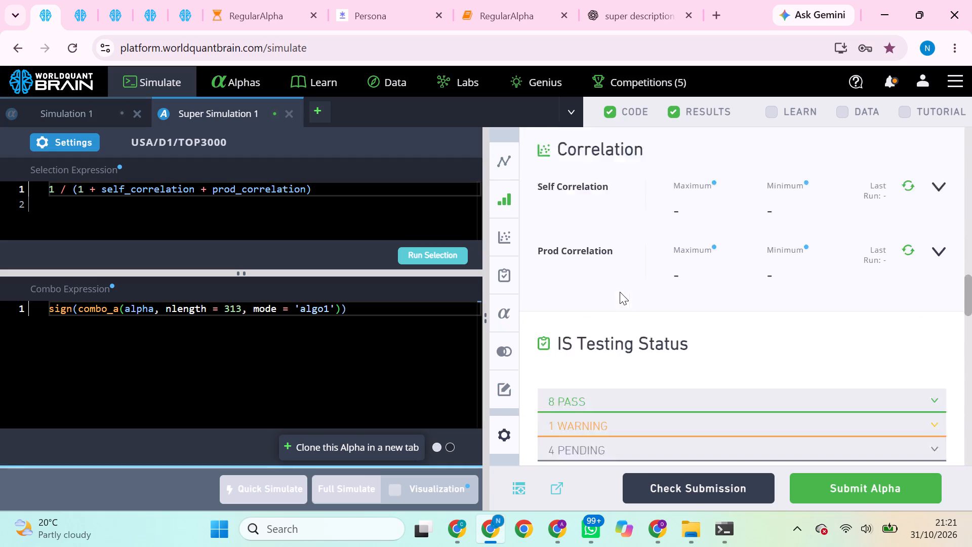
scroll(620, 292, down, 1)
scroll(674, 256, up, 1)
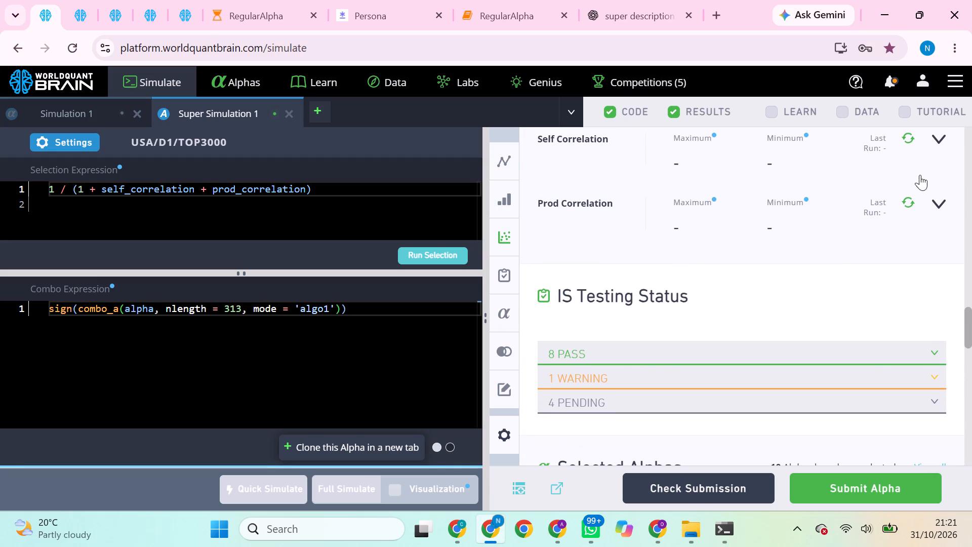
click(914, 200)
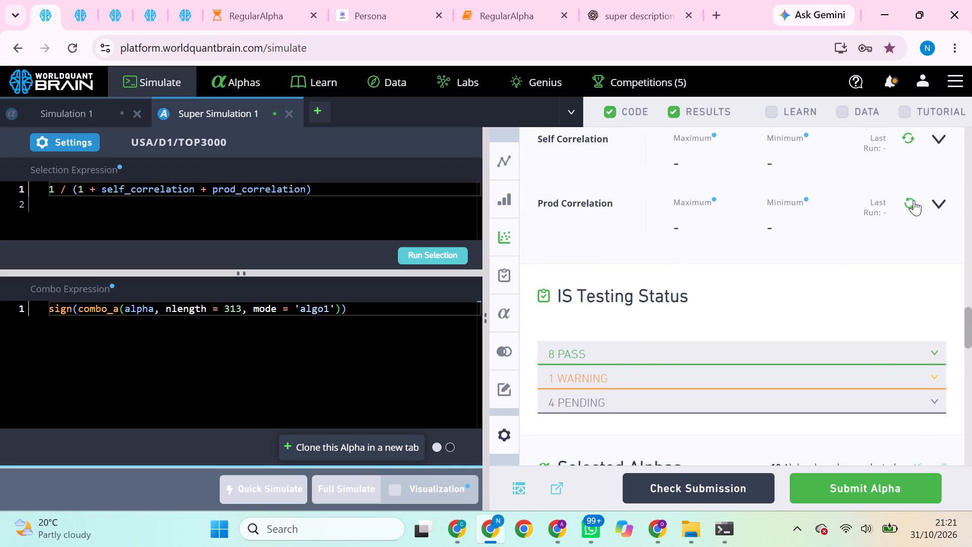
scroll(914, 200, up, 1)
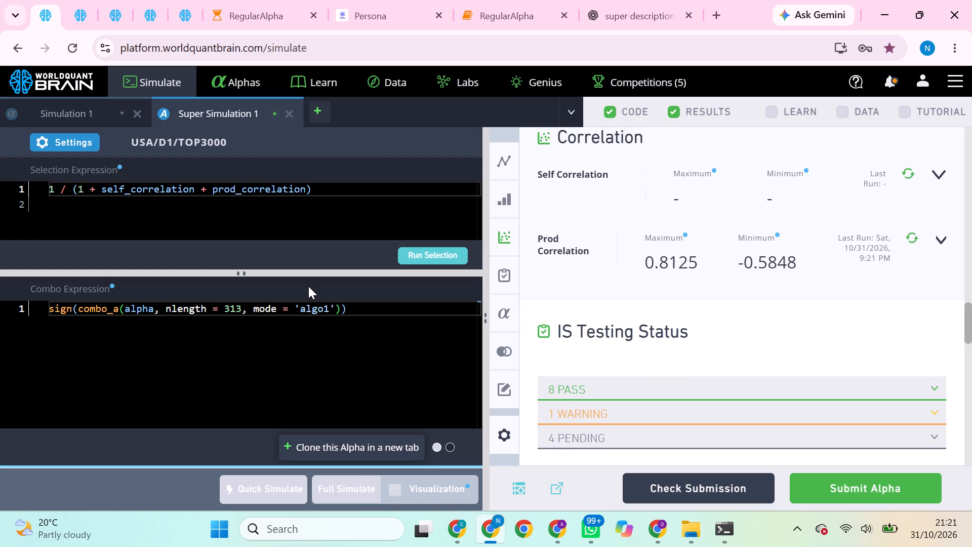
Set nlength to 33 in the super alpha's combo expression, rerun the selection and run a full simulation.
click(236, 304)
key(BackSpace)
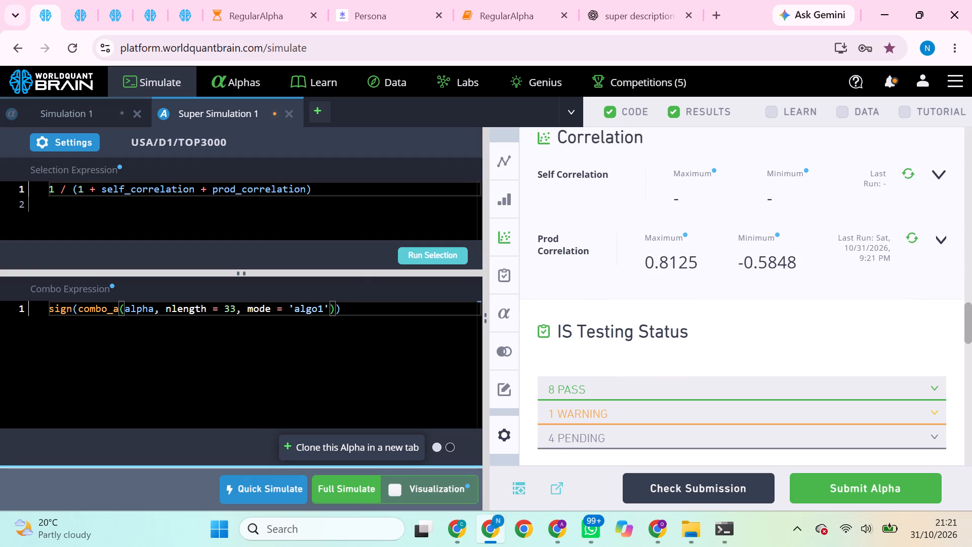
click(433, 248)
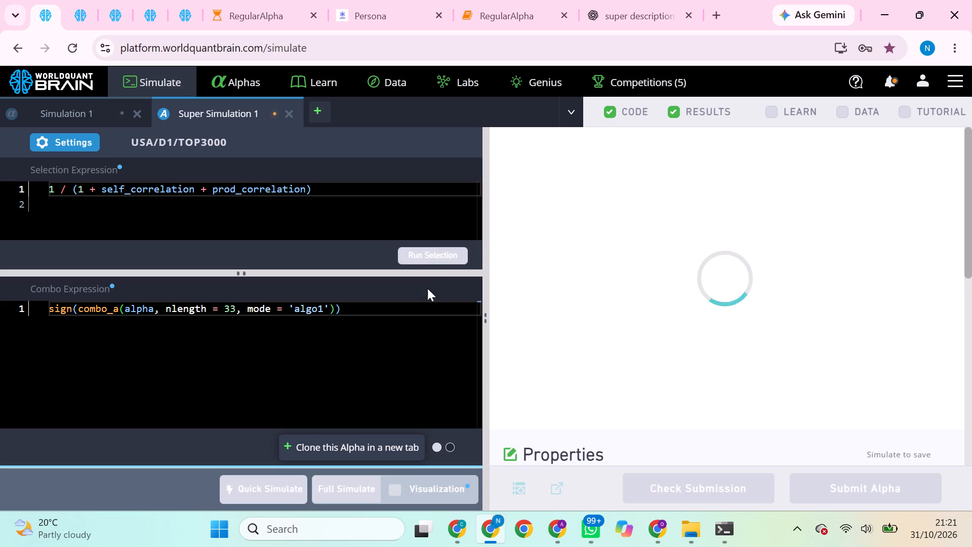
click(345, 495)
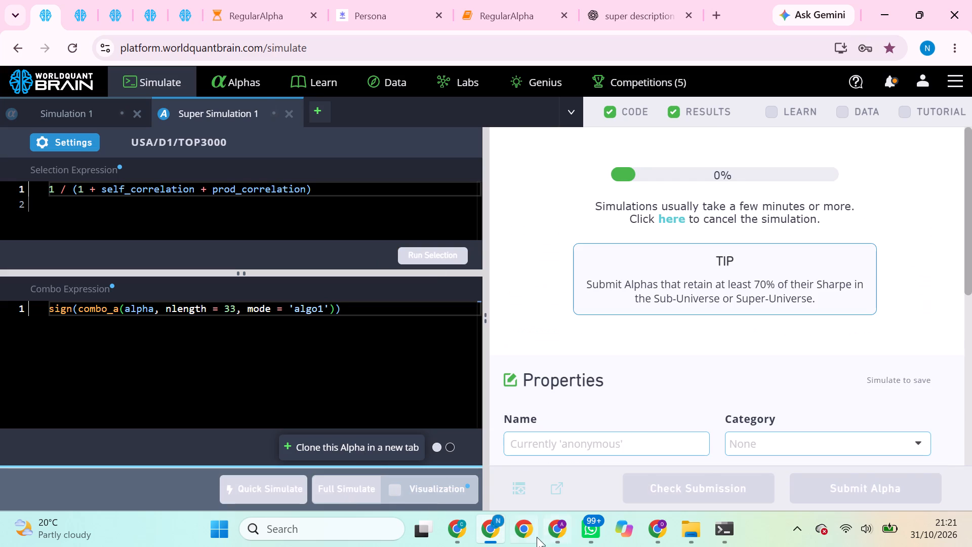
In the other Chrome profile, replace the submitted GLB MINVOL1M alpha's oth432 field with oth432_trkdpitpredictivetotinventory_mad_pred and run a full simulation.
click(560, 536)
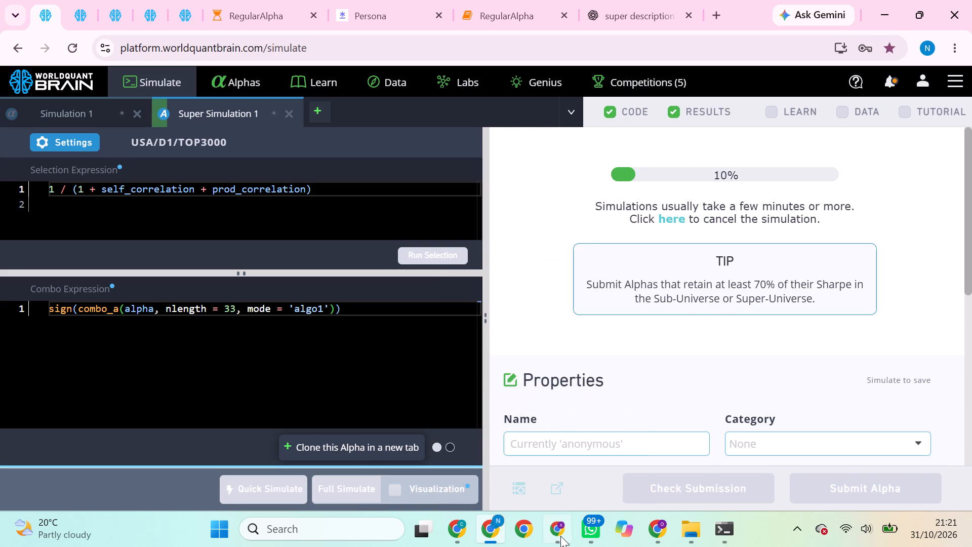
click(75, 12)
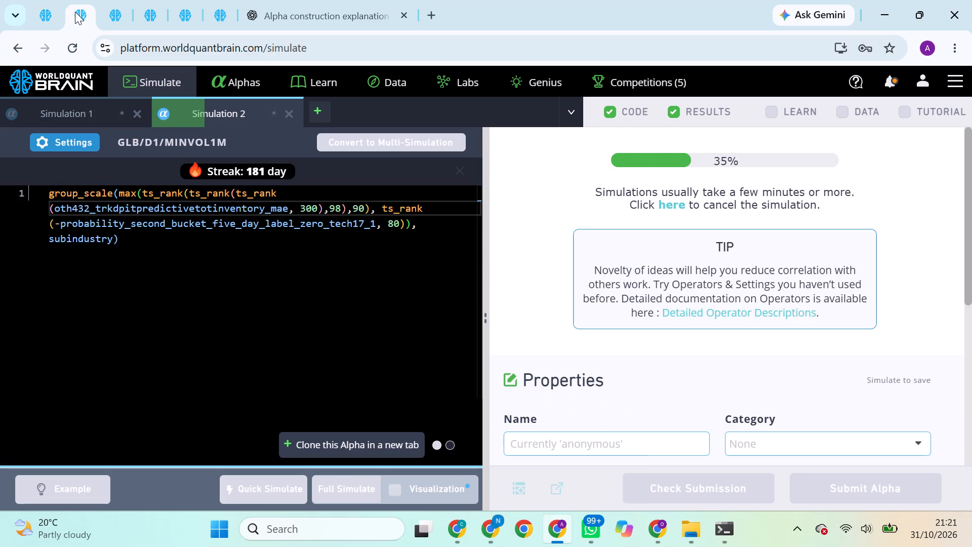
click(112, 21)
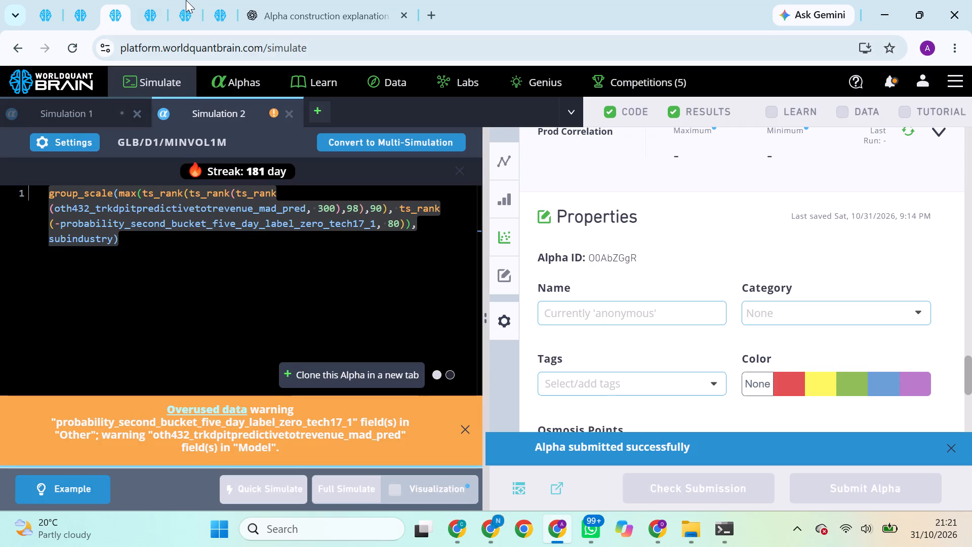
click(213, 13)
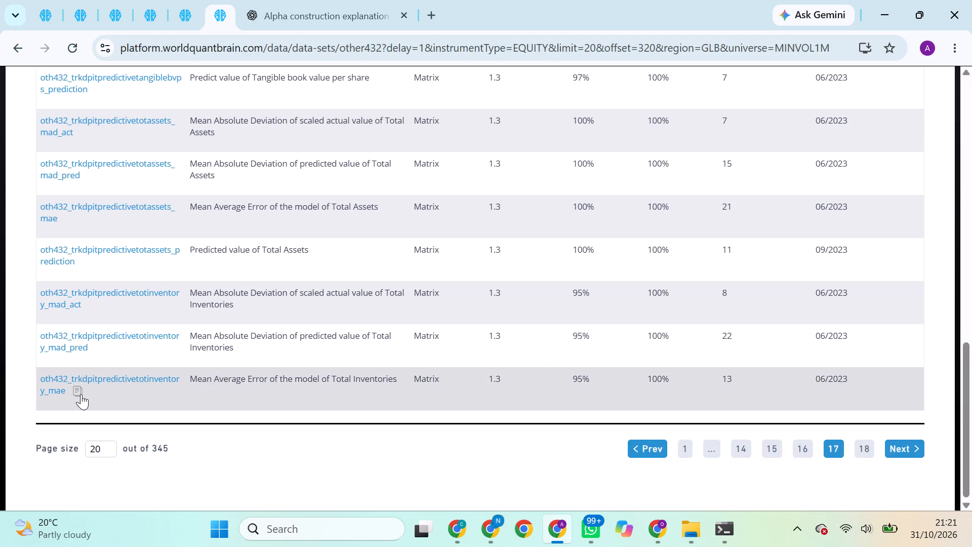
click(96, 344)
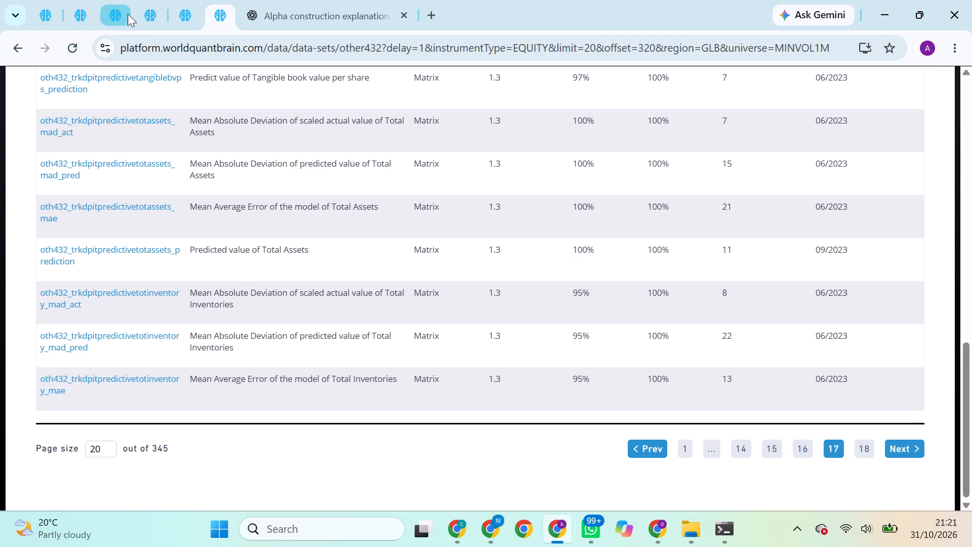
click(158, 8)
click(121, 12)
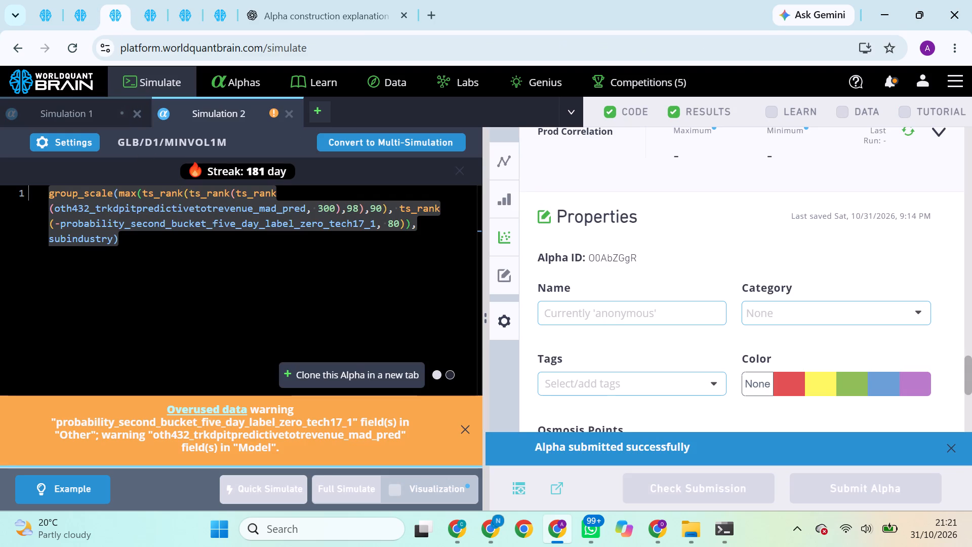
double_click(197, 211)
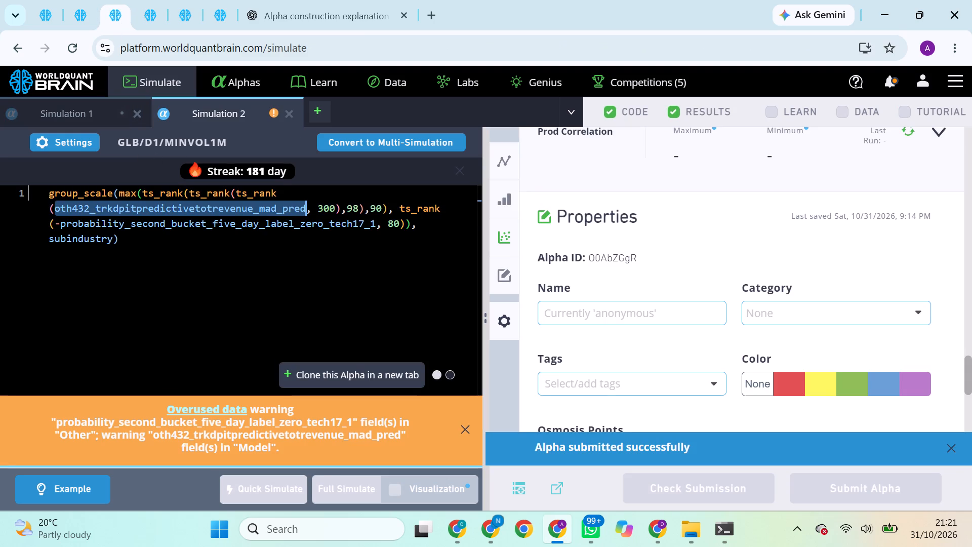
key(ctrl+v)
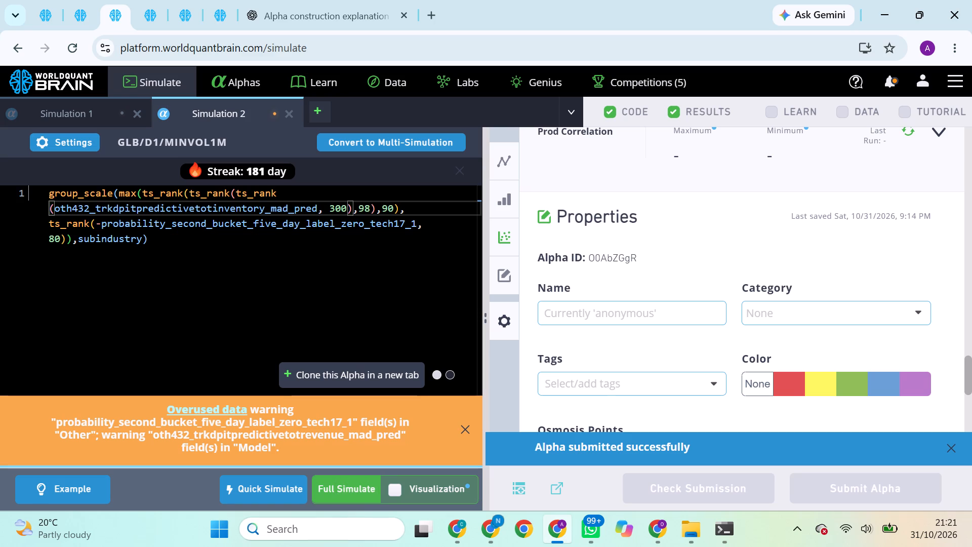
click(354, 492)
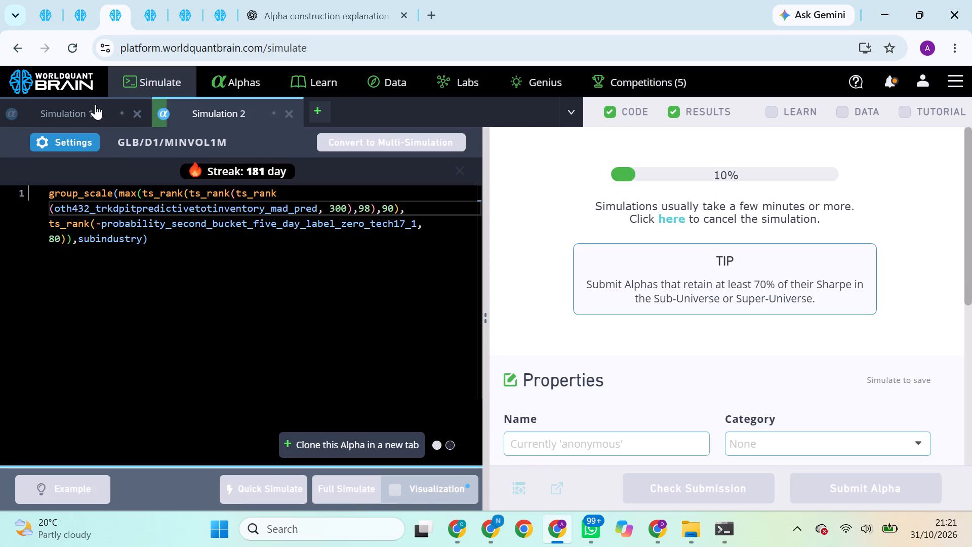
Check the progress of the GLB MINVOL1M simulations running across the open BRAIN pages.
click(50, 8)
click(76, 5)
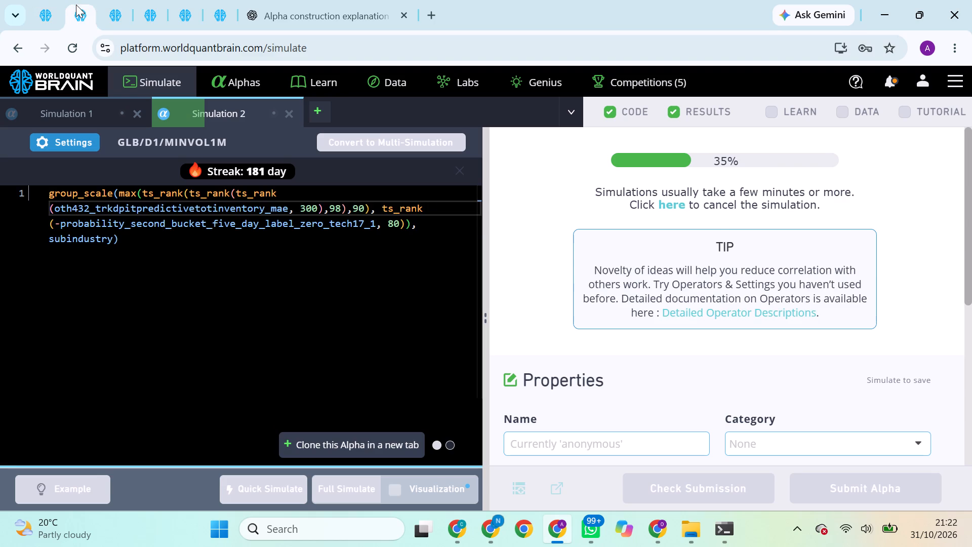
drag(110, 3, 114, 8)
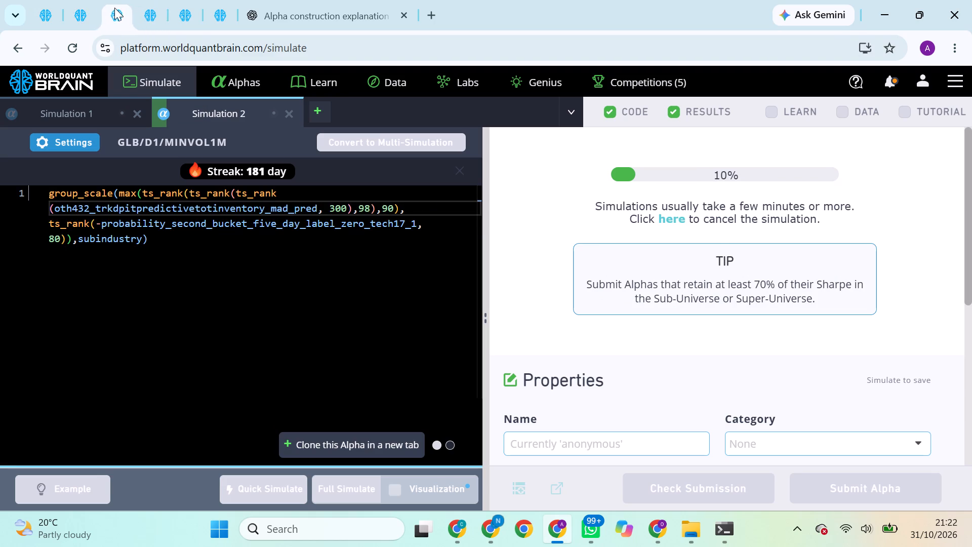
click(138, 16)
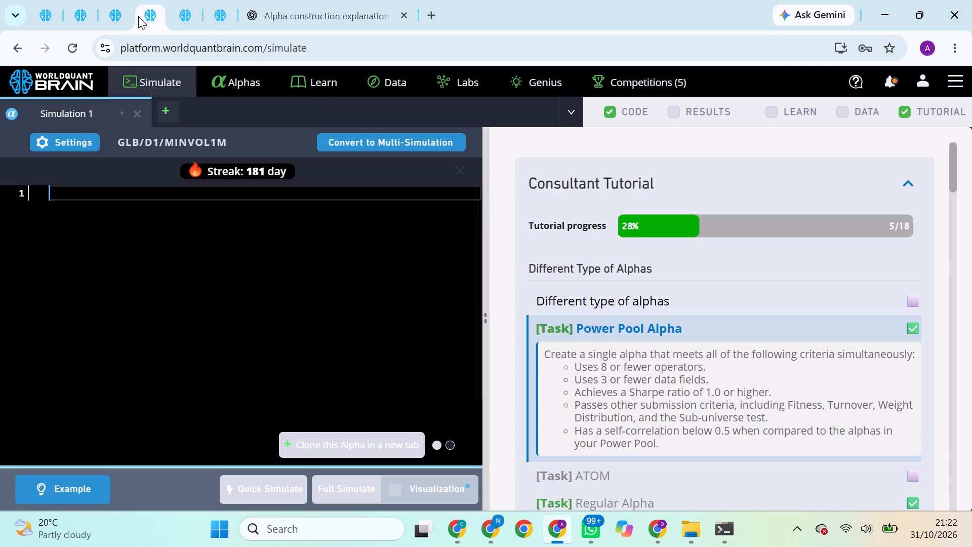
click(180, 20)
drag(148, 20, 115, 13)
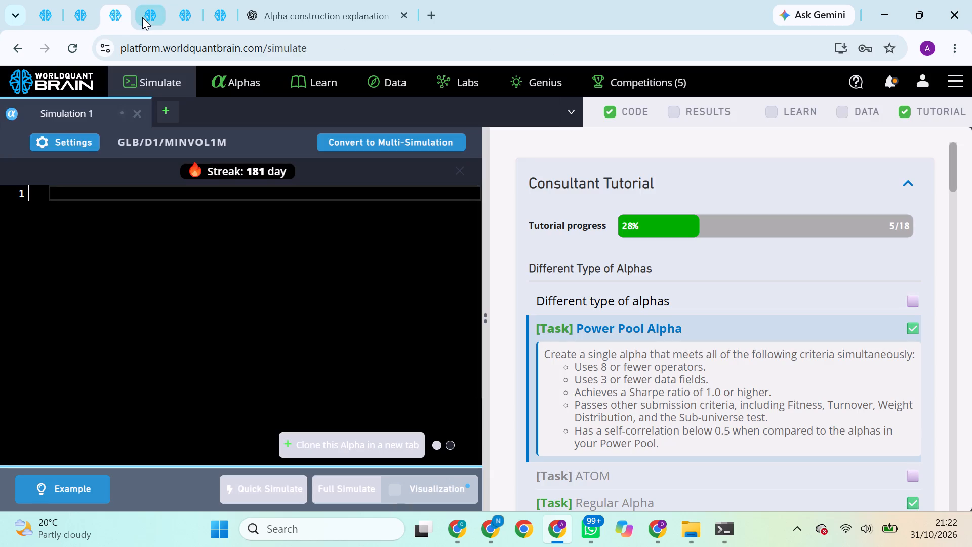
drag(123, 18, 159, 17)
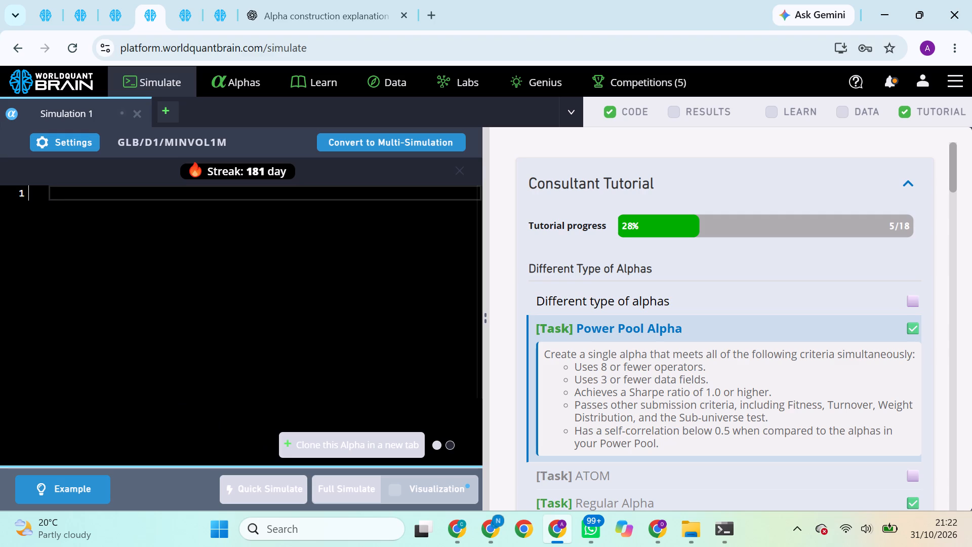
click(45, 9)
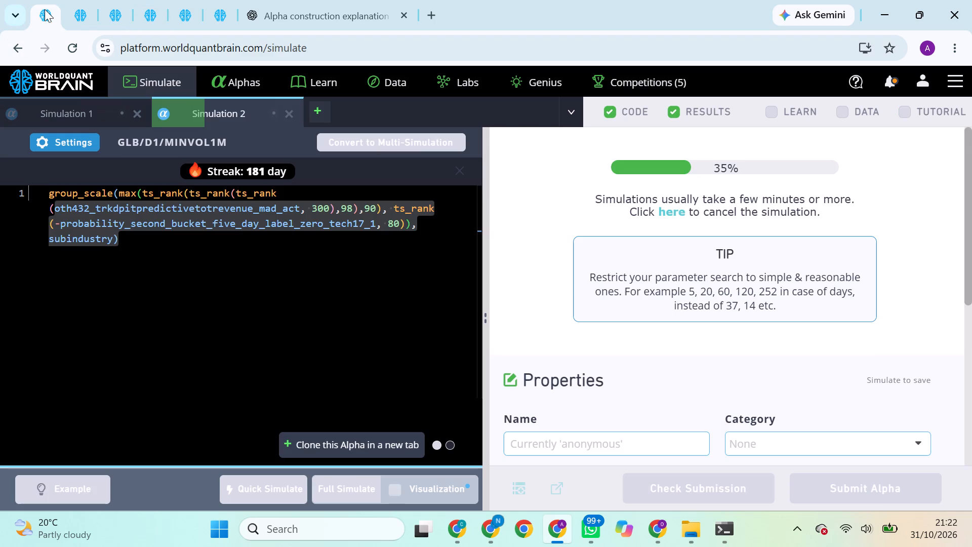
click(80, 17)
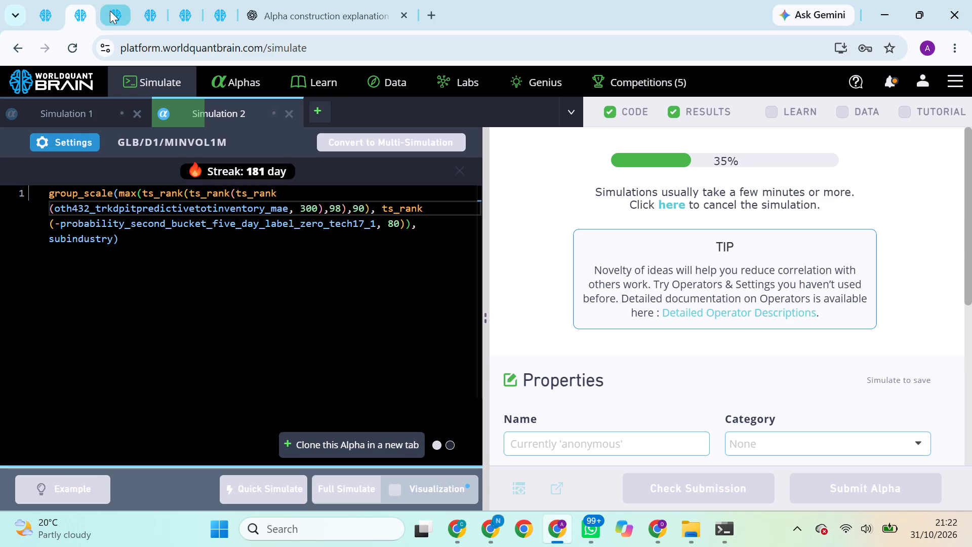
click(110, 11)
click(148, 15)
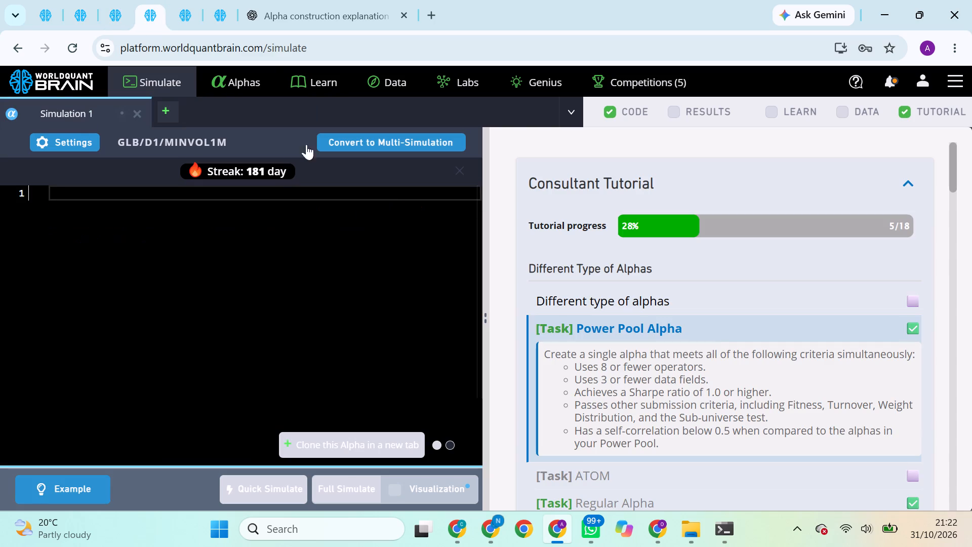
In the USA/D1/TOP3000 super alpha's window, review the new simulation results and run its Prod Correlation check.
click(492, 523)
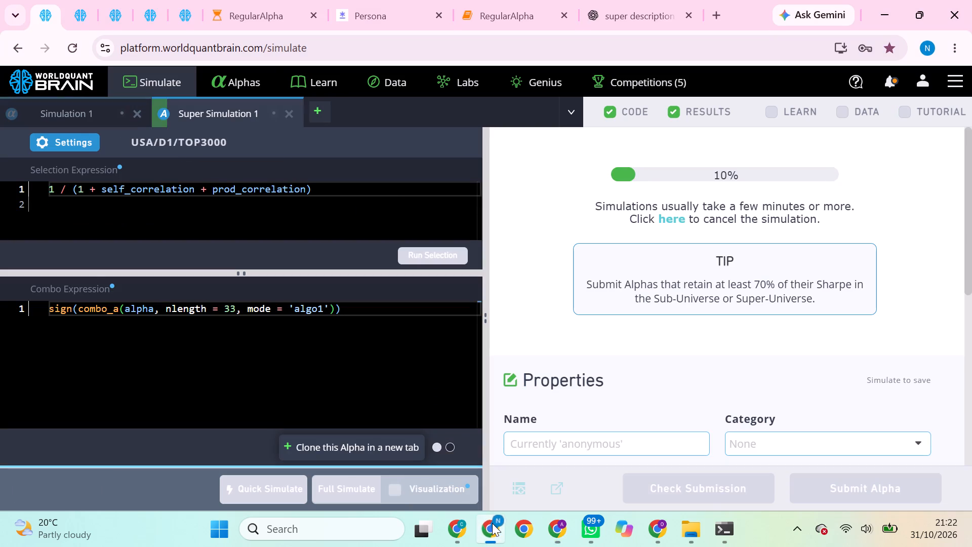
click(652, 529)
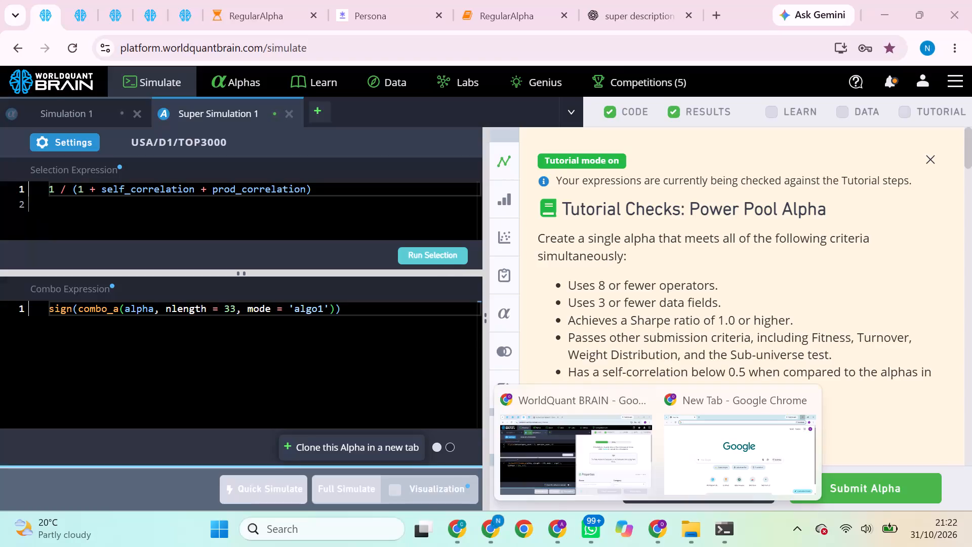
scroll(620, 285, down, 4)
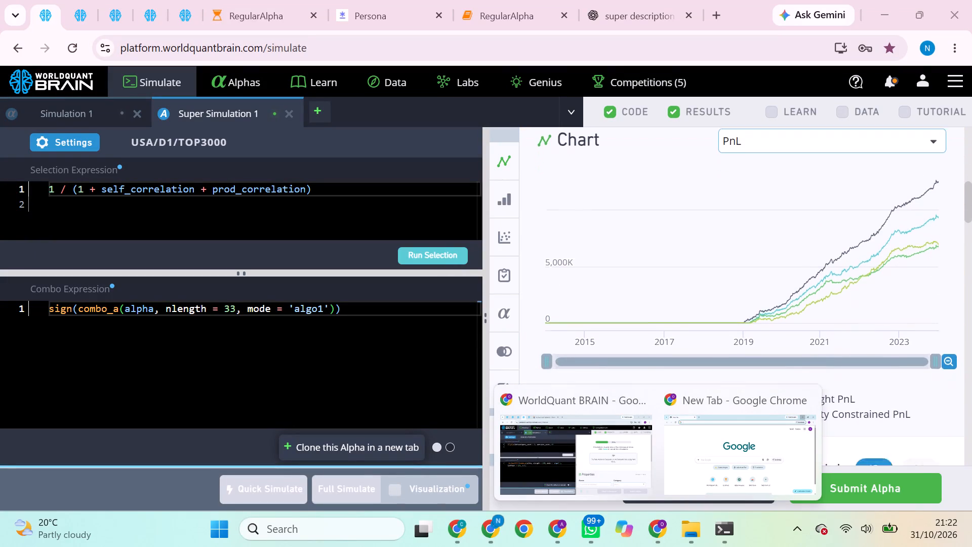
scroll(620, 285, down, 4)
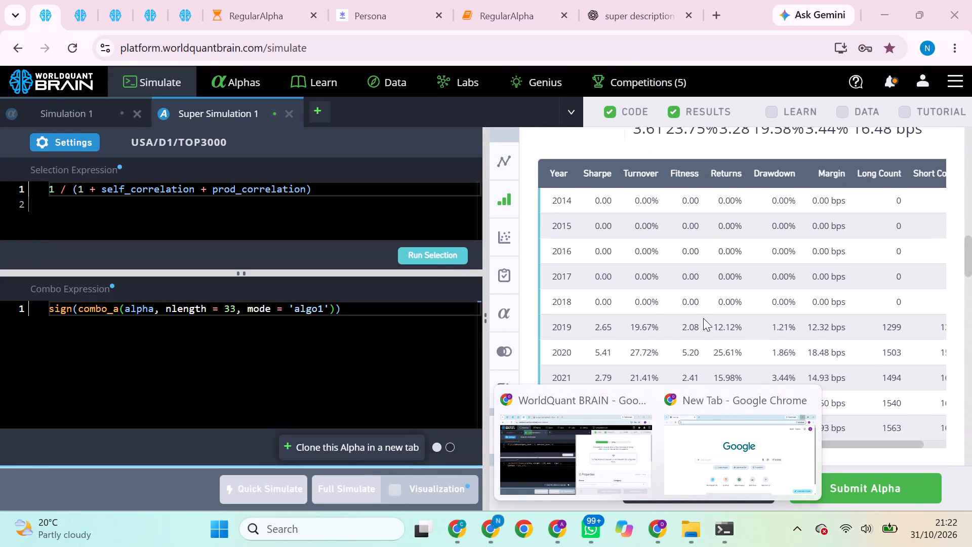
scroll(703, 318, down, 6)
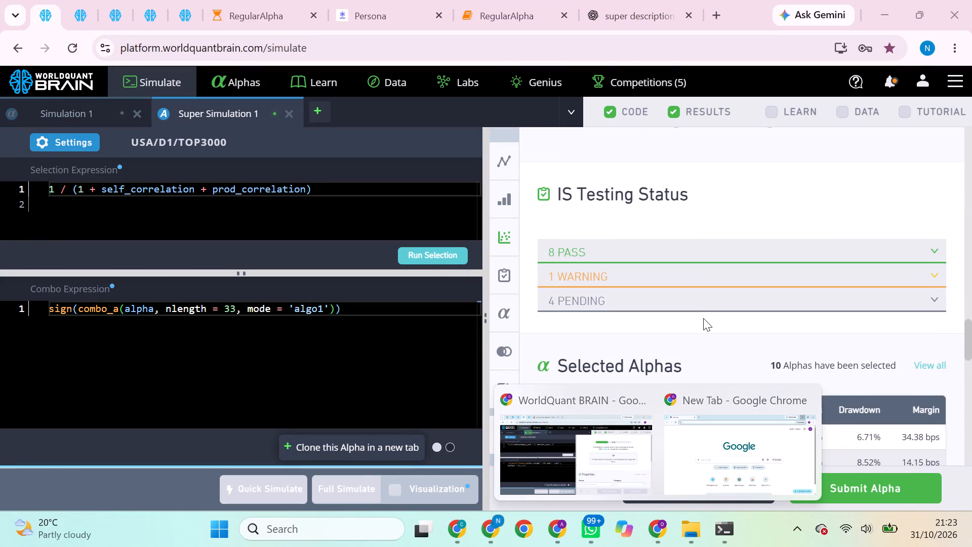
scroll(703, 318, up, 1)
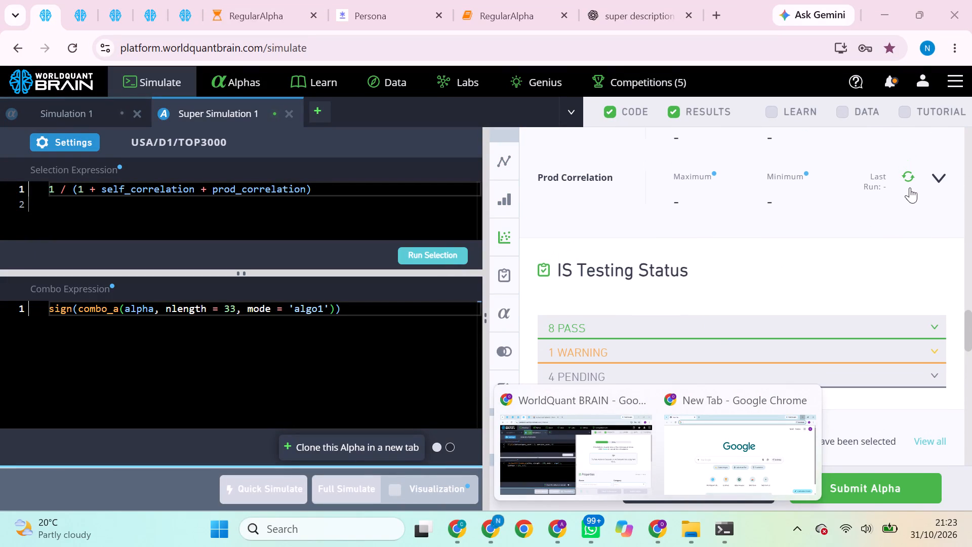
click(910, 177)
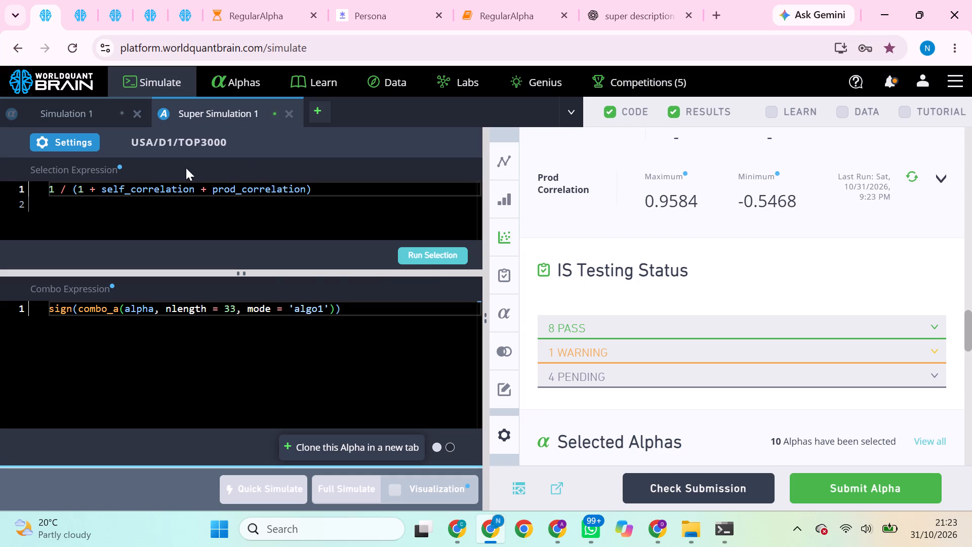
Change the super alpha's universe to TOP2000 in its simulation settings, rerun the selection and run a full simulation.
click(72, 137)
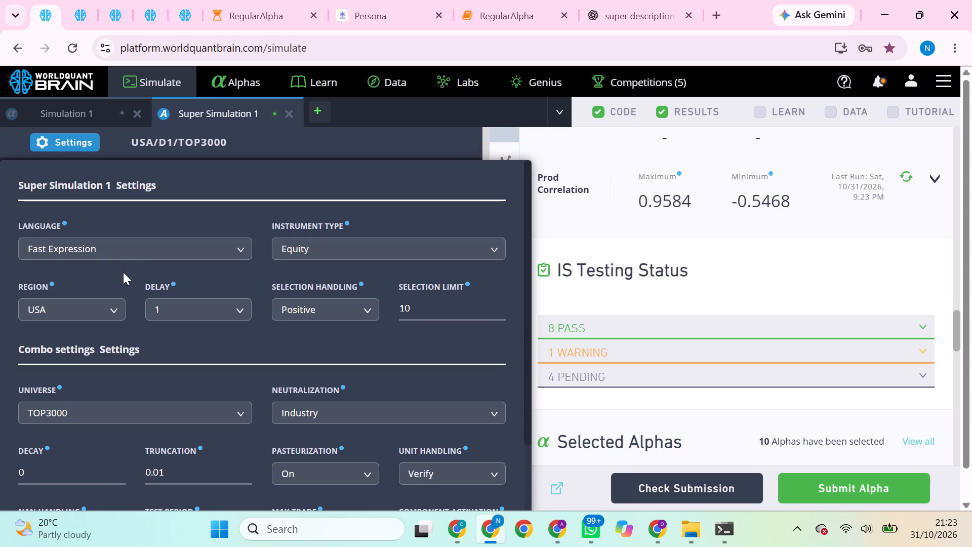
click(223, 410)
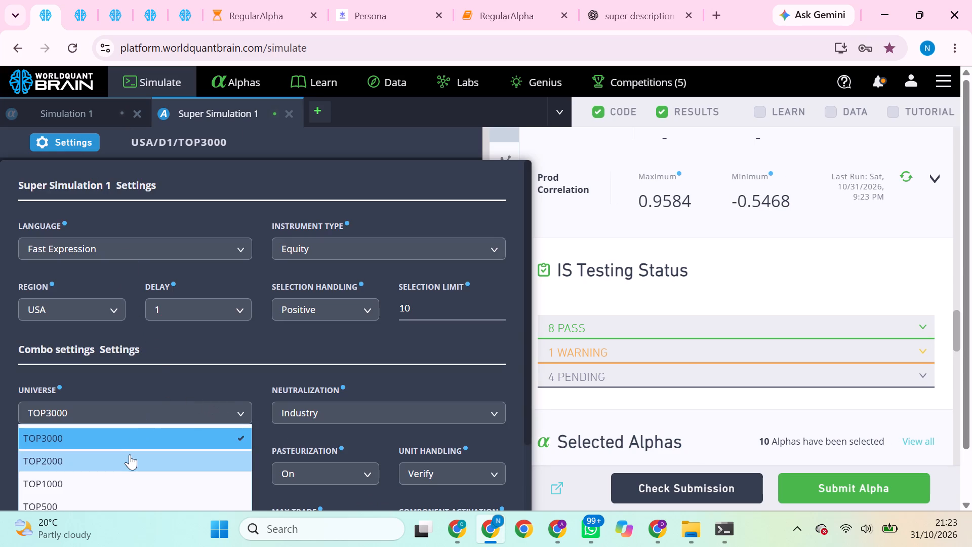
click(130, 456)
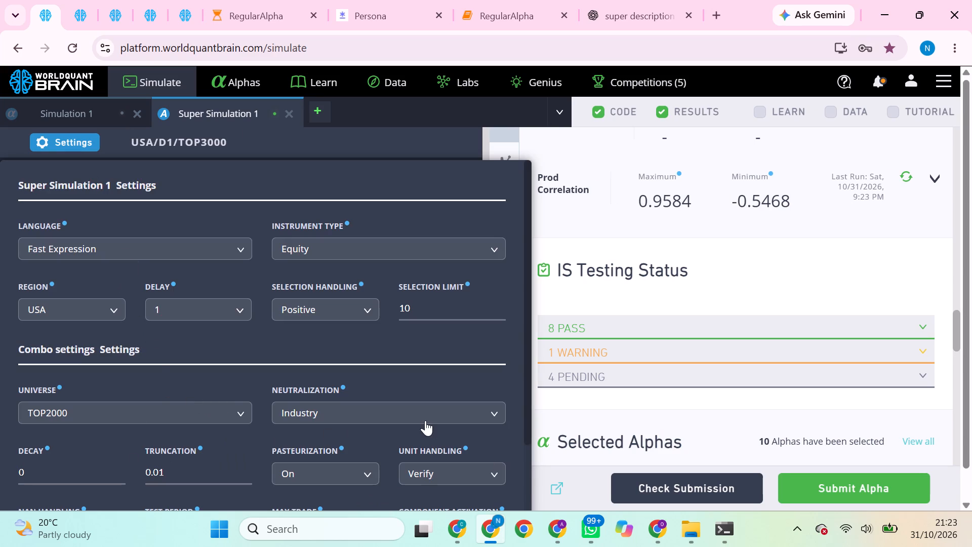
scroll(425, 420, down, 2)
scroll(447, 493, down, 1)
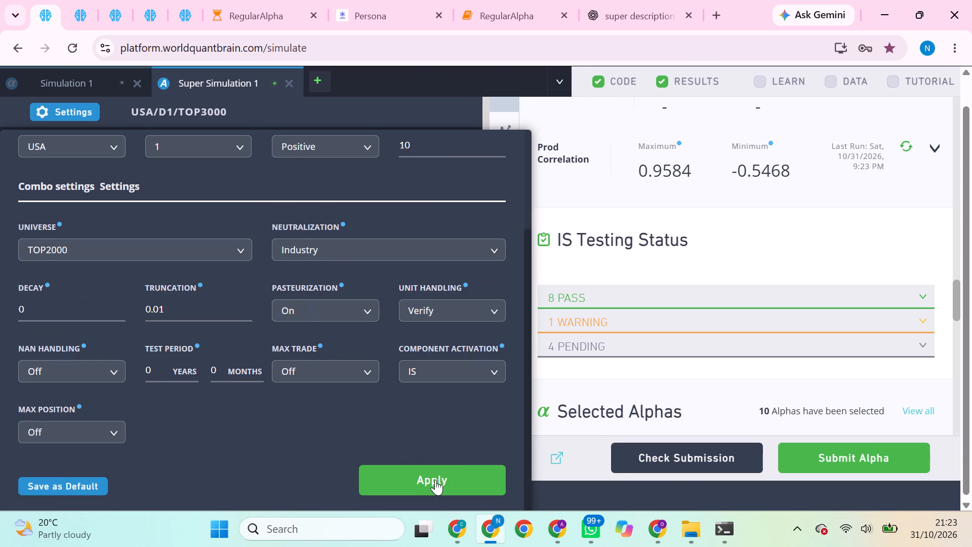
click(435, 480)
click(428, 251)
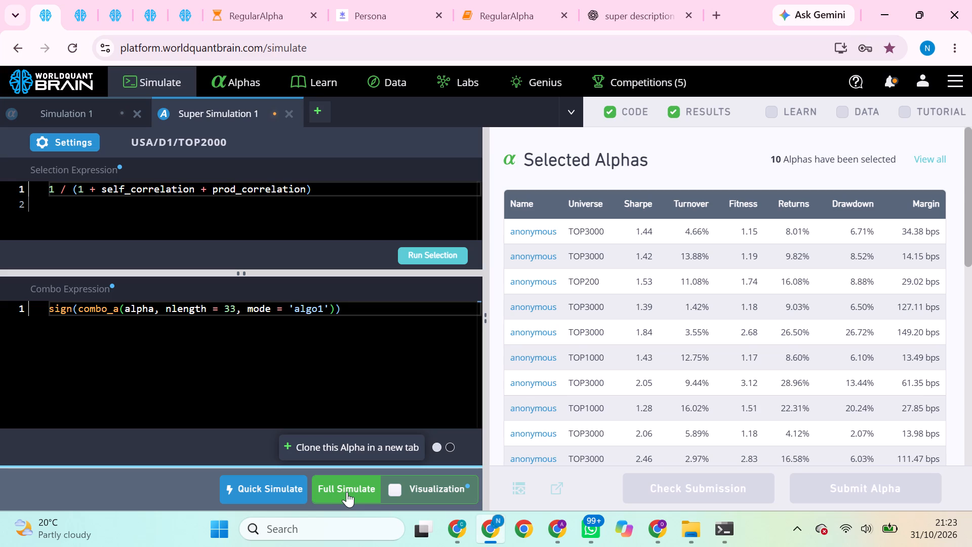
click(347, 492)
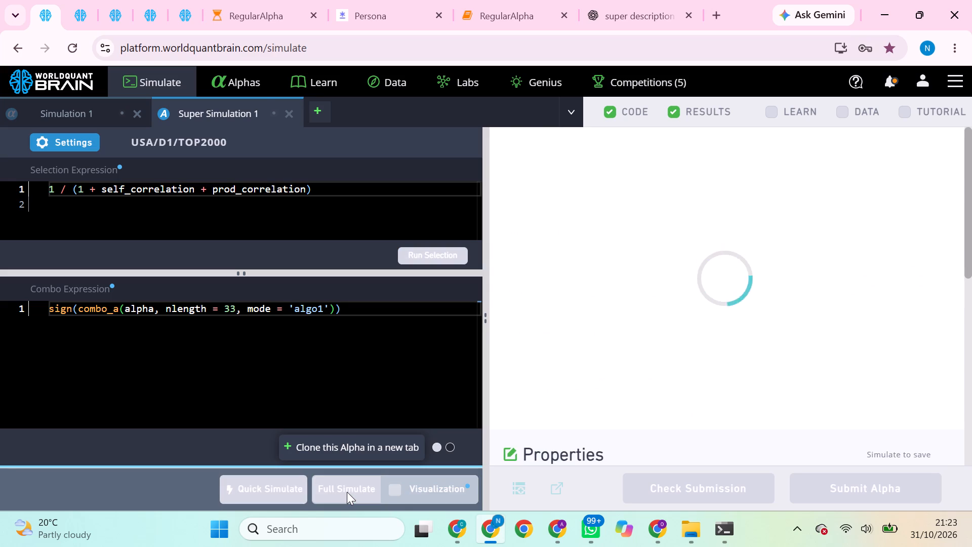
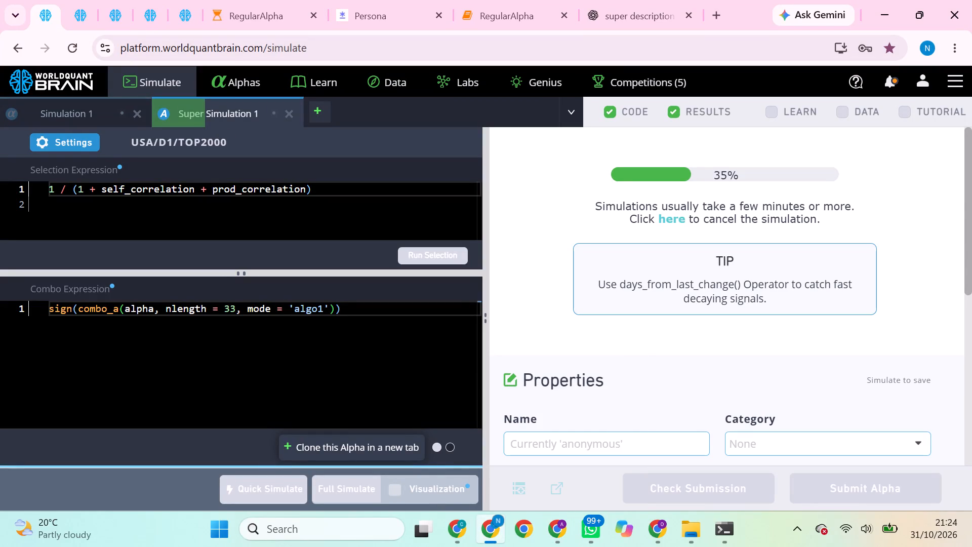
Switch to the other browser profile and run the Prod Correlation check for the completed alpha using oth432_trkdpitpredictivetotinventory_mae.
click(569, 520)
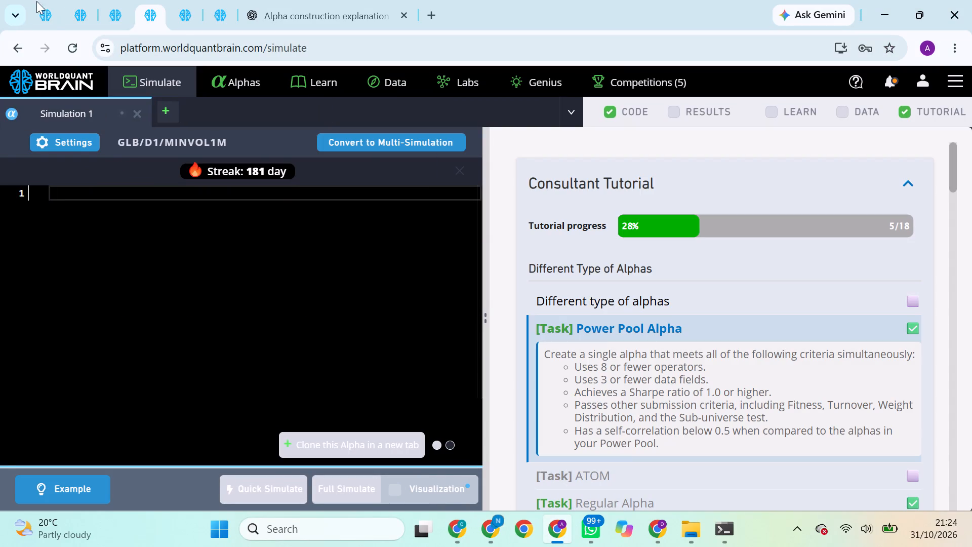
click(49, 11)
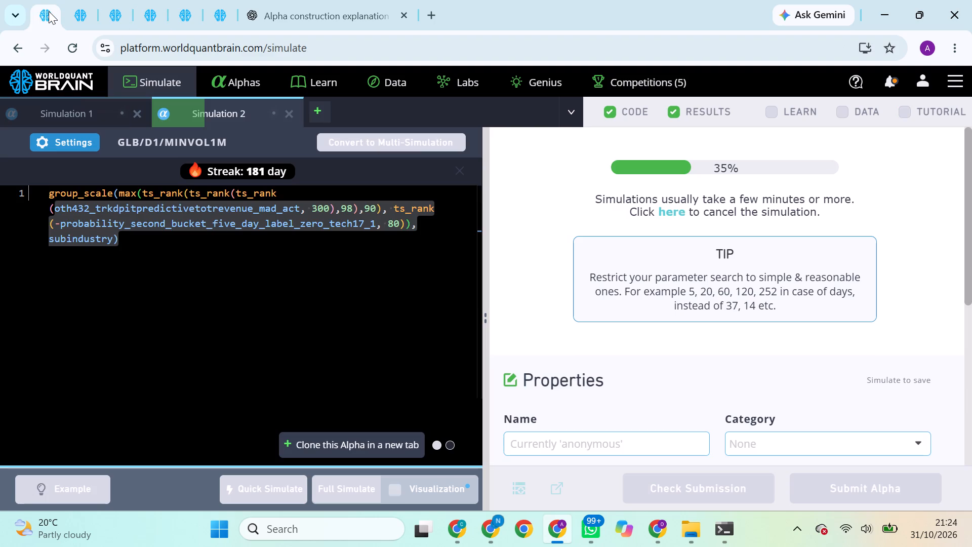
click(80, 11)
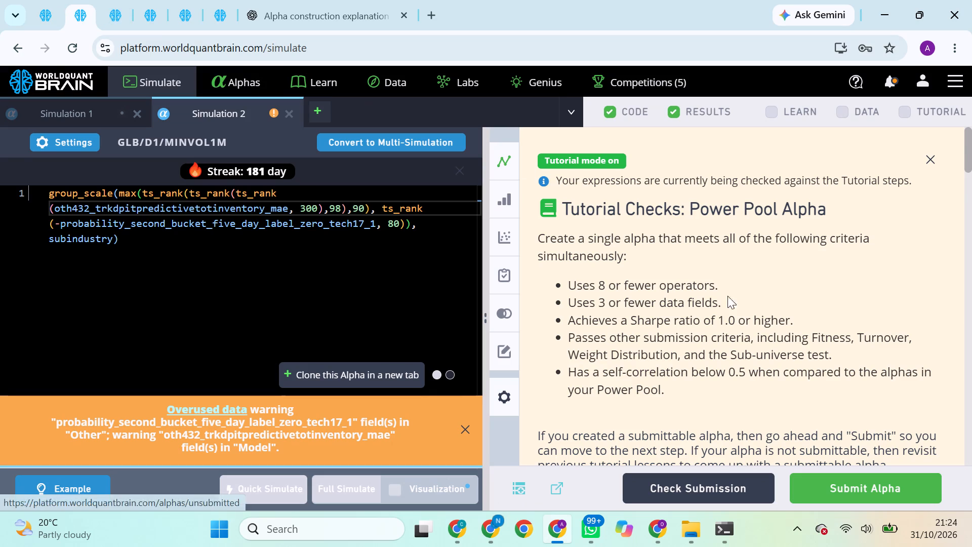
scroll(733, 317, down, 8)
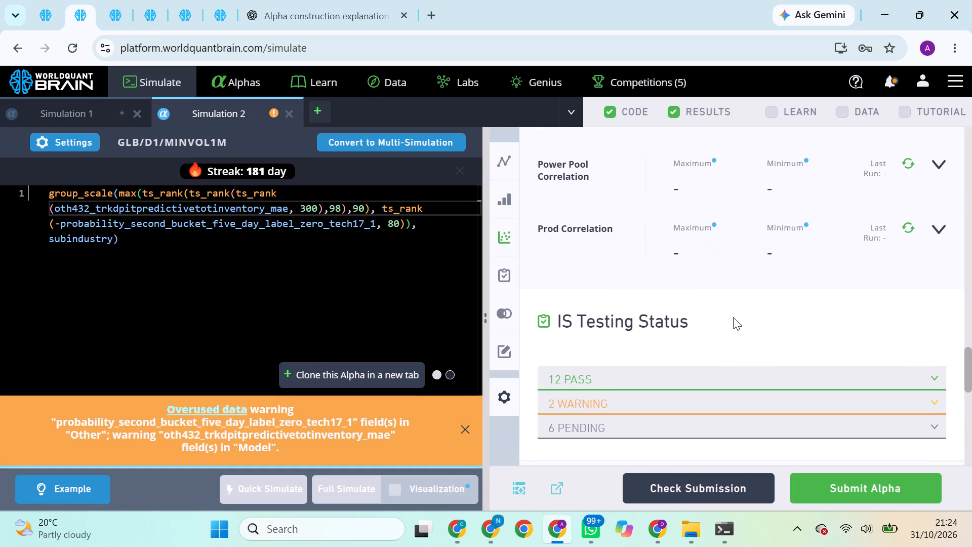
click(908, 231)
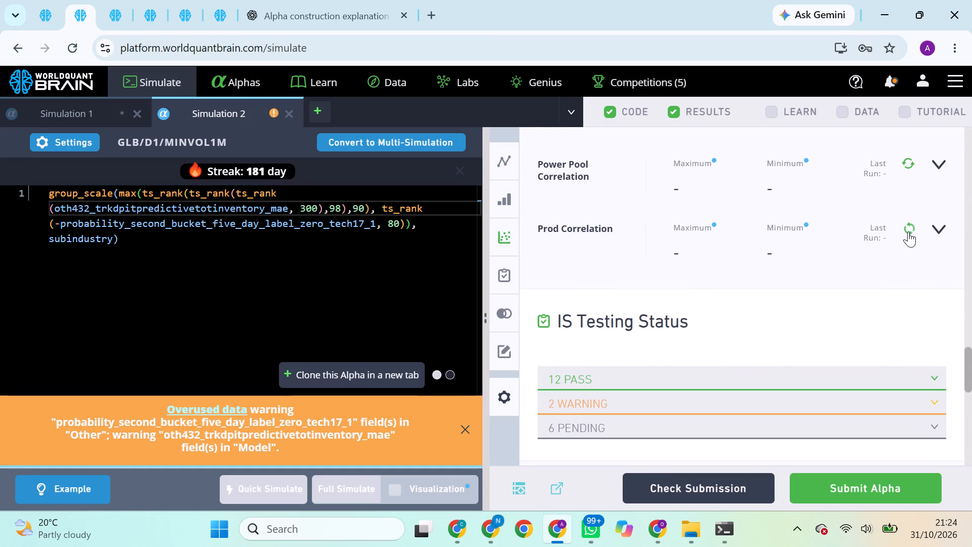
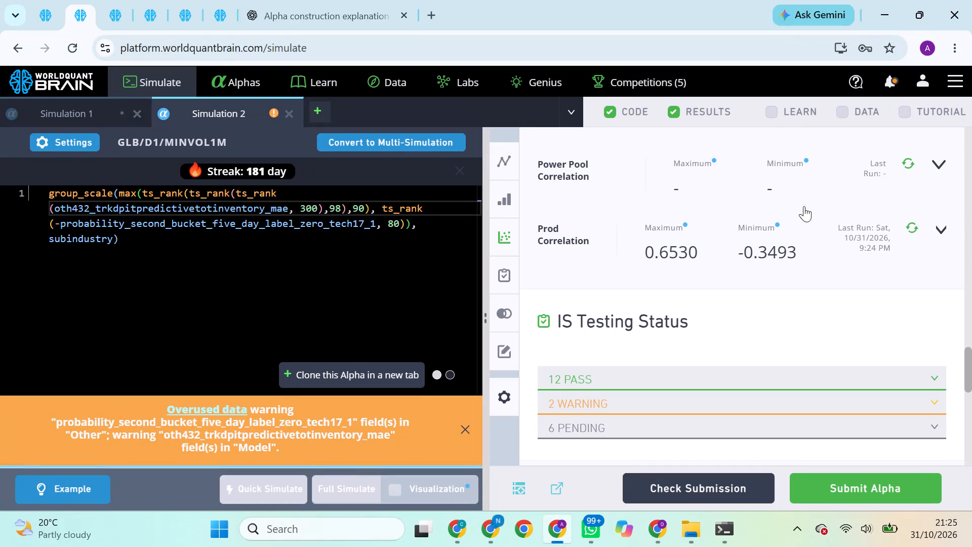
scroll(813, 238, down, 3)
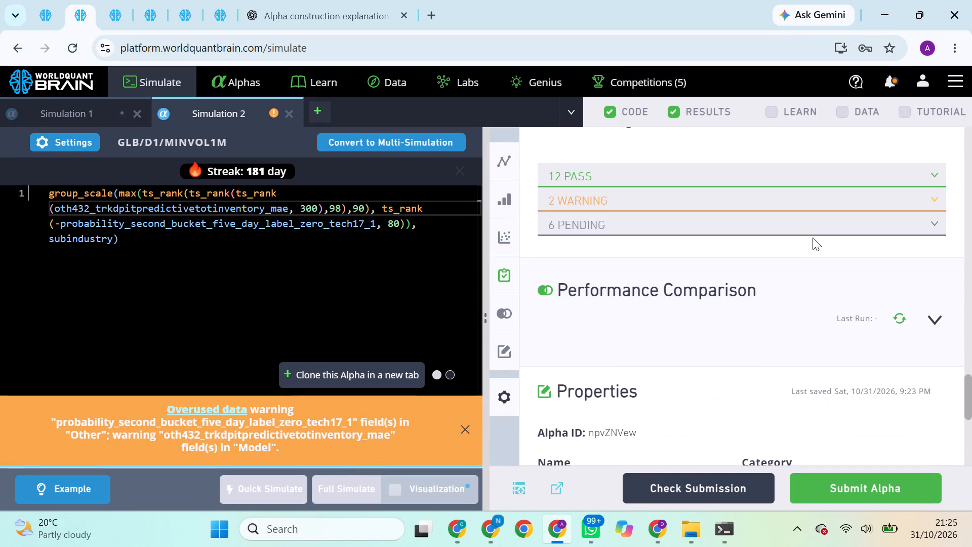
click(932, 322)
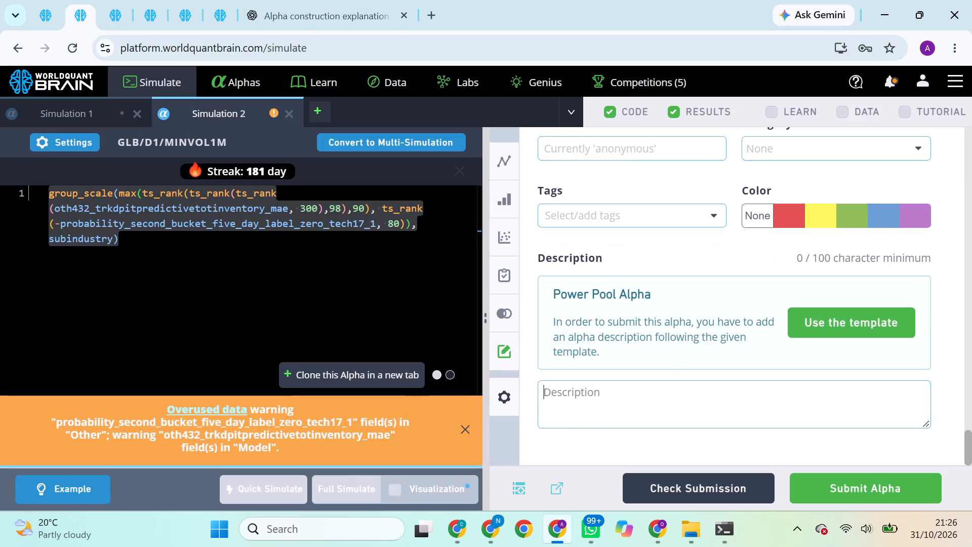
key(ctrl+v)
double_click(833, 487)
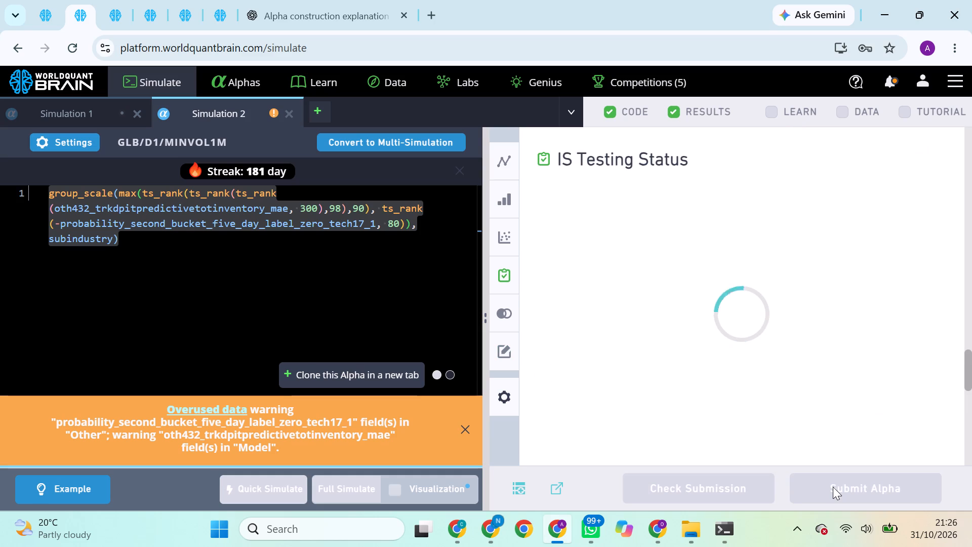
Check the progress of the simulations in this profile's other WorldQuant BRAIN tabs.
click(125, 8)
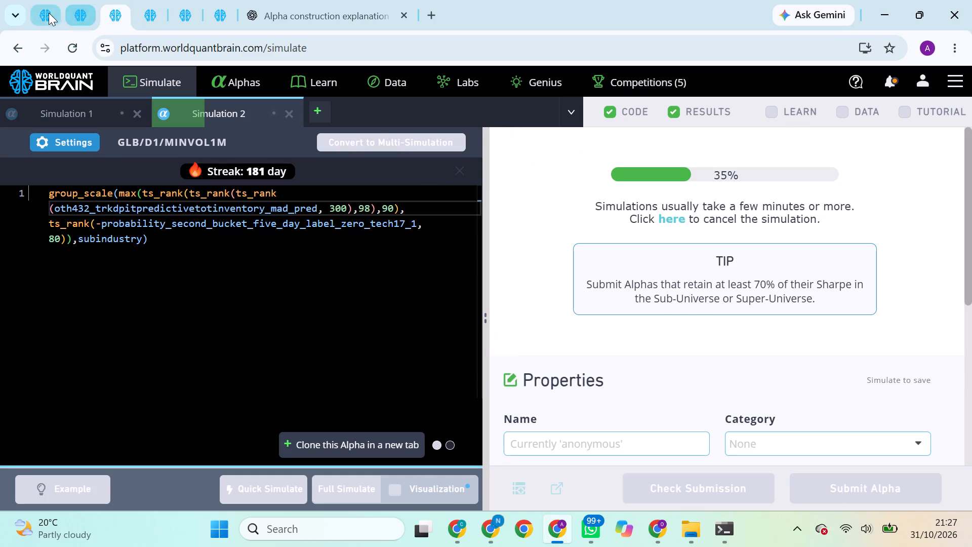
click(45, 15)
drag(78, 28, 101, 15)
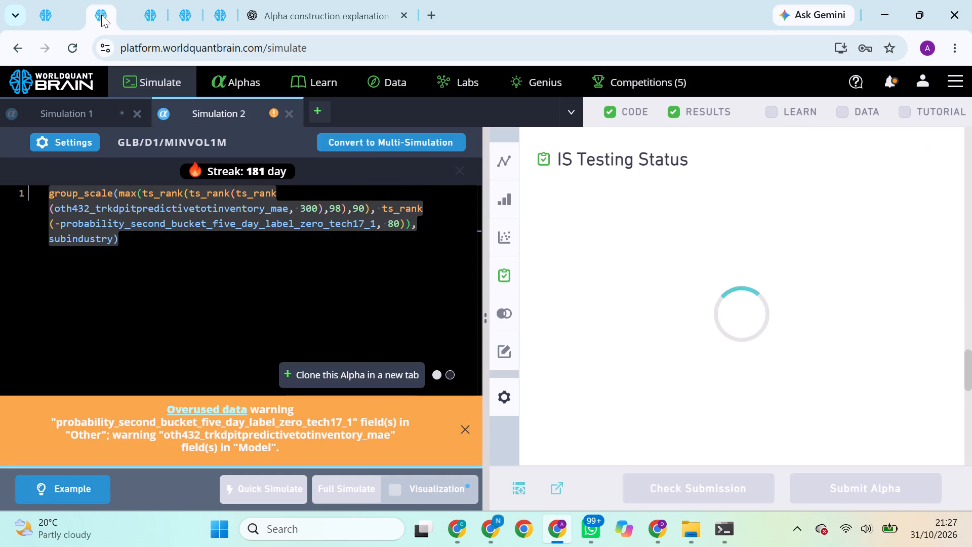
drag(101, 15, 106, 15)
click(76, 13)
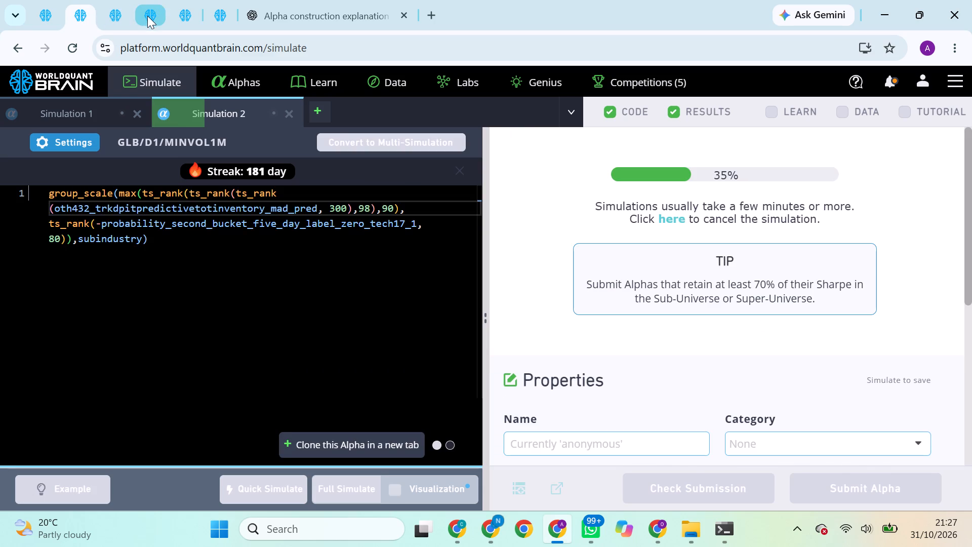
click(147, 16)
click(187, 12)
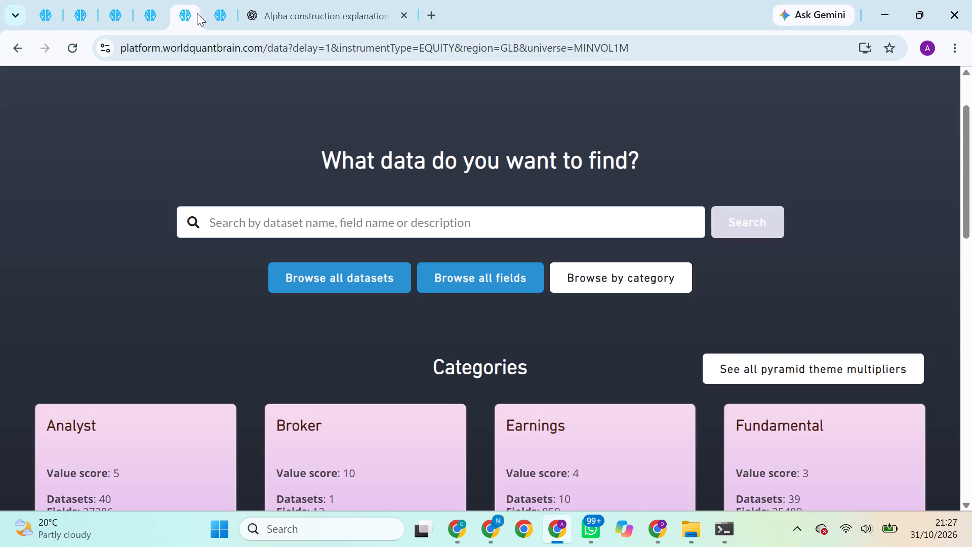
click(212, 21)
click(55, 21)
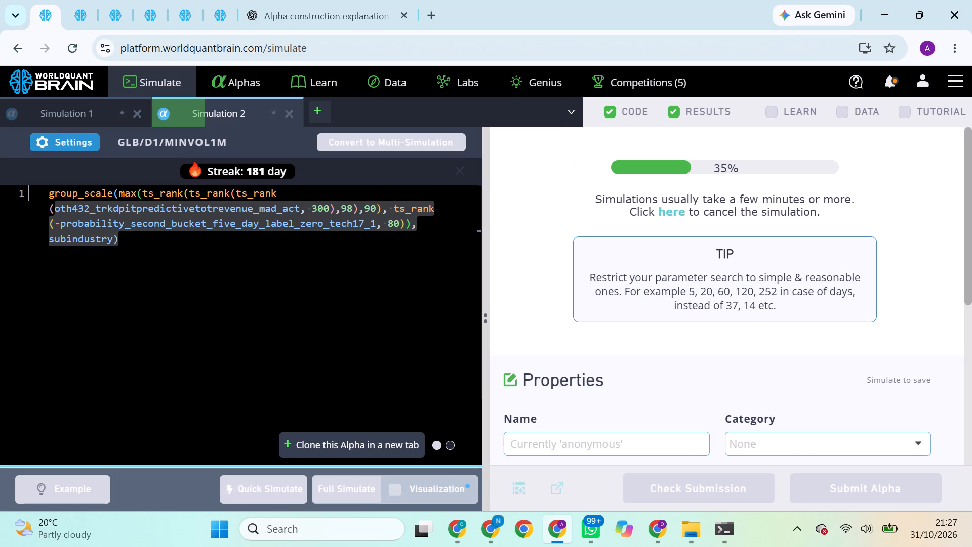
Switch to the other profile's WorldQuant BRAIN window, set Super Simulation 1's neutralization to RAM and run its full simulation.
click(659, 527)
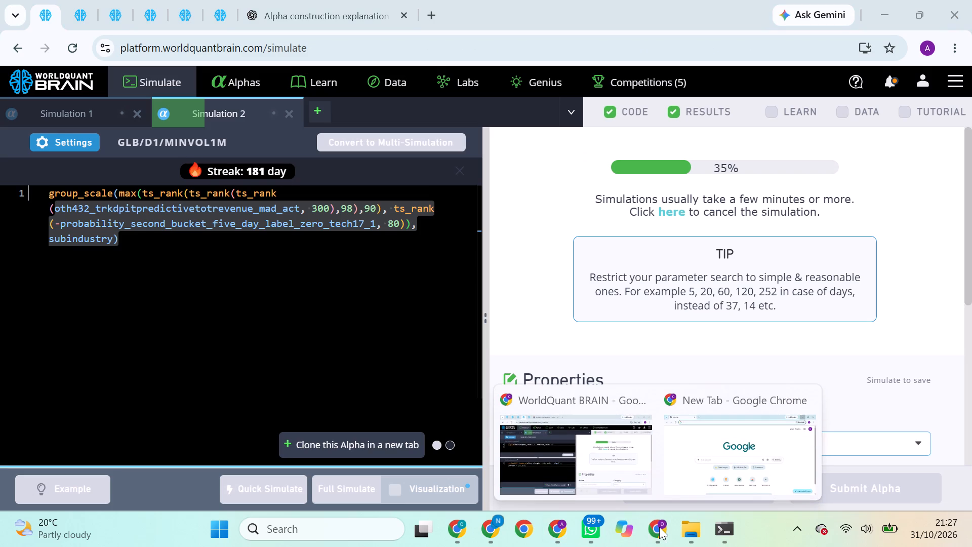
click(619, 486)
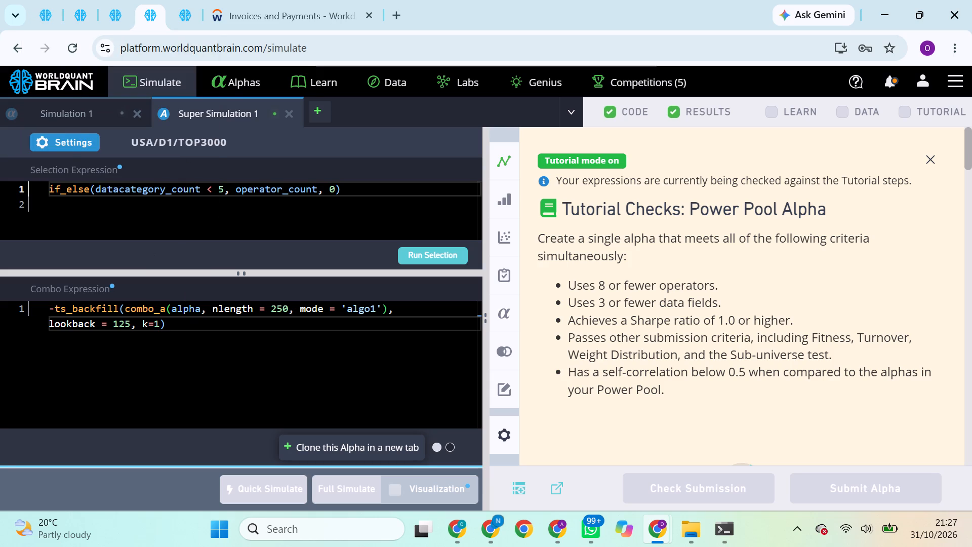
click(69, 135)
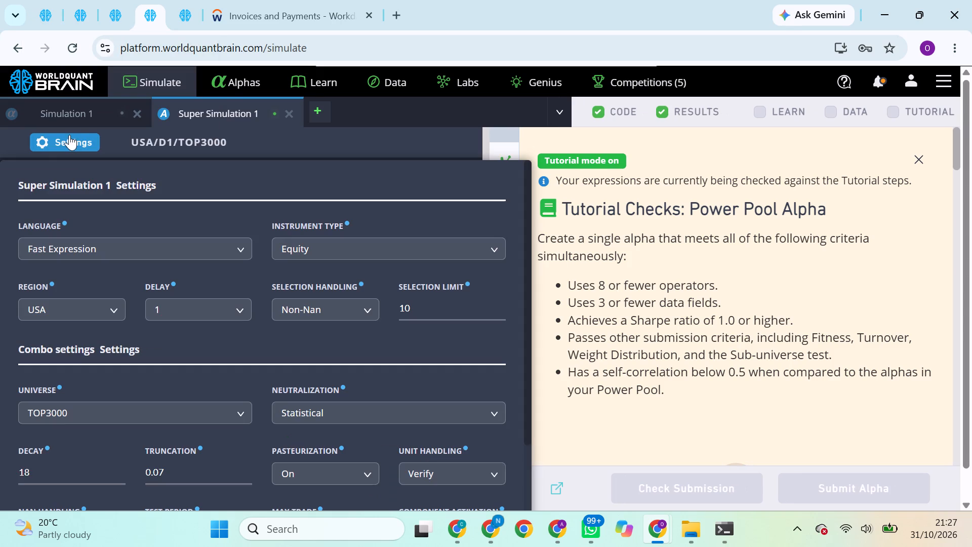
click(322, 408)
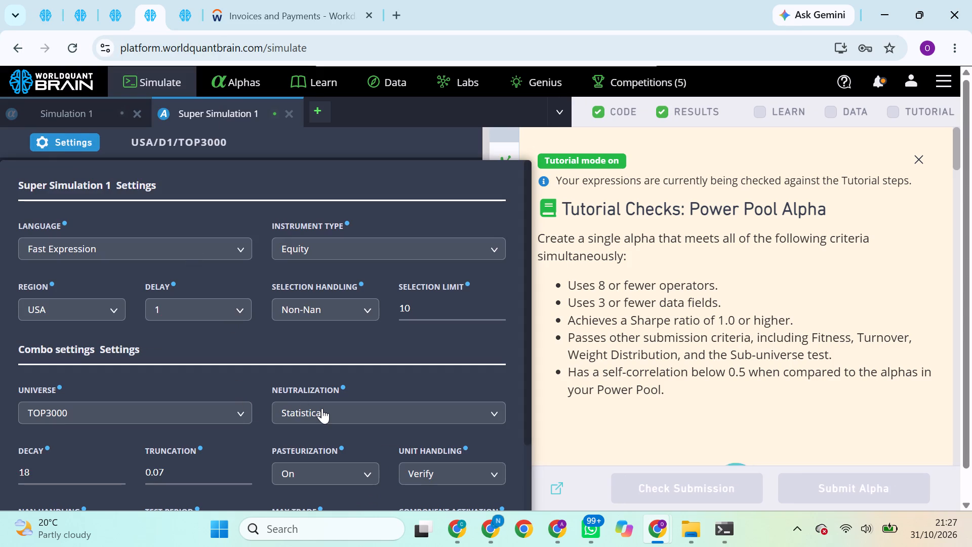
click(330, 464)
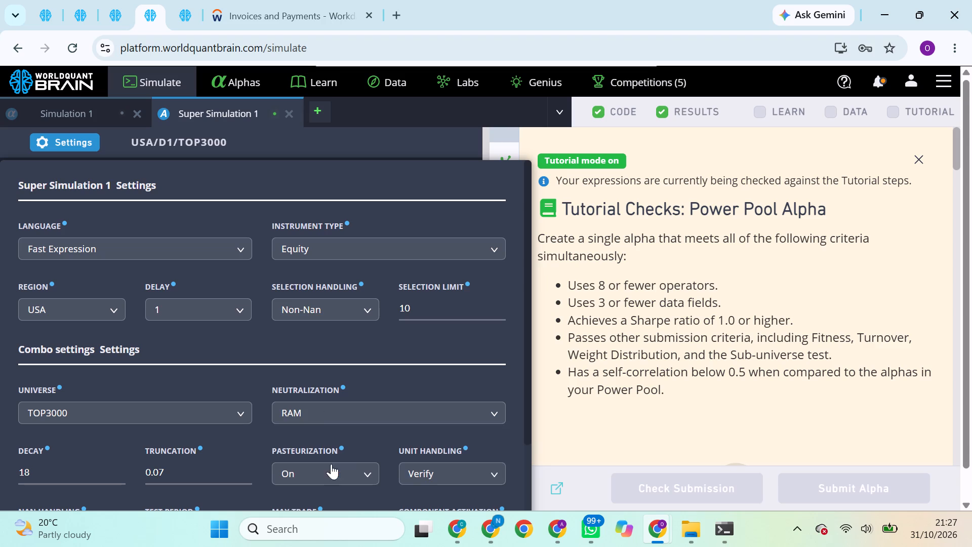
scroll(462, 474, down, 4)
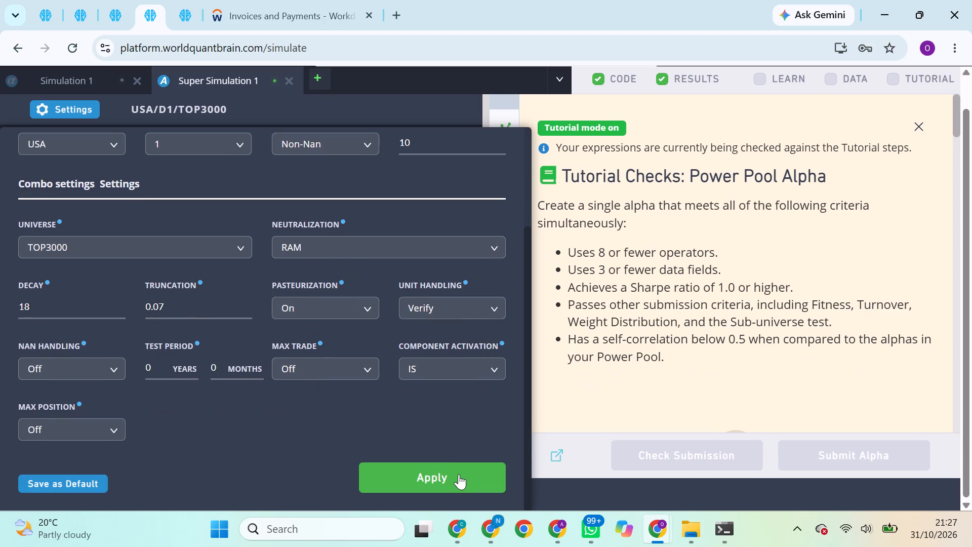
click(459, 474)
click(448, 259)
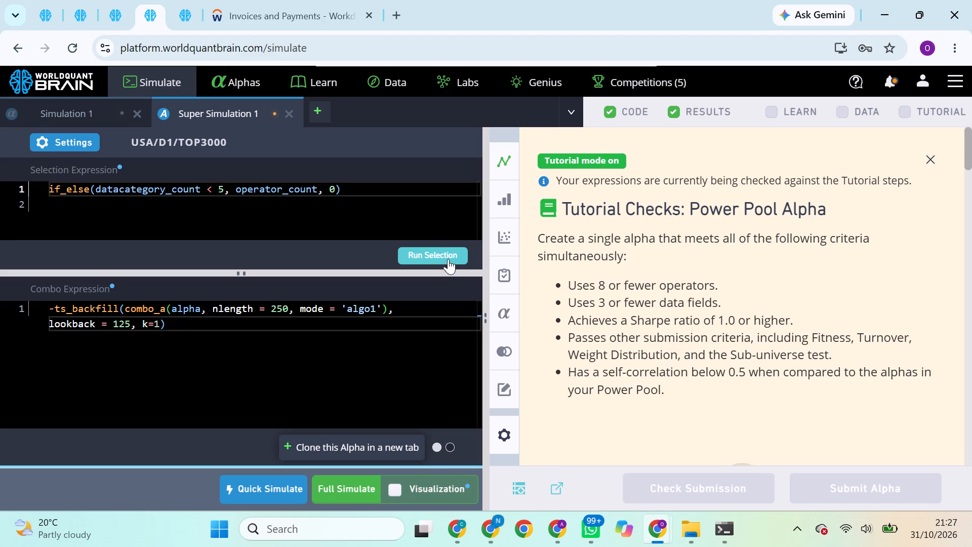
click(362, 494)
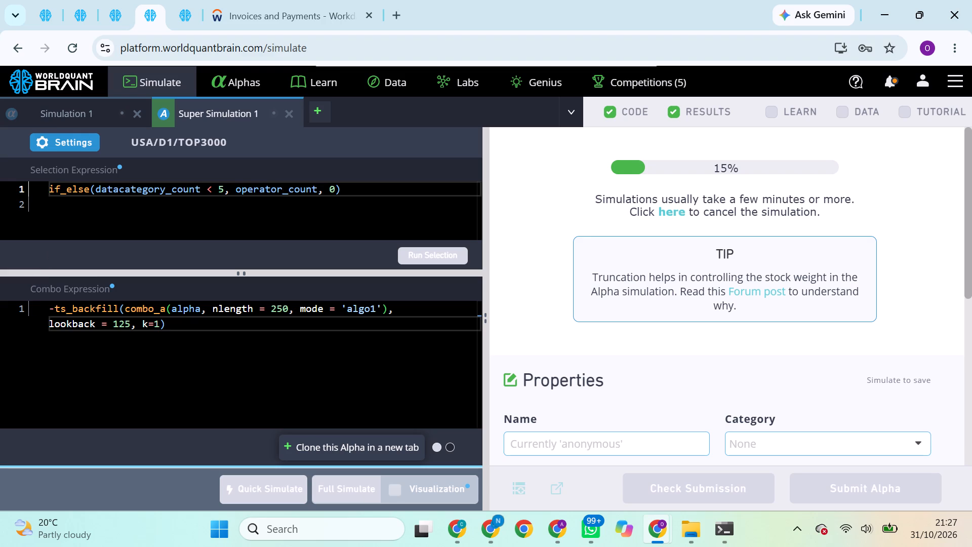
Rerun the full simulation of the smest_growth_next_vs_this_yr_revenue_6 alpha in the first WorldQuant BRAIN tab.
click(43, 14)
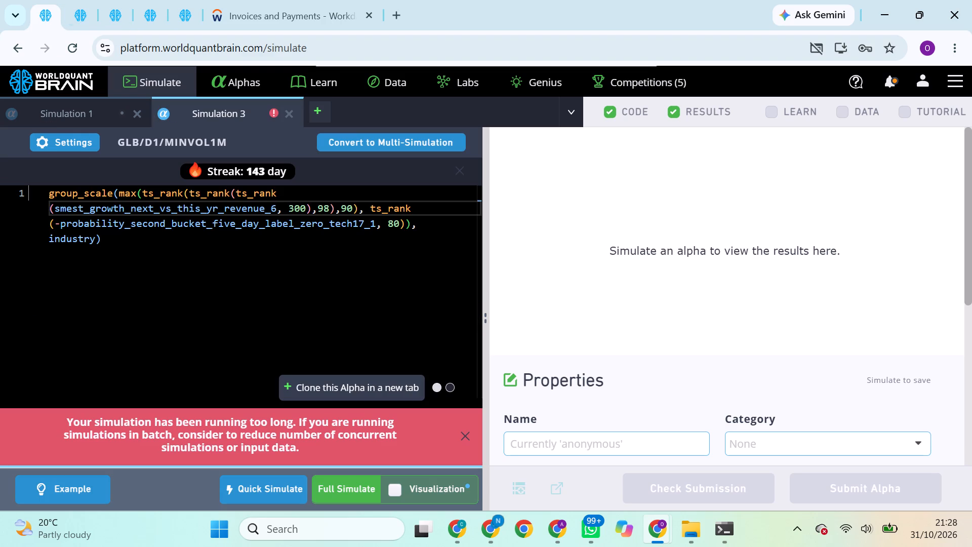
click(342, 499)
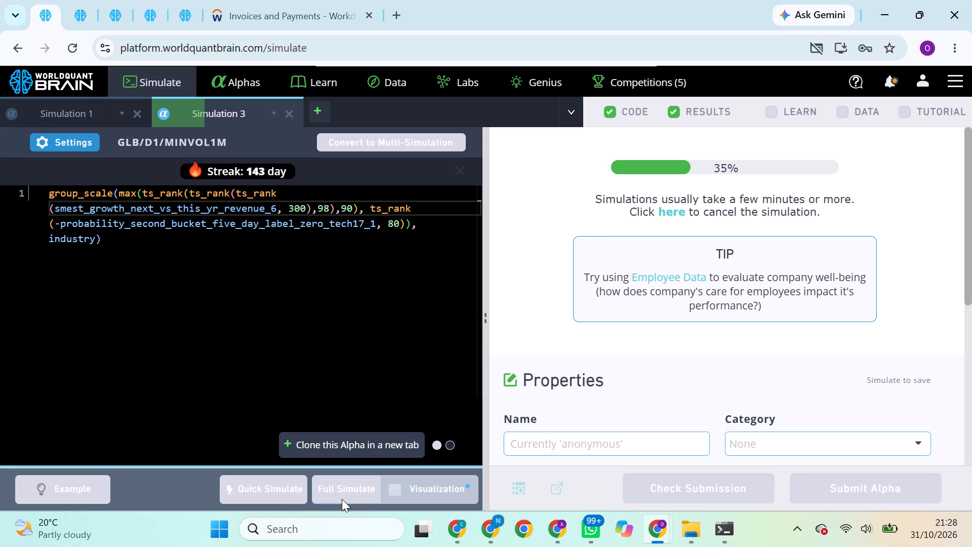
click(342, 499)
For the smest_growth_next_vs_this_yr_ebitda_6 alpha, run the Prod Correlation check and the Performance Comparison.
click(82, 12)
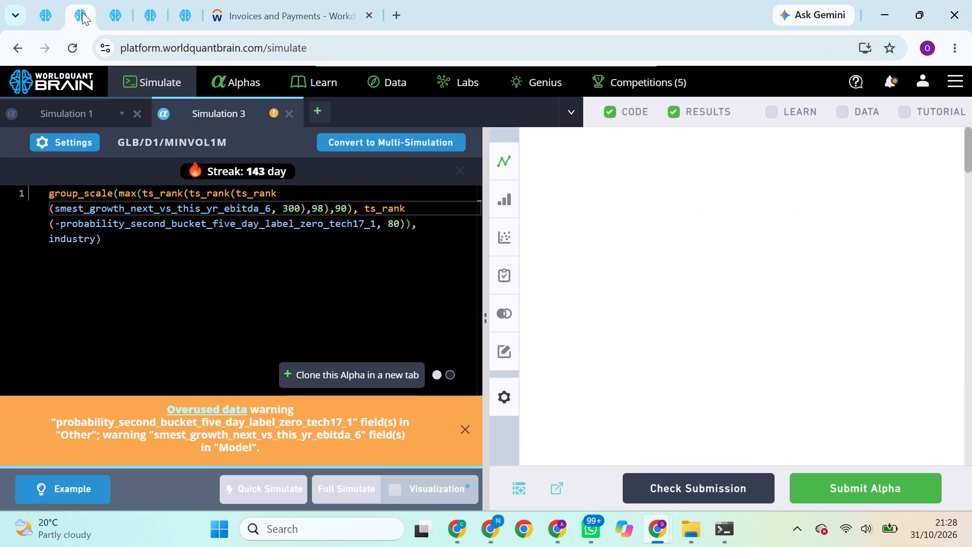
scroll(629, 263, down, 4)
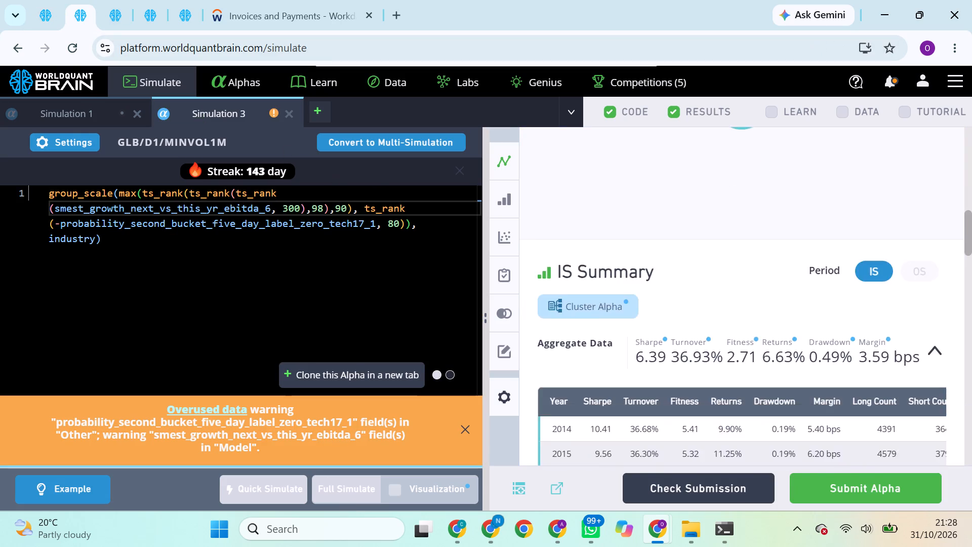
scroll(629, 263, down, 7)
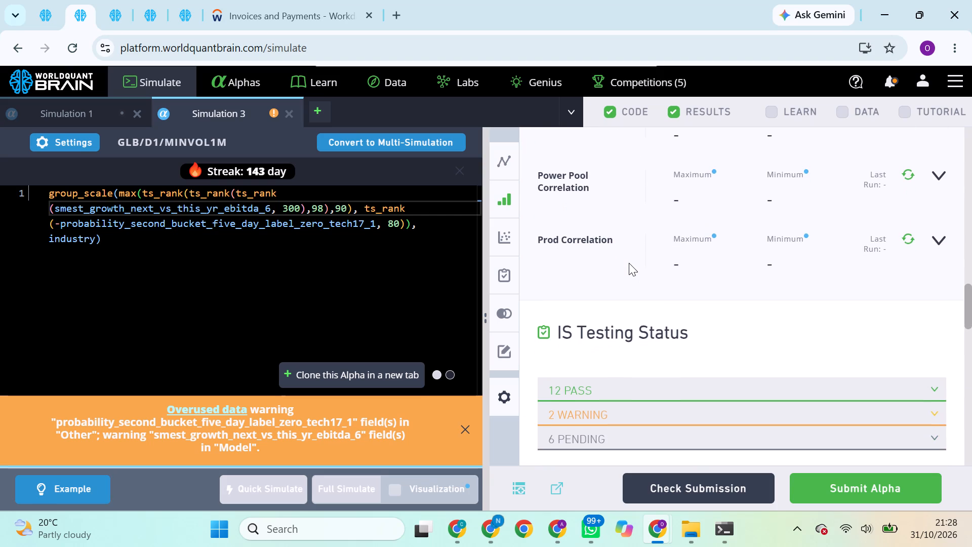
scroll(629, 263, down, 1)
click(905, 238)
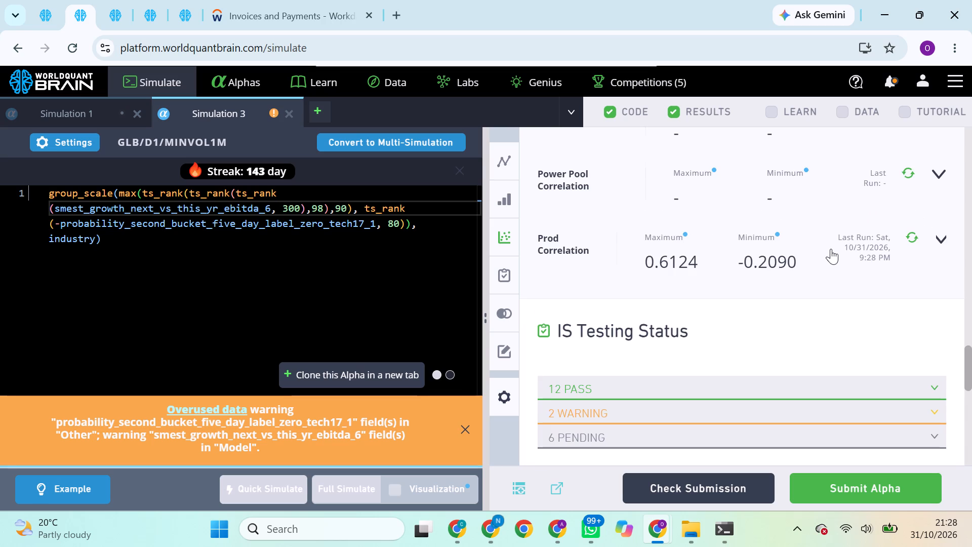
scroll(831, 249, down, 5)
scroll(863, 251, up, 1)
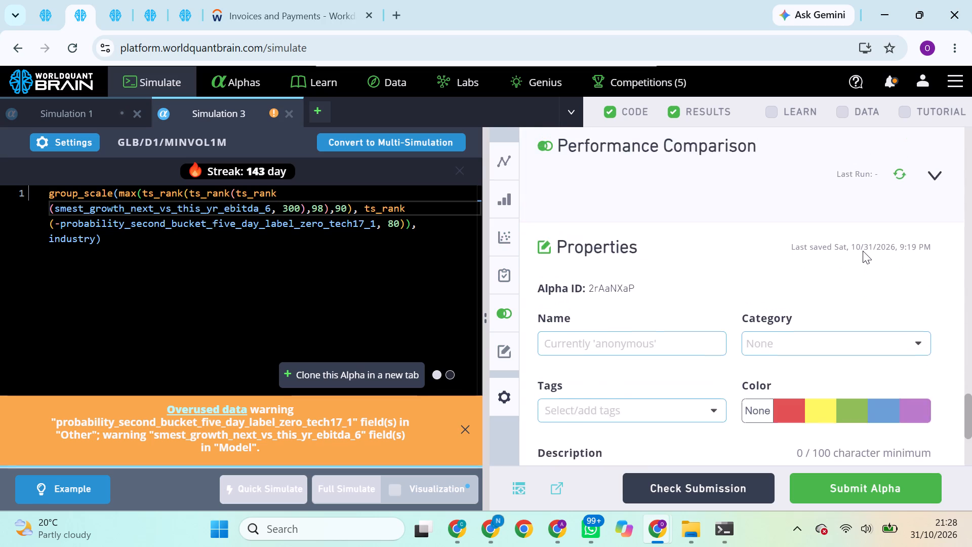
scroll(863, 251, up, 2)
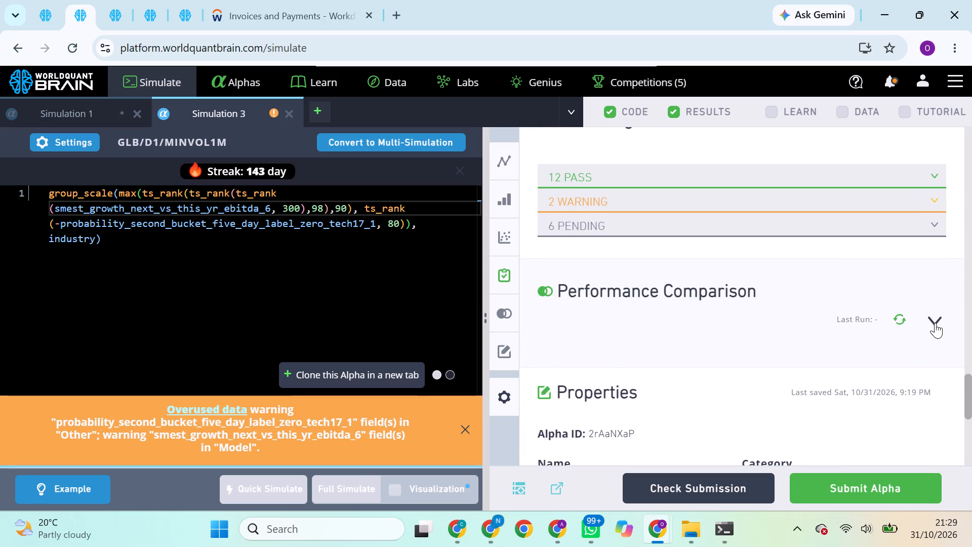
click(940, 323)
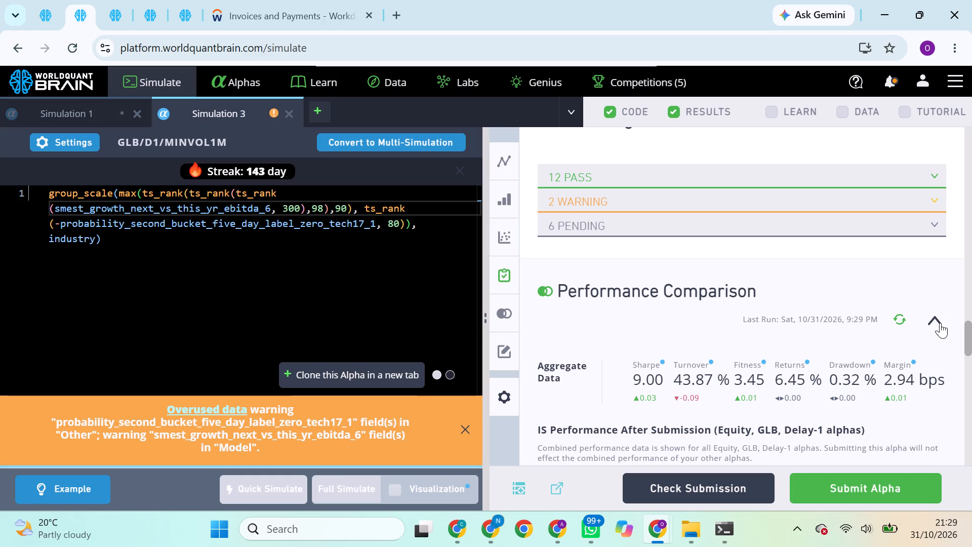
click(711, 240)
triple_click(191, 224)
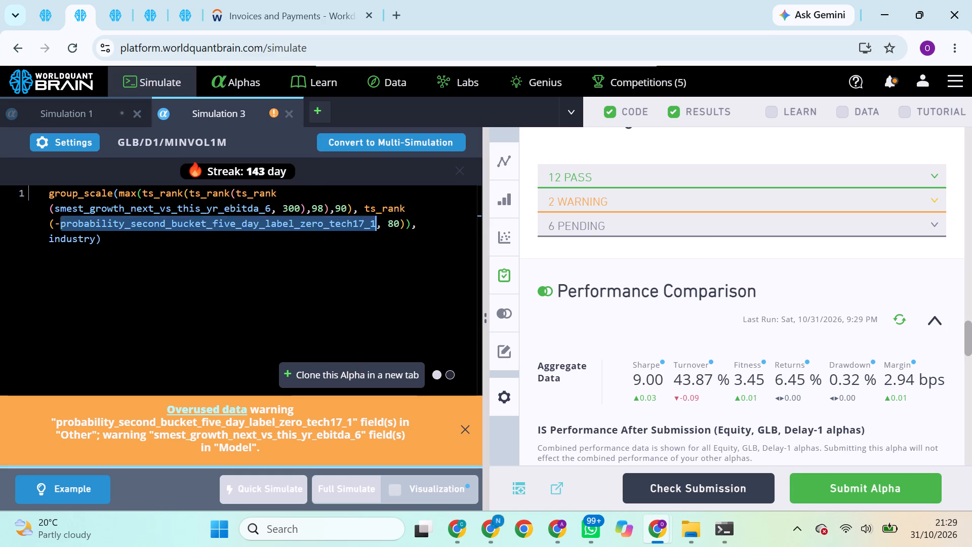
key(ctrl+c)
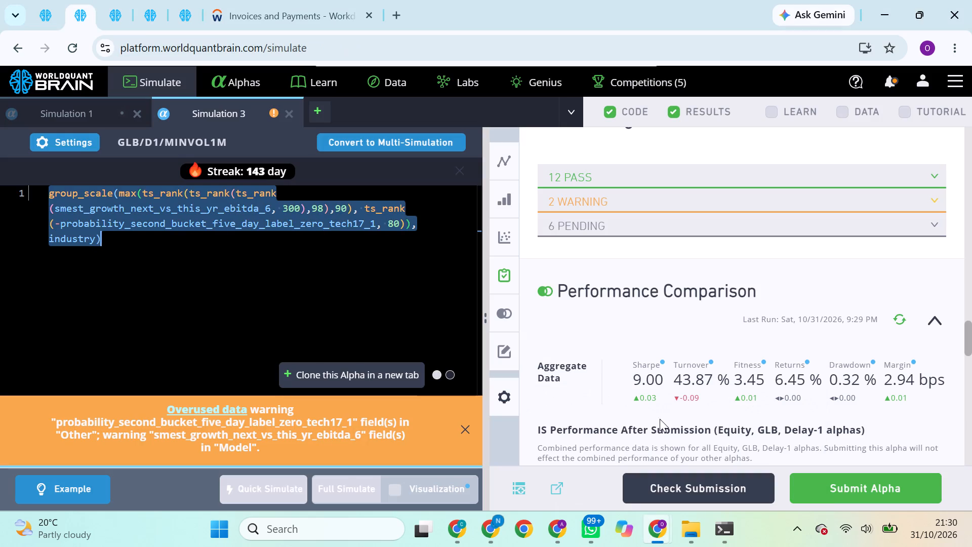
scroll(673, 408, down, 9)
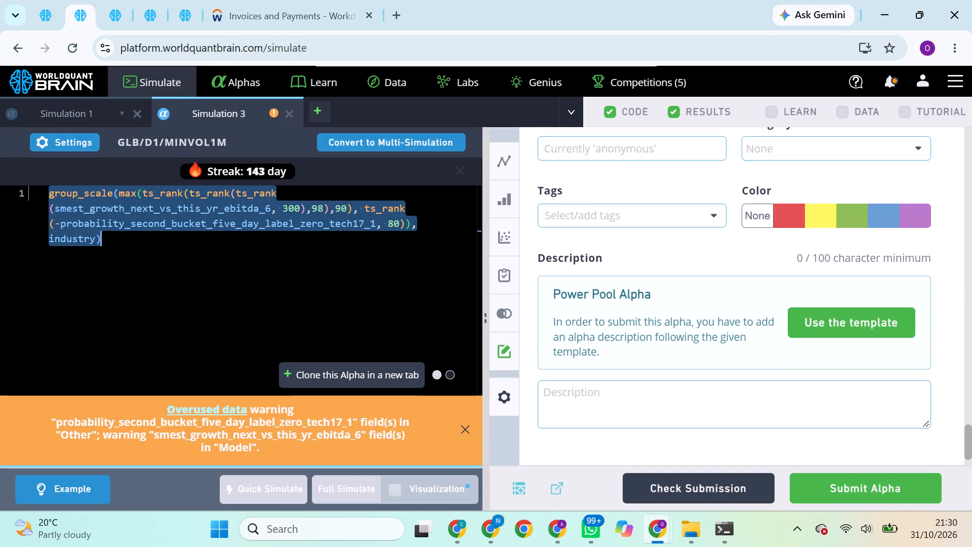
click(587, 400)
key(ctrl+v)
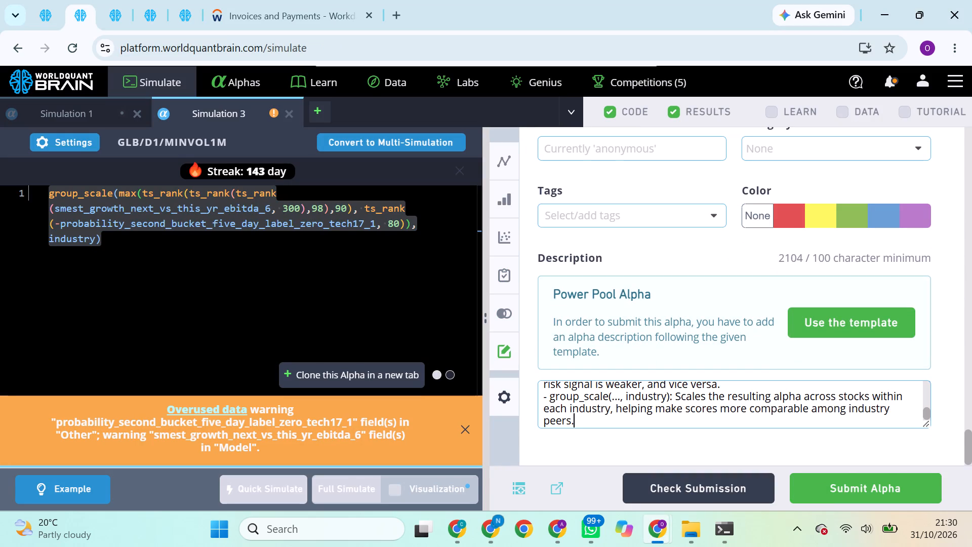
click(840, 486)
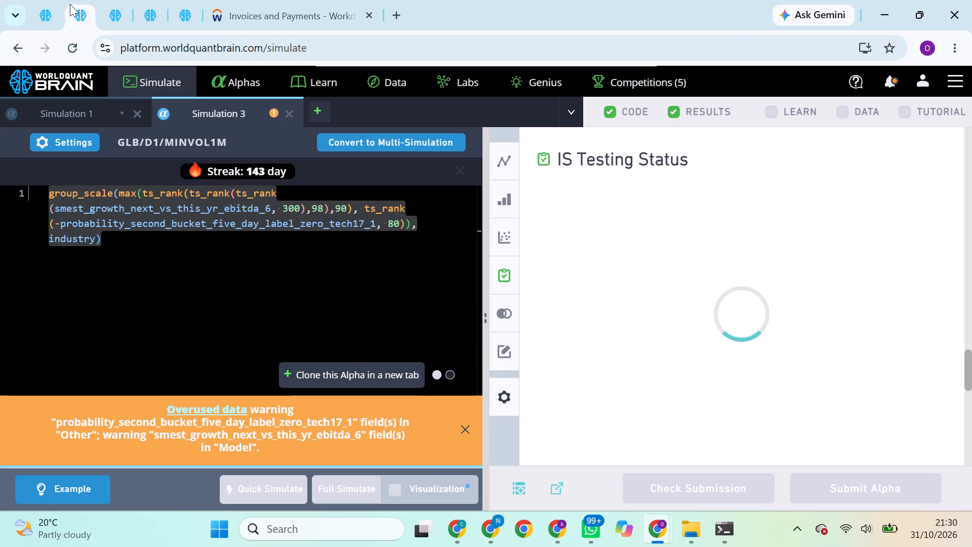
Check the progress of the submission and of the simulations in this profile's other WorldQuant BRAIN tabs.
click(43, 15)
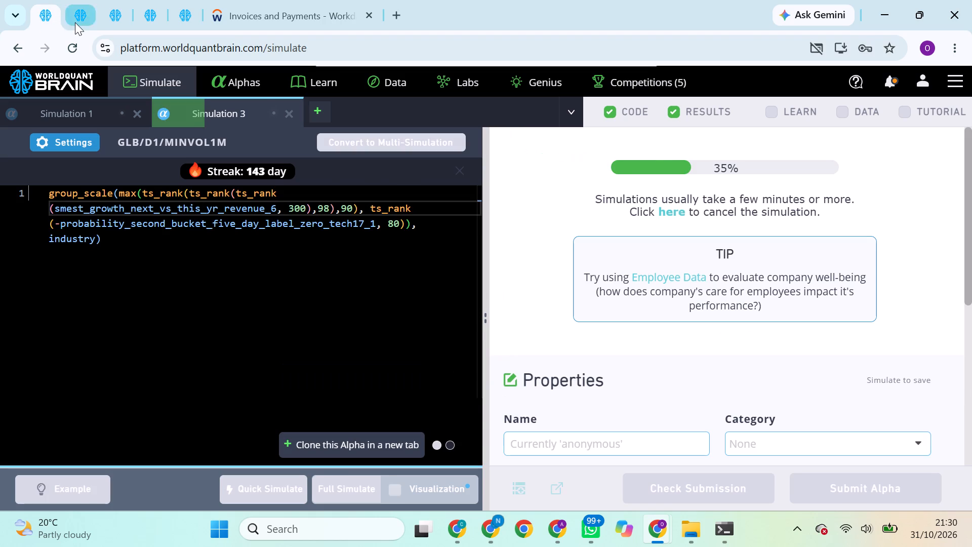
click(75, 22)
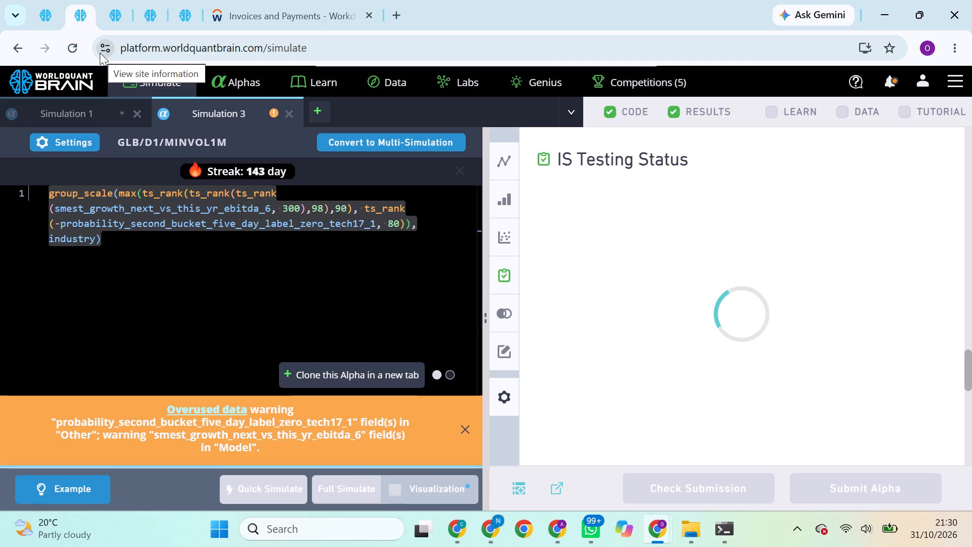
click(118, 17)
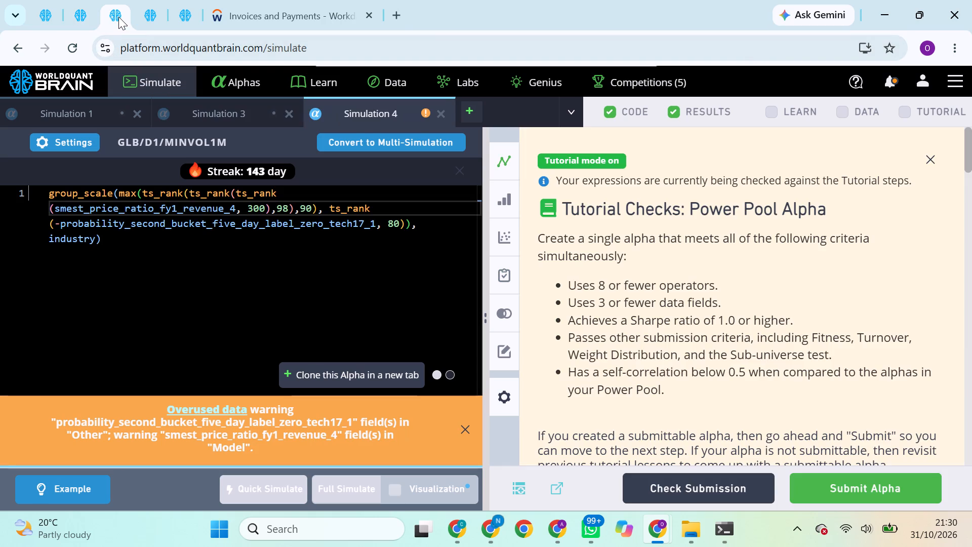
click(143, 19)
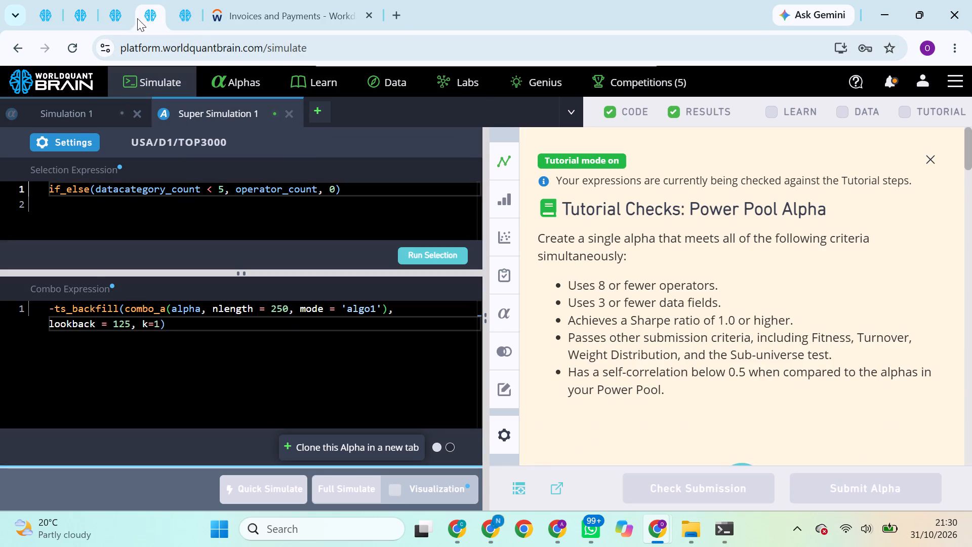
Review the in-sample results of the smest_price_ratio_fy1_revenue_4 simulation in Simulation 4 and run its Prod Correlation check.
click(117, 15)
scroll(700, 341, down, 2)
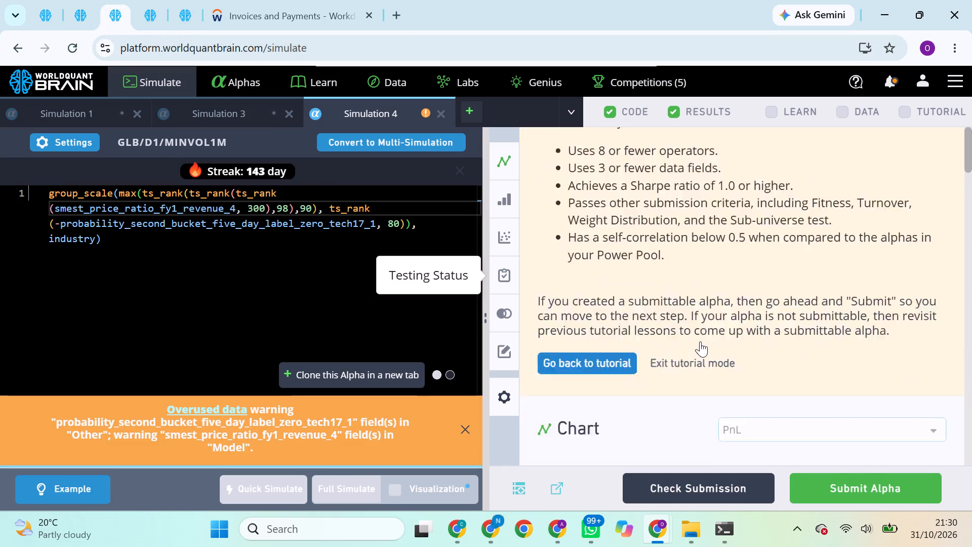
scroll(700, 341, down, 10)
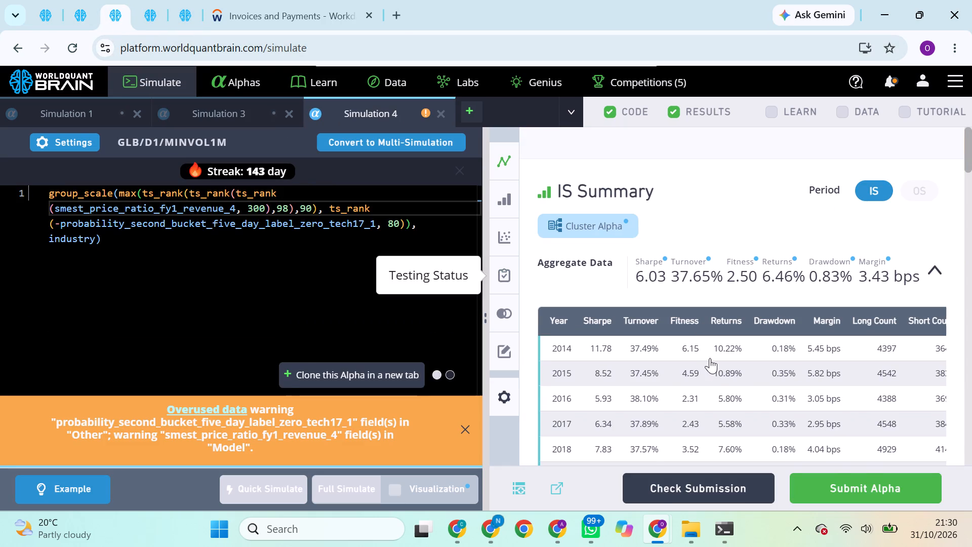
scroll(715, 368, down, 4)
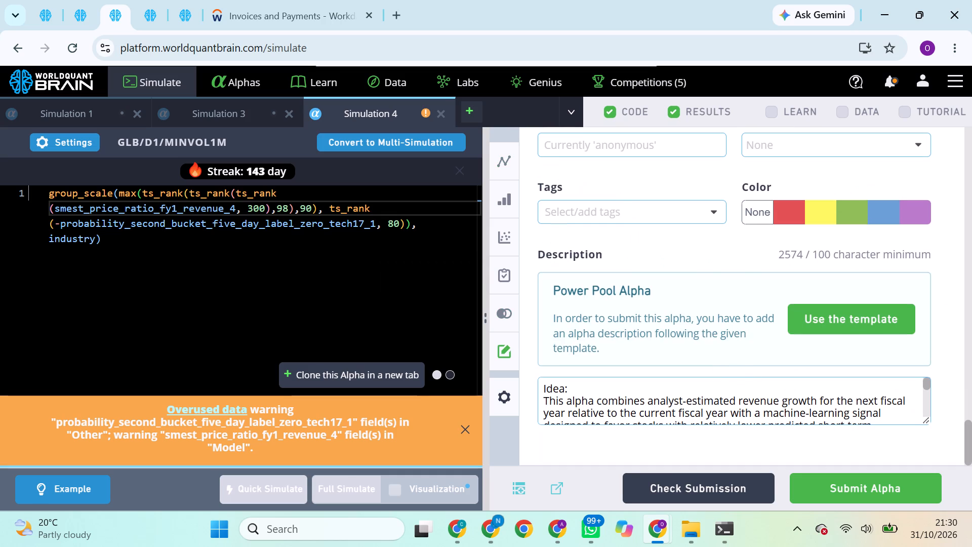
scroll(846, 379, up, 5)
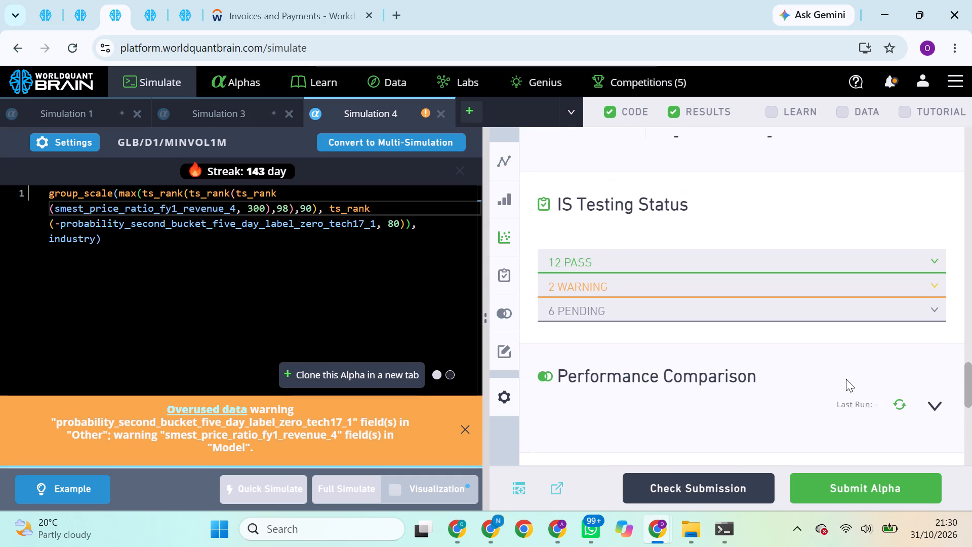
scroll(846, 379, up, 2)
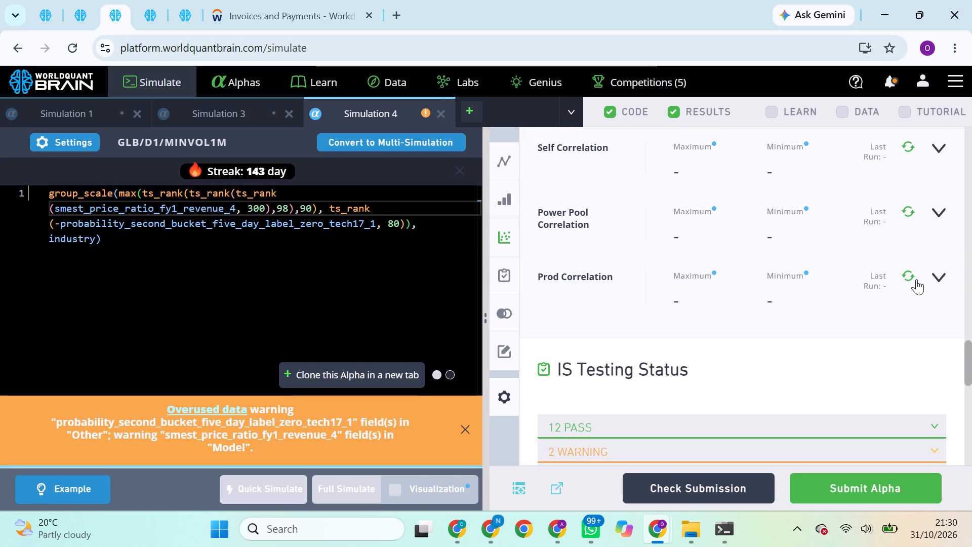
click(914, 278)
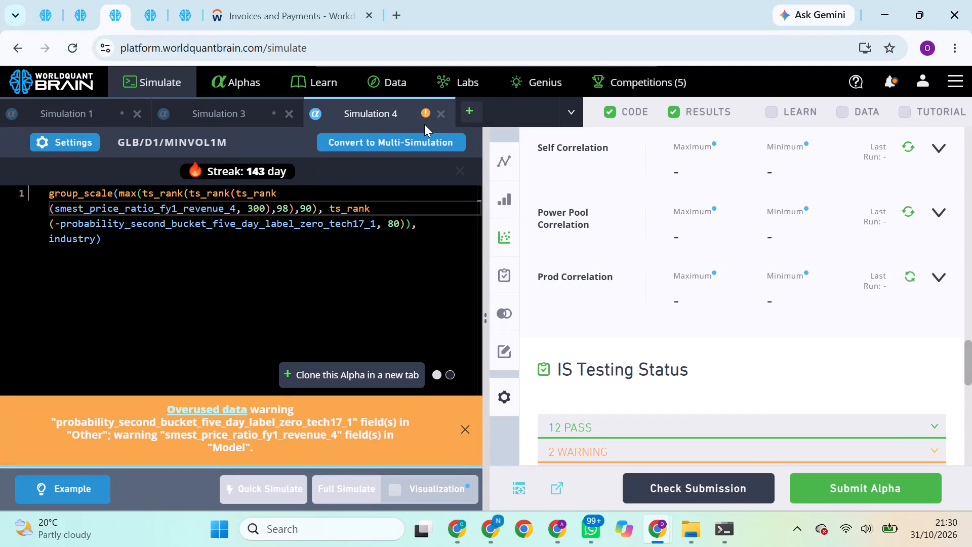
click(69, 4)
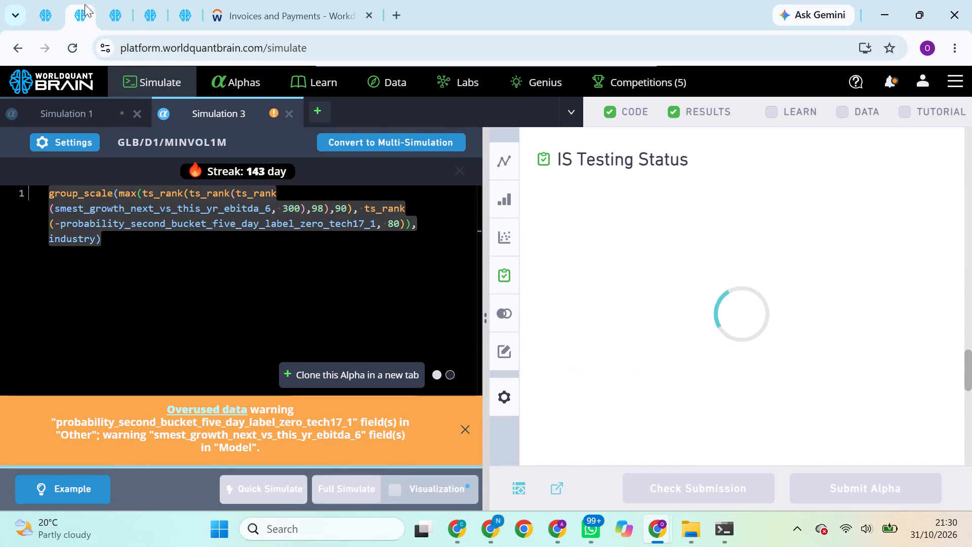
click(107, 9)
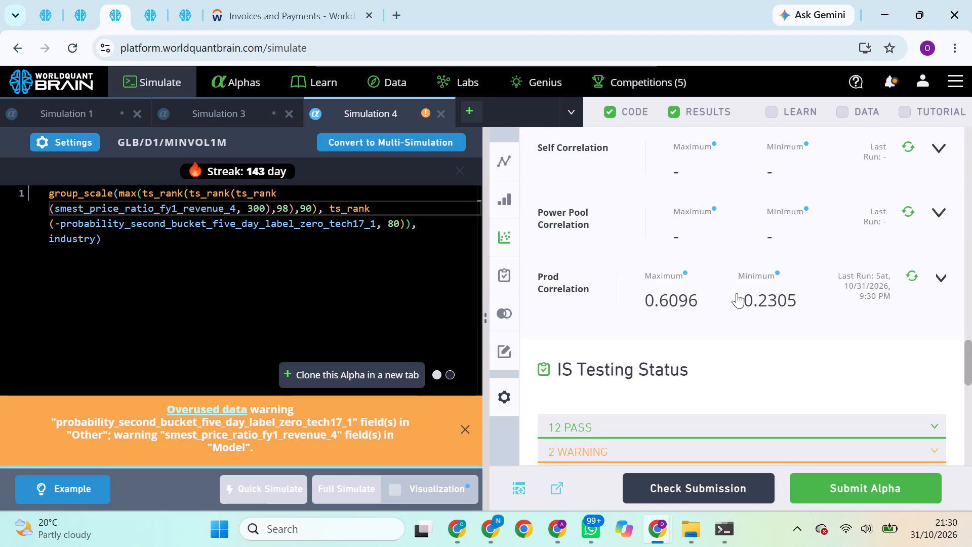
Run the Performance Comparison for the smest_price_ratio_fy1_revenue_4 alpha and expand its results.
scroll(737, 293, down, 4)
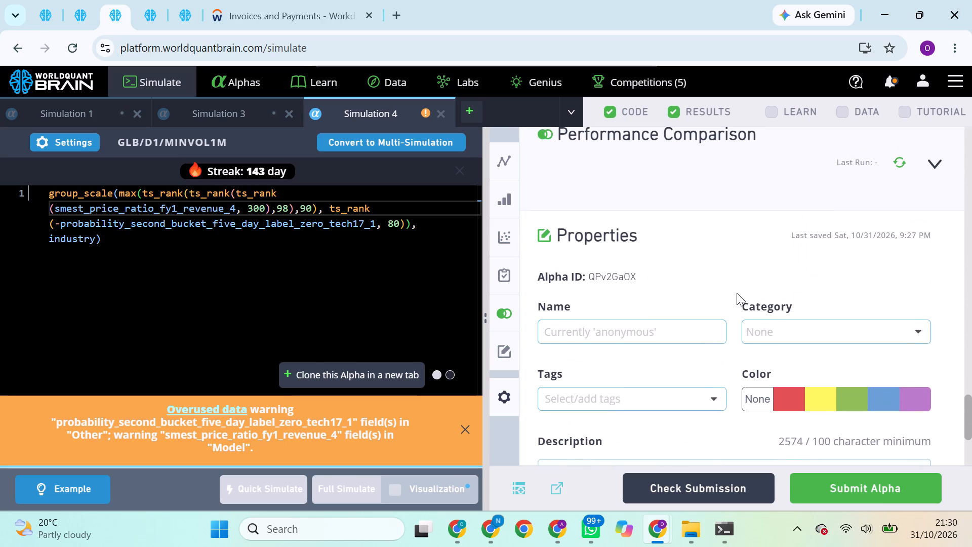
scroll(737, 293, up, 2)
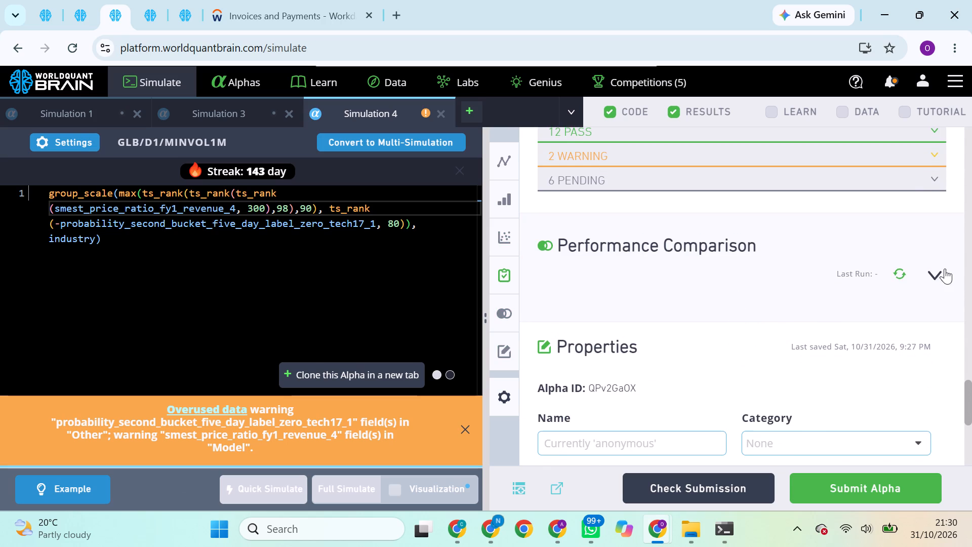
click(943, 278)
click(937, 277)
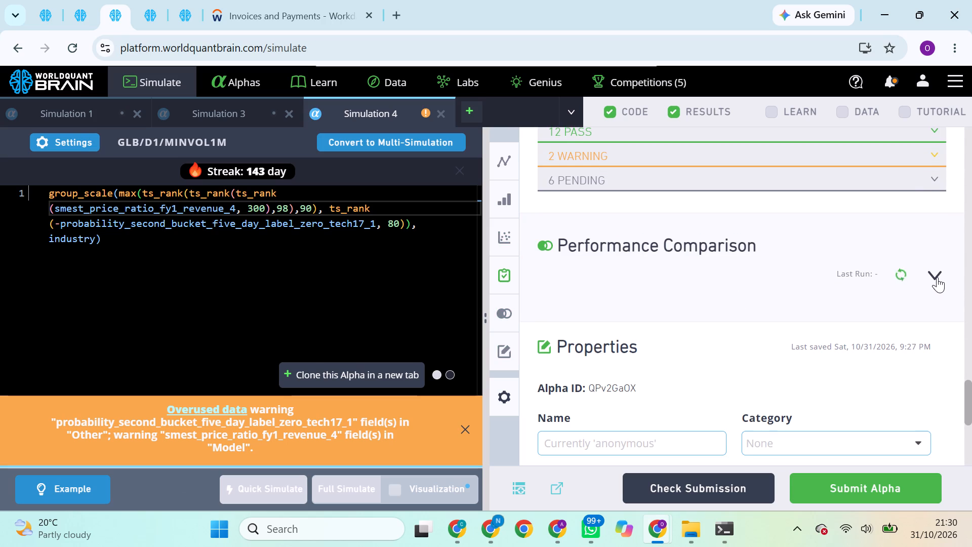
click(937, 277)
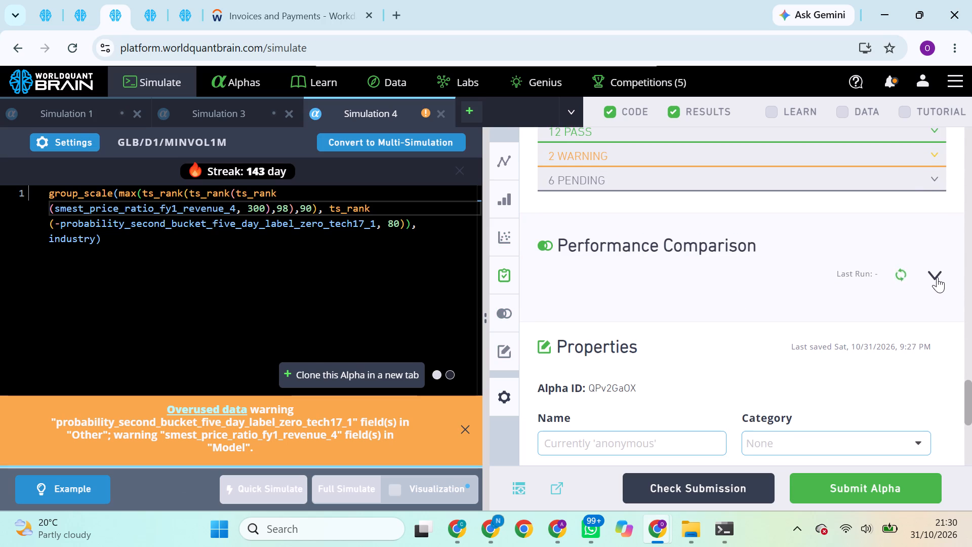
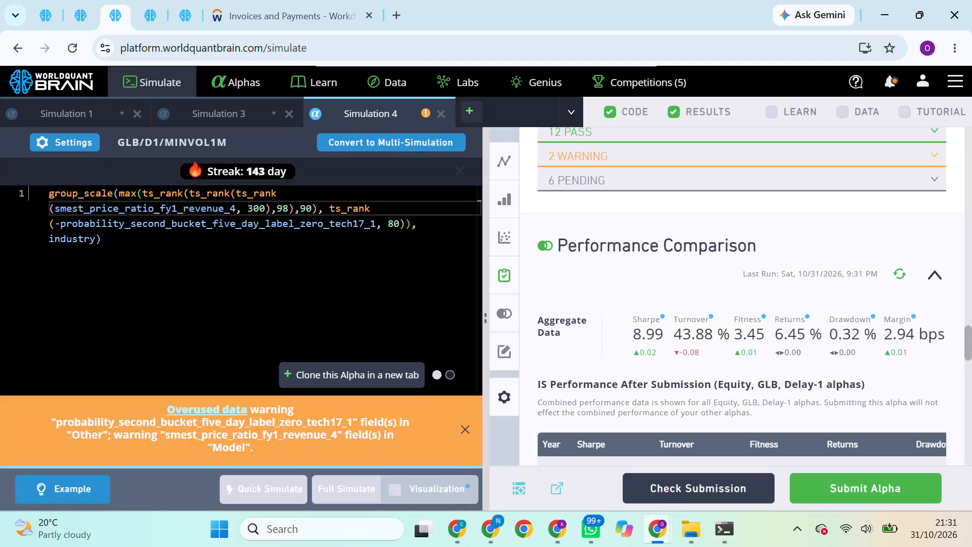
triple_click(208, 194)
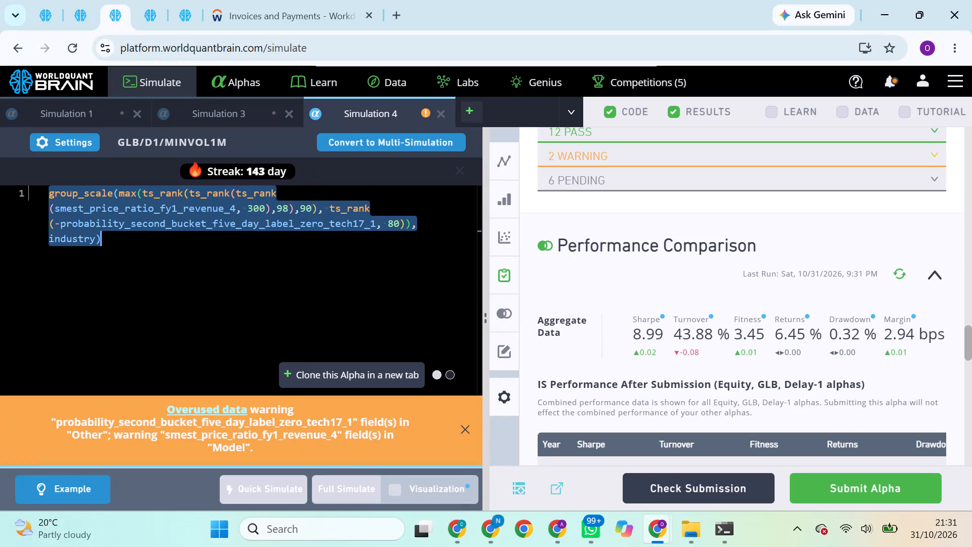
key(ctrl+c)
click(555, 542)
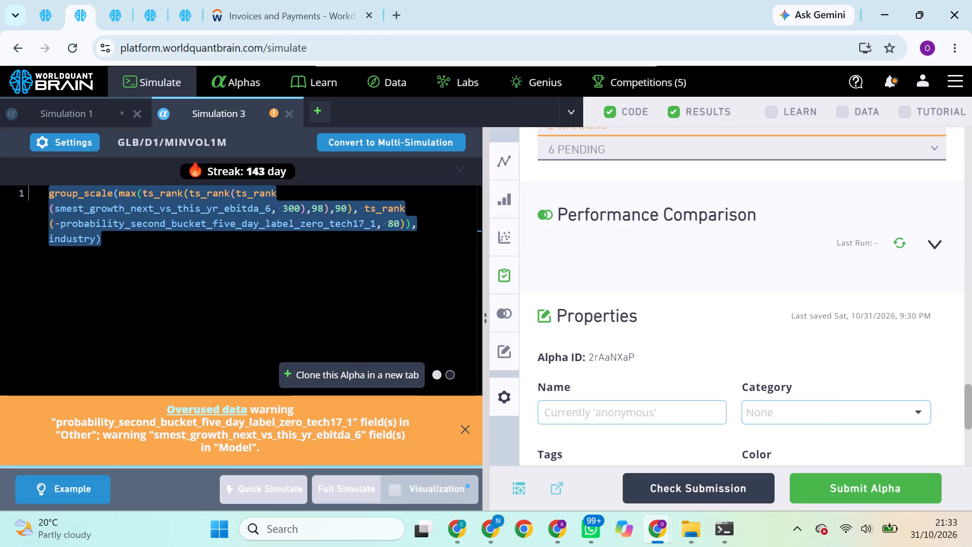
scroll(712, 400, down, 3)
scroll(624, 418, up, 5)
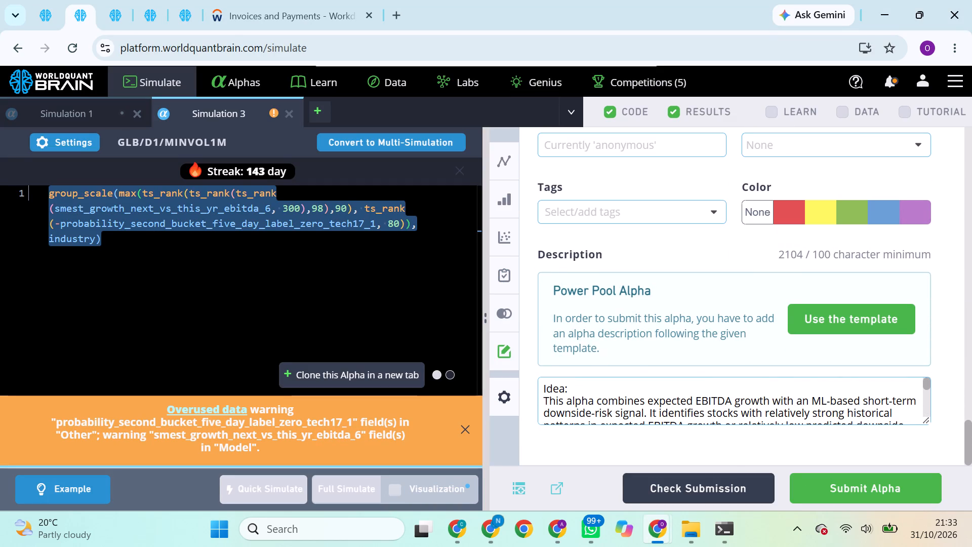
drag(539, 386, 768, 421)
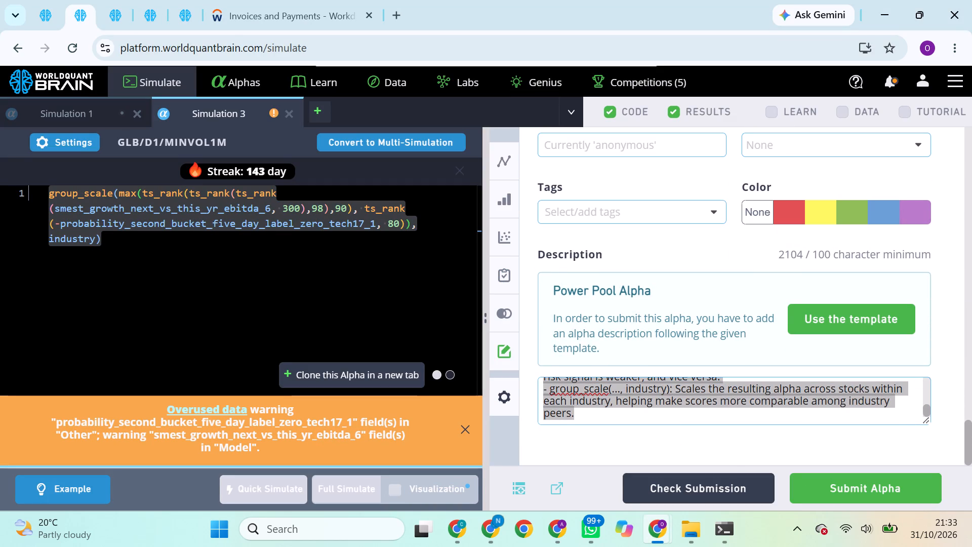
key(ctrl+v)
click(836, 507)
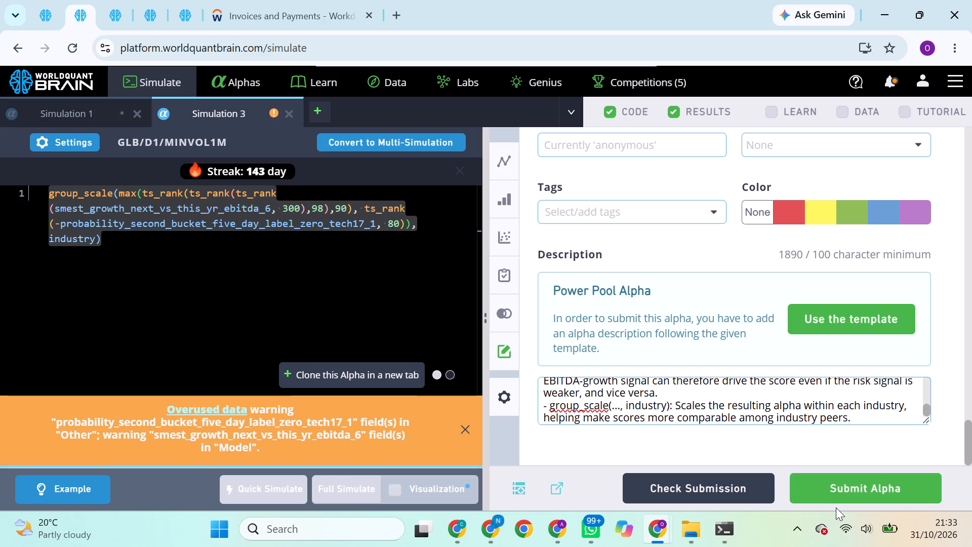
click(842, 499)
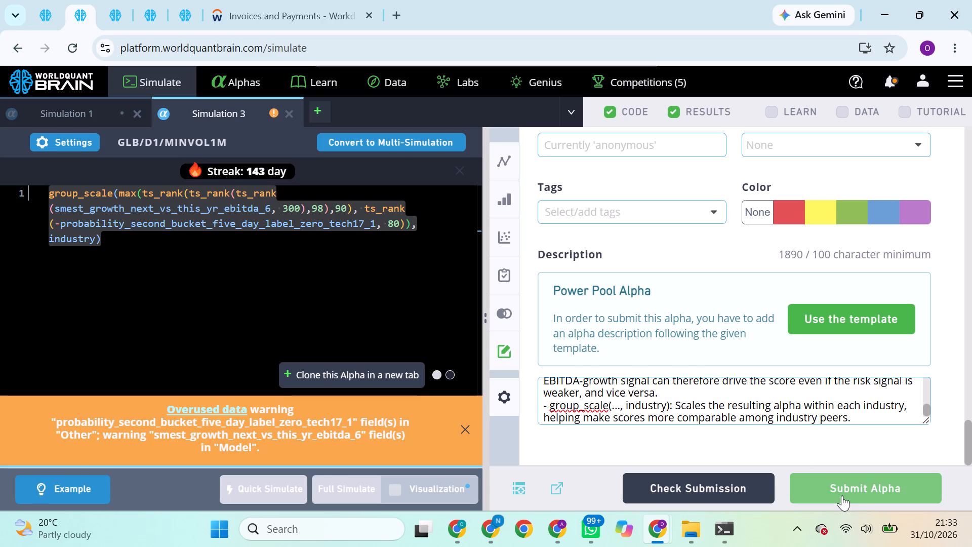
click(842, 495)
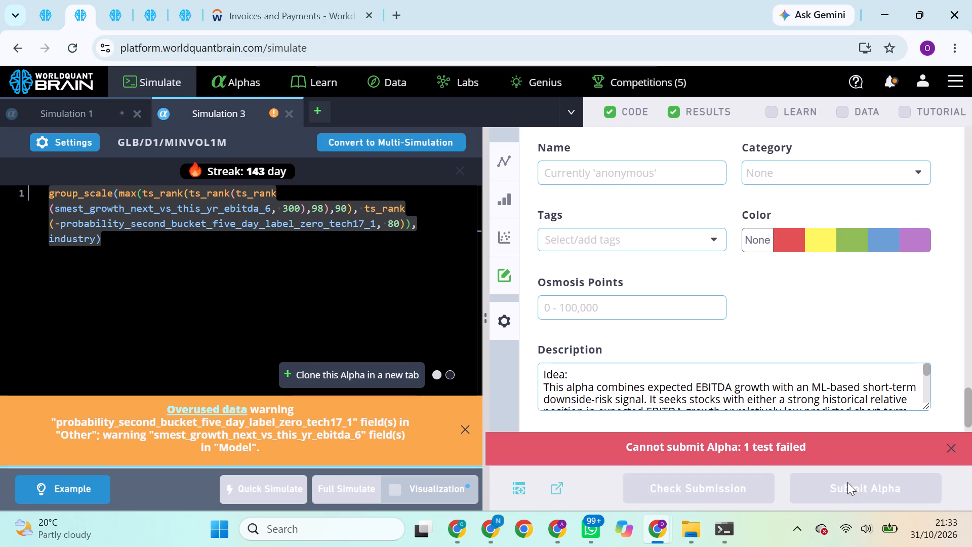
scroll(745, 303, up, 5)
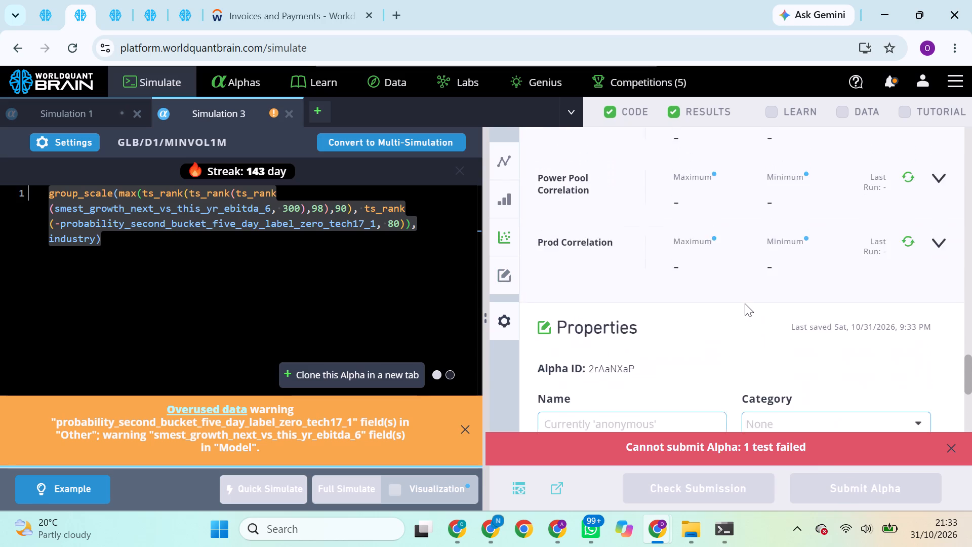
scroll(745, 303, up, 6)
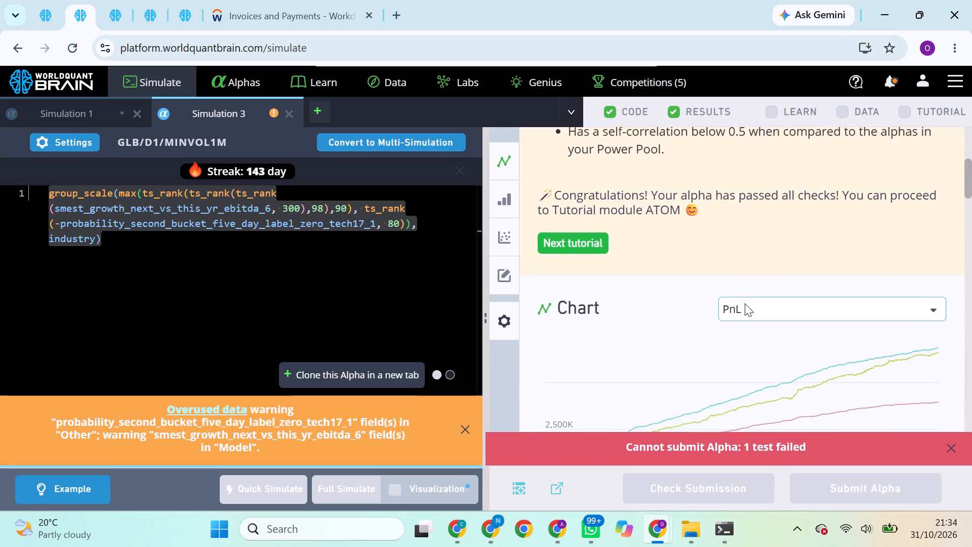
scroll(745, 303, up, 1)
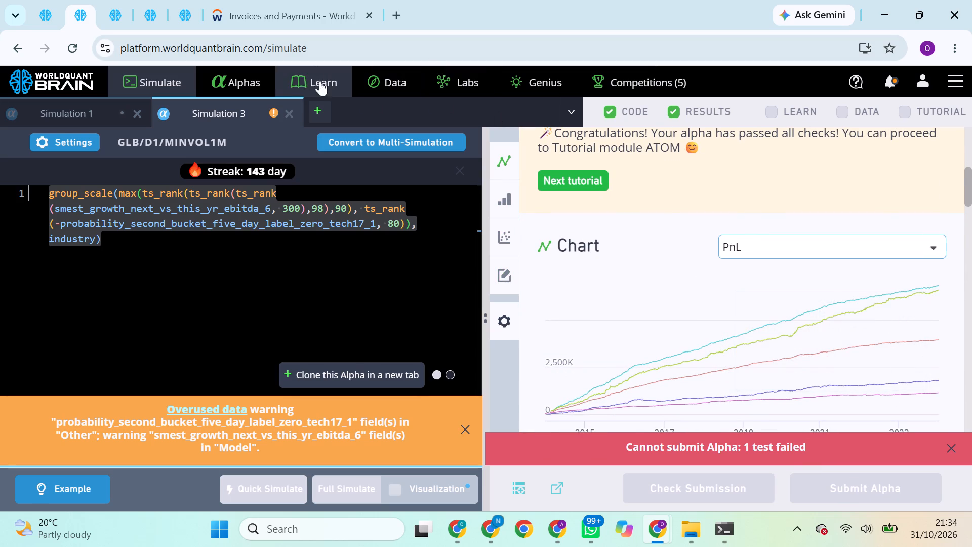
Copy smest_price_ratio_fy1_ebitda_6 from the dataset page, substitute it for smest_price_ratio_fy1_revenue_4 in Simulation 4's expression, and run a full simulation.
click(188, 11)
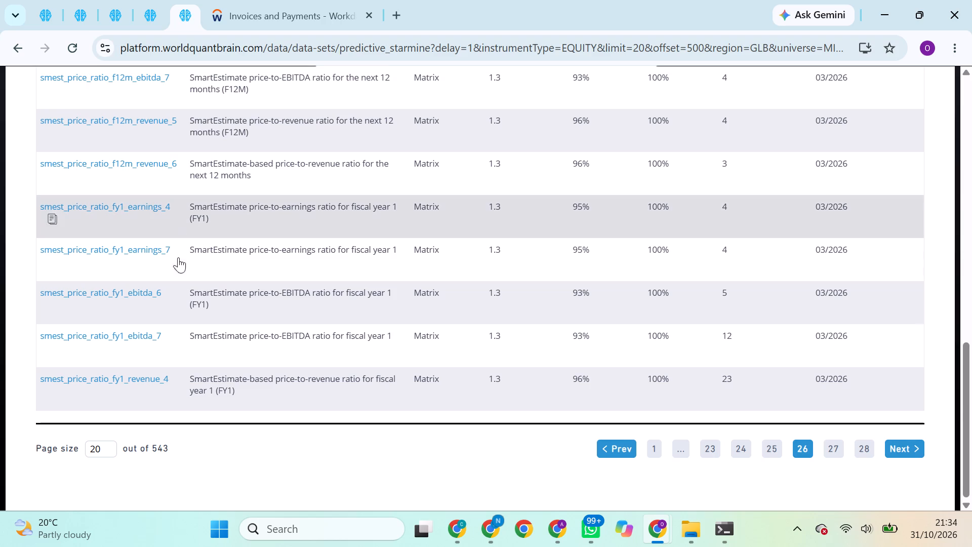
click(49, 301)
click(111, 15)
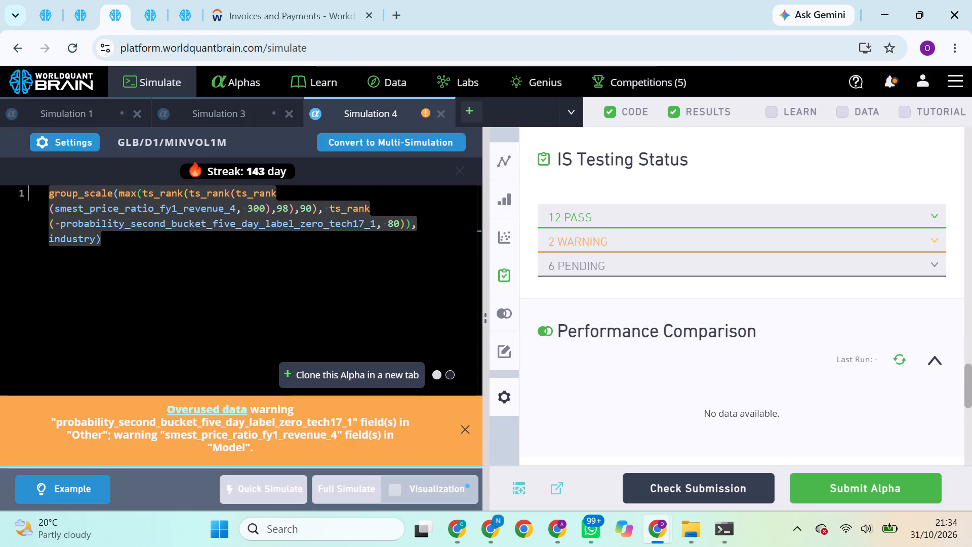
double_click(165, 206)
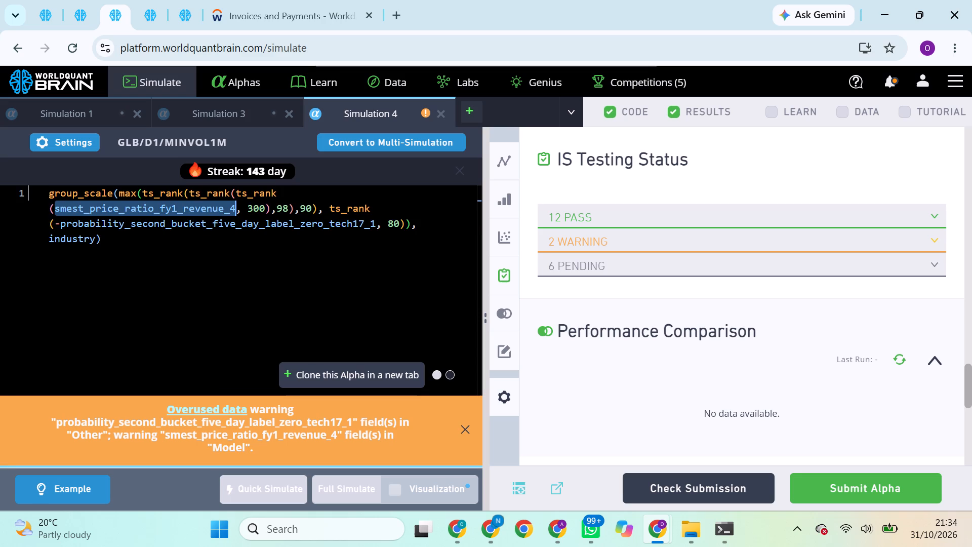
key(ctrl+v)
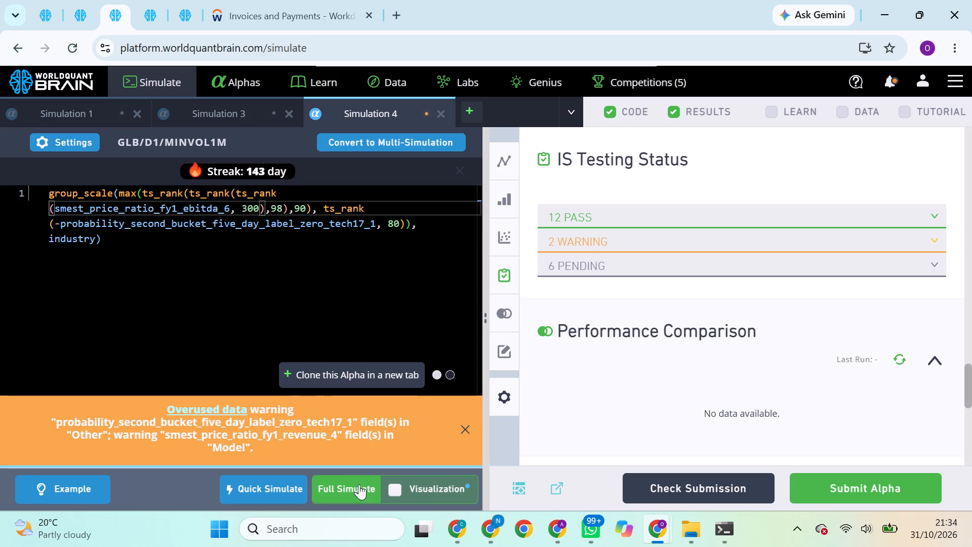
click(359, 485)
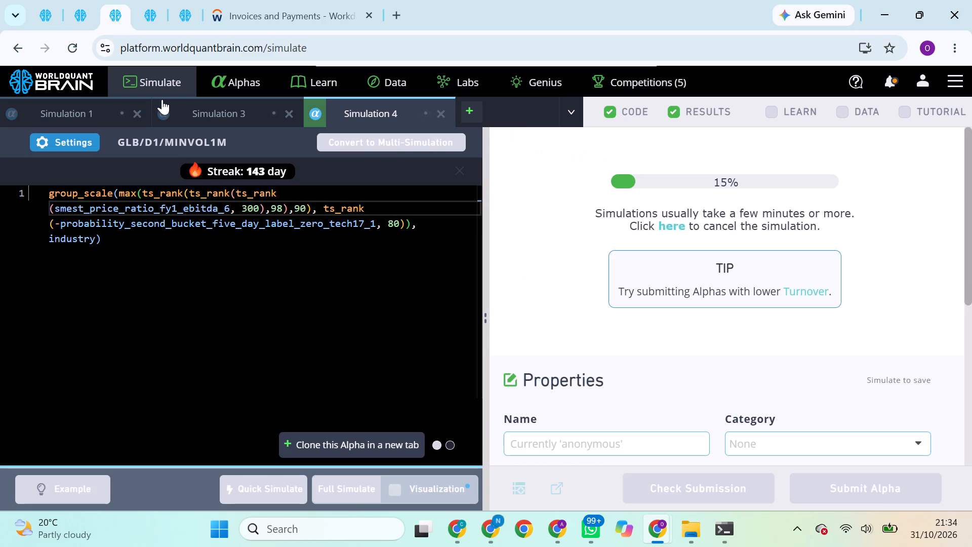
Copy smest_price_ratio_fy1_earnings_7 from the dataset page, substitute it for smest_growth_next_vs_this_yr_ebitda_6 in its simulation, and run a full simulation.
click(37, 24)
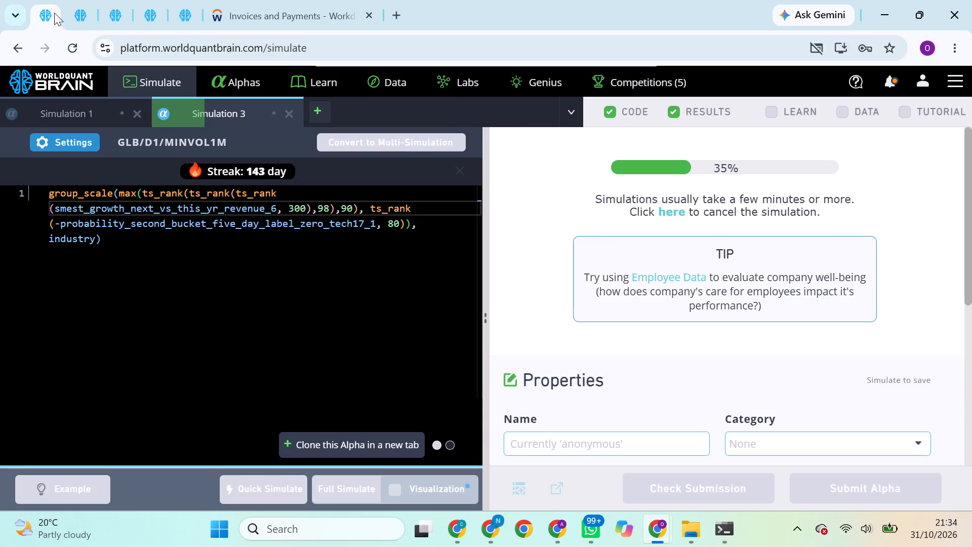
click(65, 13)
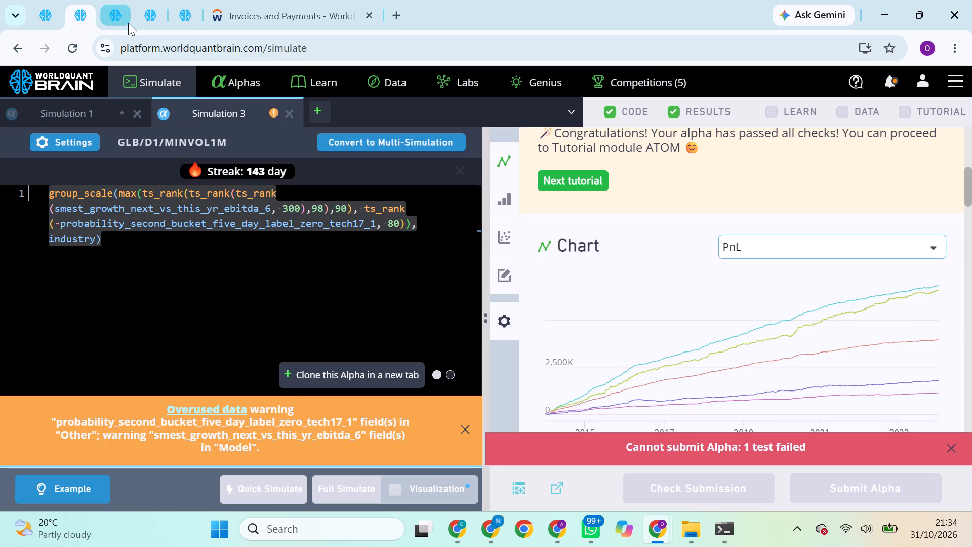
click(180, 13)
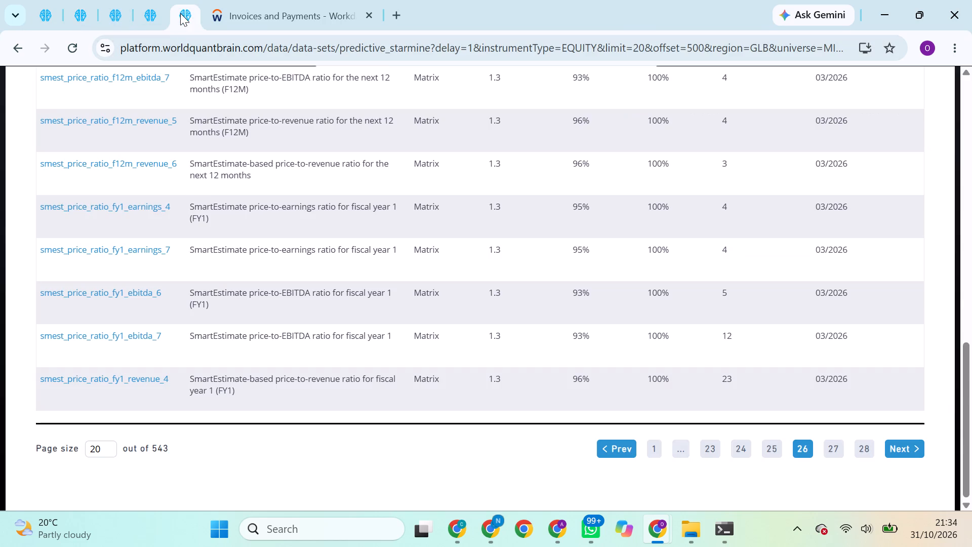
click(55, 265)
click(85, 9)
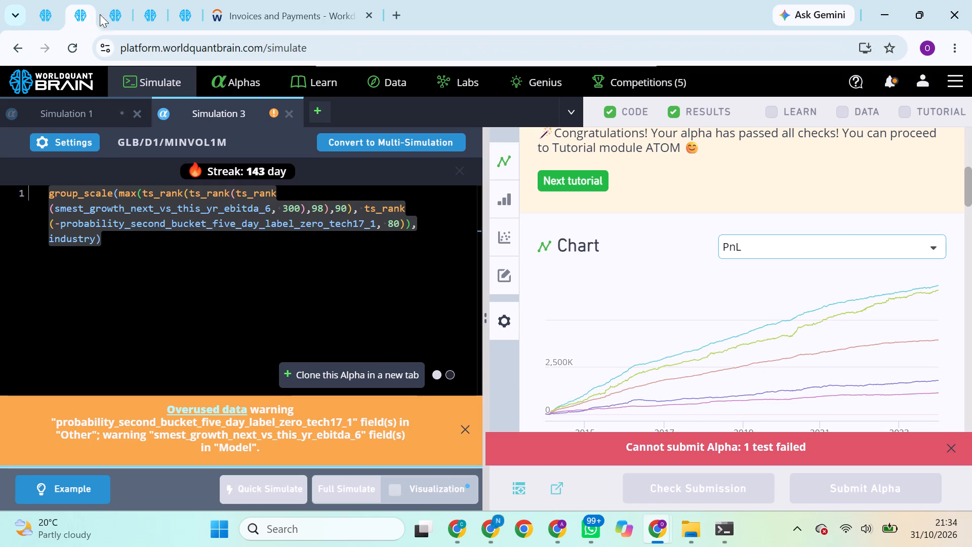
double_click(191, 210)
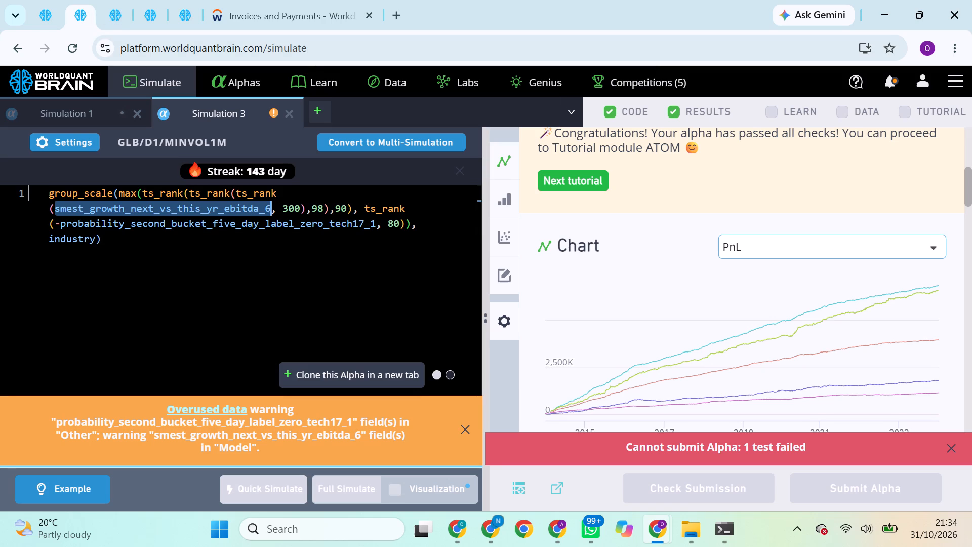
key(ctrl+v)
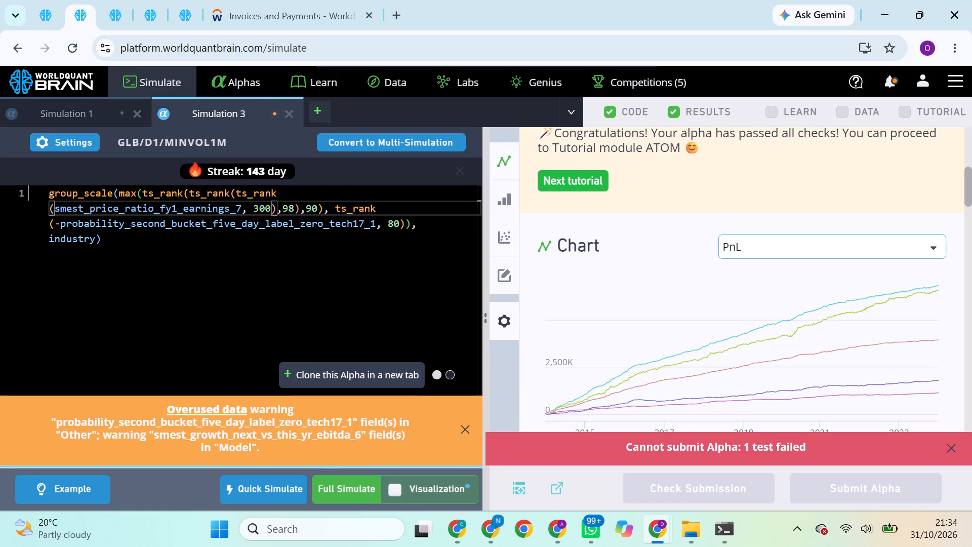
click(349, 482)
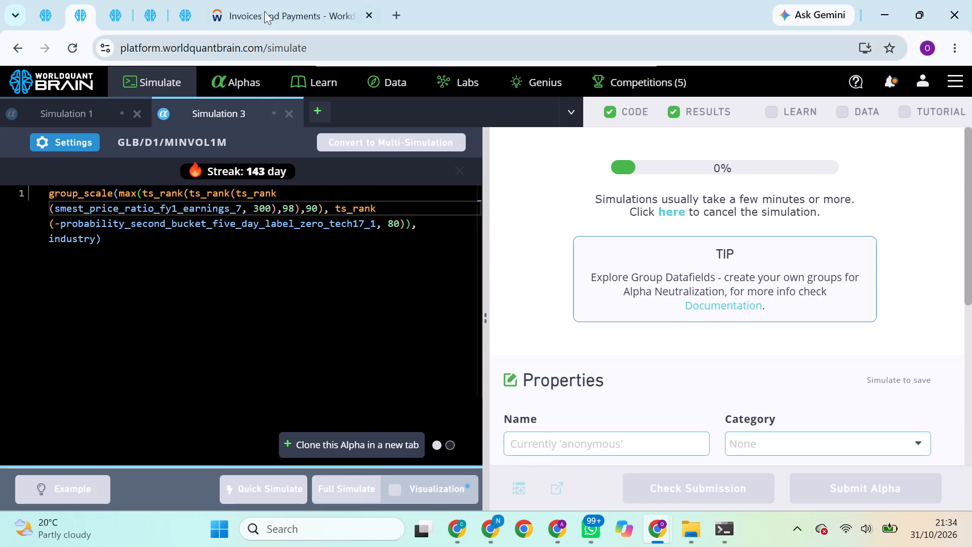
Set Super Simulation 1's neutralization to Market and apply the settings.
click(119, 7)
click(153, 17)
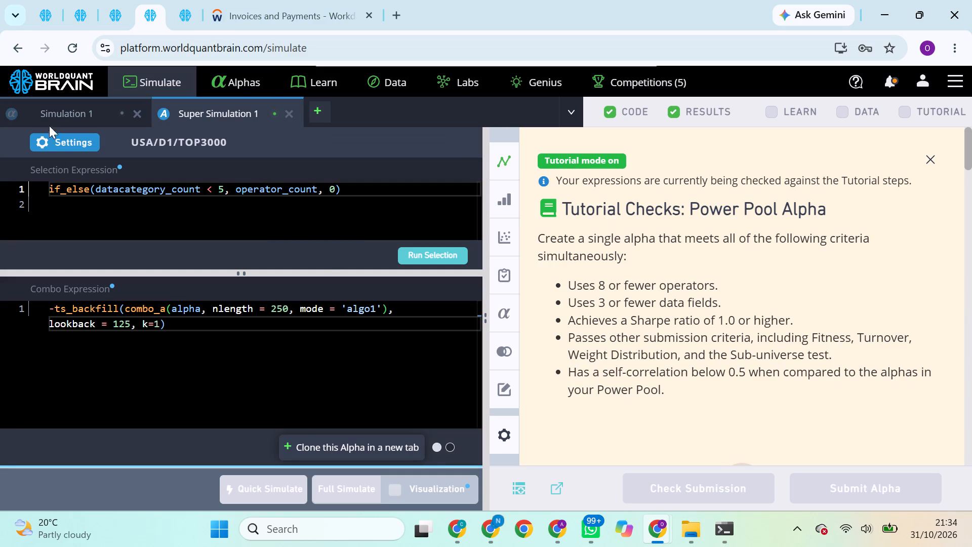
click(59, 152)
click(72, 140)
click(325, 409)
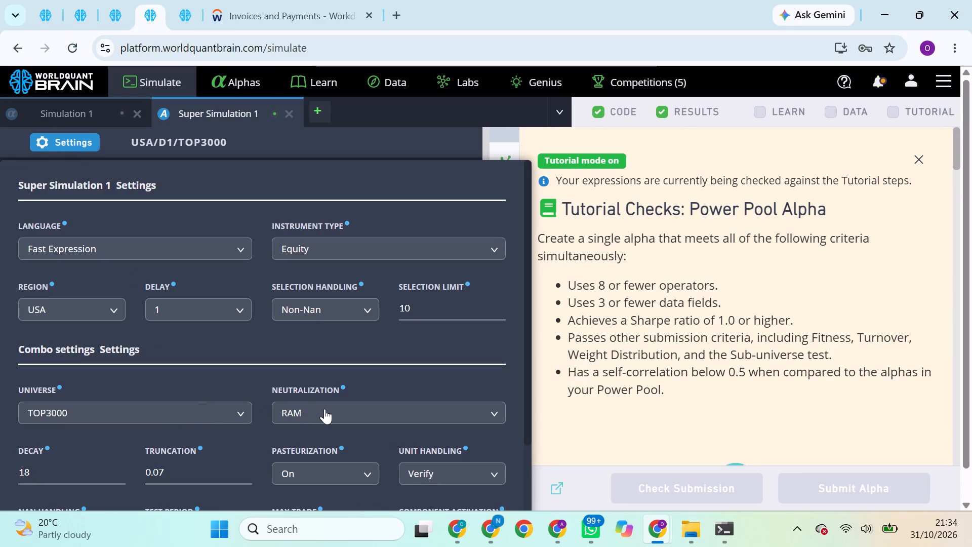
scroll(325, 515, down, 5)
click(306, 467)
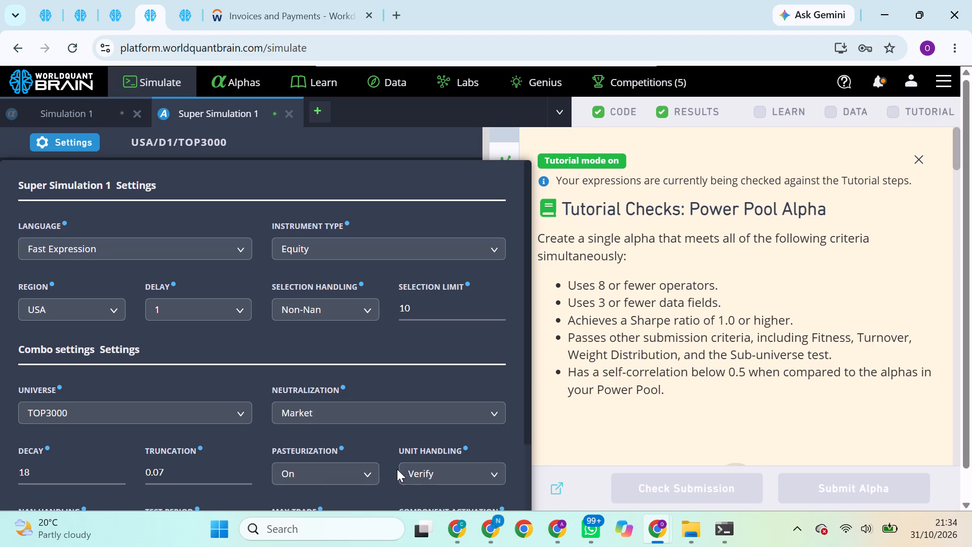
scroll(474, 484, down, 3)
click(455, 502)
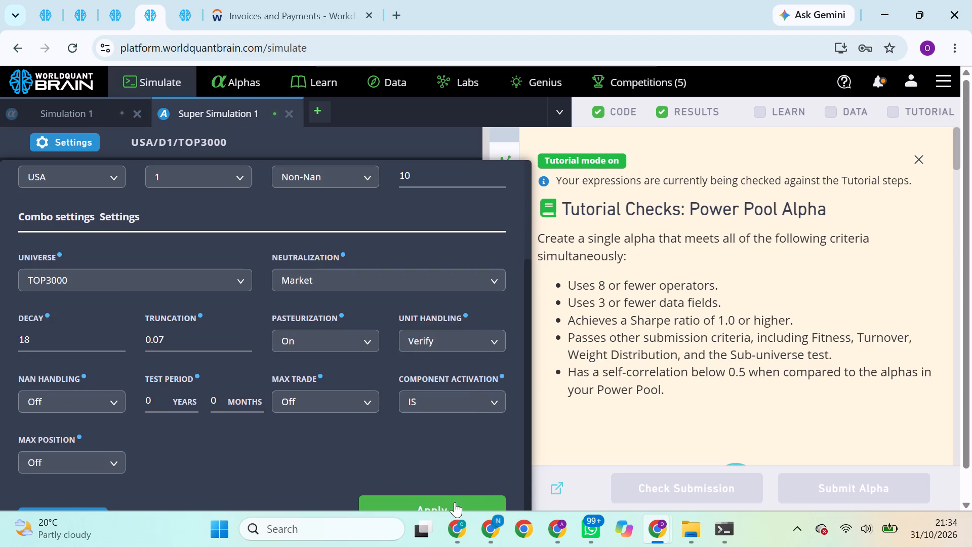
scroll(452, 483, down, 6)
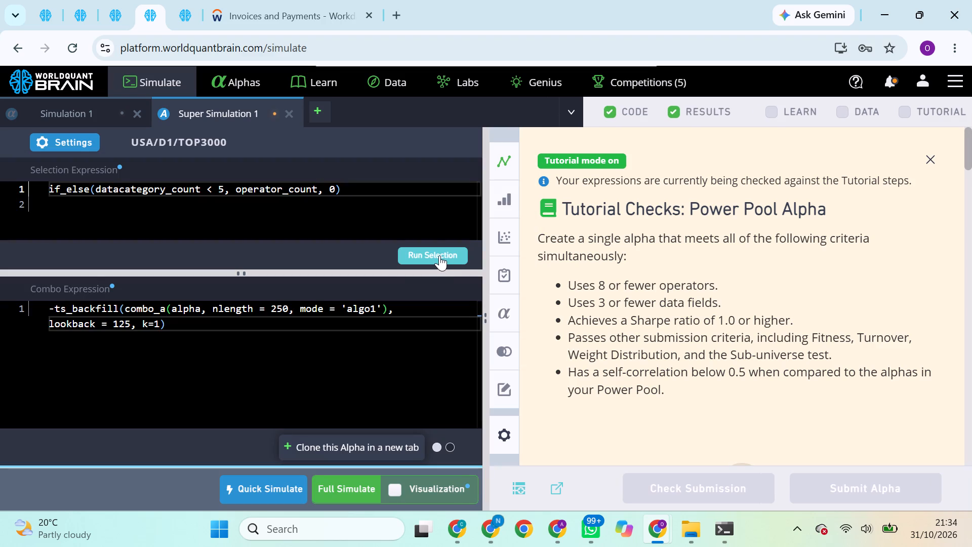
Run the alpha selection for Super Simulation 1 and start a full simulation.
click(439, 255)
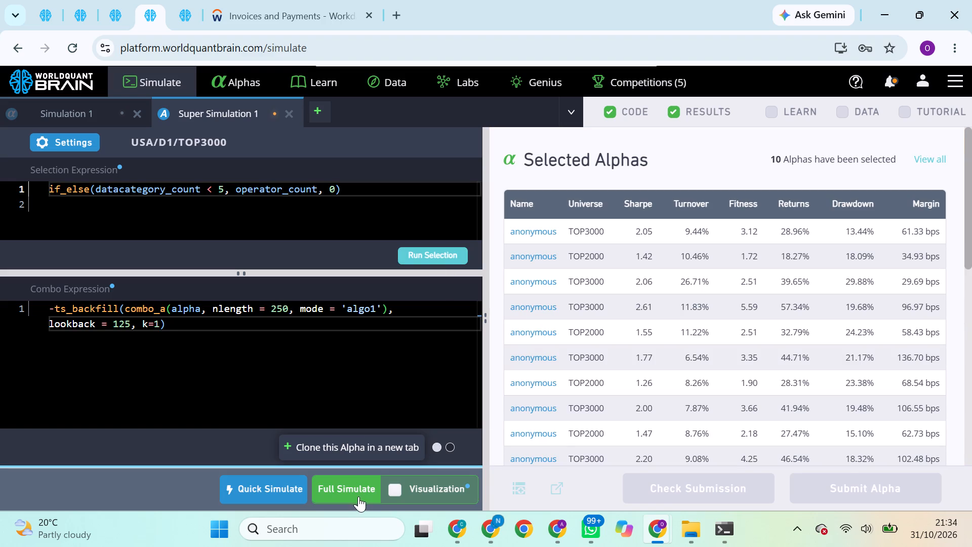
click(357, 496)
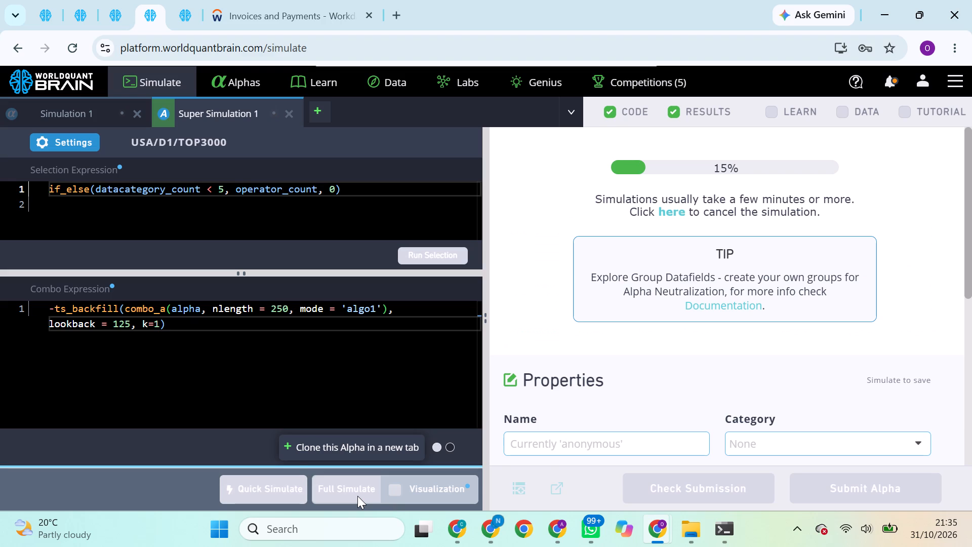
click(560, 531)
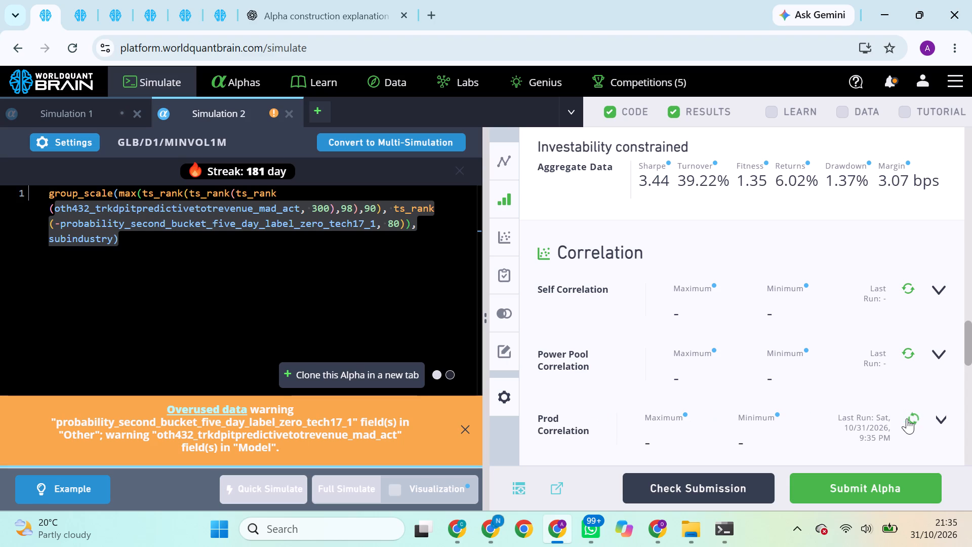
scroll(907, 418, down, 2)
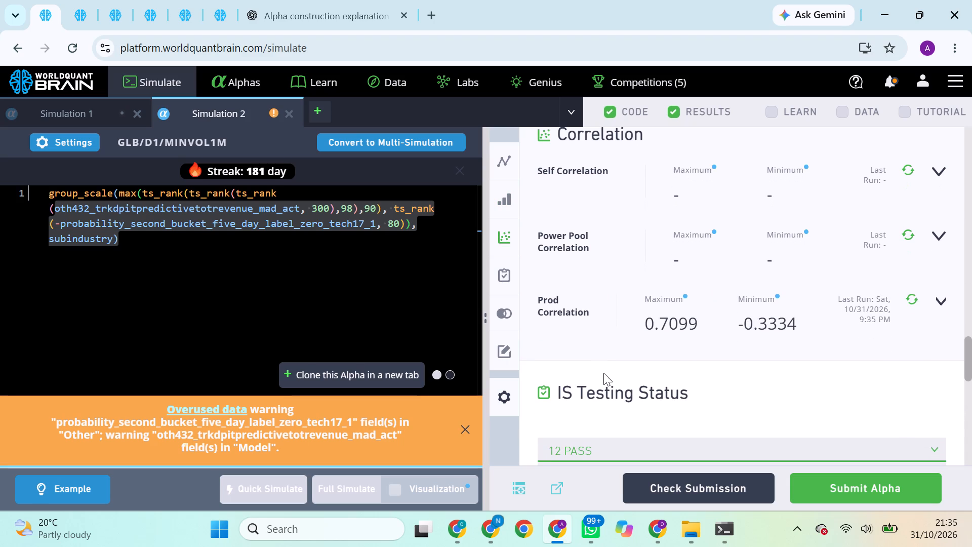
Copy oth432_trkdpitpredictivetotinventory_mad_pred from the dataset page, substitute it for oth432_trkdpitpredictivetotrevenue_mad_act in its simulation, and run a full simulation.
click(183, 9)
click(211, 17)
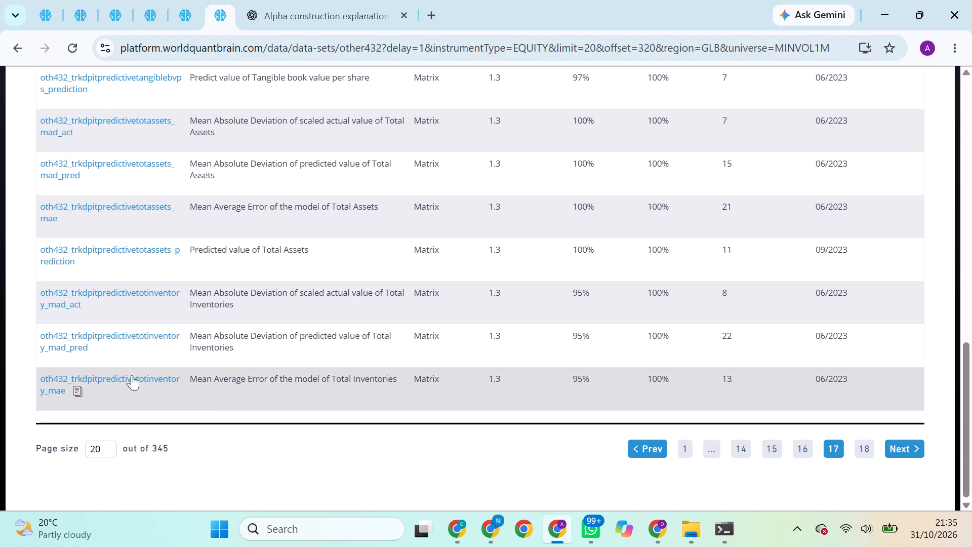
click(96, 347)
click(73, 14)
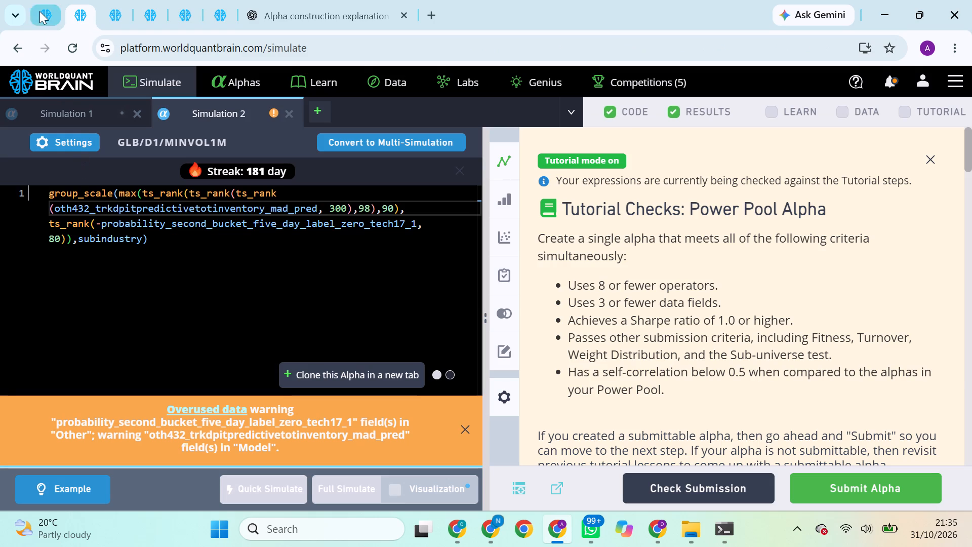
click(39, 11)
double_click(140, 219)
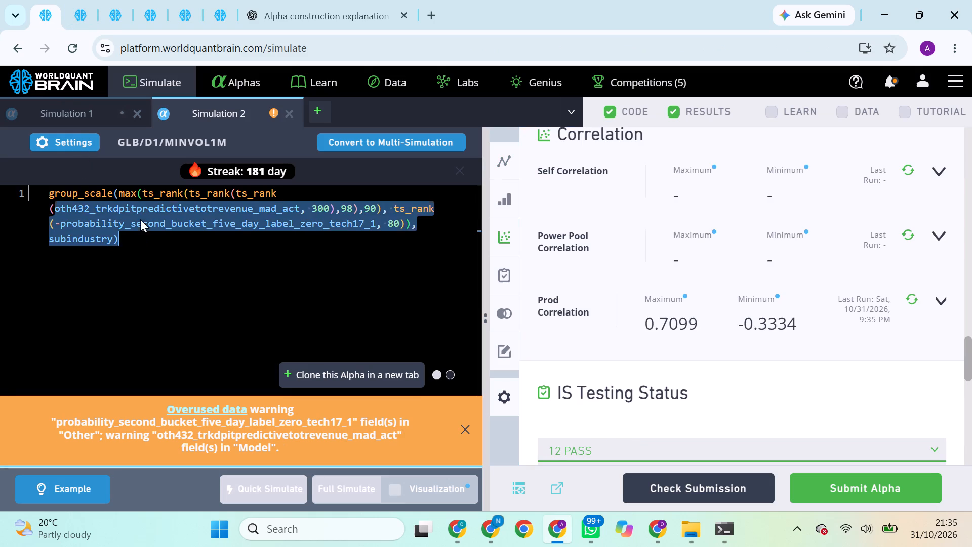
double_click(144, 216)
double_click(144, 209)
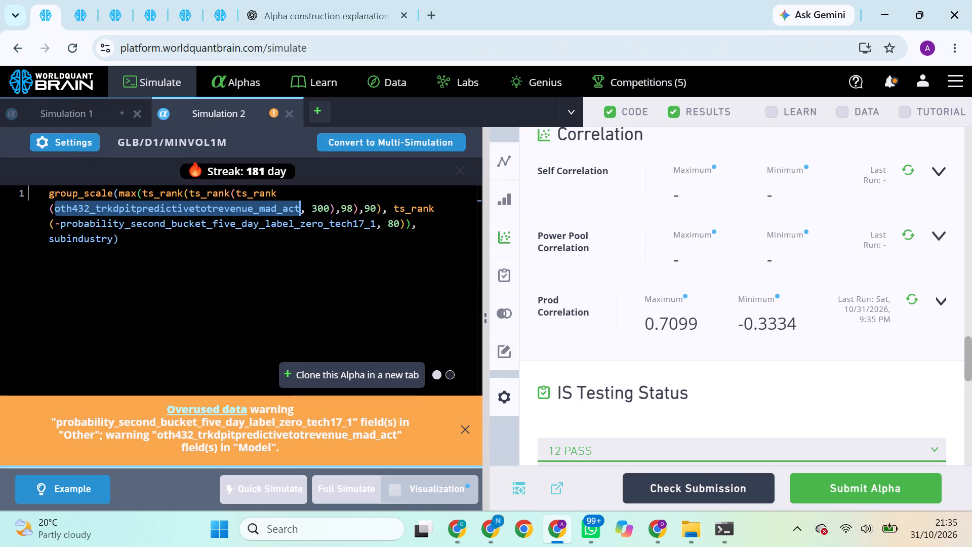
key(ctrl+v)
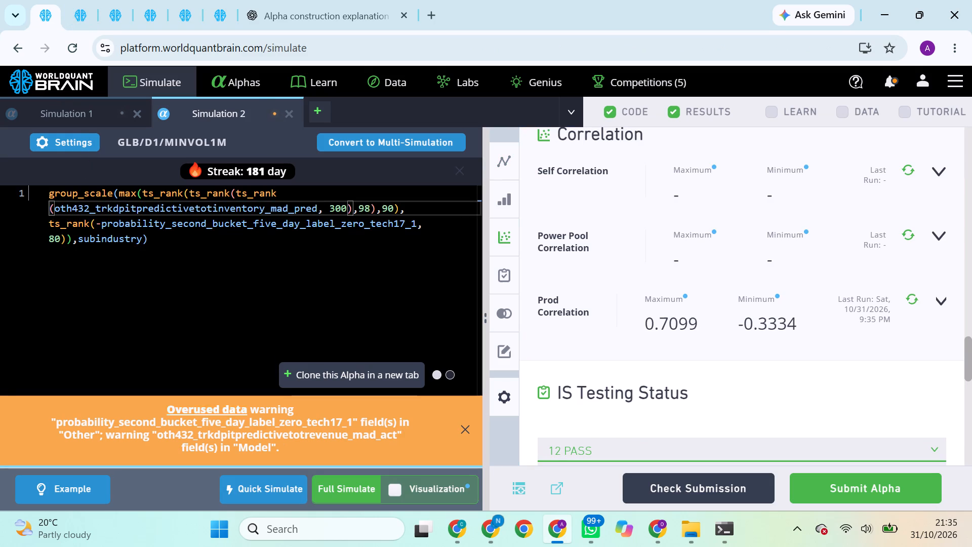
click(353, 486)
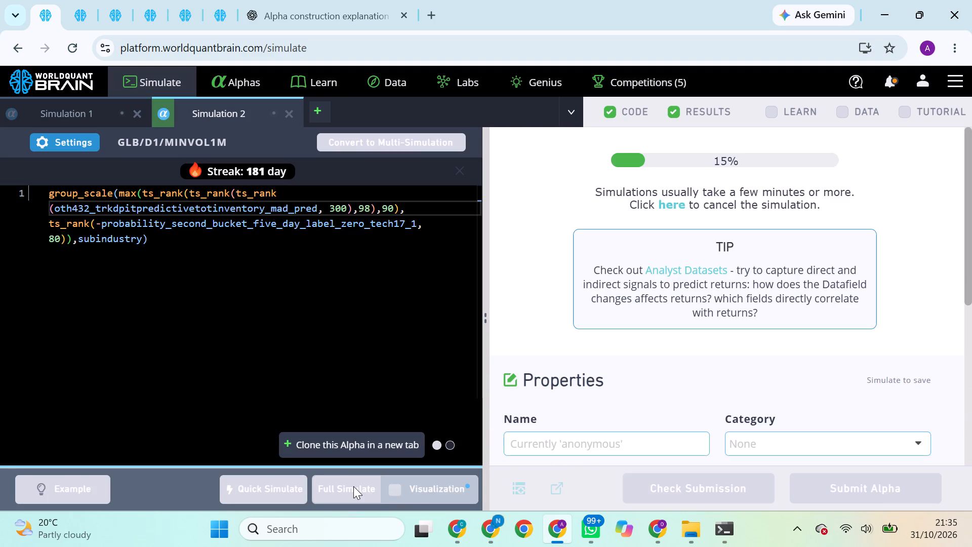
Open the other, already completed oth432_trkdpitpredictivetotinventory_mad_pred simulation and check its Prod Correlation.
click(82, 14)
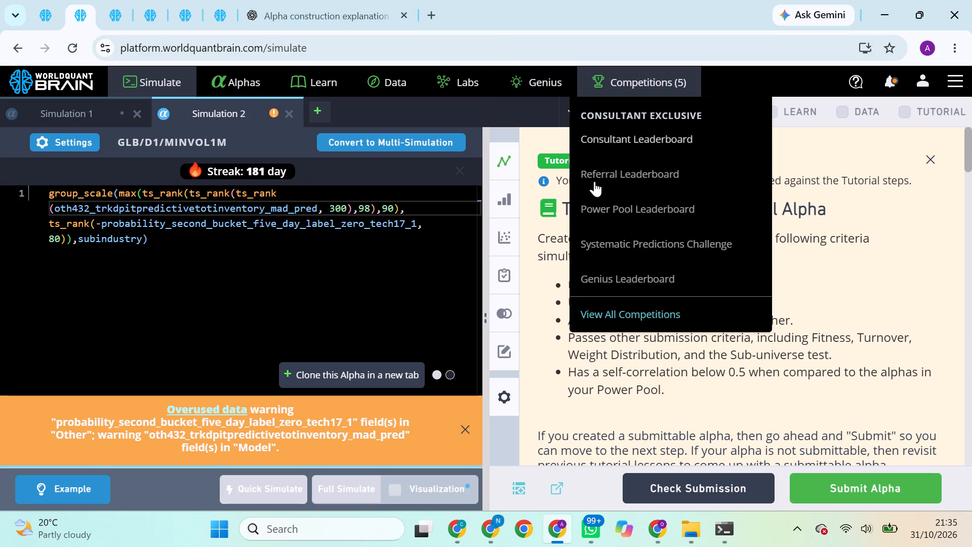
scroll(639, 330, down, 3)
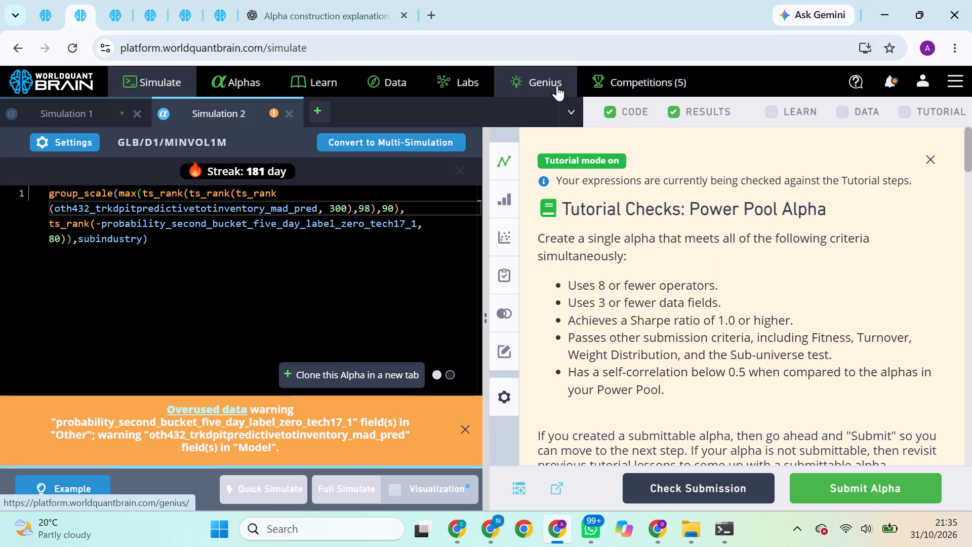
scroll(763, 482, down, 1)
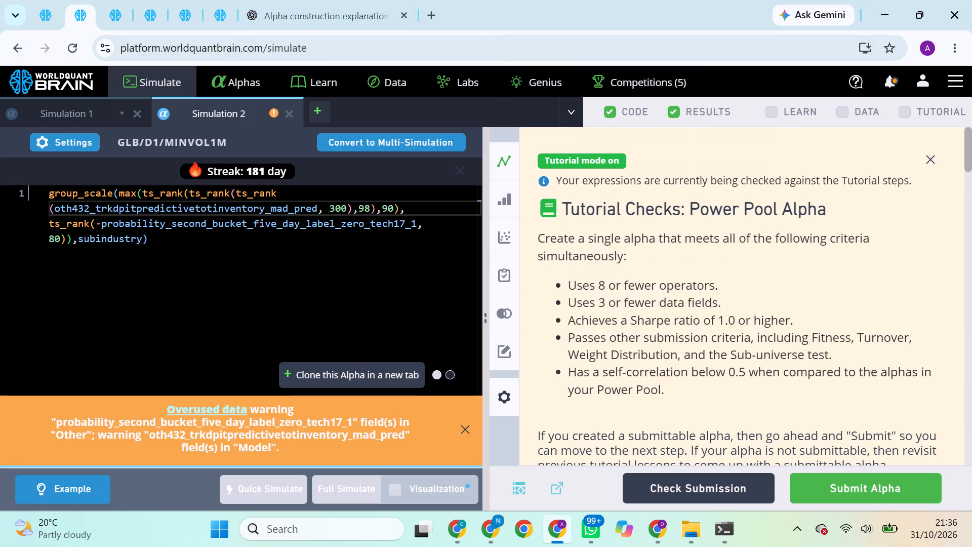
scroll(763, 431, down, 8)
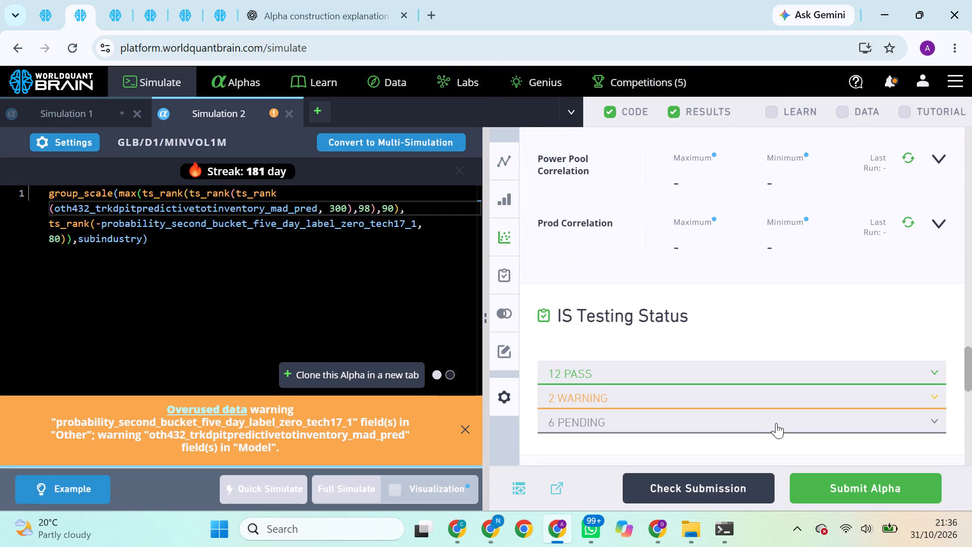
click(907, 221)
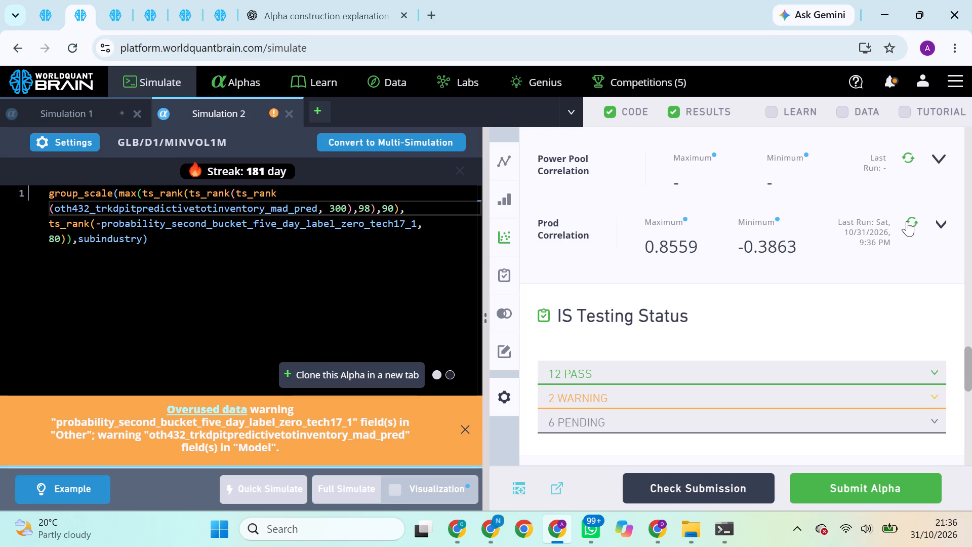
Copy oth432_trkdpitpredictivetotassets_prediction from the dataset page, substitute it for the inventory field in the completed simulation's expression, and run a full simulation.
click(203, 13)
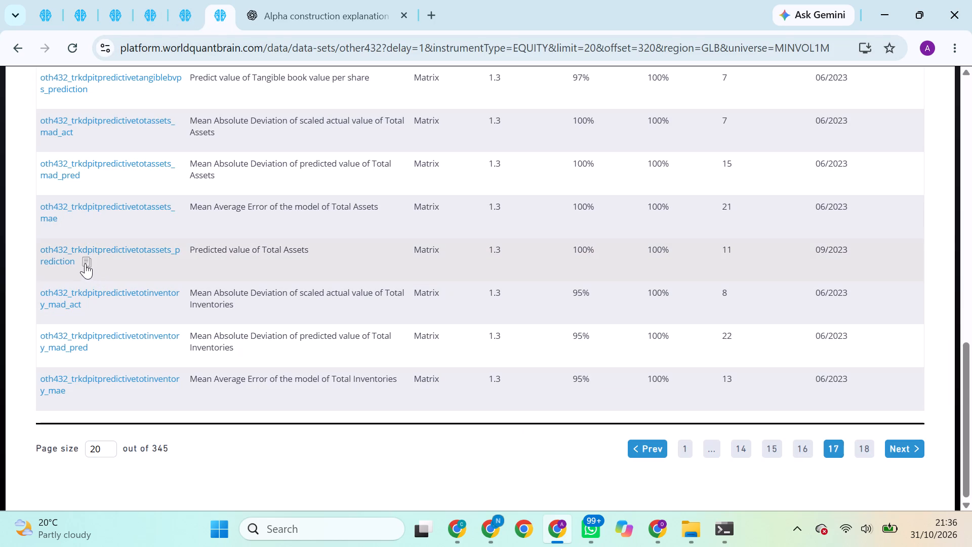
click(85, 263)
click(44, 13)
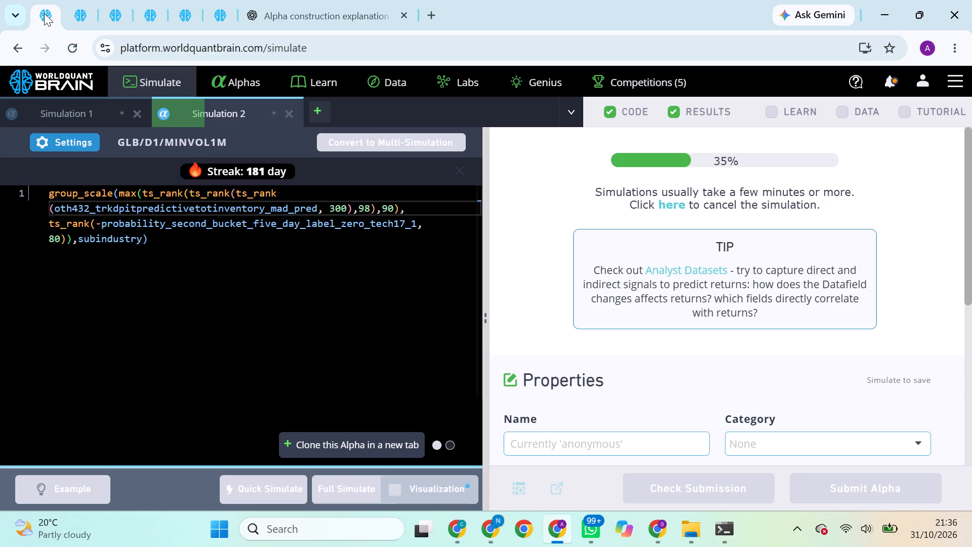
click(79, 4)
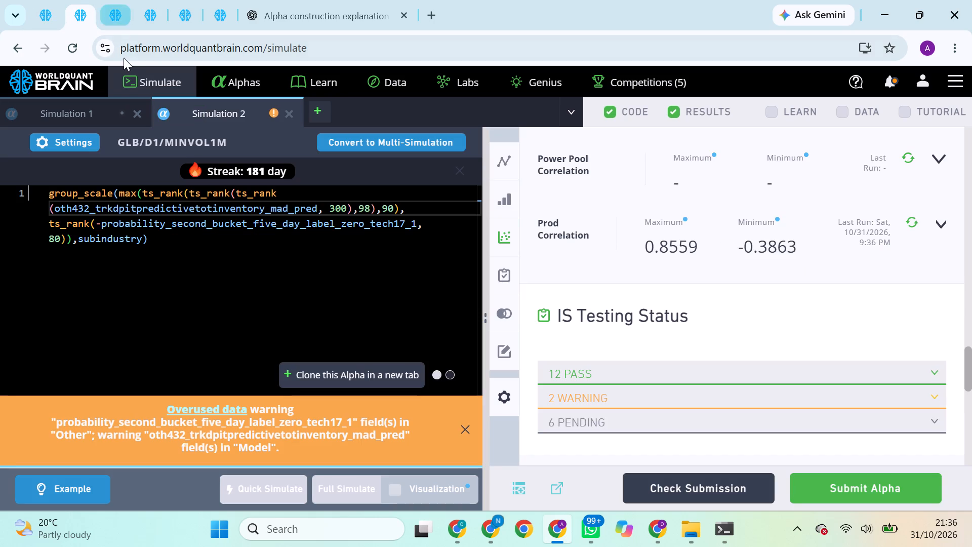
double_click(185, 211)
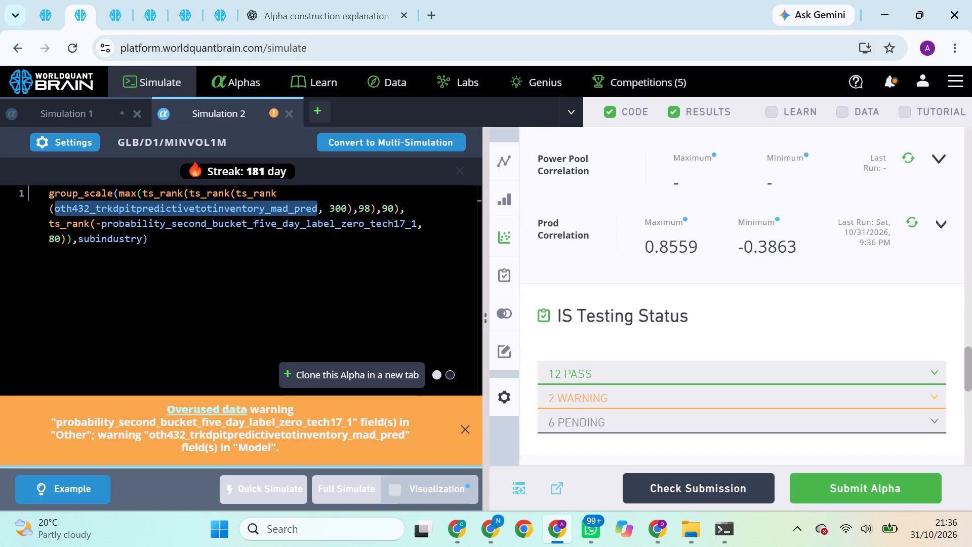
key(ctrl+v)
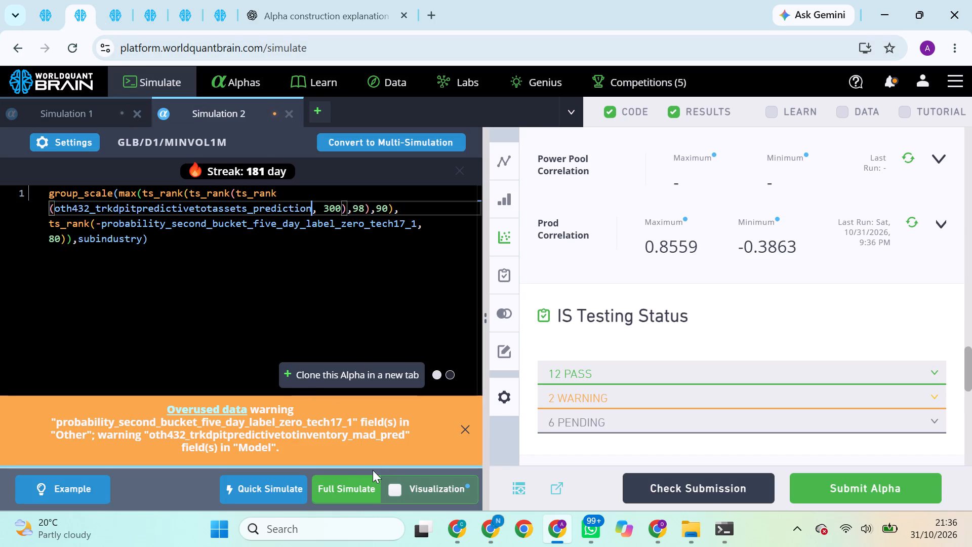
click(363, 489)
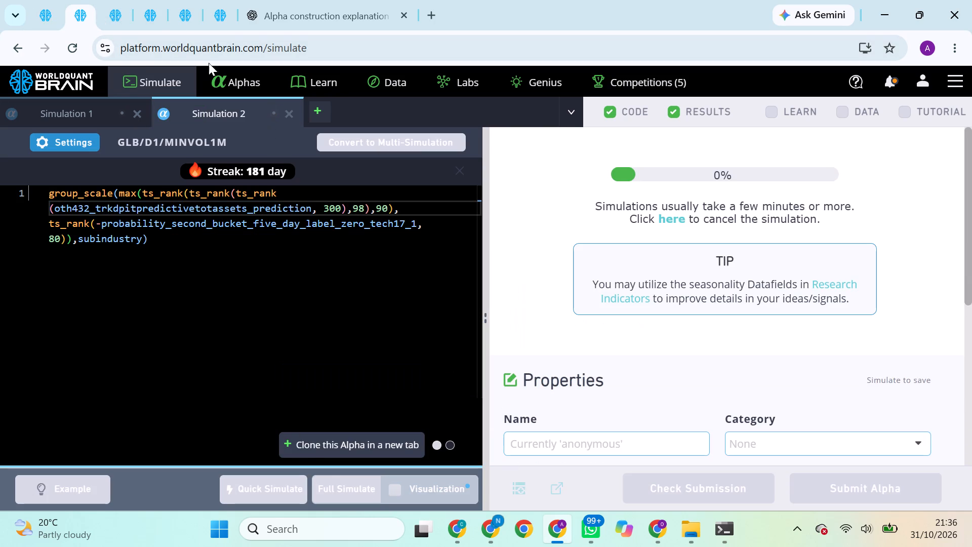
Copy oth432_trkdpitpredictivetotassets_mae from the dataset page, substitute it for oth432_trkdpitpredictivetotinventory_mae in the submitted alpha's expression, and run a full simulation.
click(119, 11)
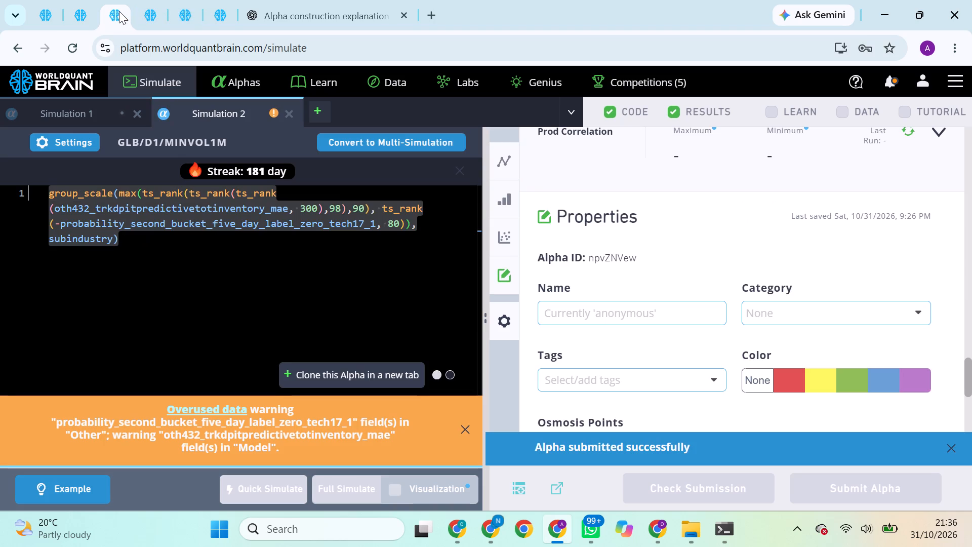
click(220, 9)
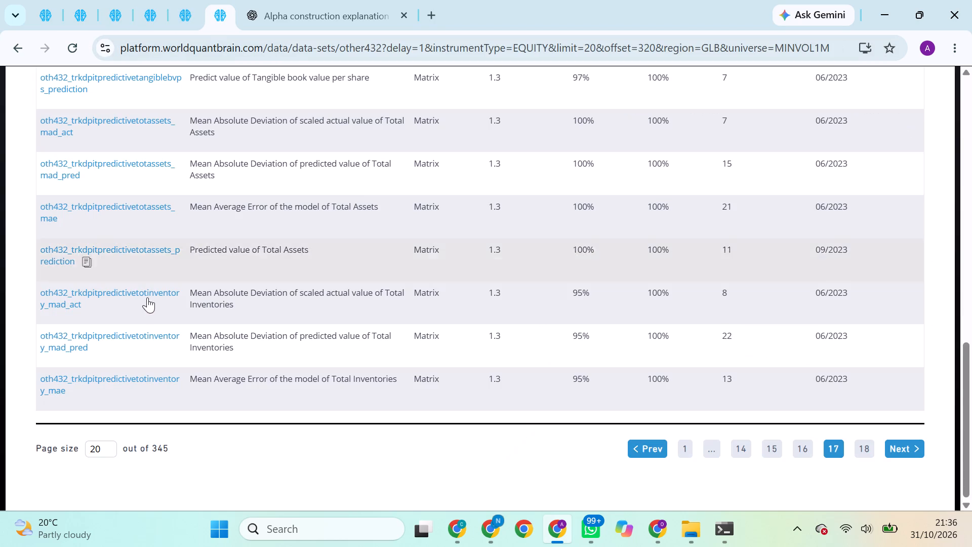
click(70, 213)
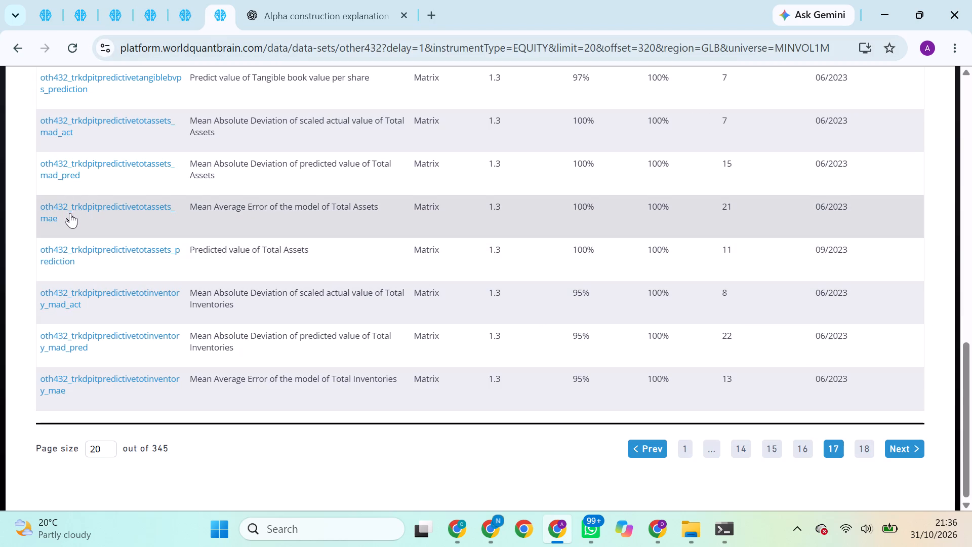
click(117, 16)
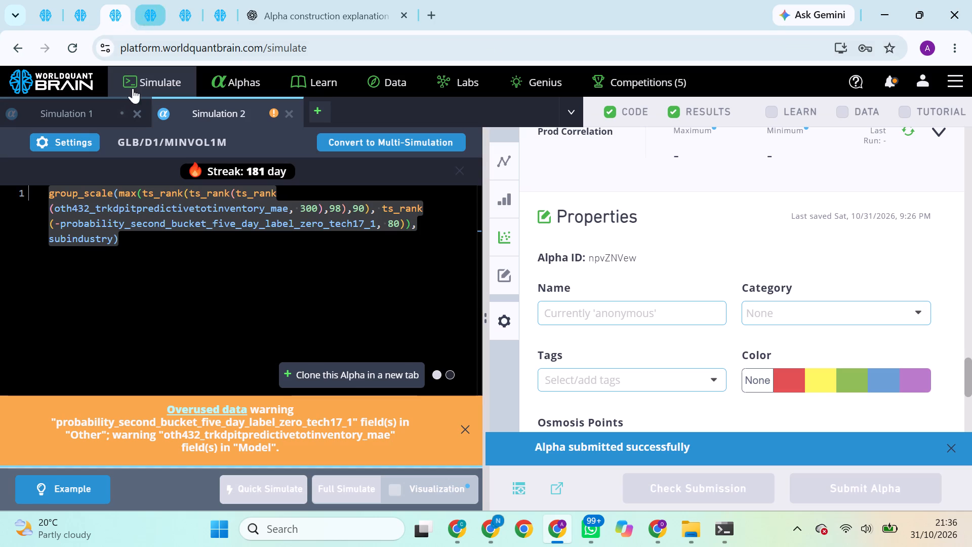
triple_click(173, 211)
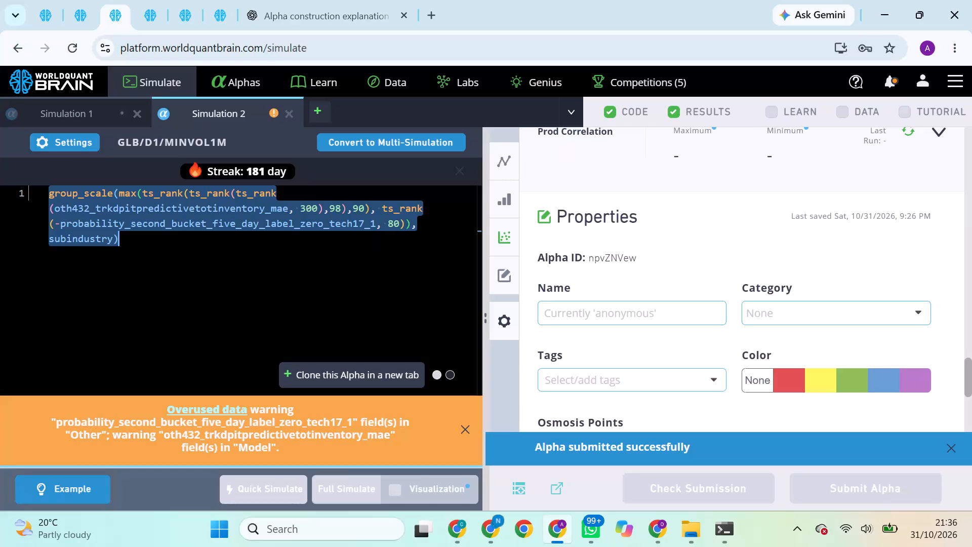
click(173, 211)
click(173, 211)
click(173, 211)
click(173, 211)
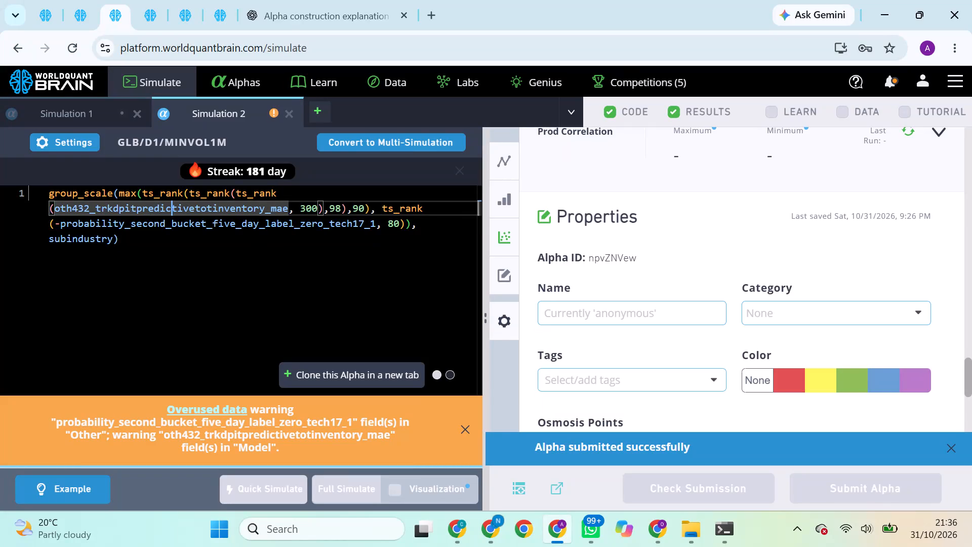
double_click(173, 211)
key(ctrl+v)
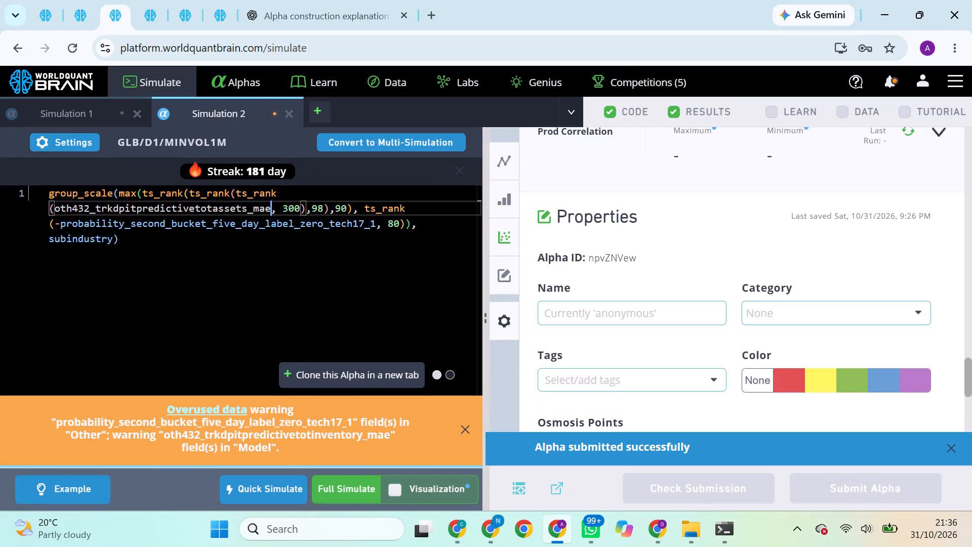
click(352, 489)
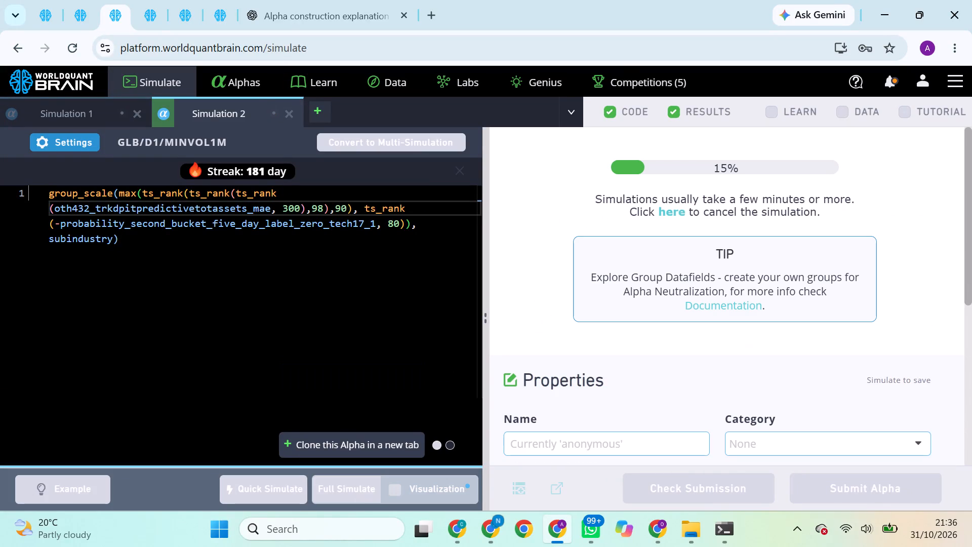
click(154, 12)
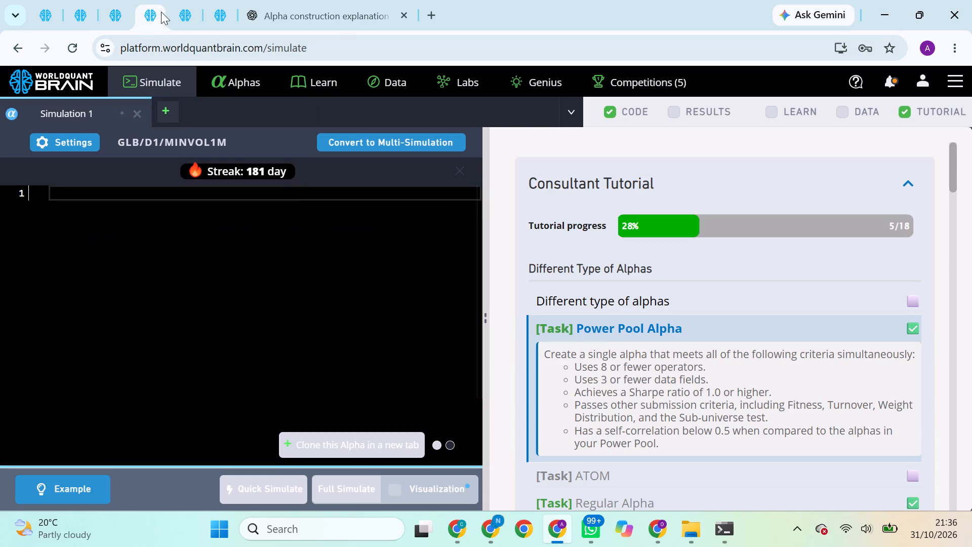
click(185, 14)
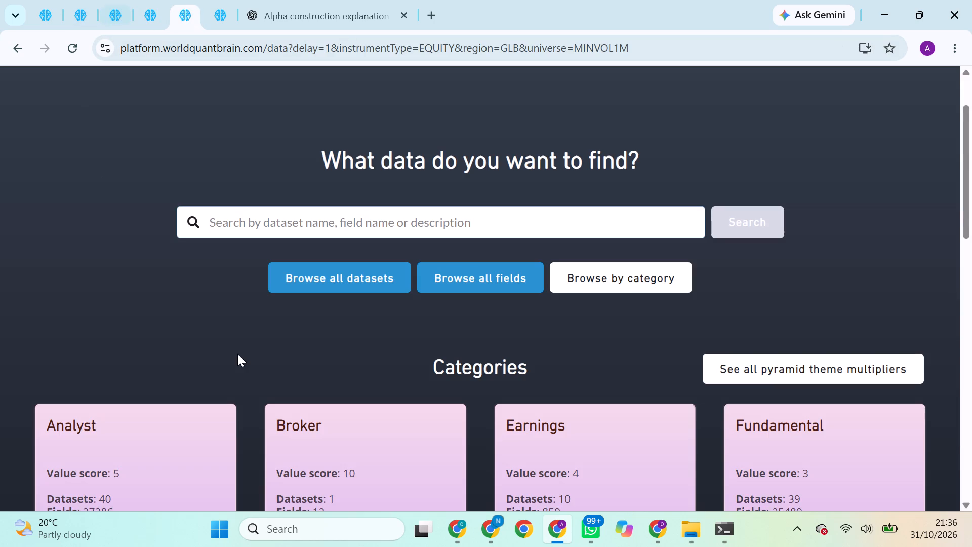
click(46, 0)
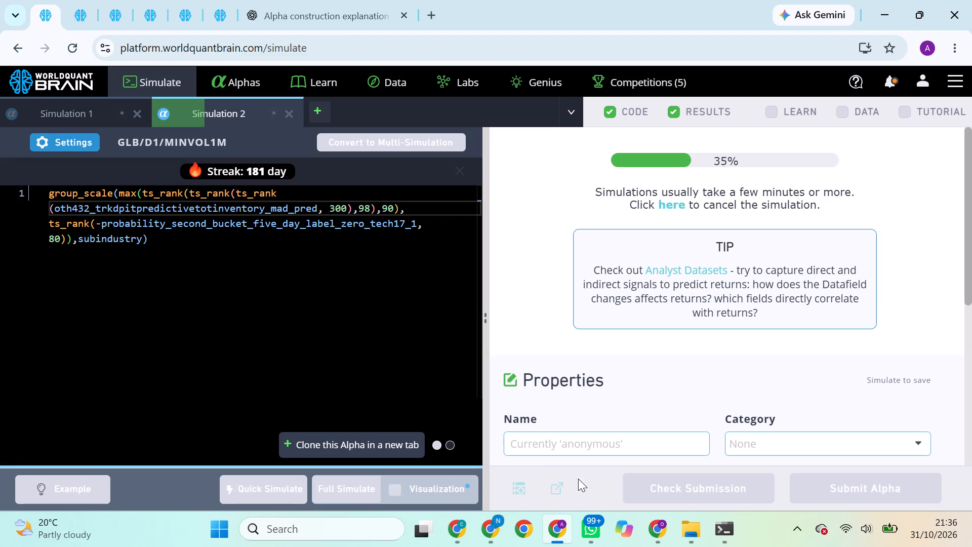
click(495, 531)
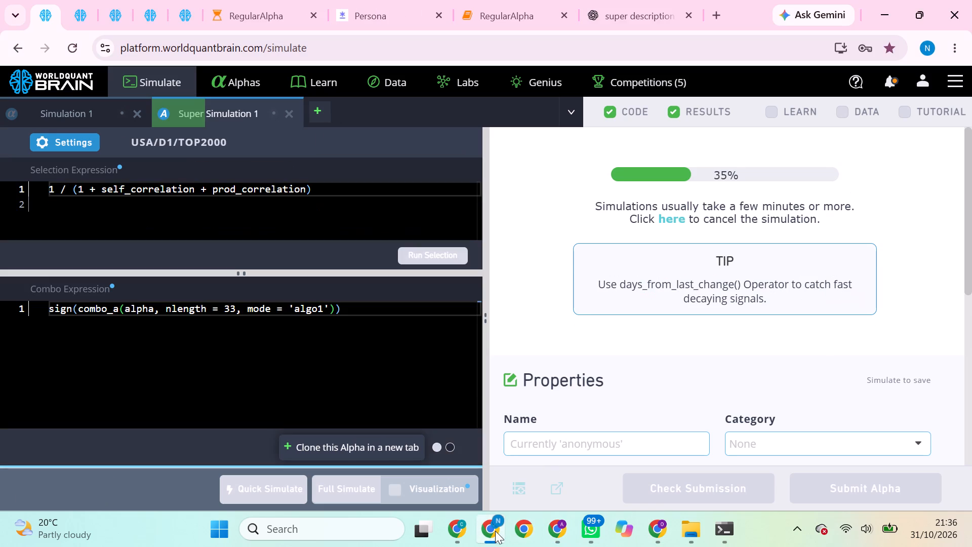
scroll(743, 347, down, 4)
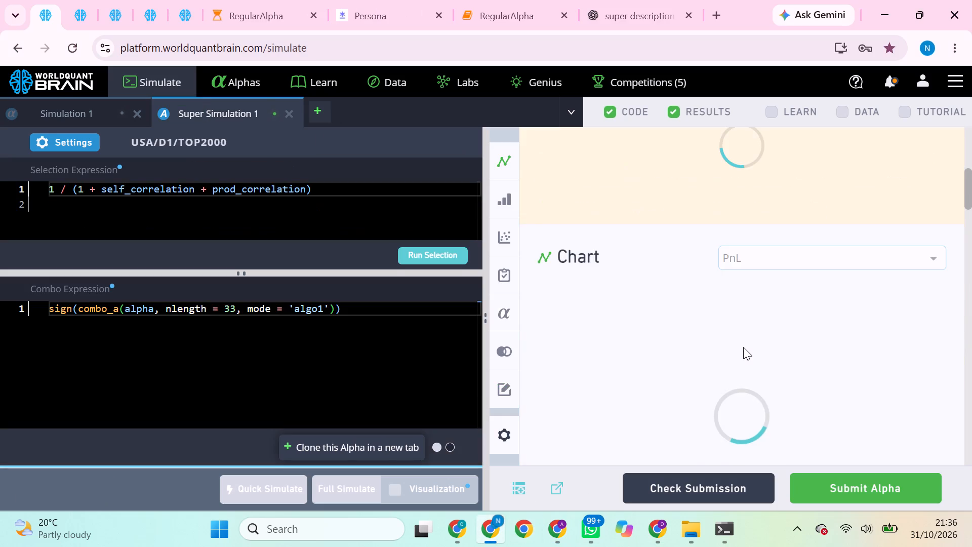
scroll(743, 347, down, 6)
scroll(743, 347, up, 1)
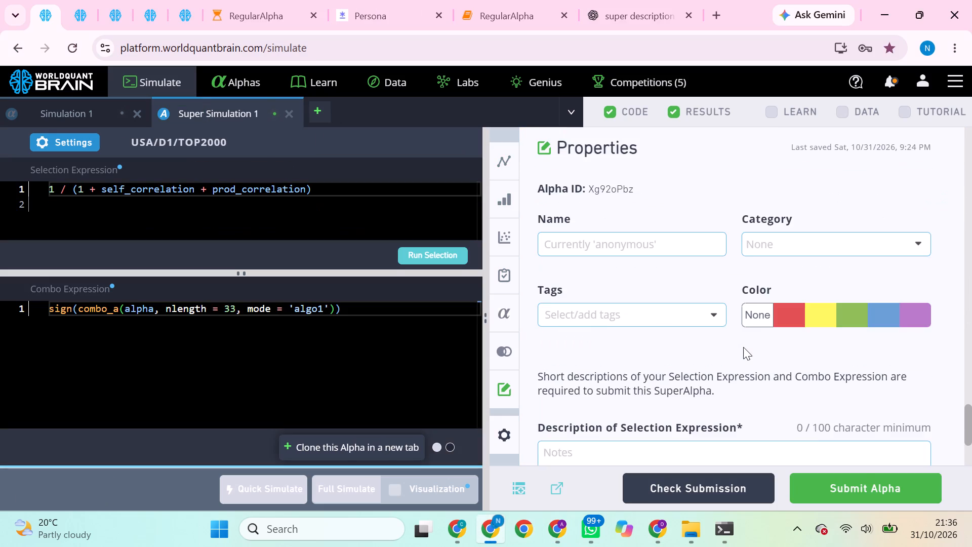
scroll(743, 347, up, 5)
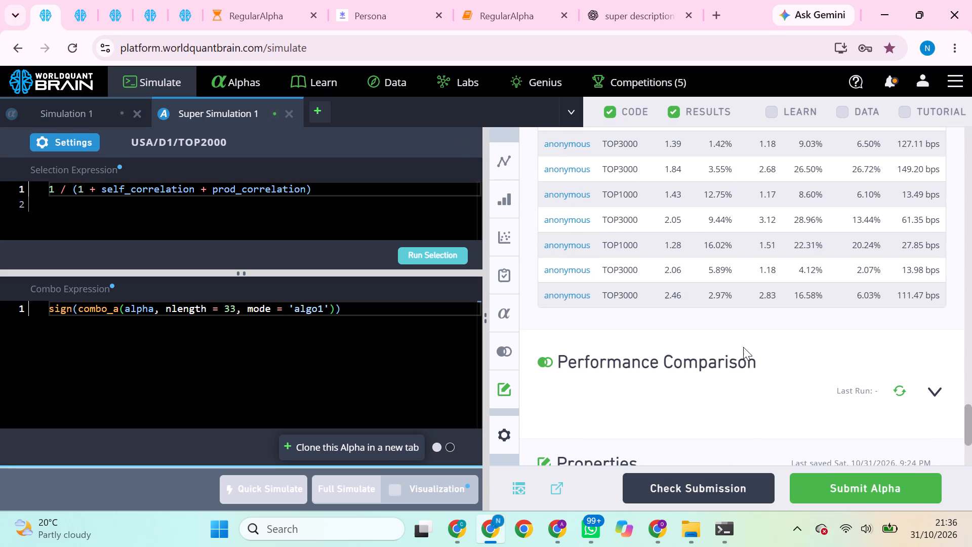
right_click(743, 347)
scroll(743, 347, up, 2)
scroll(826, 331, up, 3)
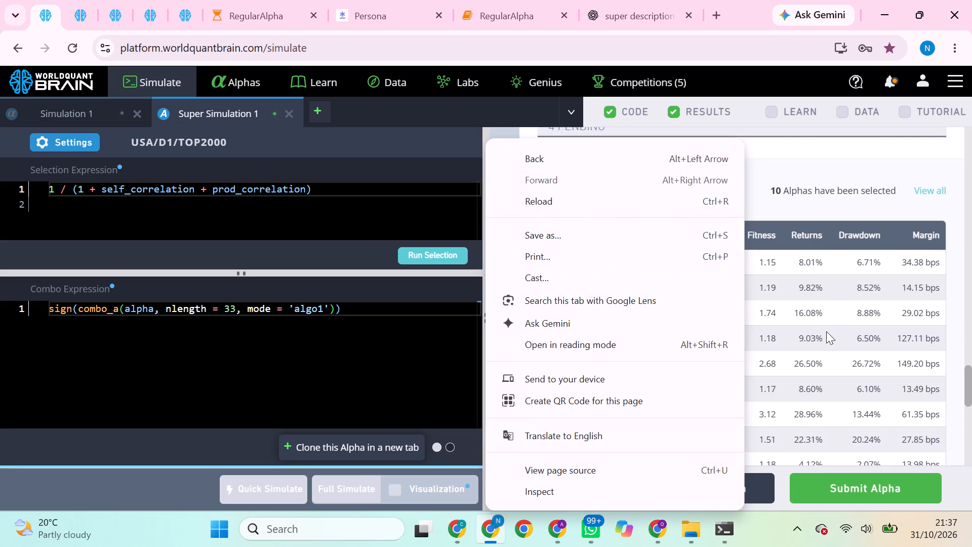
scroll(826, 331, up, 1)
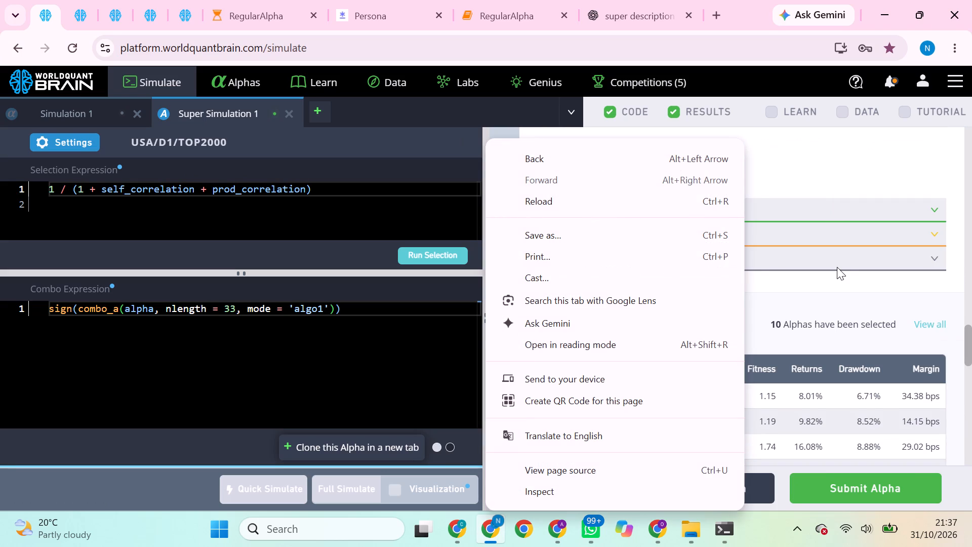
click(837, 267)
scroll(837, 267, up, 3)
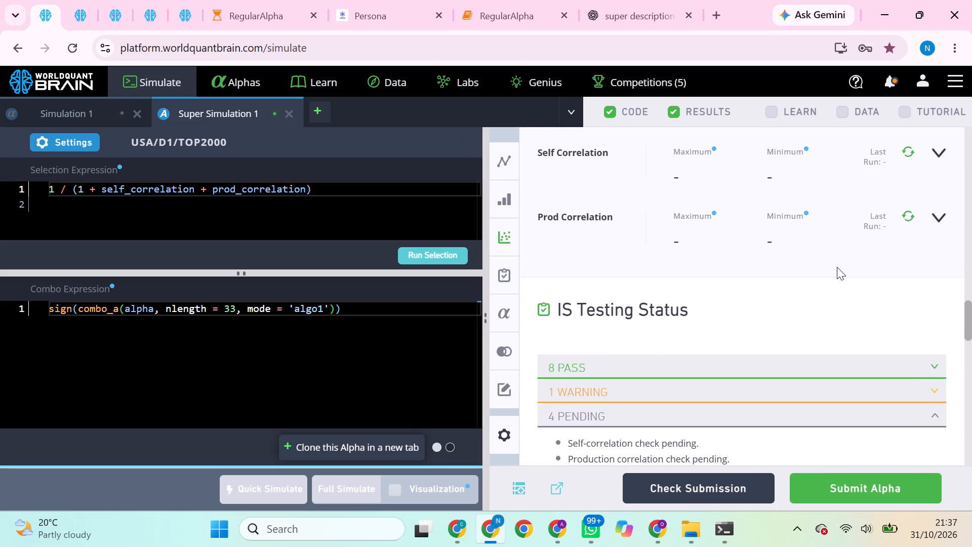
click(912, 214)
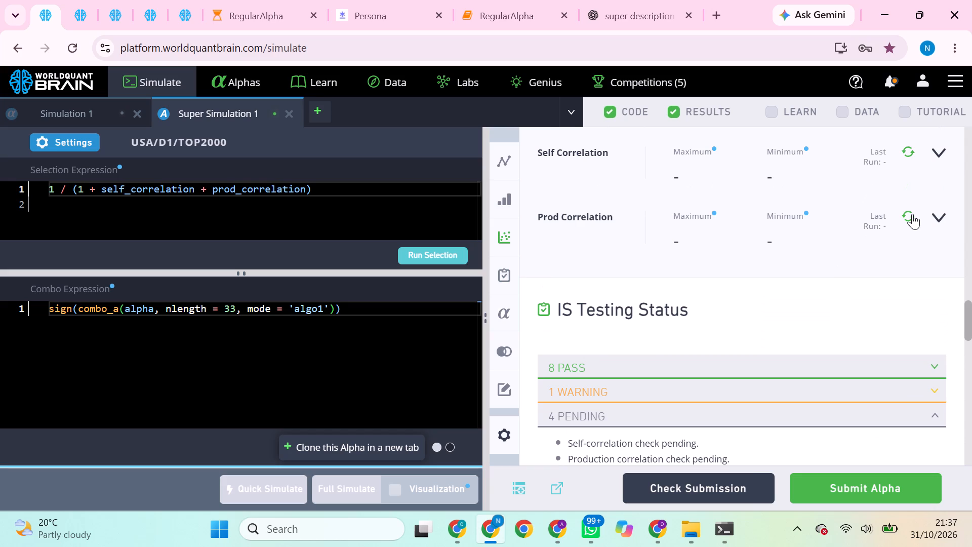
click(912, 214)
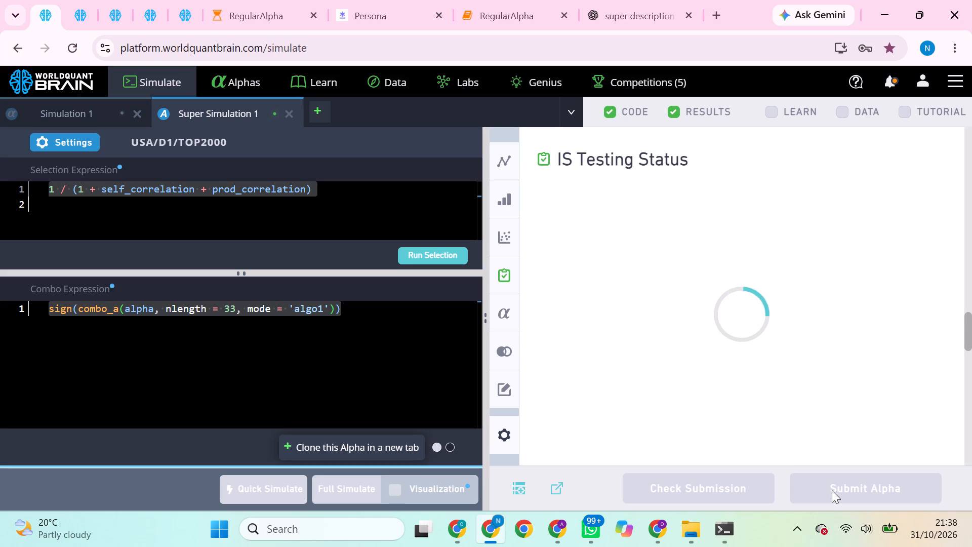
click(832, 490)
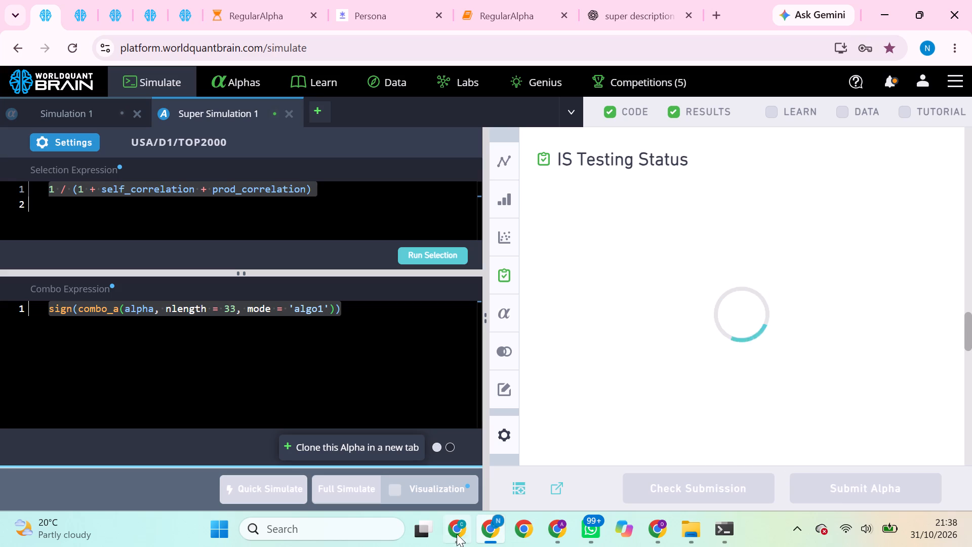
Check the progress of the running GLB/D1/MINVOL1M simulations and the USA/D1/TOP3000 super simulation in the other two Chrome profiles.
click(555, 538)
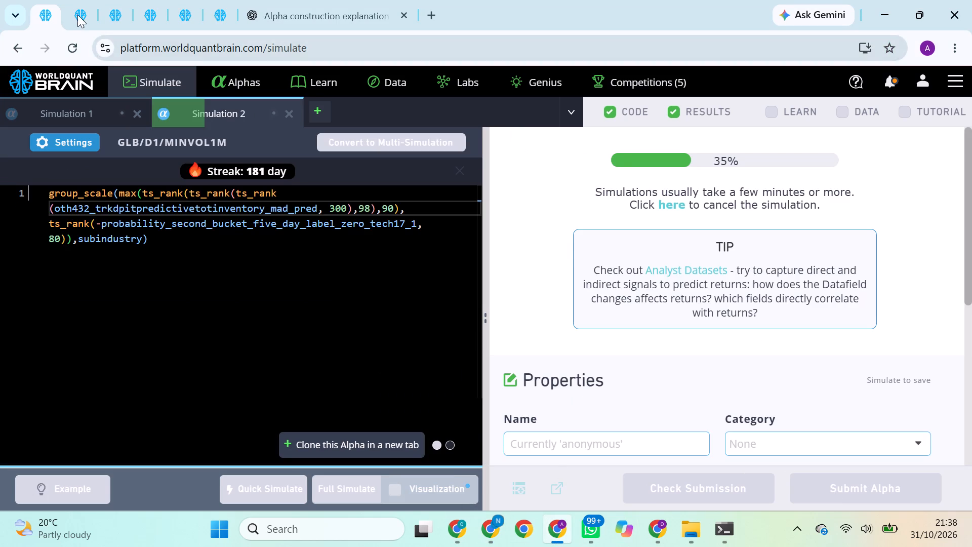
click(77, 14)
click(110, 12)
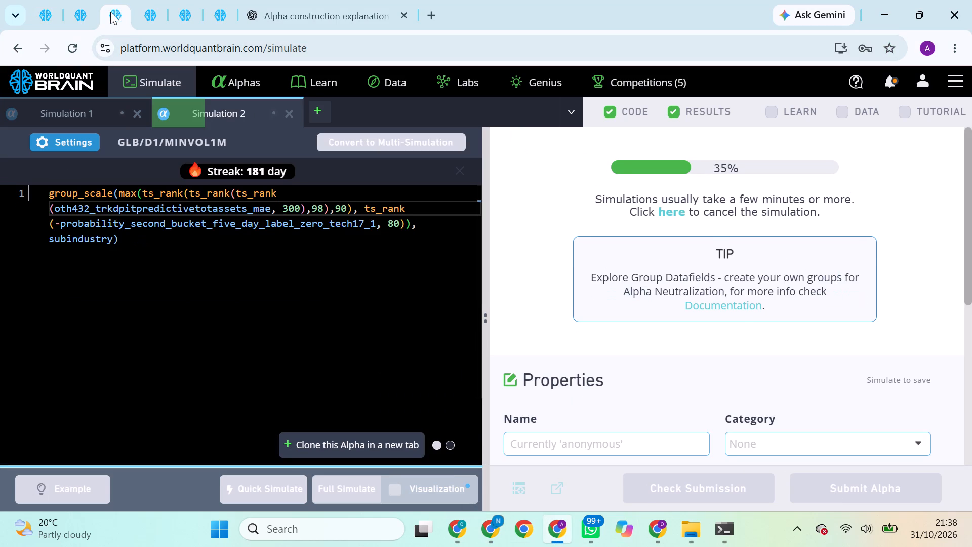
click(142, 7)
click(180, 13)
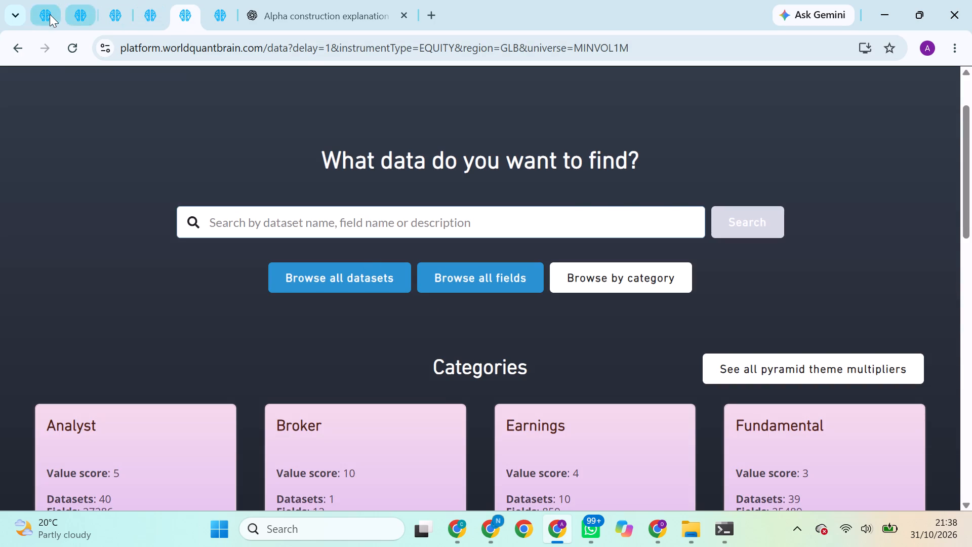
click(50, 14)
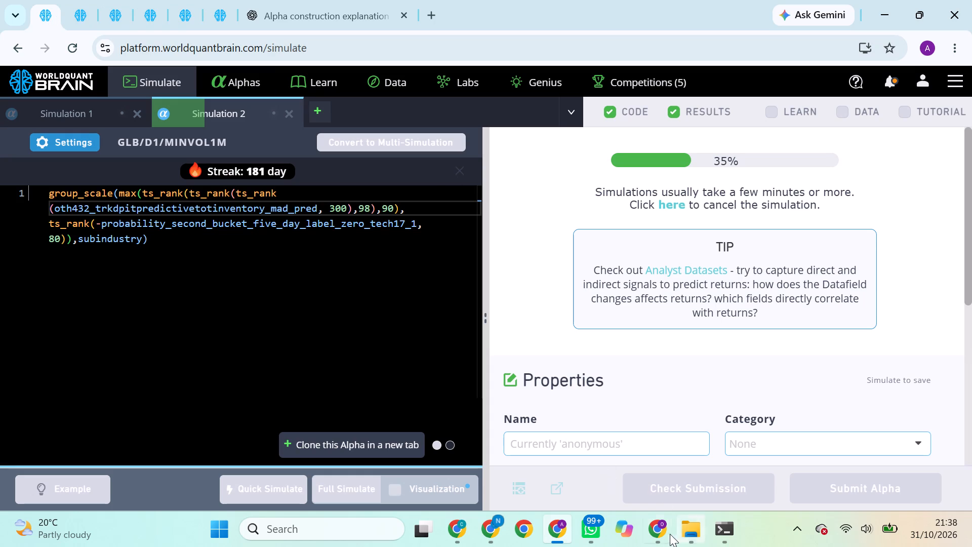
click(663, 534)
click(608, 480)
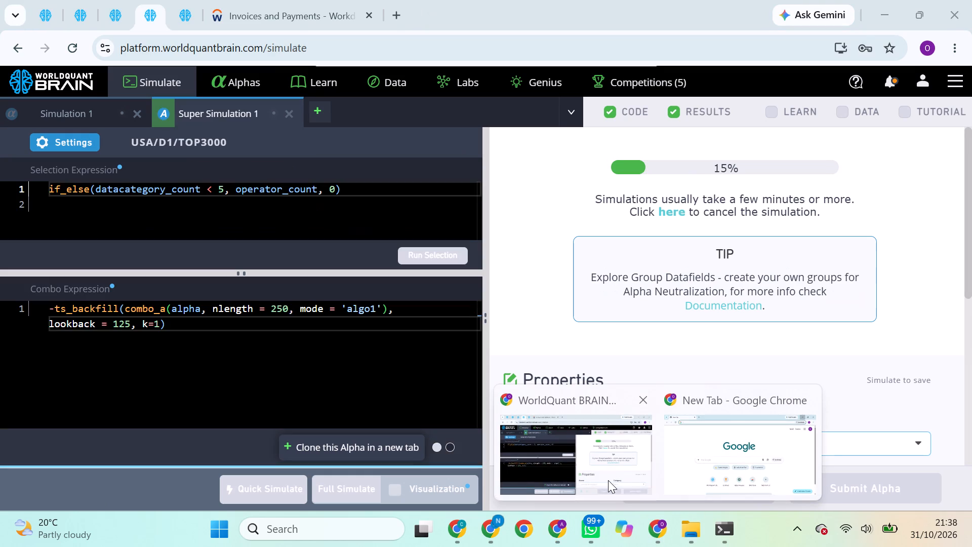
click(52, 18)
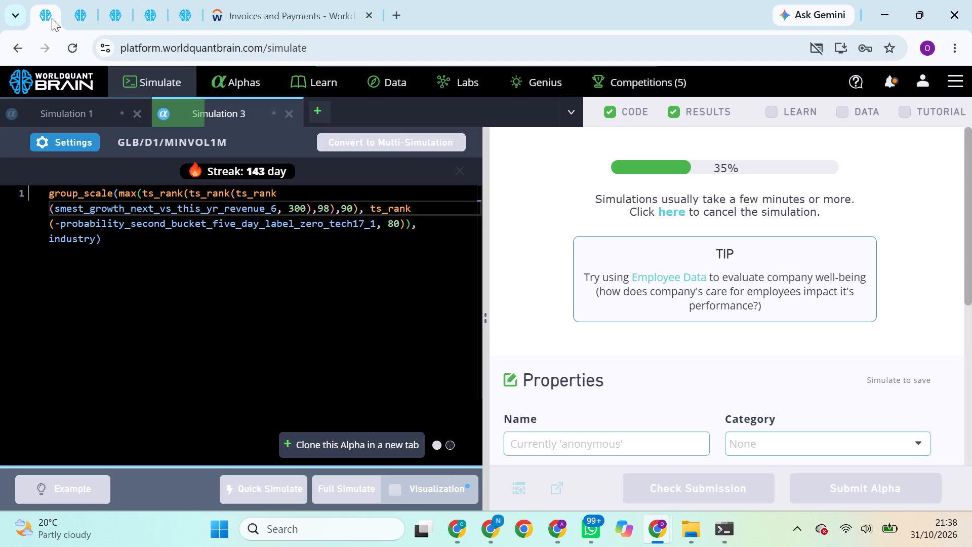
click(71, 18)
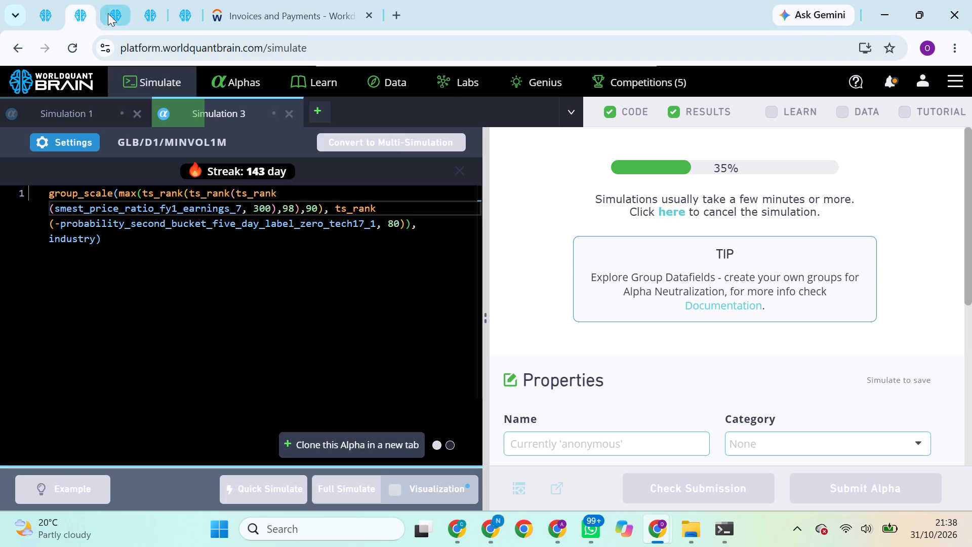
click(110, 14)
click(155, 20)
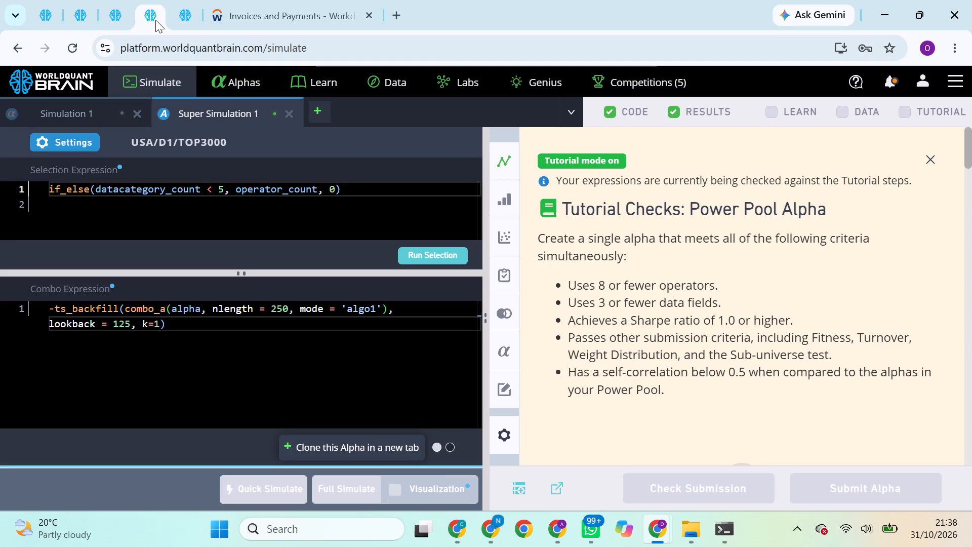
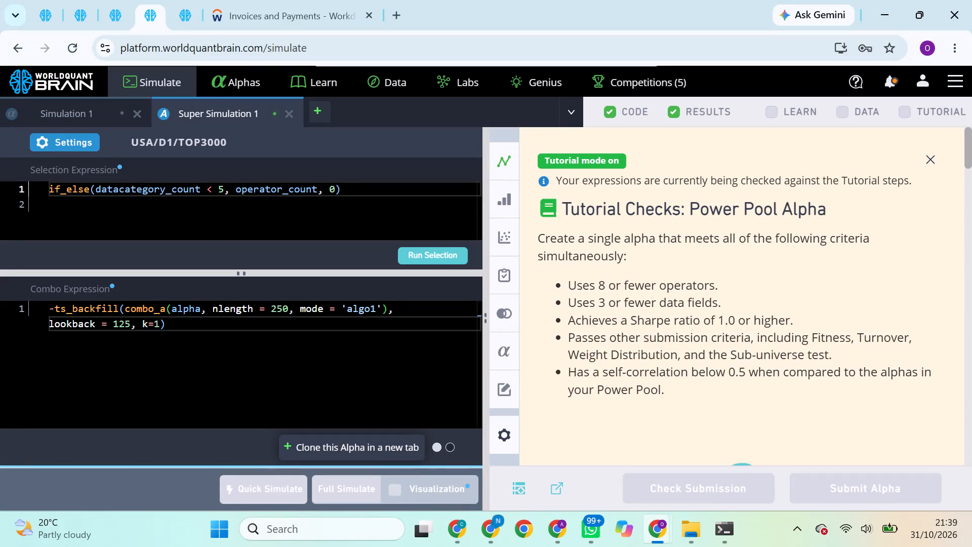
Replace the USA/D1/TOP3000 combo expression with scale(combo_a(alpha, nlength = 250, mode = 'algo1') ,scale=3, longscale=4, shortscale=3), run the selection and start a full simulation.
triple_click(211, 321)
click(211, 321)
key(ctrl+v)
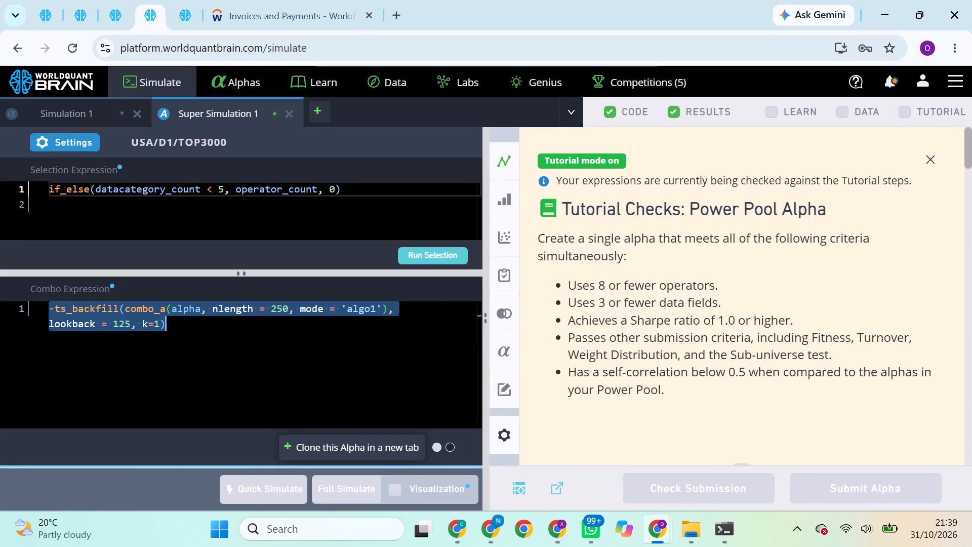
click(430, 260)
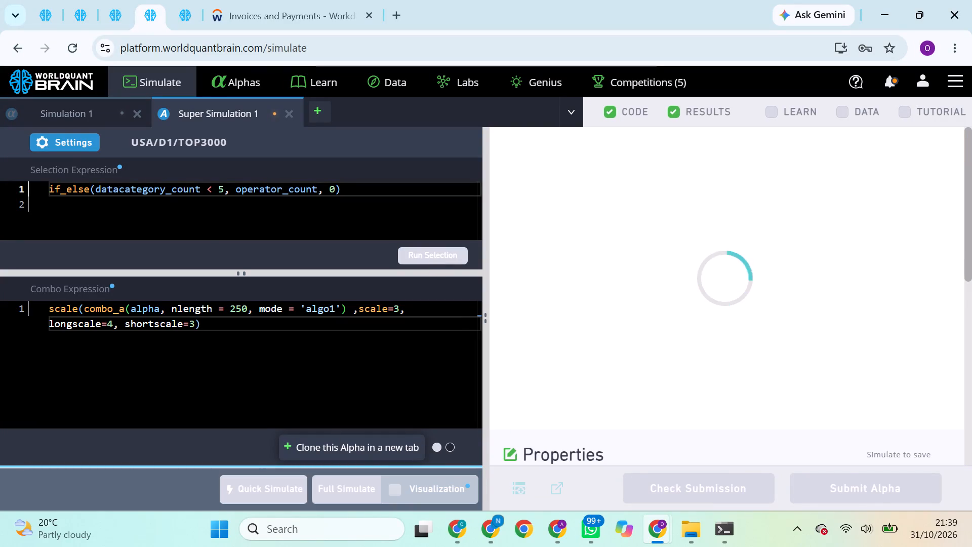
click(357, 489)
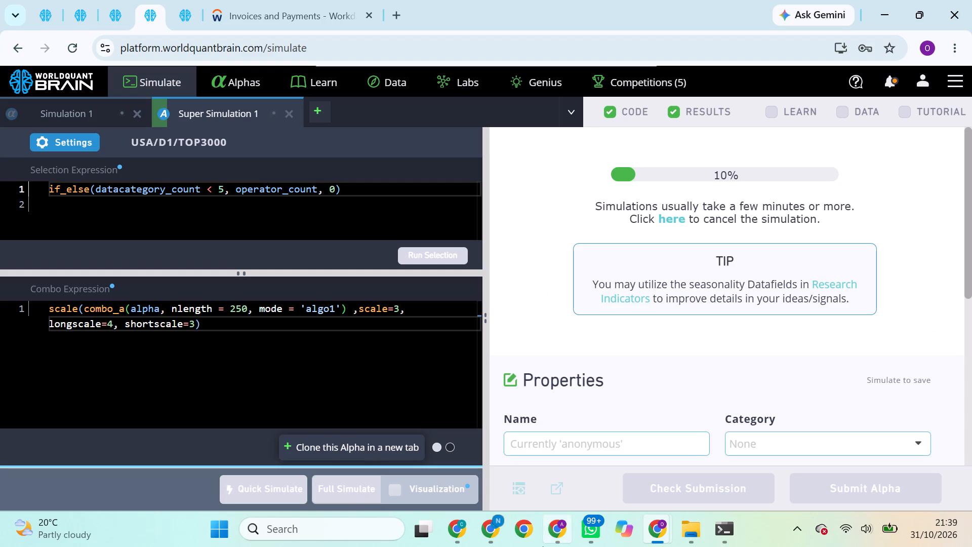
click(558, 528)
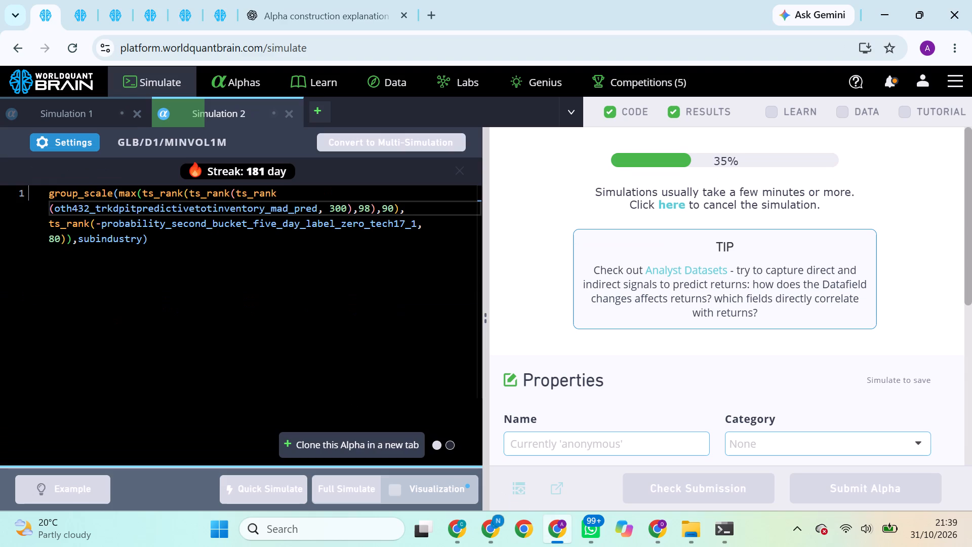
click(82, 16)
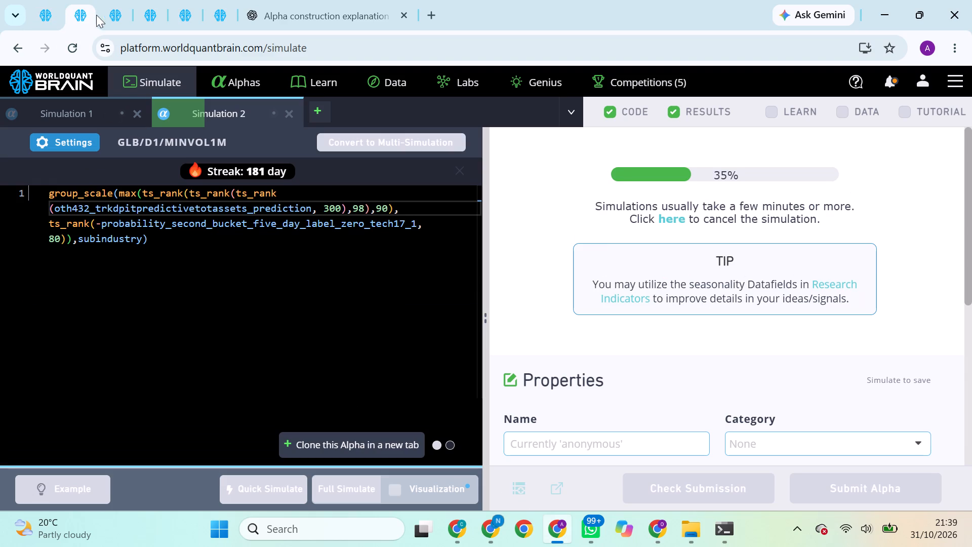
click(123, 16)
click(152, 12)
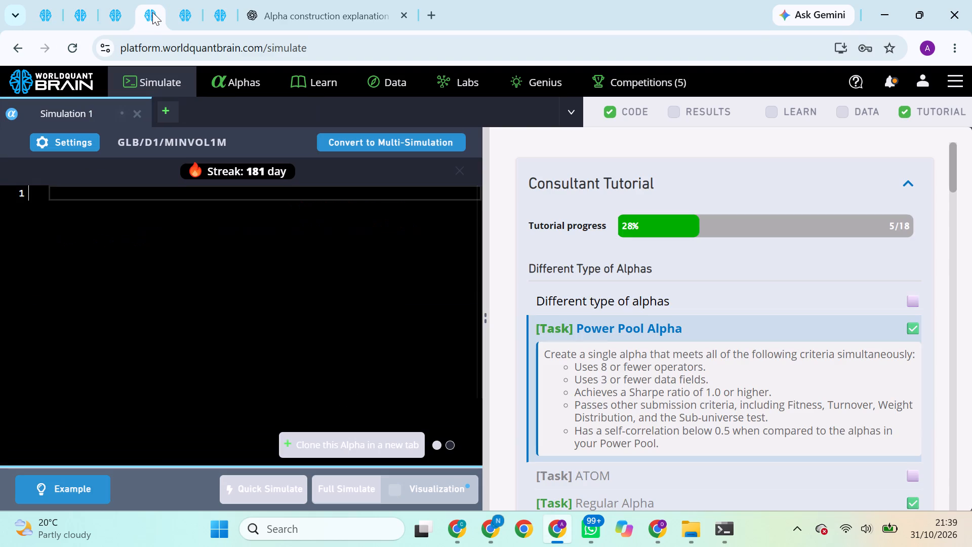
click(179, 13)
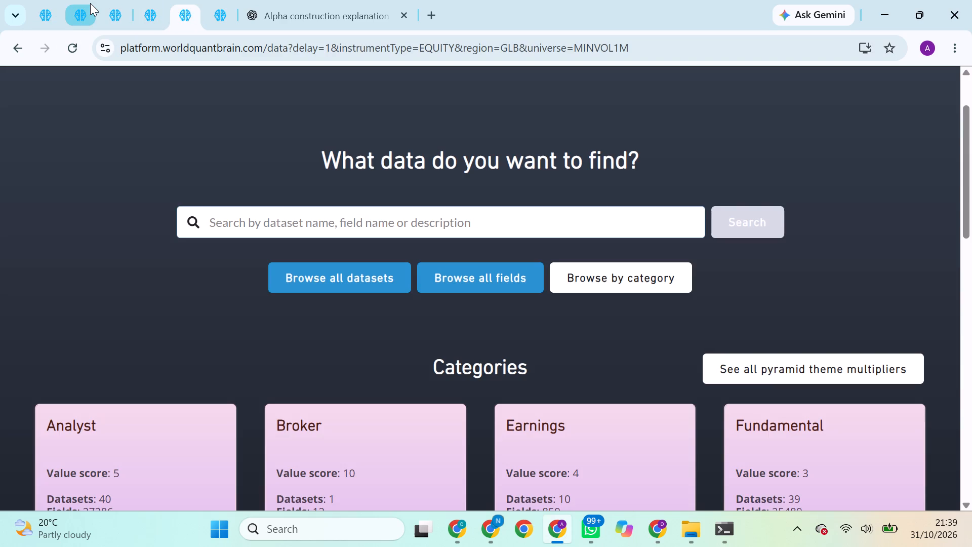
click(42, 13)
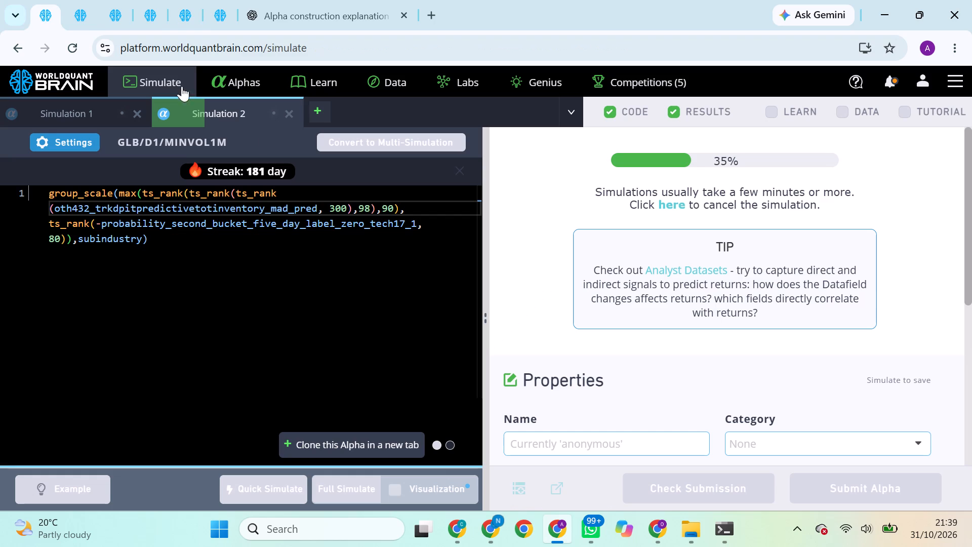
In the USA/D1/TOP2000 super simulation's profile, set the combo expression's nlength to 43, run the selection and start a full simulation.
click(496, 539)
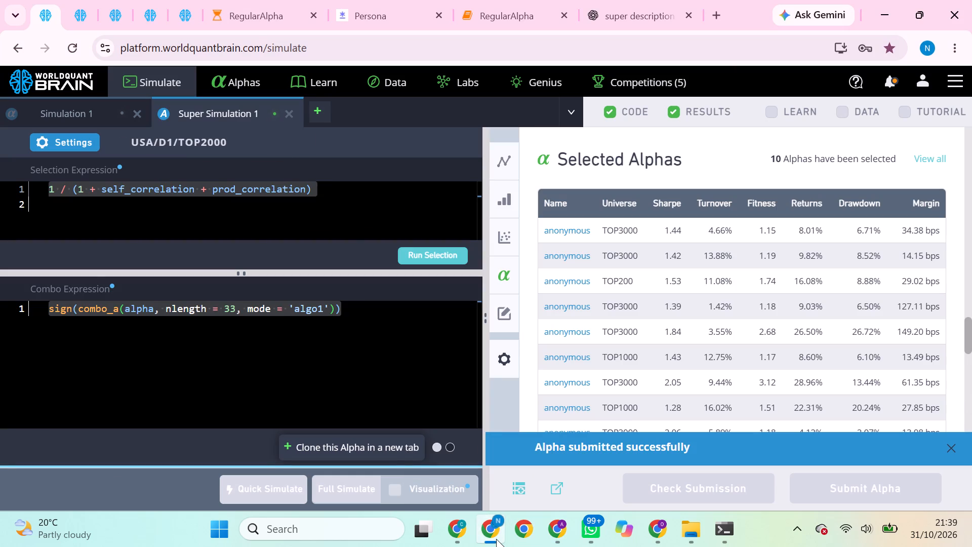
click(288, 386)
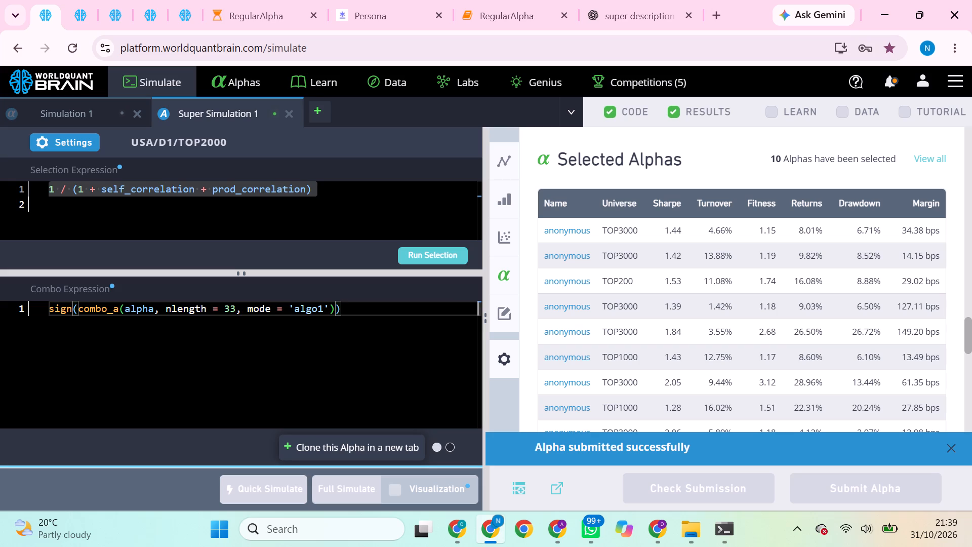
click(229, 308)
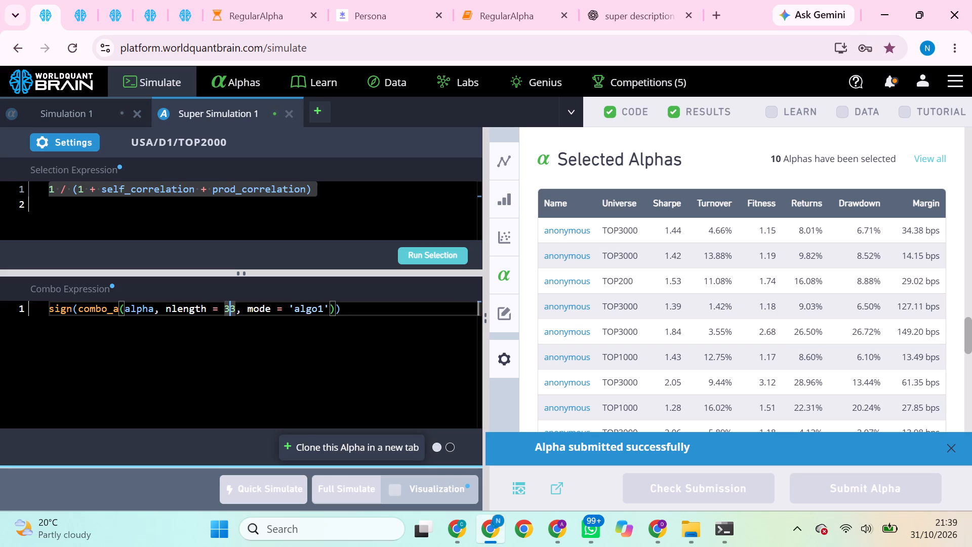
click(225, 306)
click(242, 306)
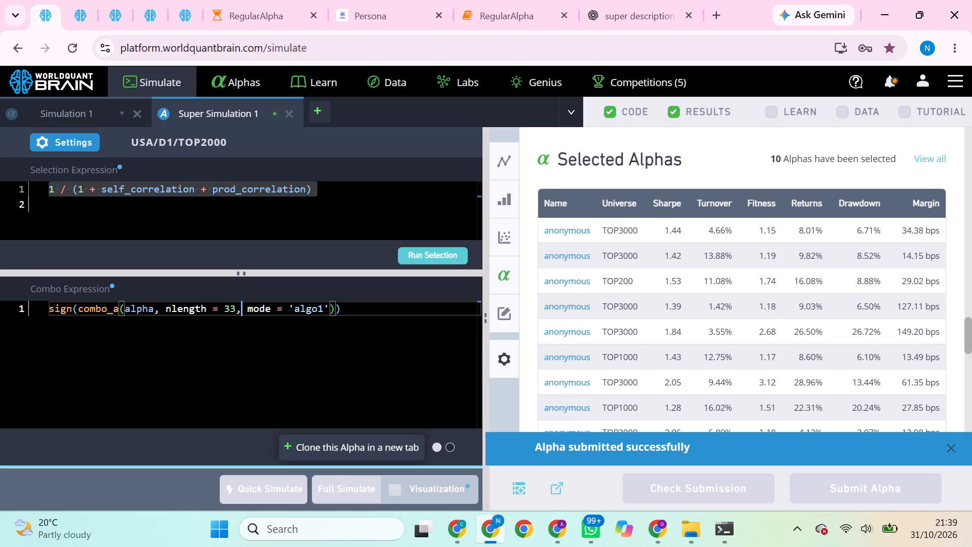
click(231, 305)
key(BackSpace)
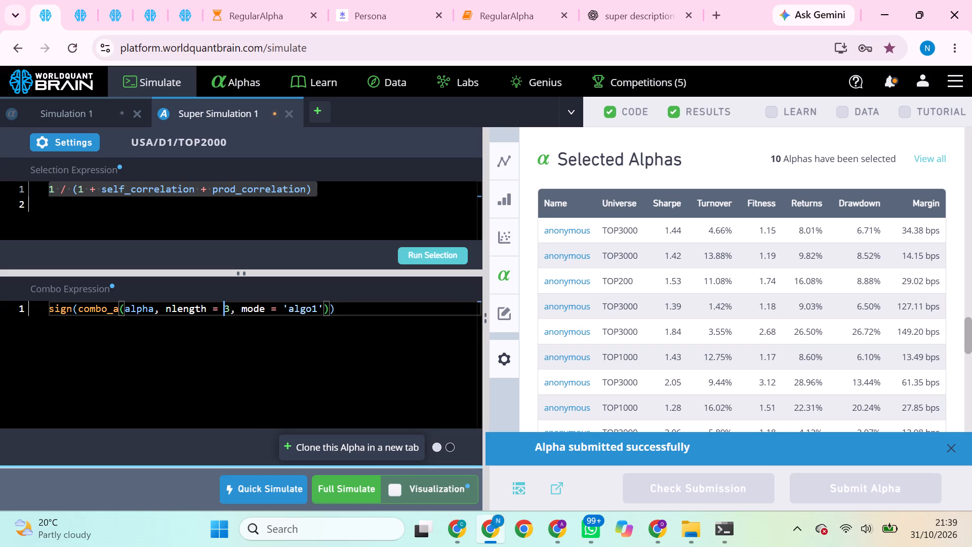
key(4)
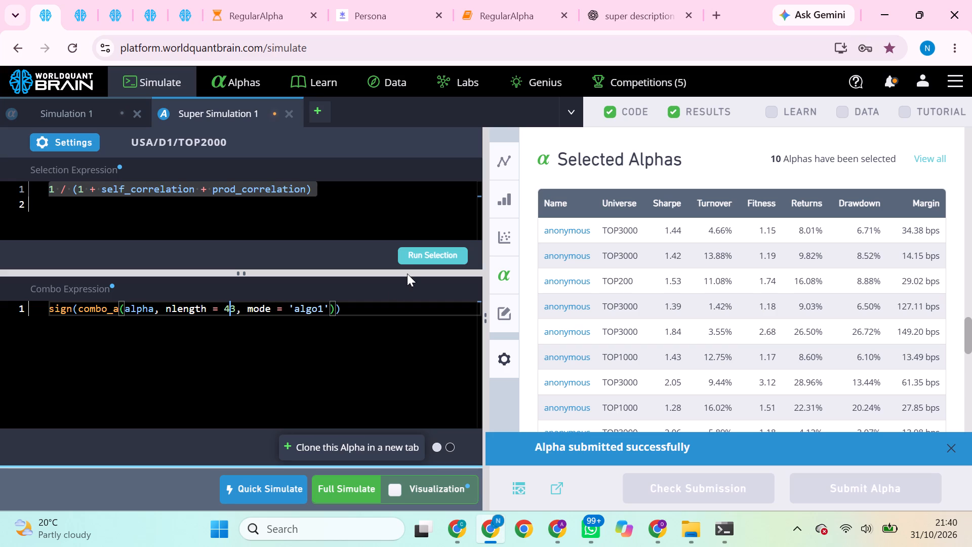
click(418, 252)
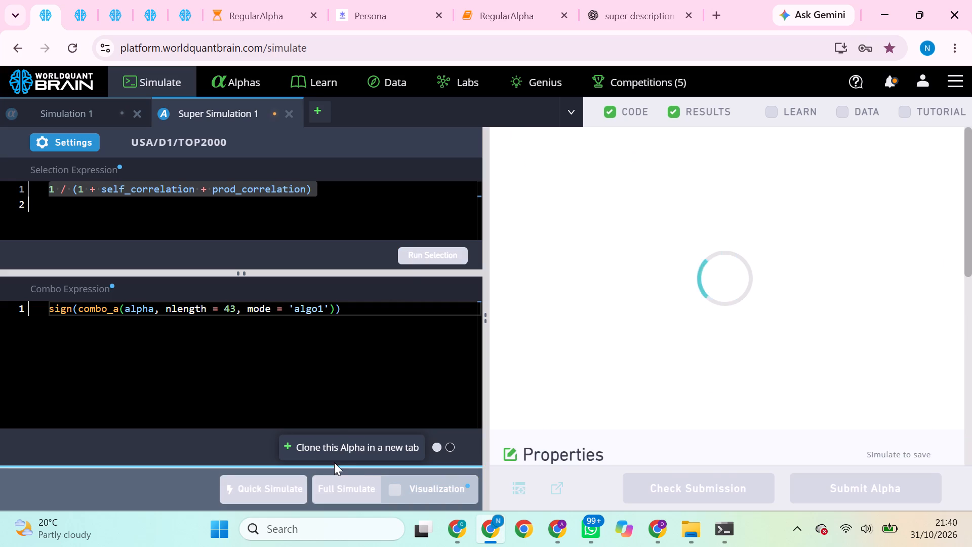
click(352, 486)
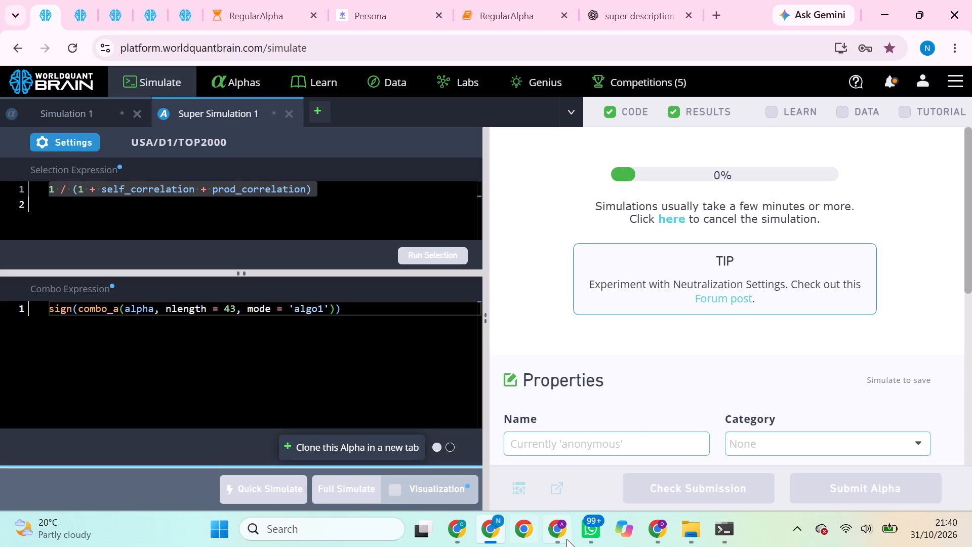
Check the progress of the USA/D1/TOP3000 super simulation and the running GLB/D1/MINVOL1M simulations in the other two Chrome profiles.
click(662, 533)
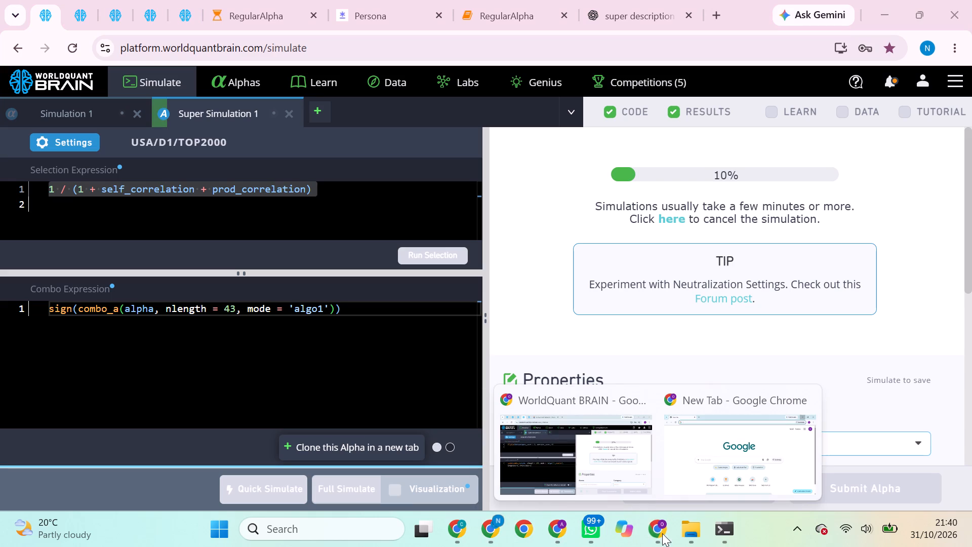
click(656, 527)
double_click(608, 461)
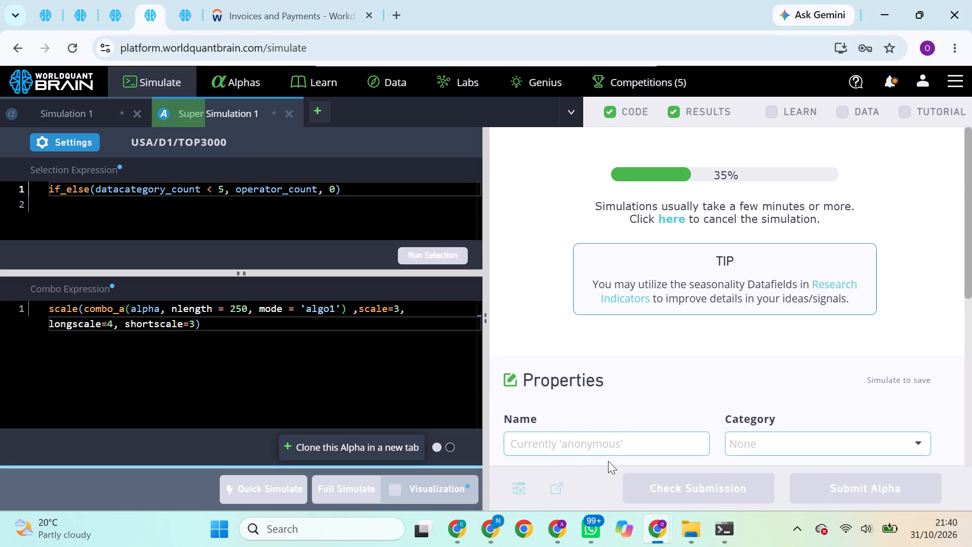
click(46, 0)
click(71, 12)
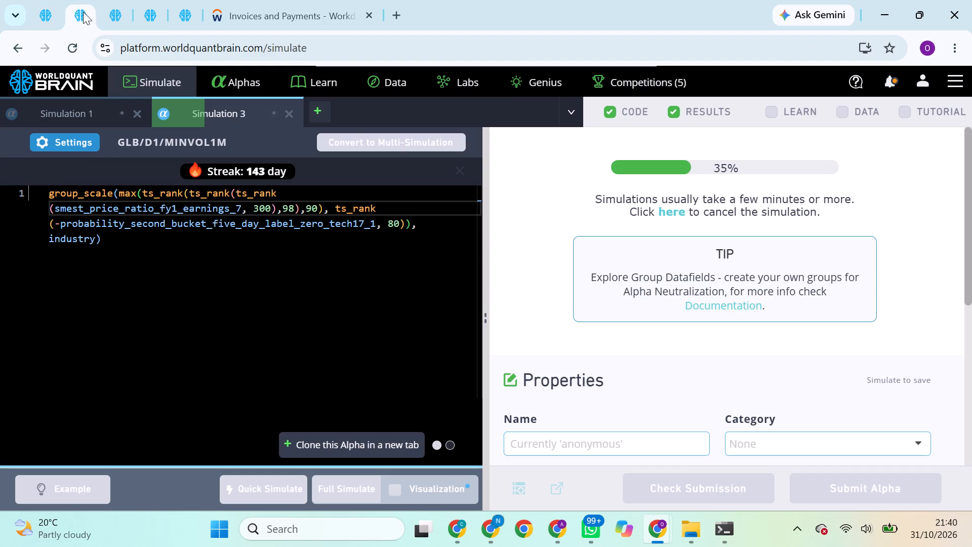
click(110, 17)
click(148, 16)
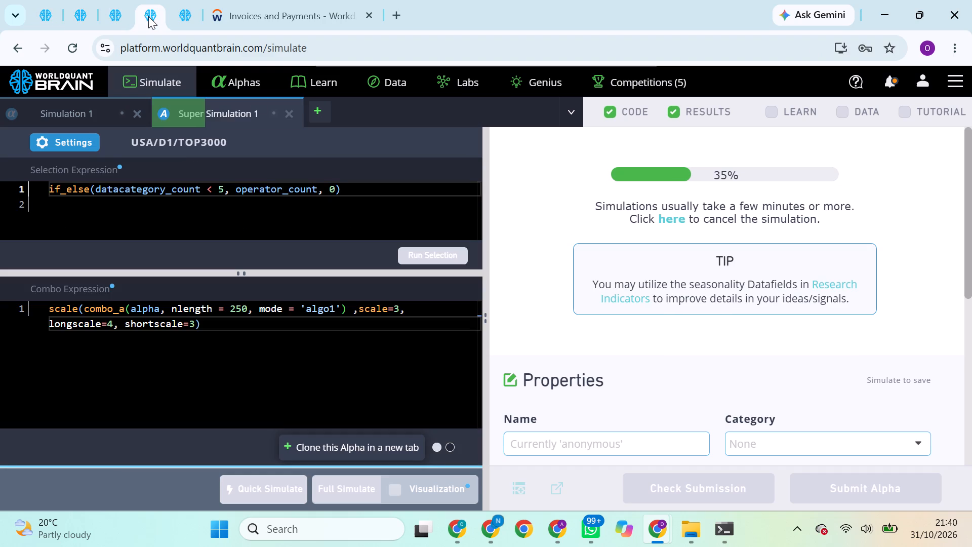
click(552, 523)
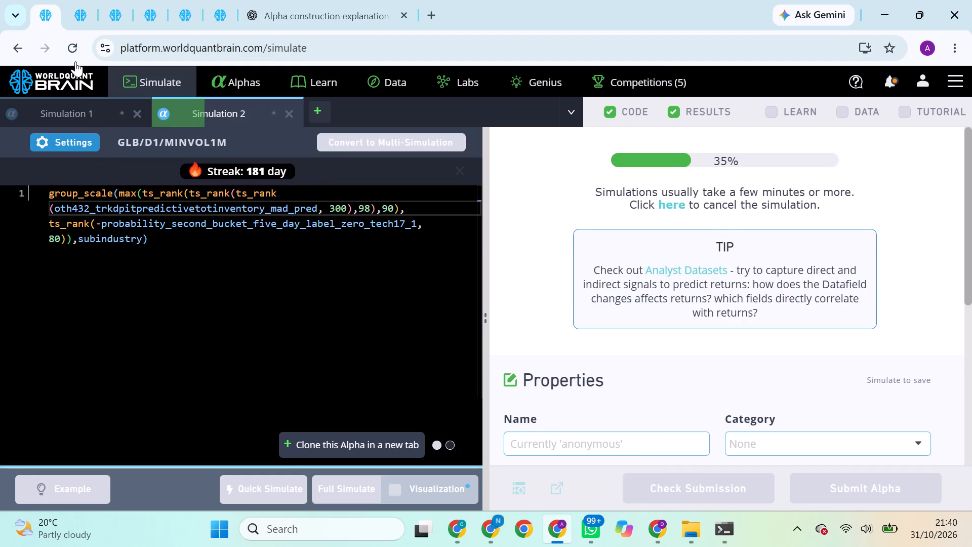
click(95, 17)
click(107, 14)
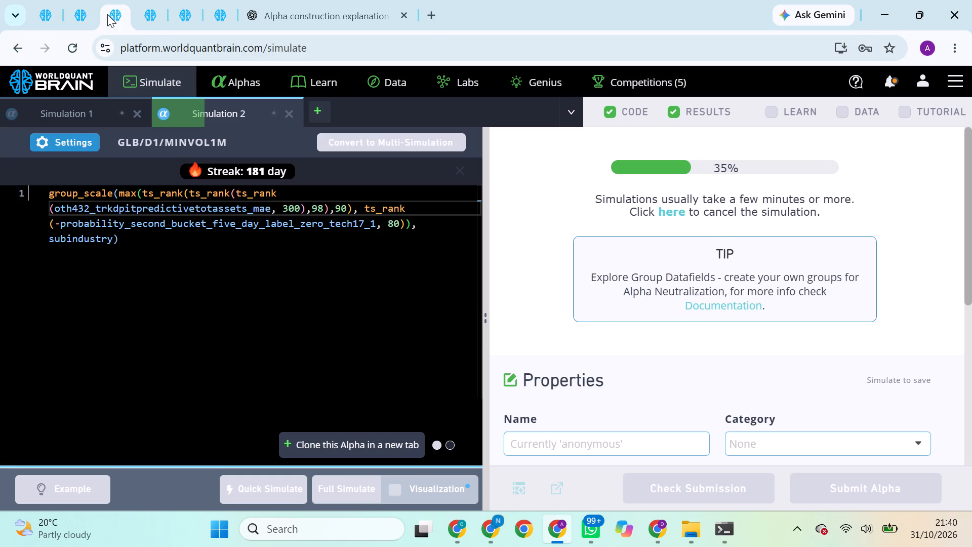
View the list of submitted alphas from the tab with the empty simulation, and return to the Simulate page.
click(160, 26)
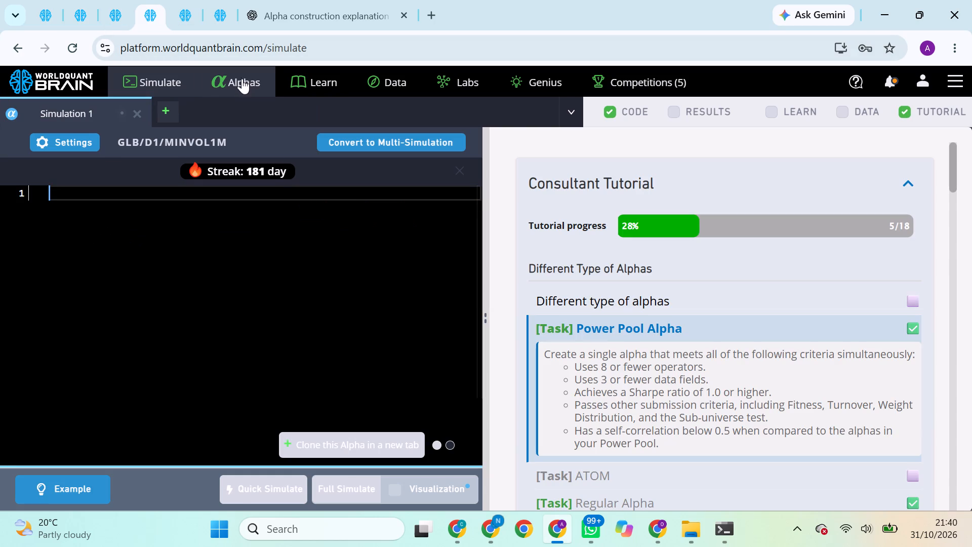
click(242, 79)
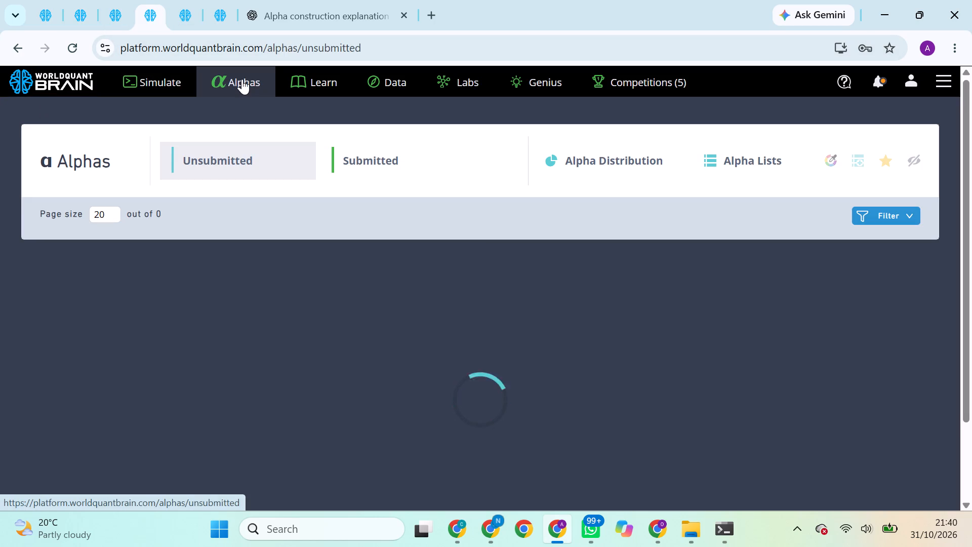
click(344, 143)
click(348, 156)
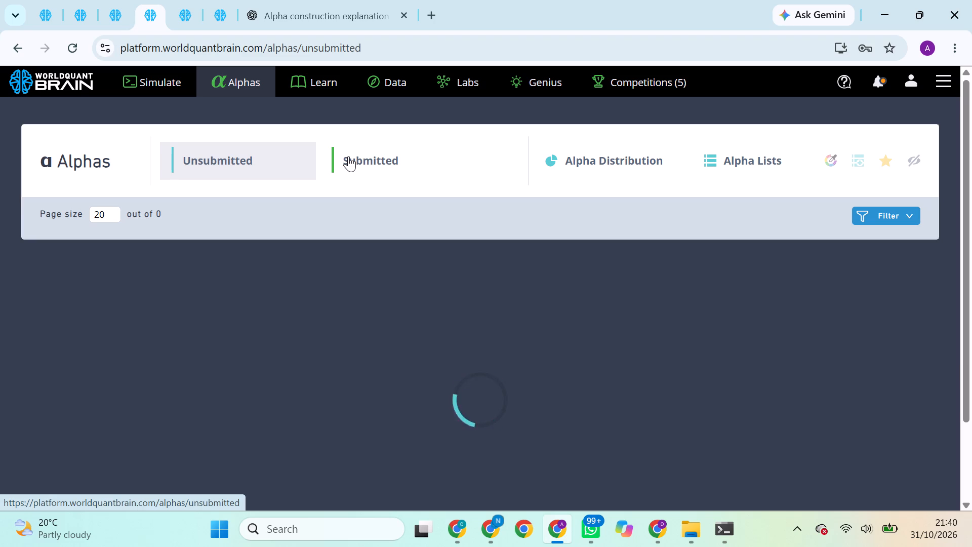
click(354, 156)
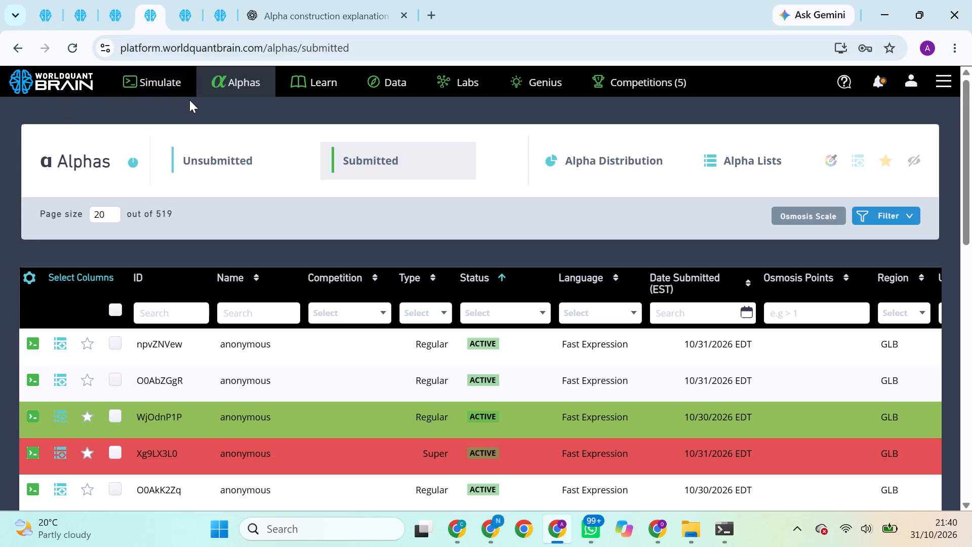
click(158, 82)
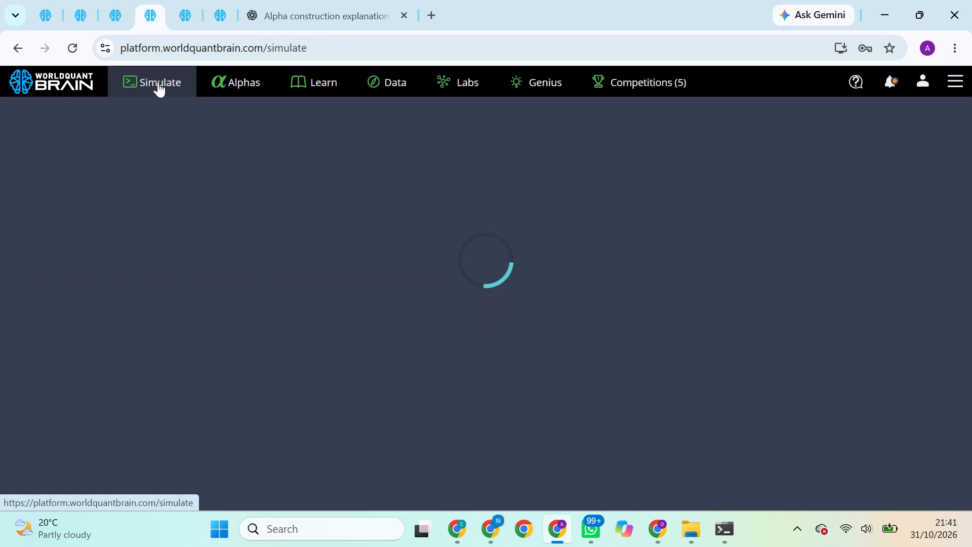
Check the running GLB/D1/MINVOL1M simulations with the oth432 data fields again.
click(42, 10)
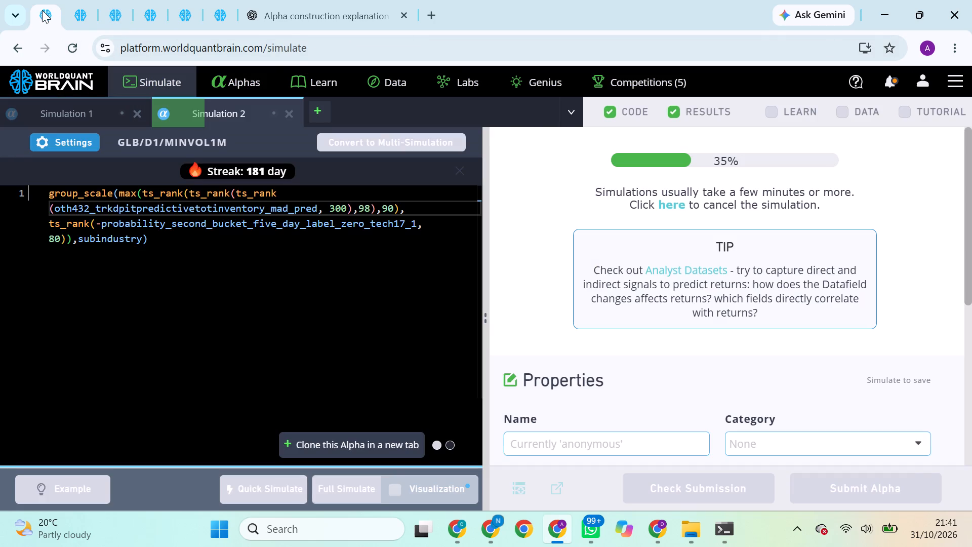
click(82, 21)
click(122, 15)
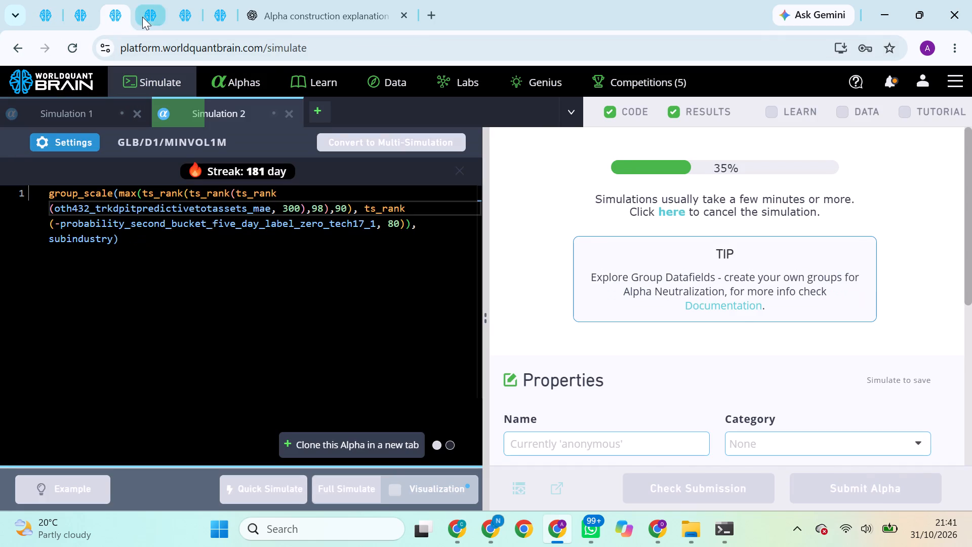
click(142, 17)
click(182, 23)
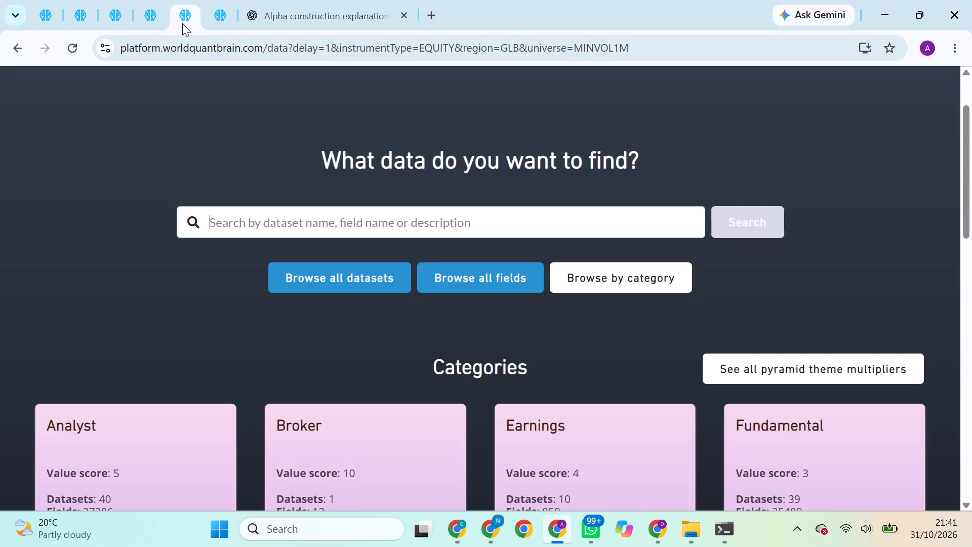
click(51, 14)
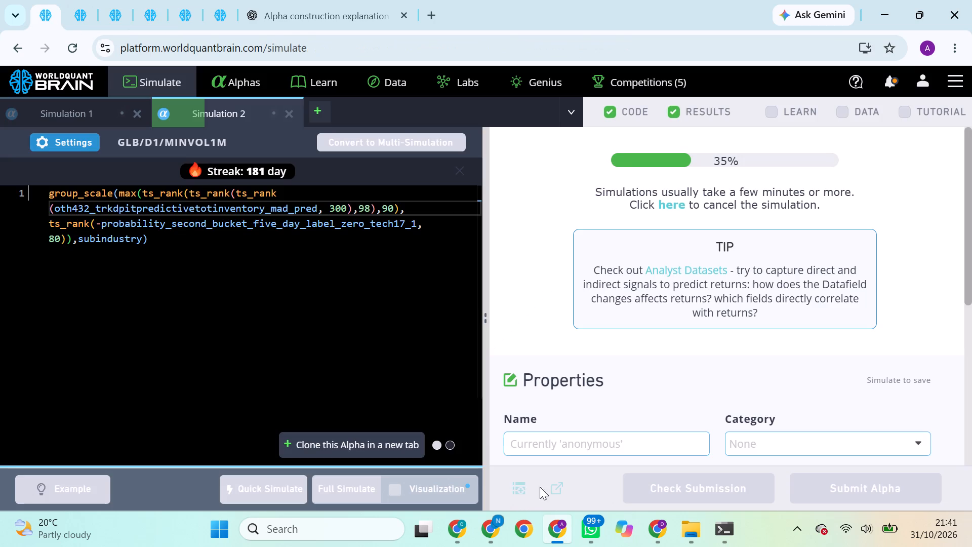
In the profile with the USA/D1/TOP3000 super simulation, review the yearly results and run the Prod Correlation check.
click(662, 526)
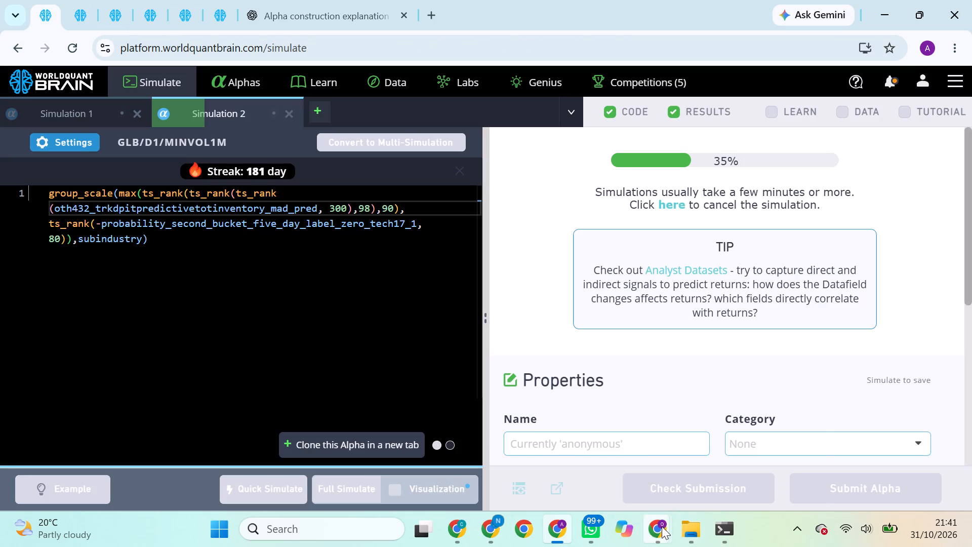
click(618, 472)
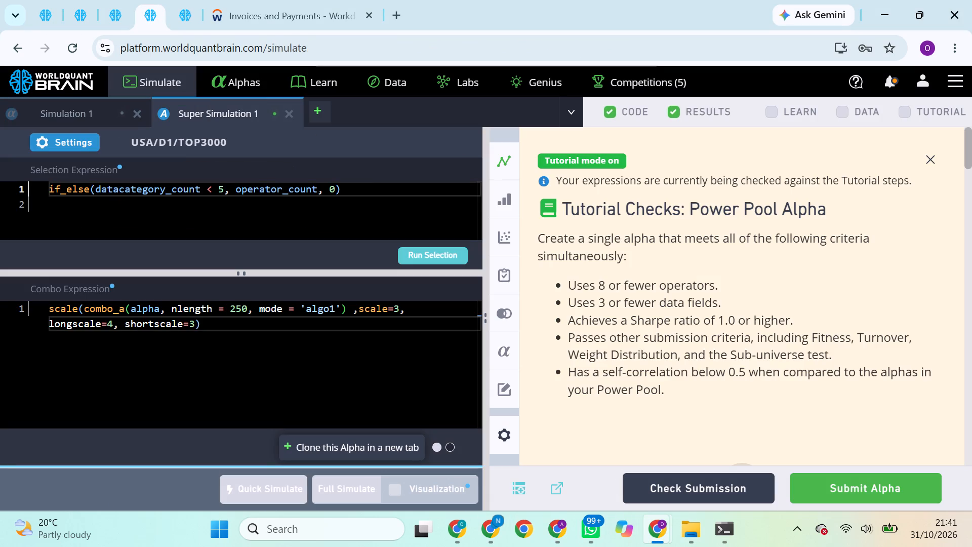
scroll(877, 428, down, 6)
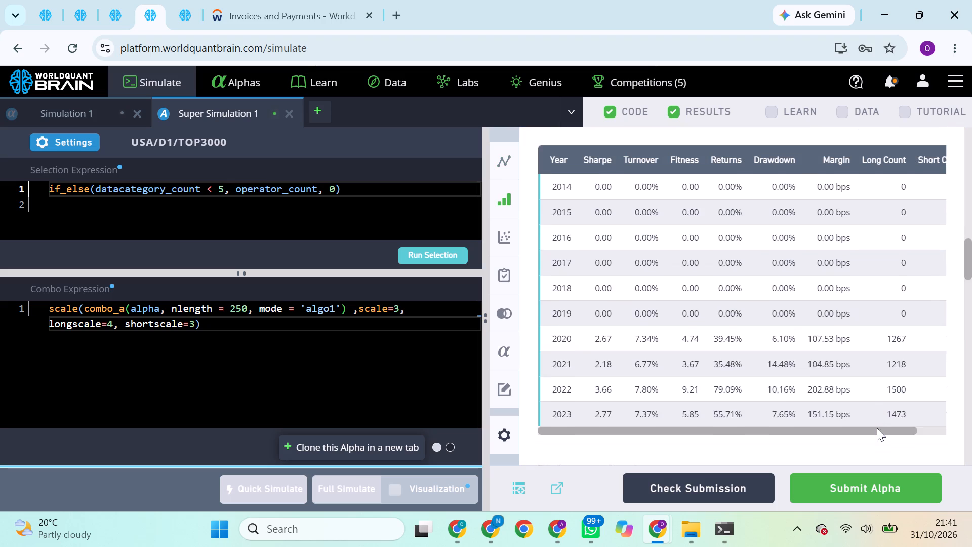
scroll(877, 428, down, 2)
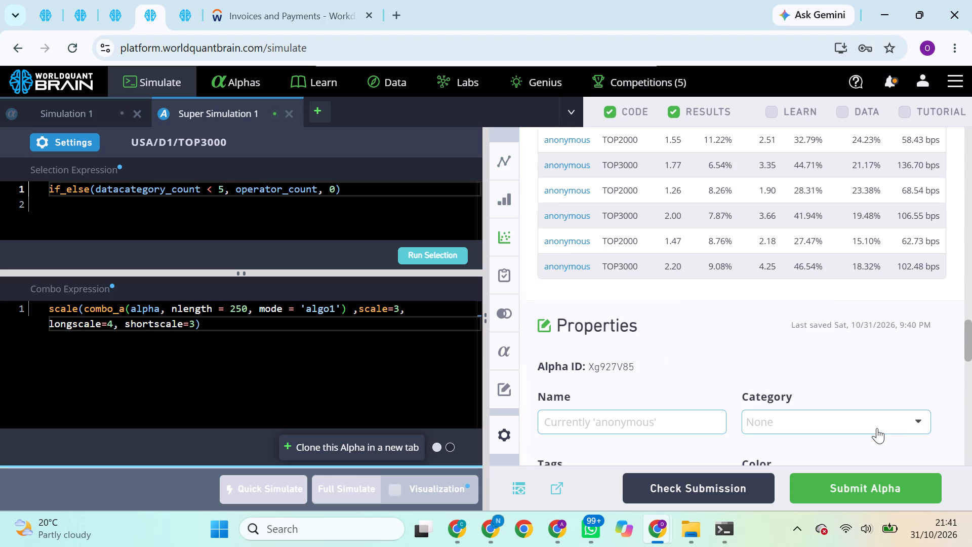
scroll(877, 428, up, 1)
click(910, 243)
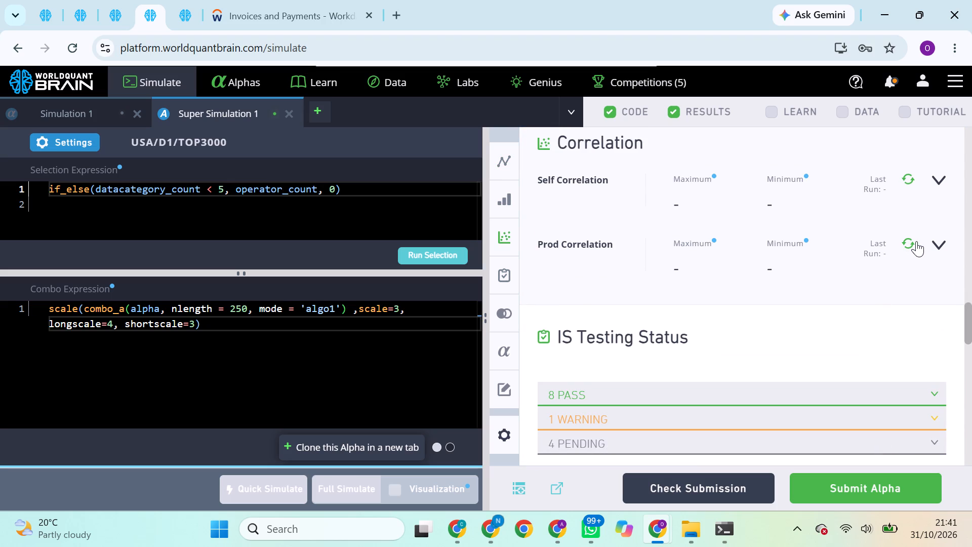
click(912, 245)
double_click(912, 245)
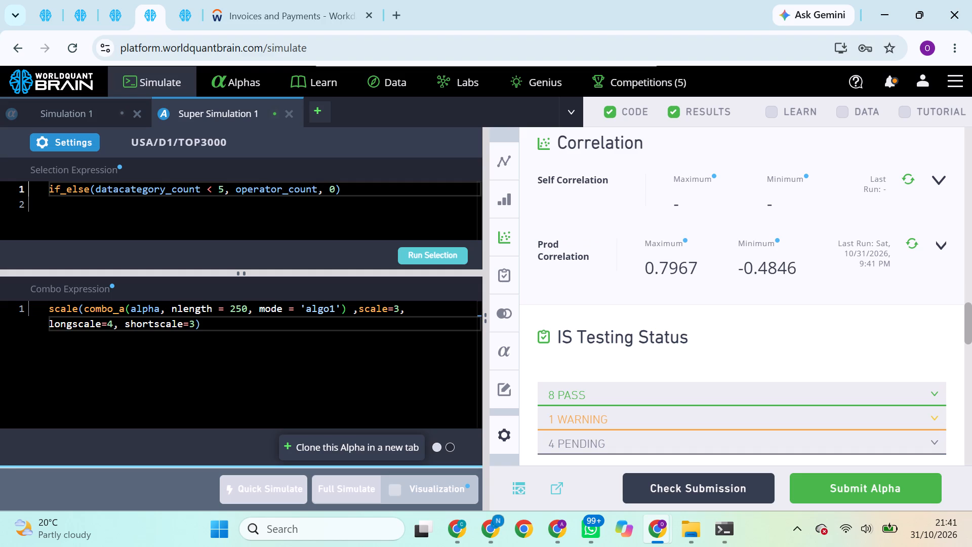
Set the USA/D1/TOP3000 combo expression's nlength to 125, run the selection and start a full simulation.
click(241, 310)
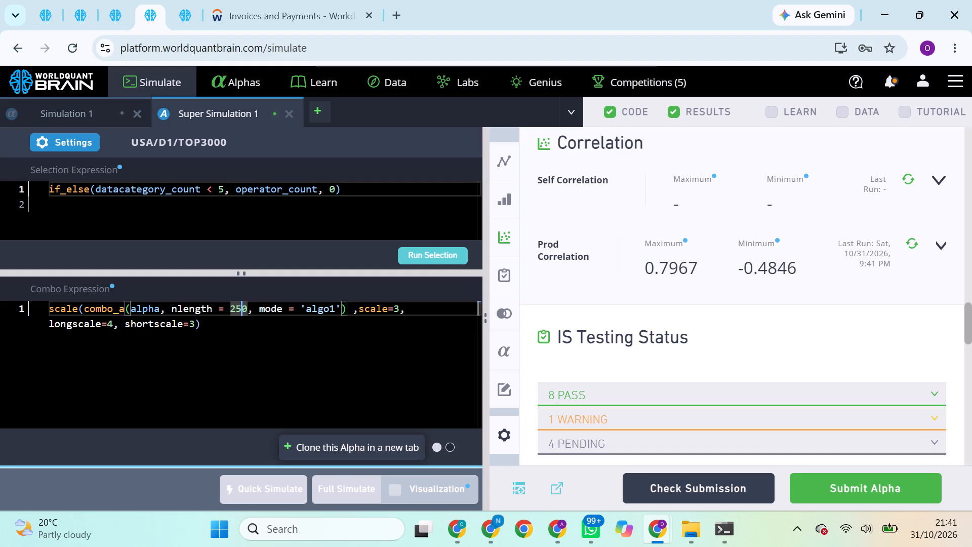
click(241, 310)
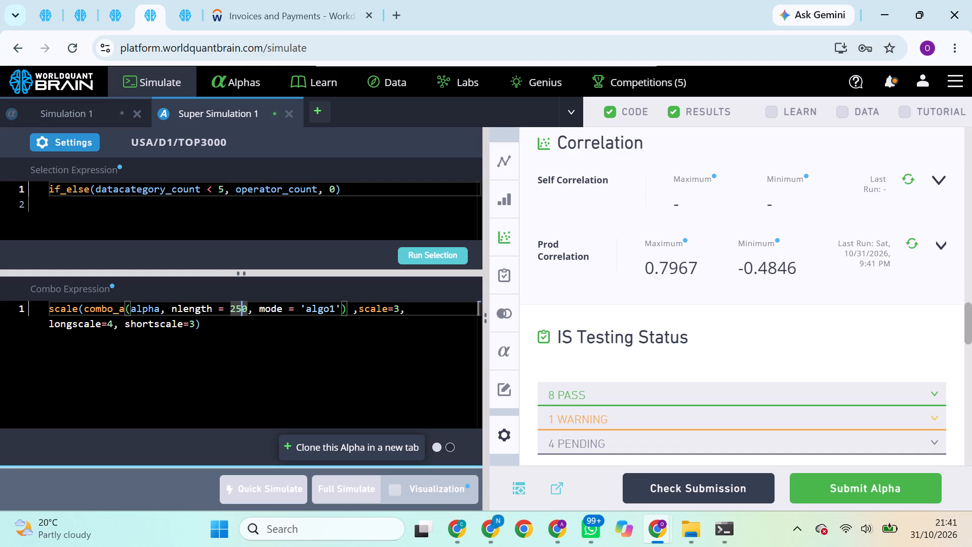
click(249, 308)
key(BackSpace)
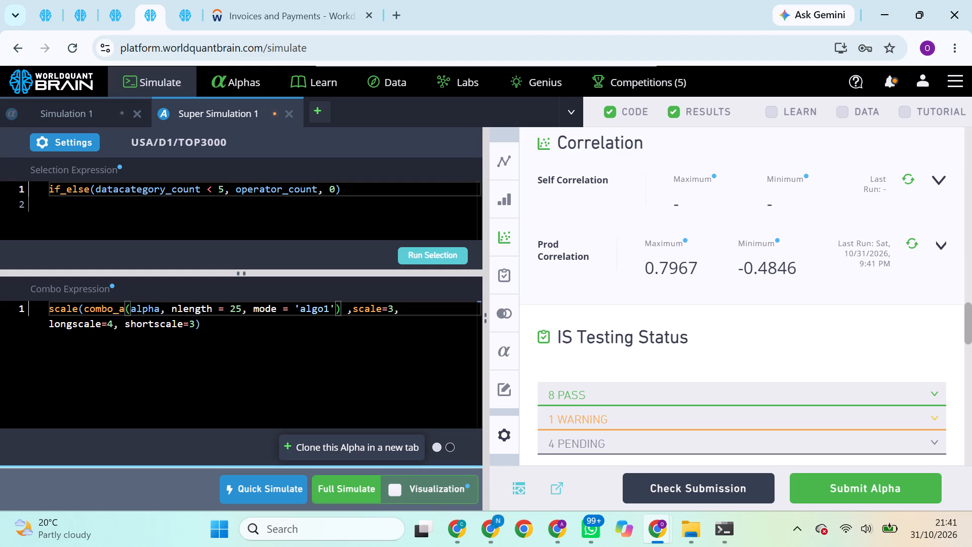
key(BackSpace)
key(BackSpace)
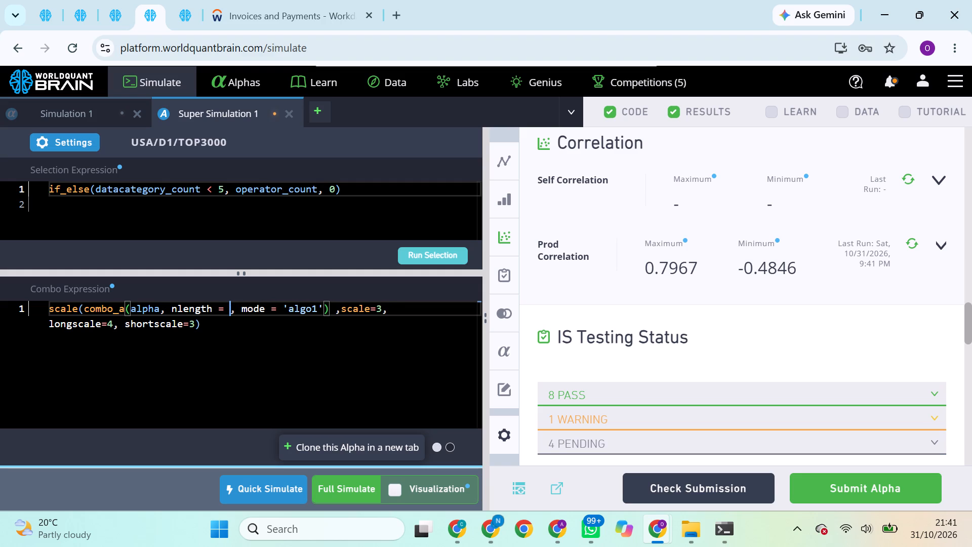
text(12)
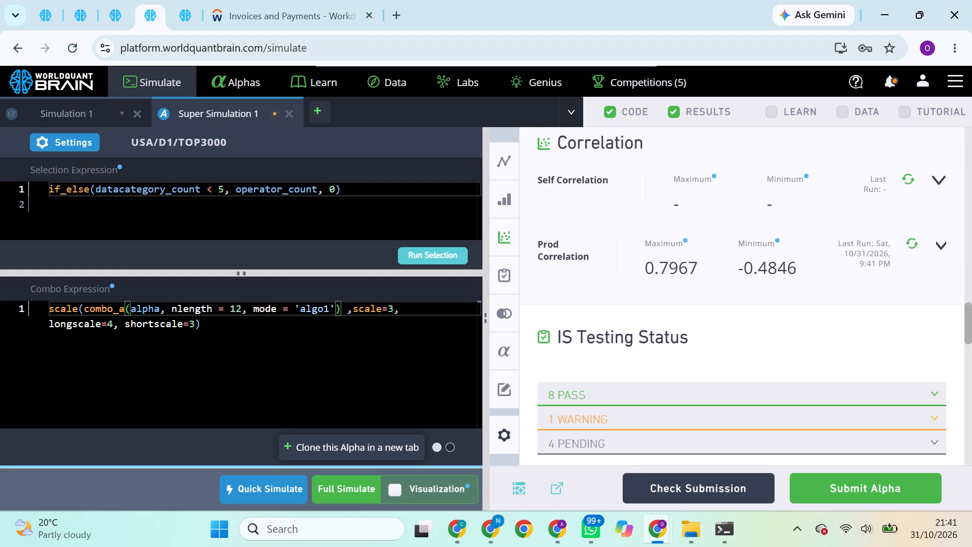
key(5)
click(437, 259)
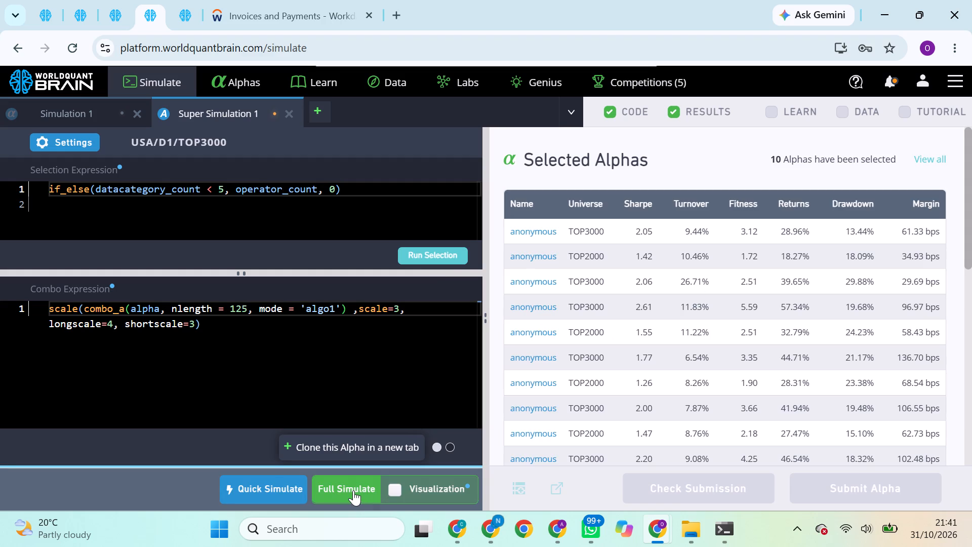
click(353, 490)
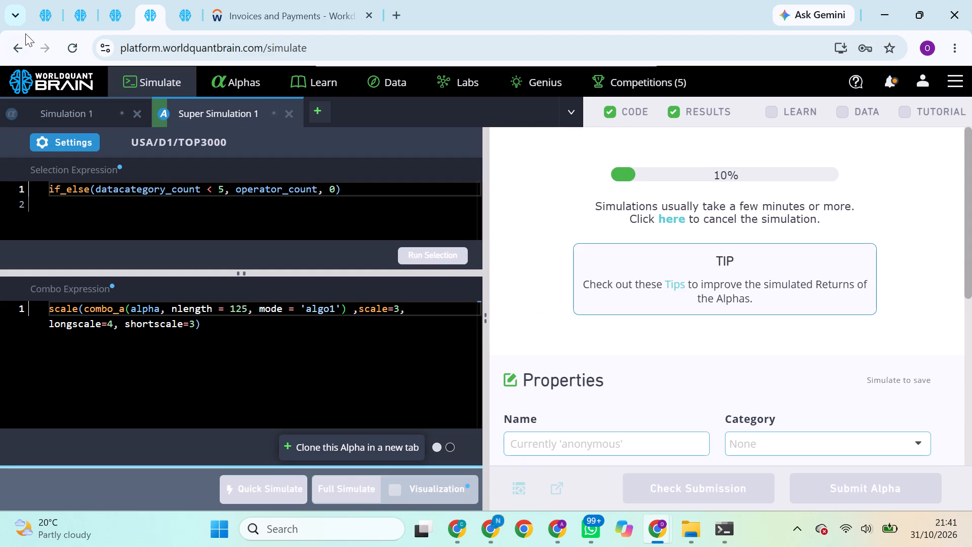
Check the progress of the running GLB/D1/MINVOL1M simulations in this profile and in the one with the oth432 data fields.
click(45, 19)
click(70, 17)
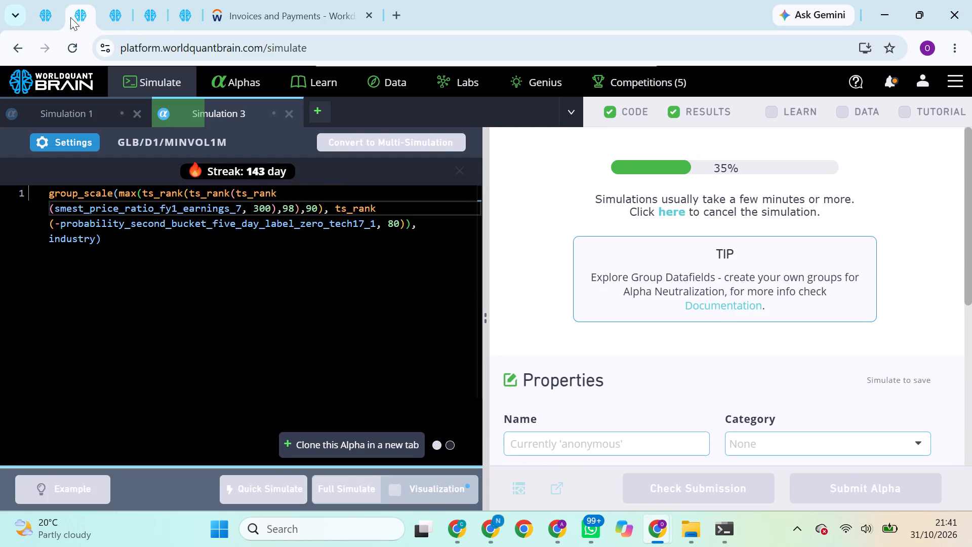
click(106, 12)
click(137, 15)
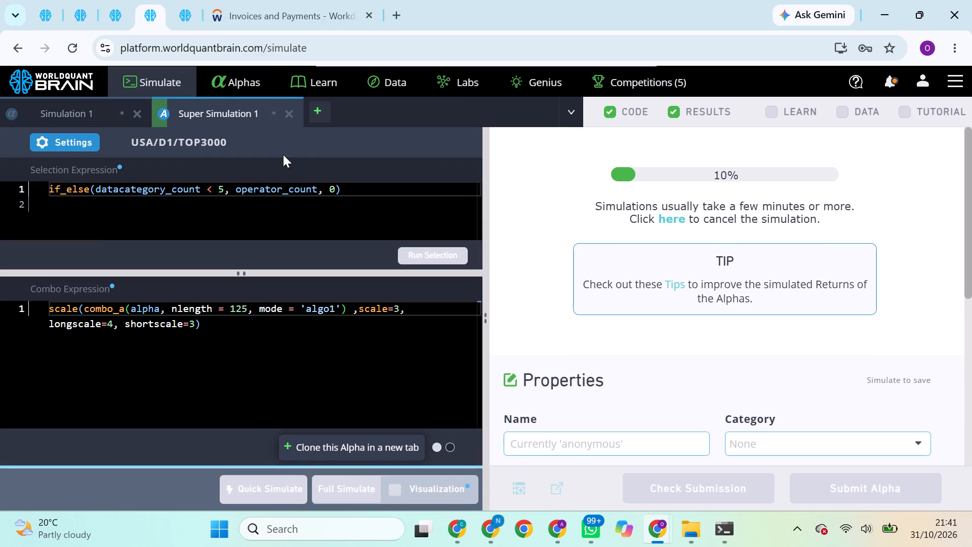
click(556, 543)
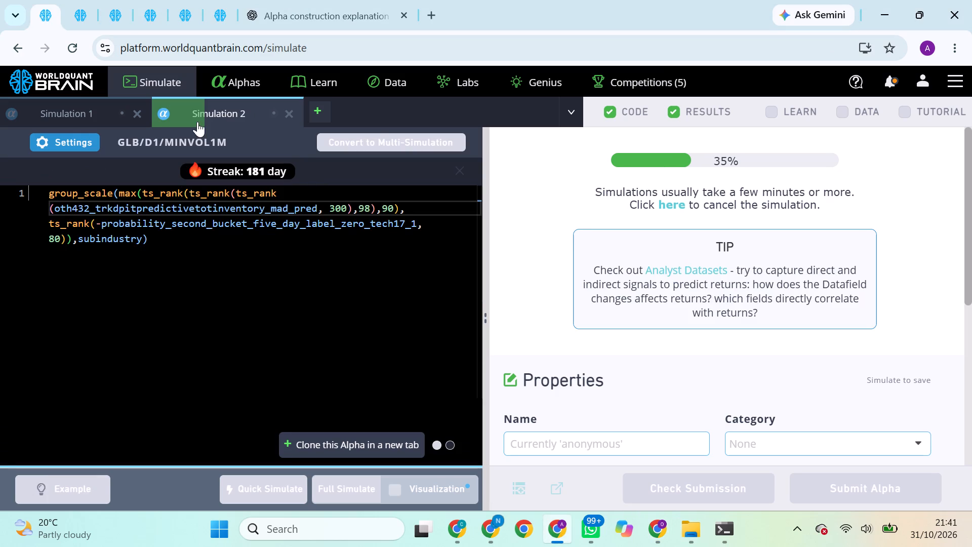
click(79, 29)
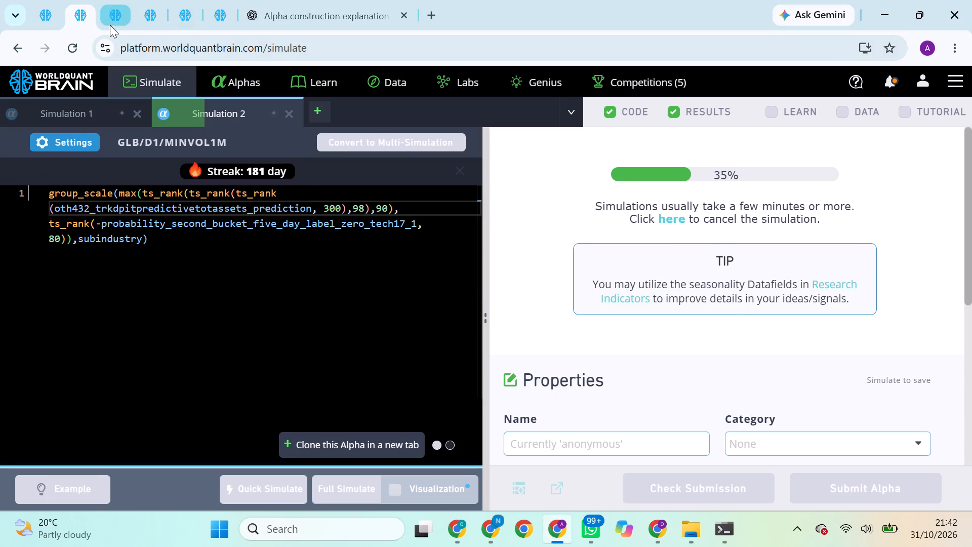
click(110, 25)
click(133, 20)
click(182, 12)
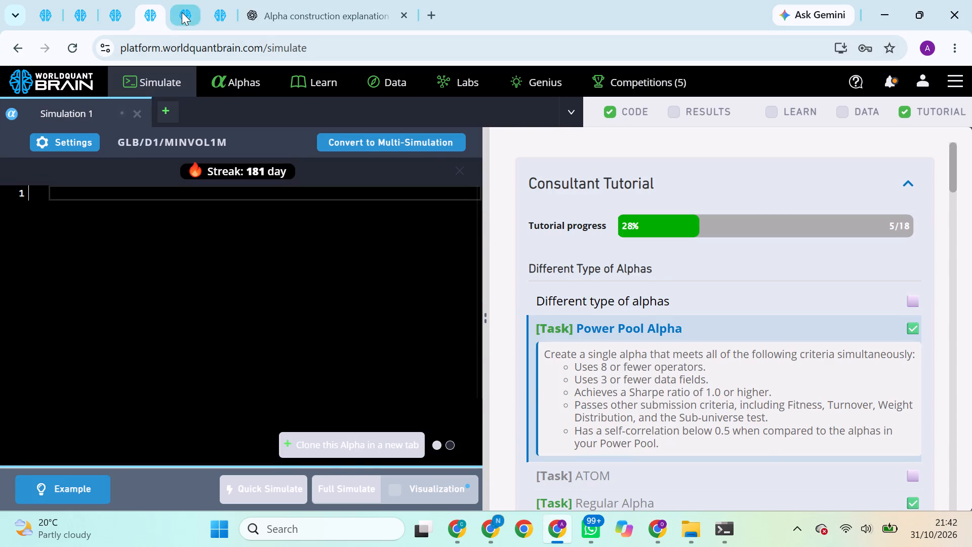
click(202, 15)
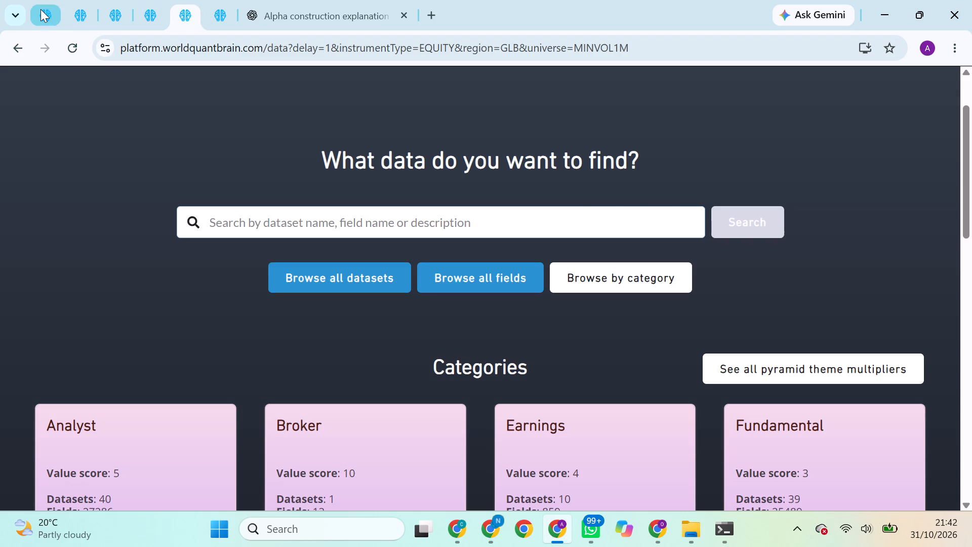
click(40, 9)
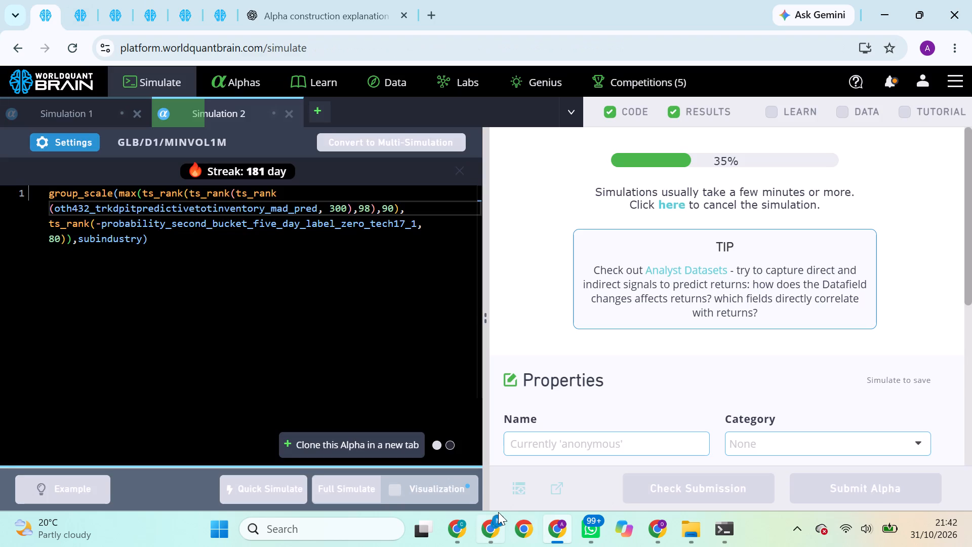
In the profile with the USA/D1/TOP2000 super simulation, run the Prod Correlation check on the finished super alpha.
click(498, 512)
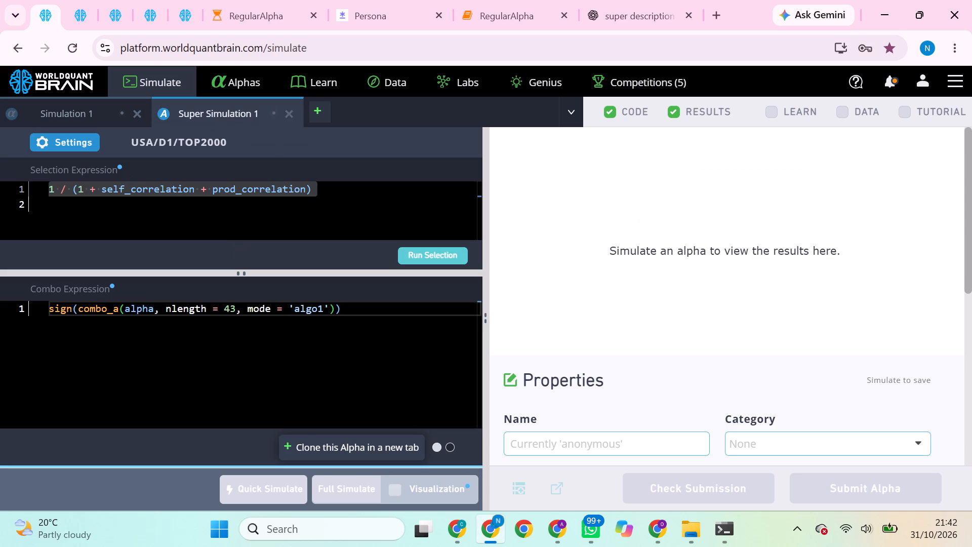
scroll(700, 284, down, 2)
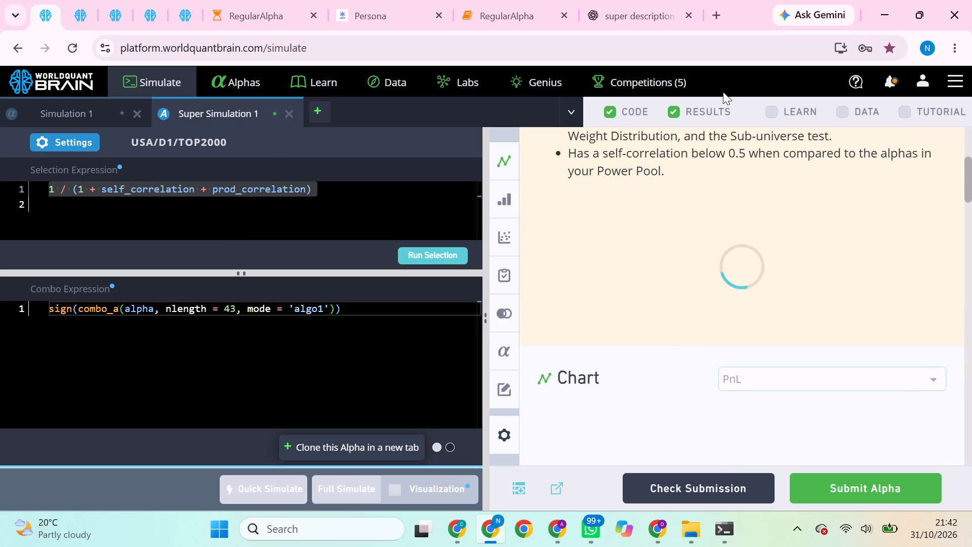
scroll(723, 92, down, 2)
scroll(744, 241, down, 3)
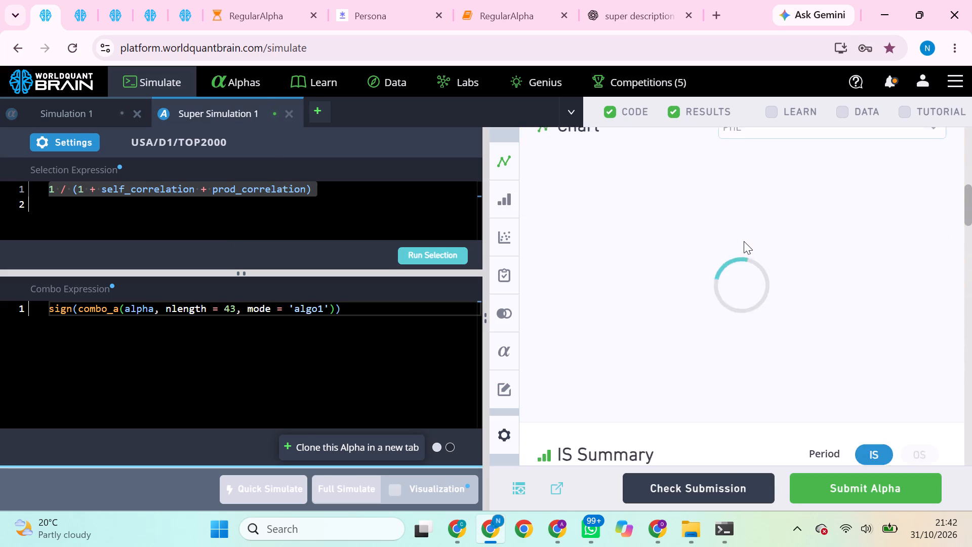
scroll(744, 241, down, 4)
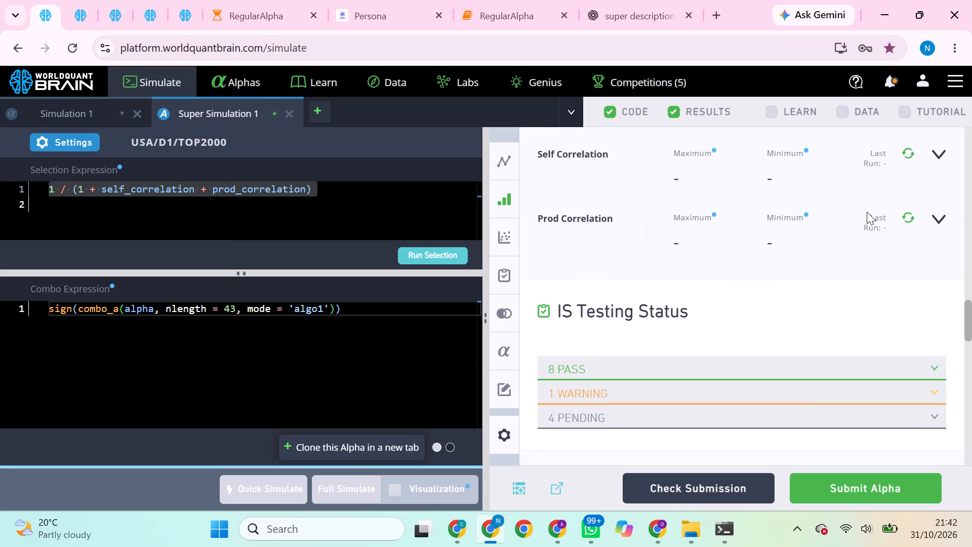
click(913, 222)
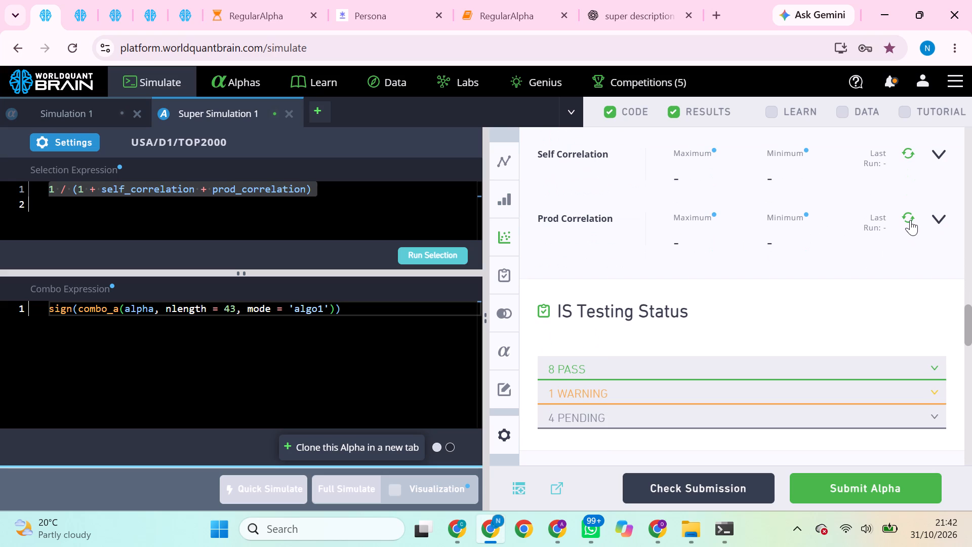
click(910, 220)
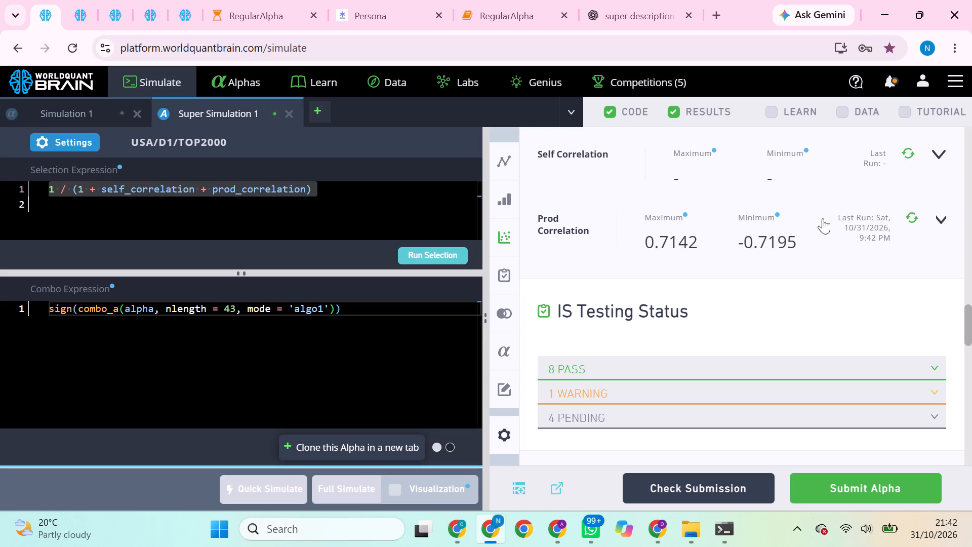
Set the USA/D1/TOP2000 combo expression's nlength to 41, run the selection and start a full simulation.
click(236, 308)
key(BackSpace)
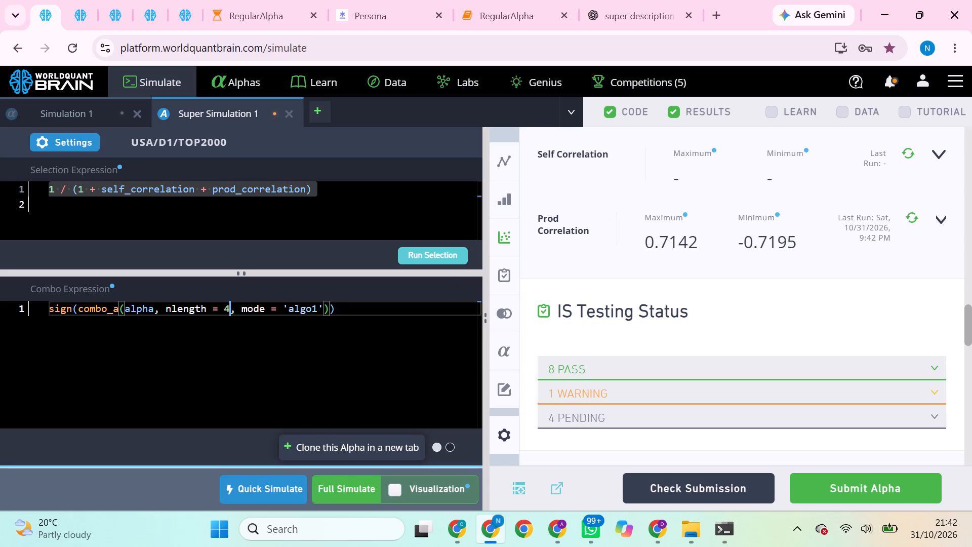
key(1)
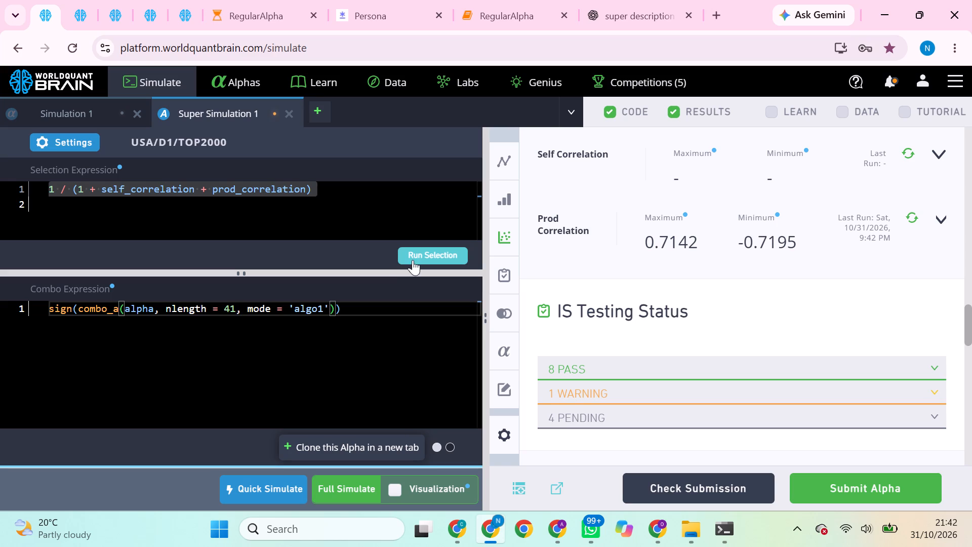
click(423, 248)
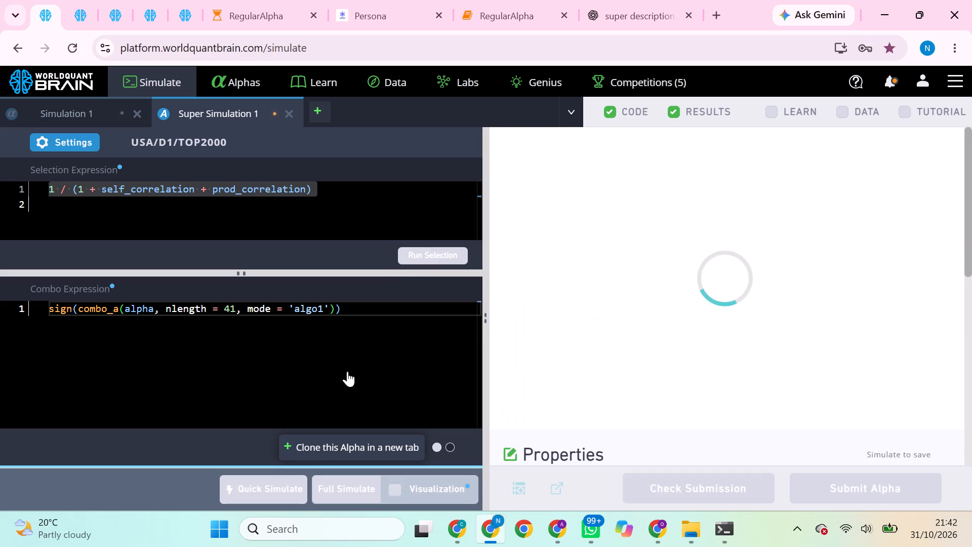
click(356, 487)
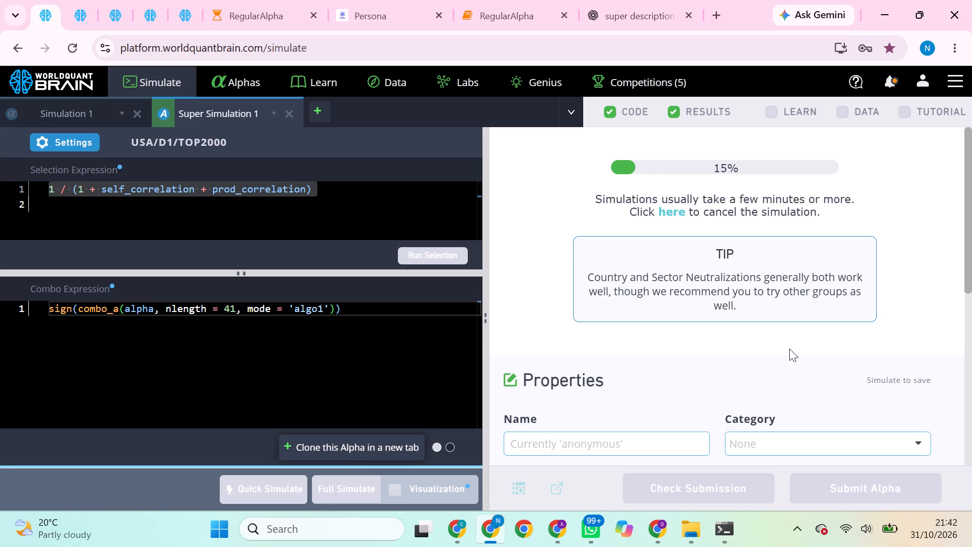
Check the progress of the running GLB/D1/MINVOL1M simulations in the profile with the oth432 data fields.
click(559, 525)
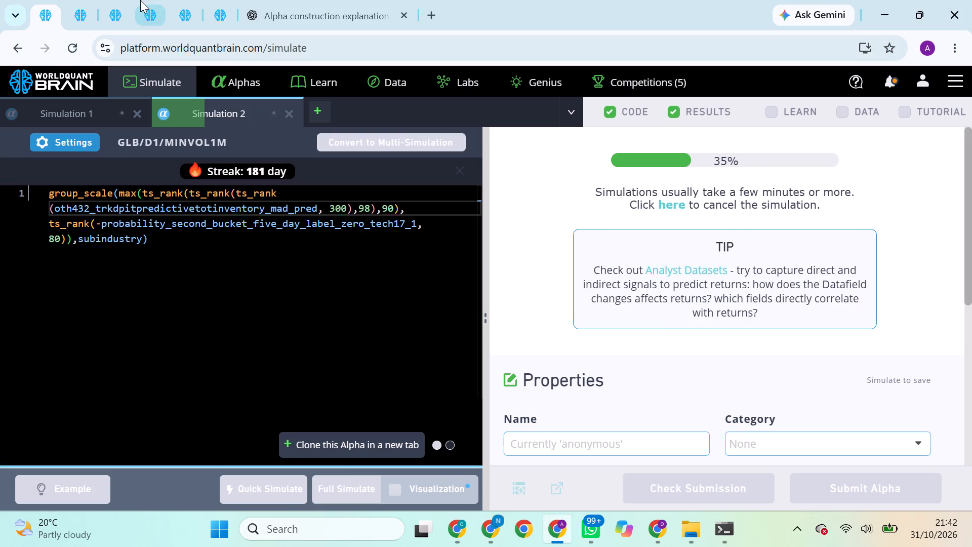
click(163, 8)
click(190, 13)
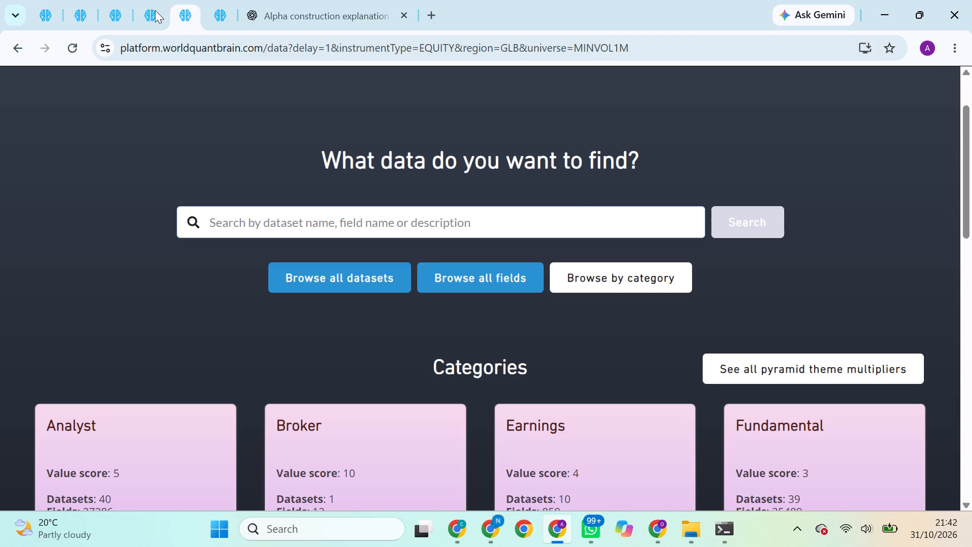
click(117, 9)
click(68, 12)
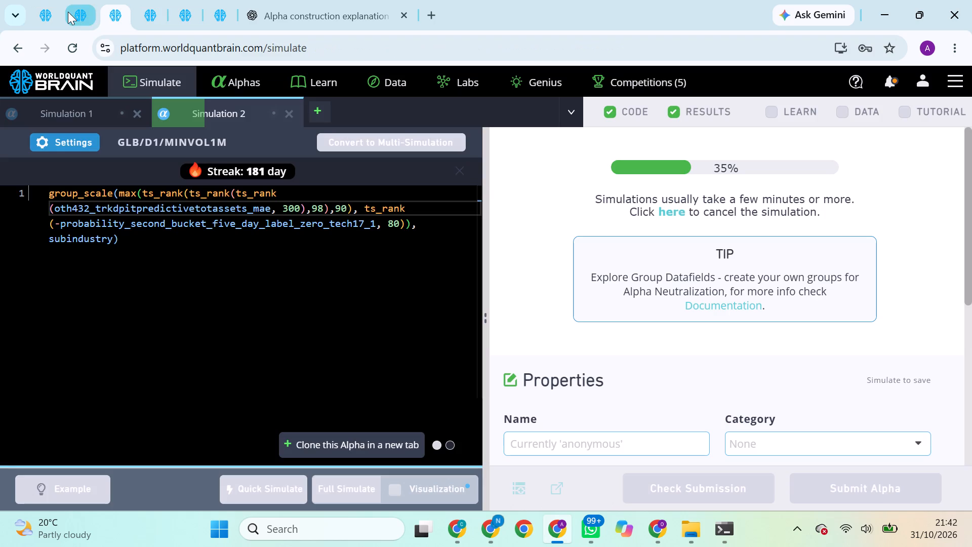
click(40, 11)
drag(130, 12, 114, 9)
click(114, 9)
click(146, 5)
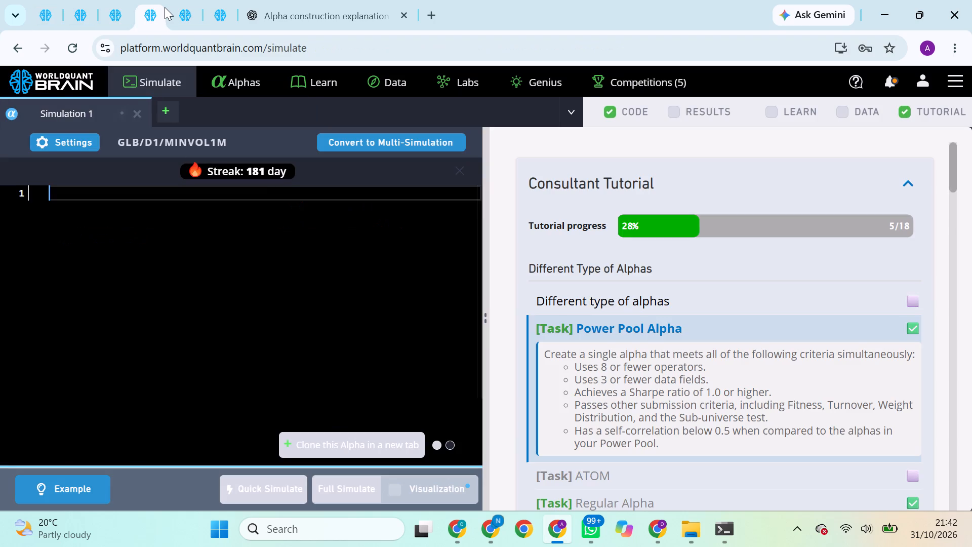
click(187, 9)
click(50, 11)
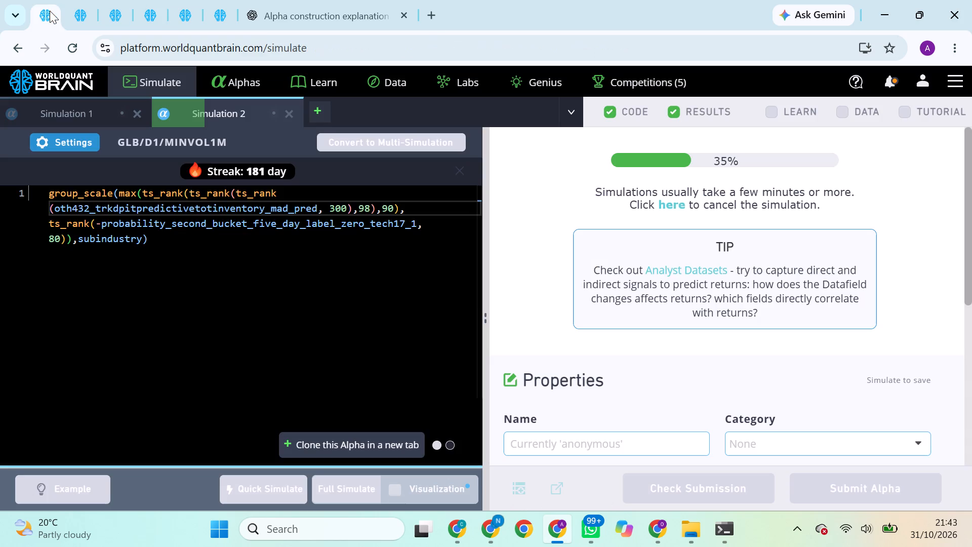
Check the progress of the running GLB/D1/MINVOL1M simulations that use the oth432 data fields in this profile.
drag(76, 9, 105, 7)
click(105, 7)
click(94, 8)
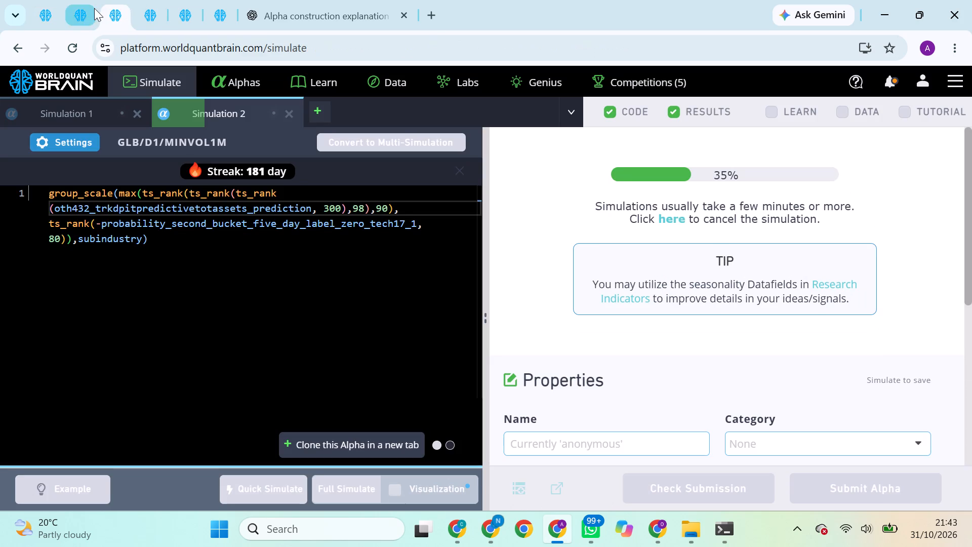
click(157, 13)
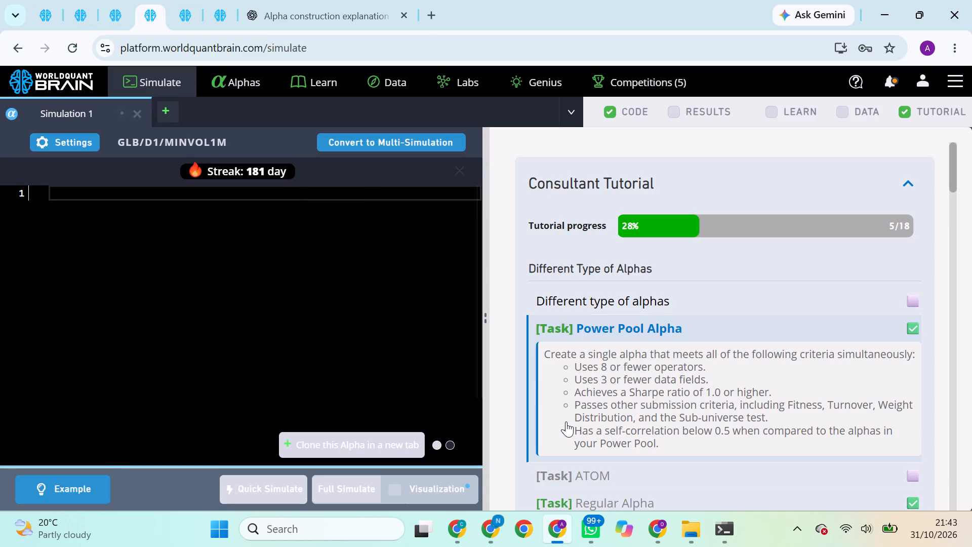
Switch to the profile with the USA/D1/TOP3000 super simulation and check the progress of its GLB/D1/MINVOL1M simulations.
click(657, 521)
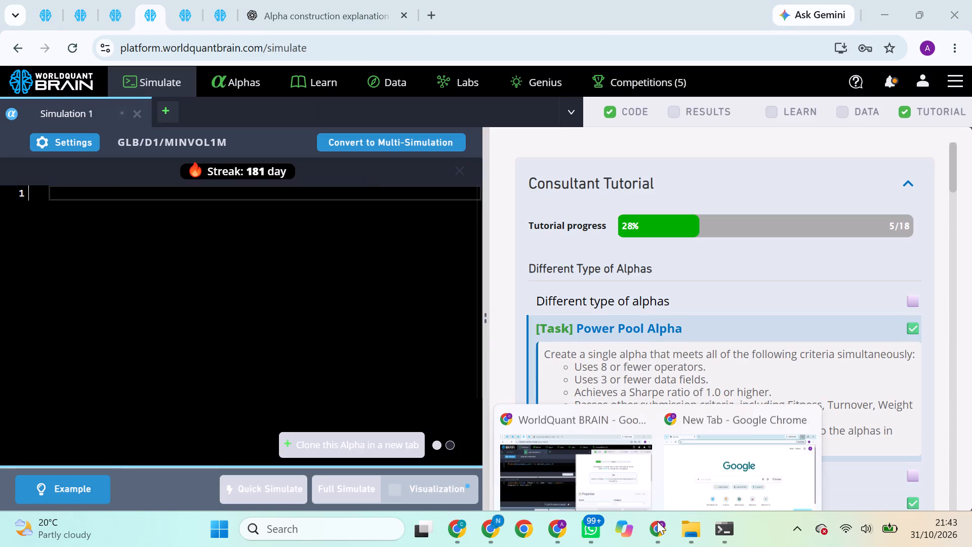
click(615, 487)
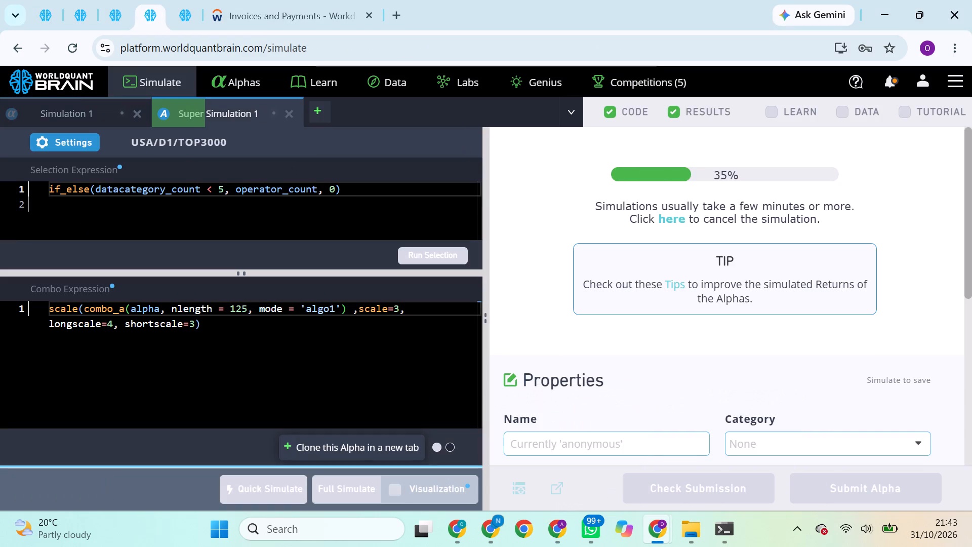
click(47, 6)
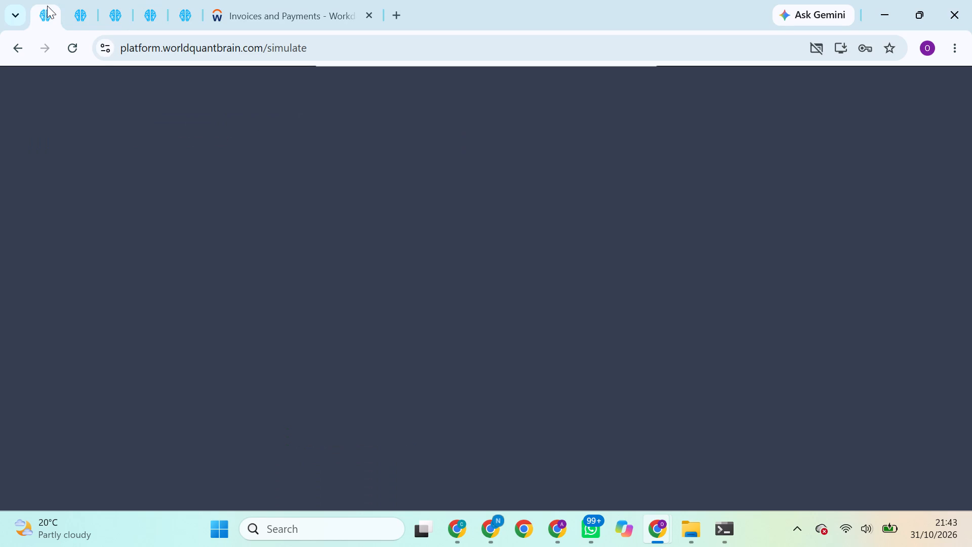
click(81, 20)
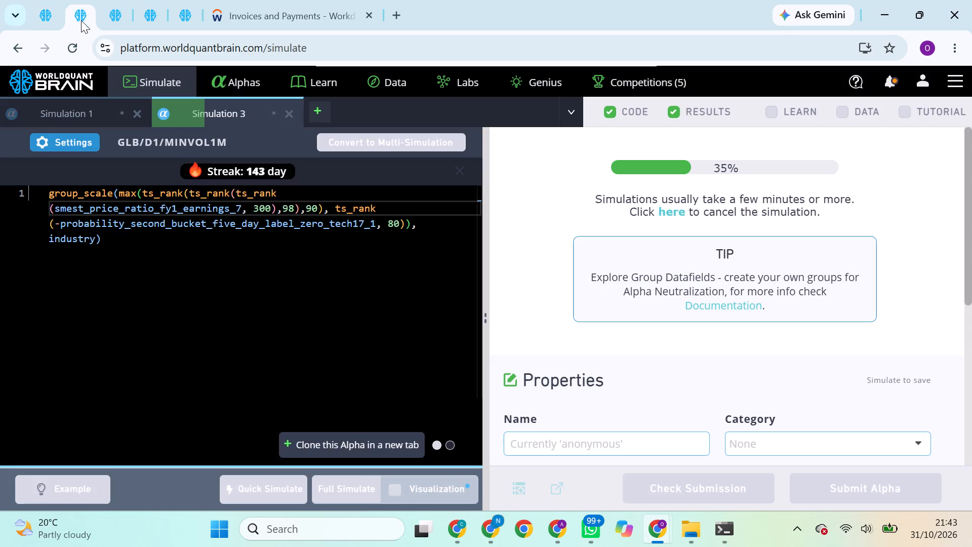
click(105, 17)
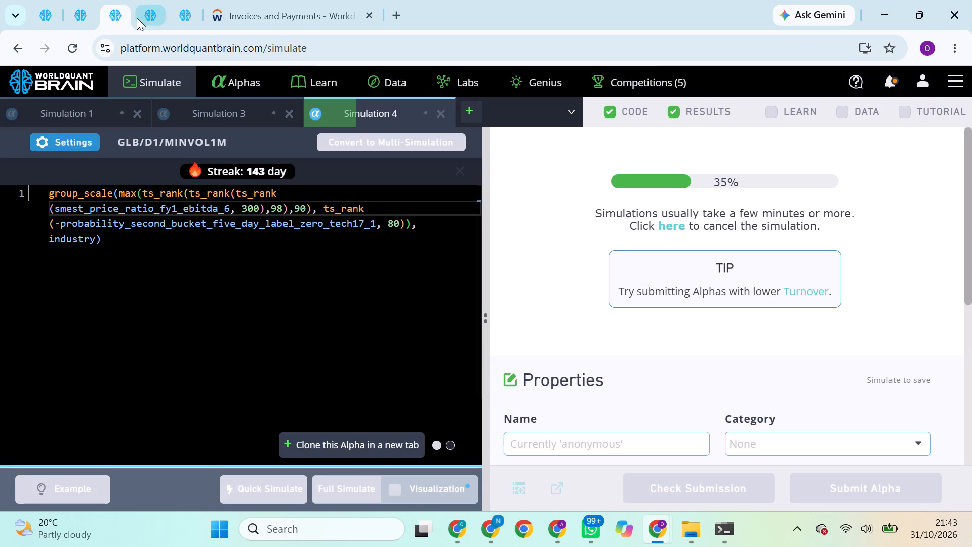
Run the Prod Correlation check on the finished USA/D1/TOP3000 super alpha.
click(137, 18)
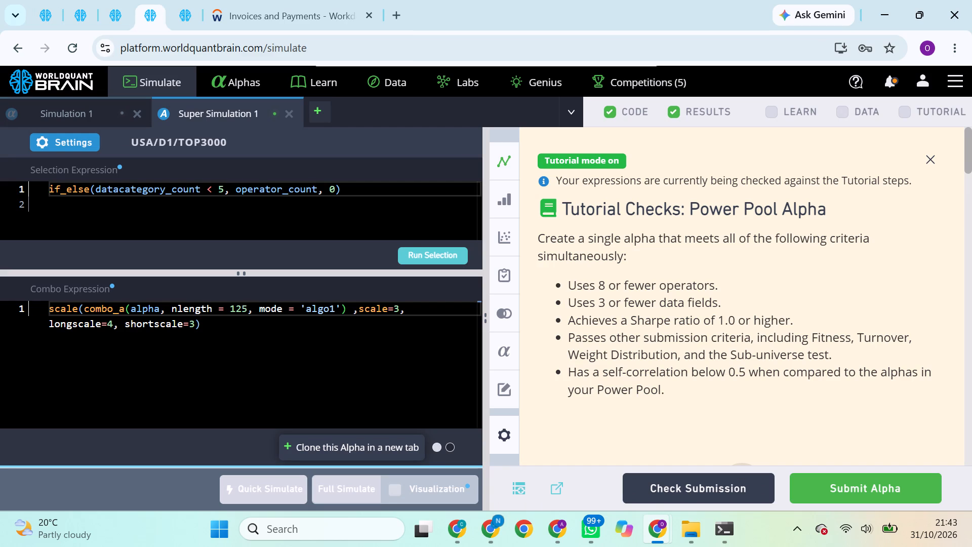
scroll(634, 330, down, 11)
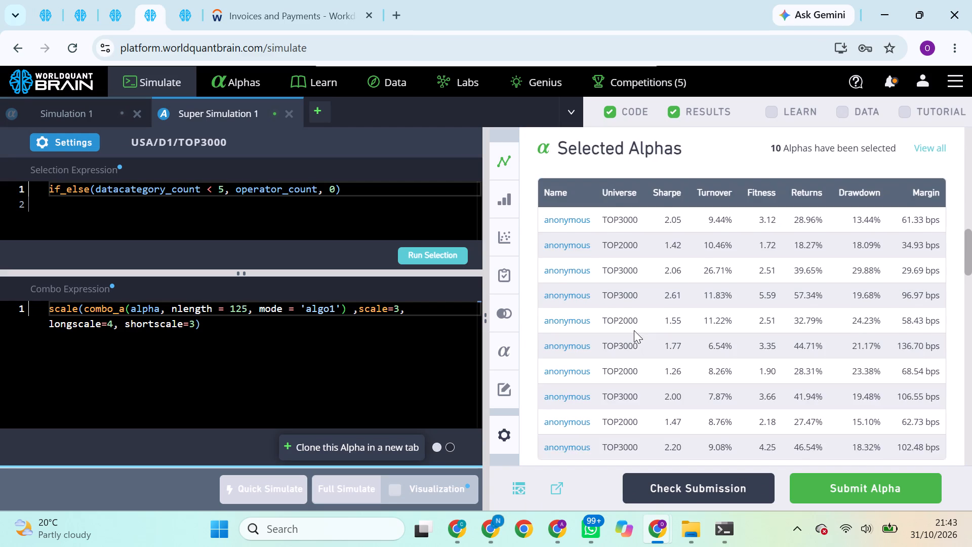
scroll(634, 330, down, 6)
scroll(634, 330, up, 9)
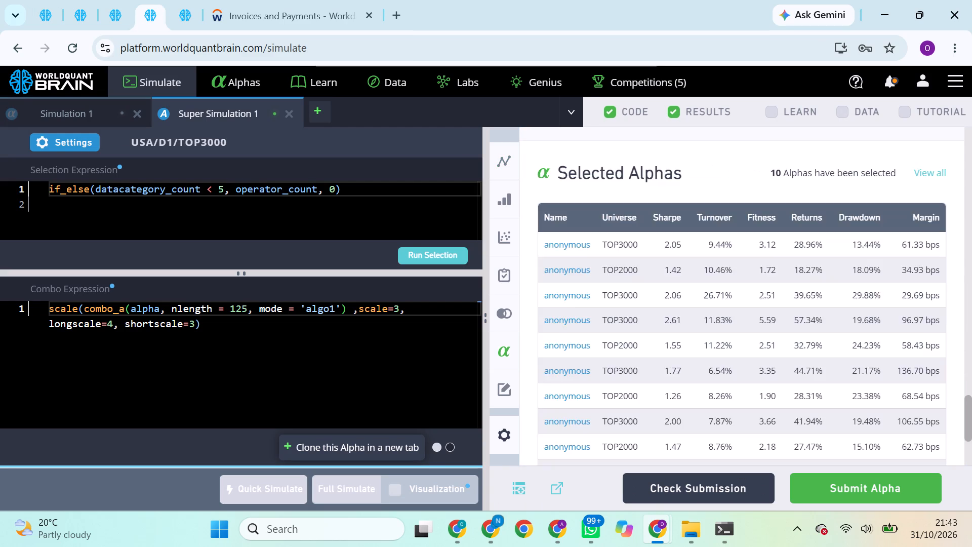
scroll(661, 248, down, 3)
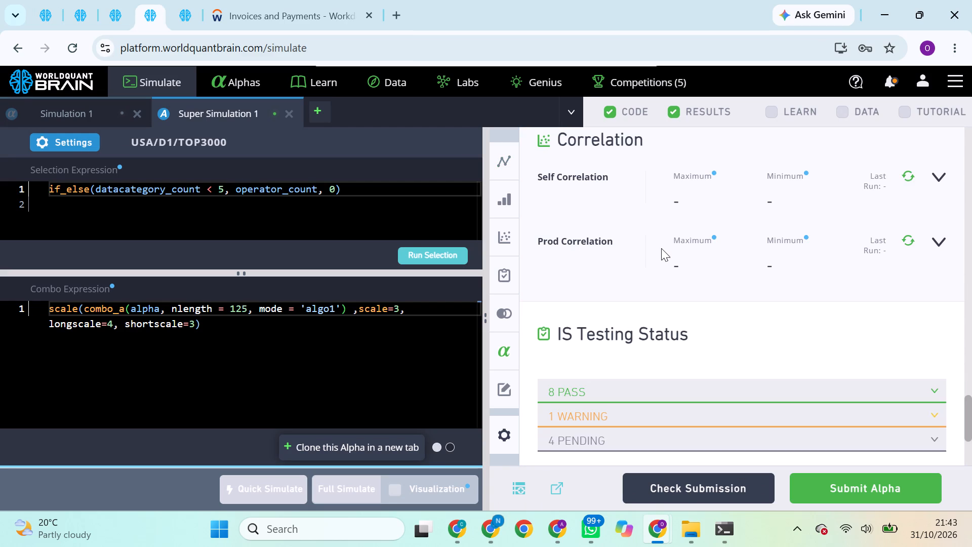
click(907, 241)
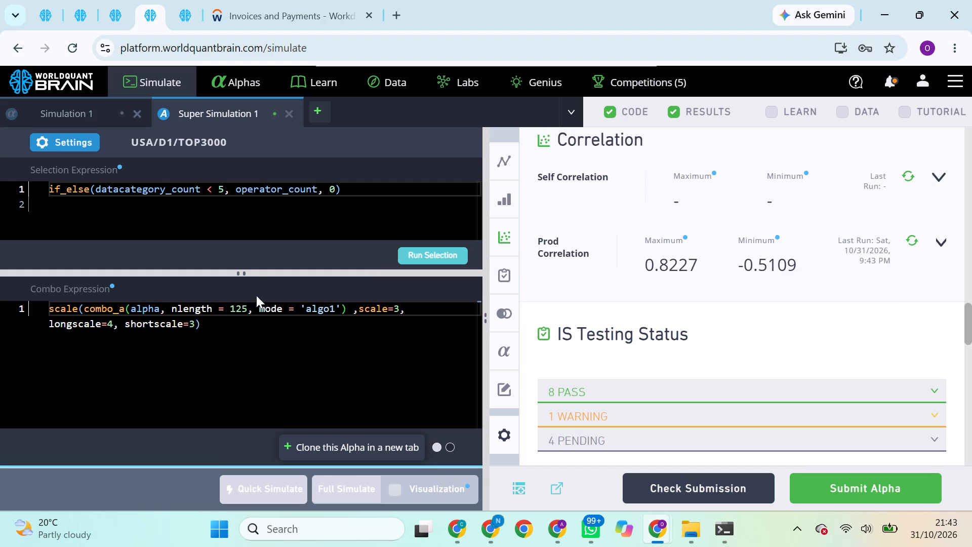
Set the USA/D1/TOP3000 combo expression's nlength to 15, run the selection and start a full simulation.
click(242, 309)
key(BackSpace)
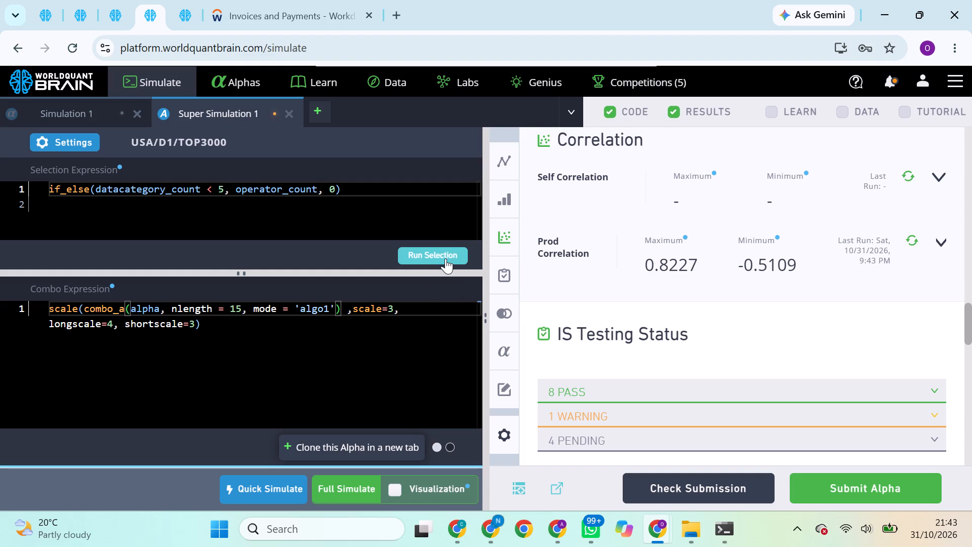
click(445, 259)
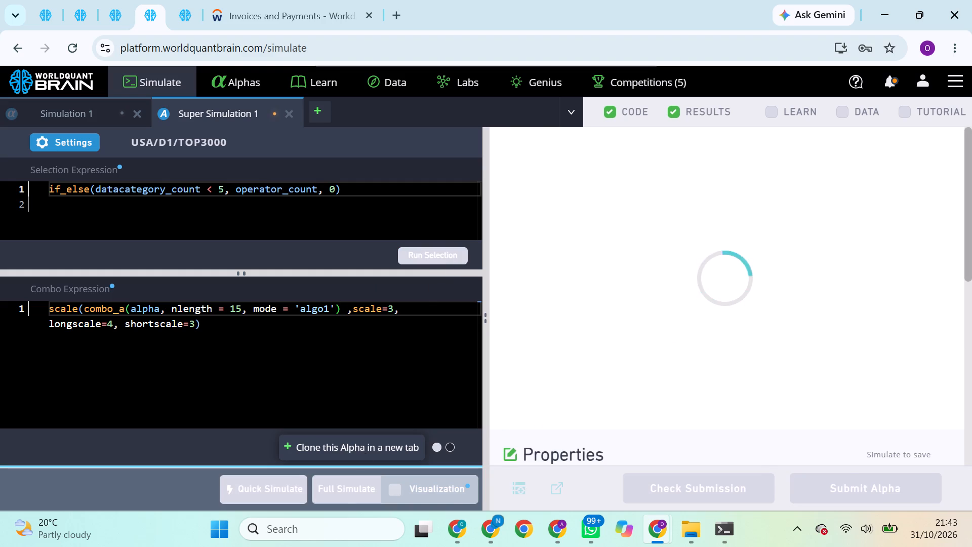
click(351, 490)
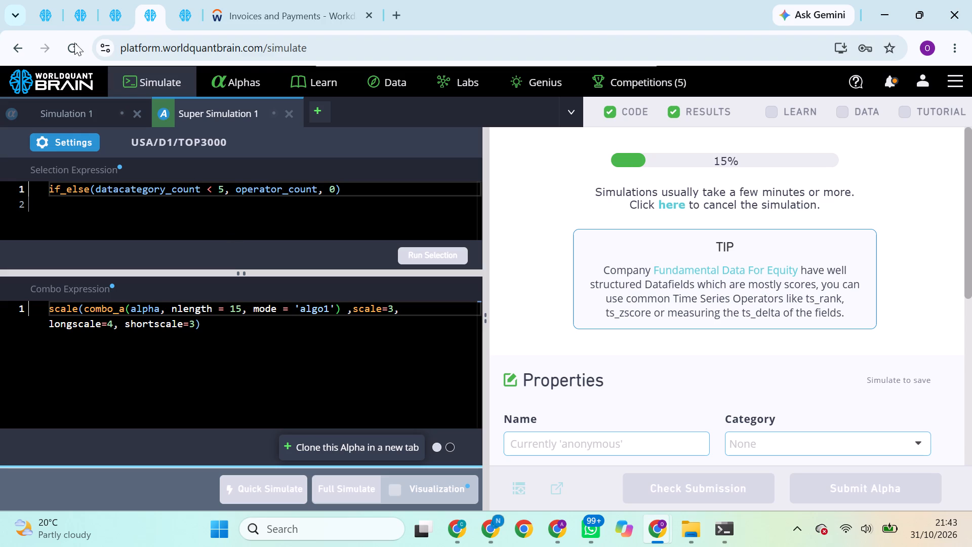
Review the finished GLB alpha using smest_price_ratio_fy1_earnings_7 and request its Prod Correlation check.
click(49, 24)
click(74, 19)
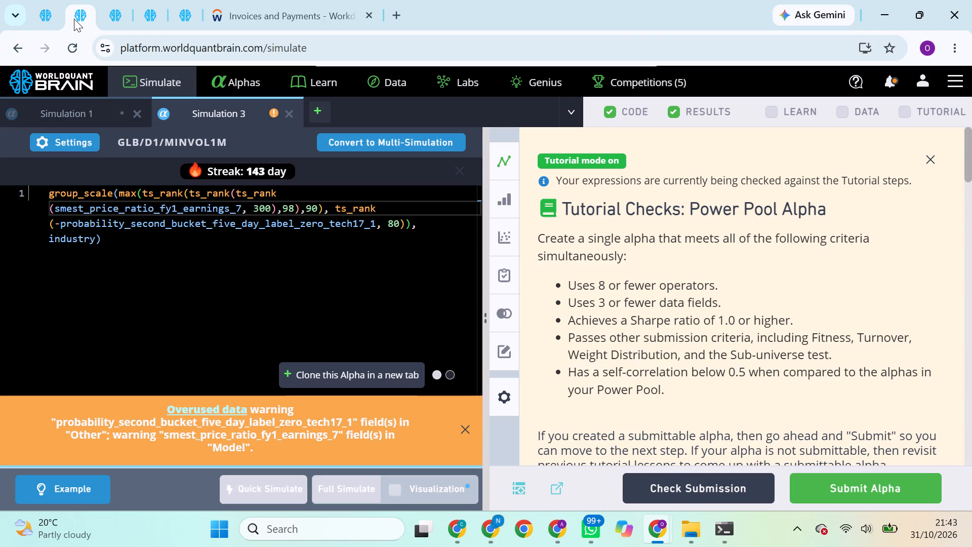
scroll(692, 345, down, 3)
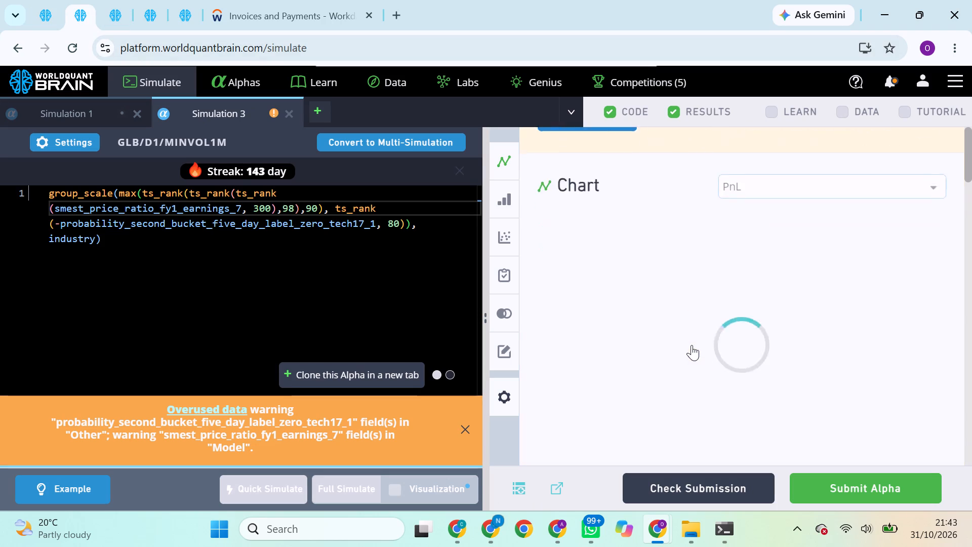
scroll(692, 345, down, 9)
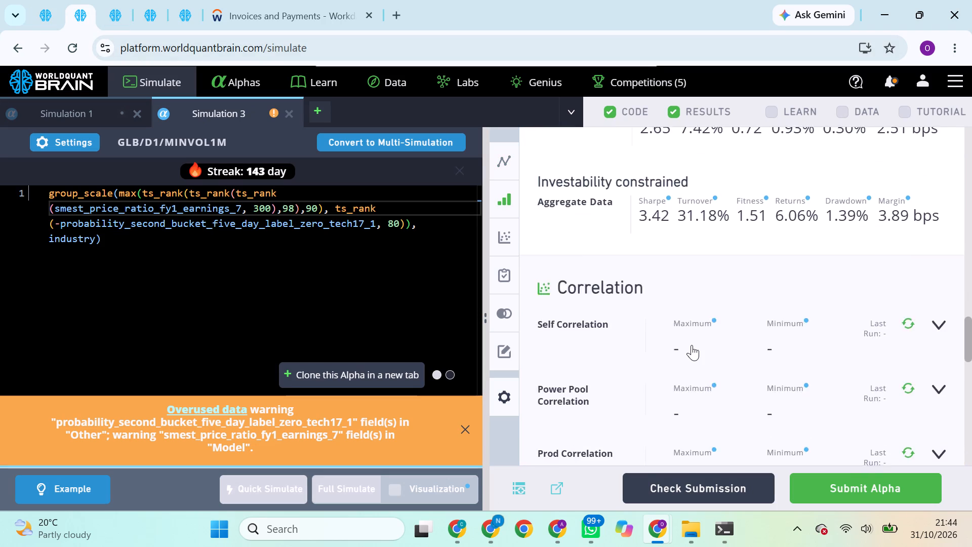
scroll(692, 345, down, 2)
click(908, 319)
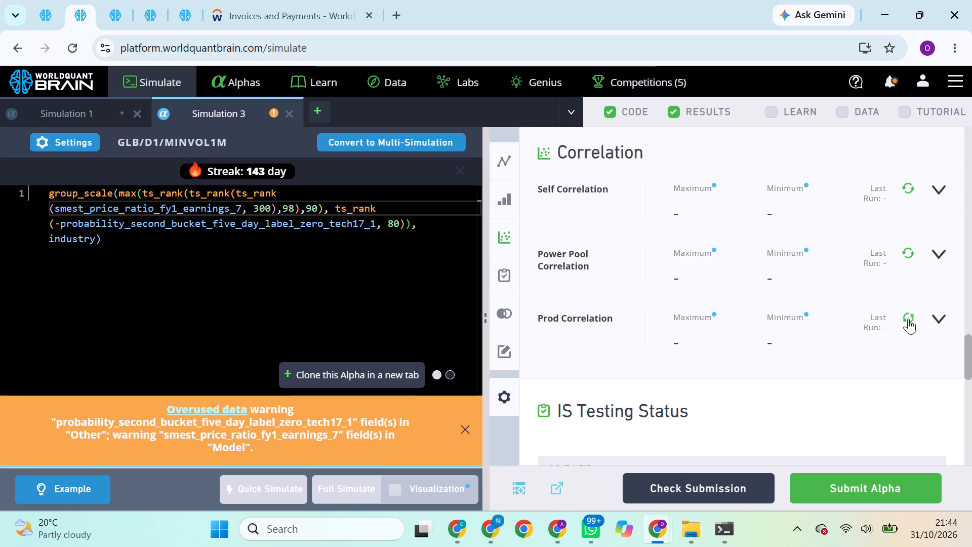
Run the Performance Comparison for the GLB alpha using smest_price_ratio_fy1_earnings_7.
scroll(908, 319, down, 5)
scroll(908, 319, up, 1)
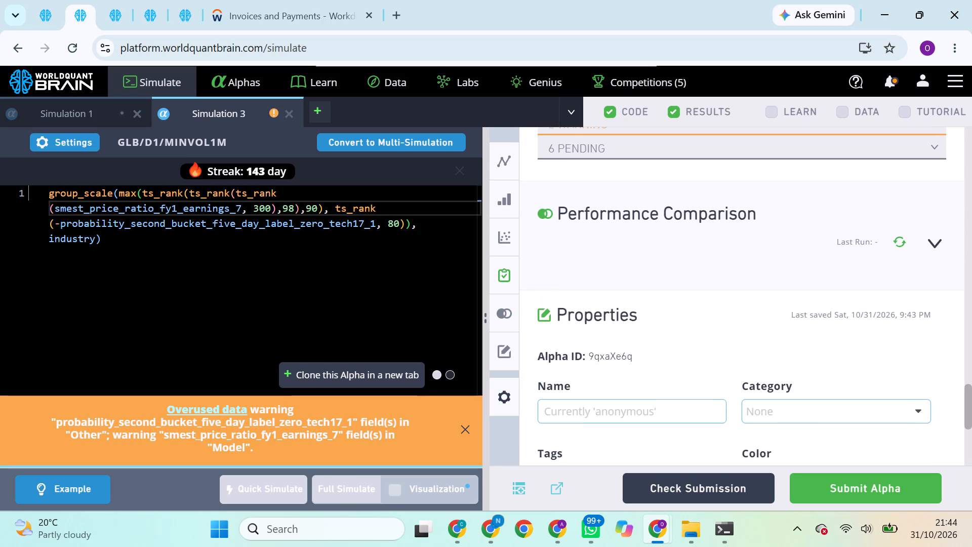
scroll(908, 319, up, 1)
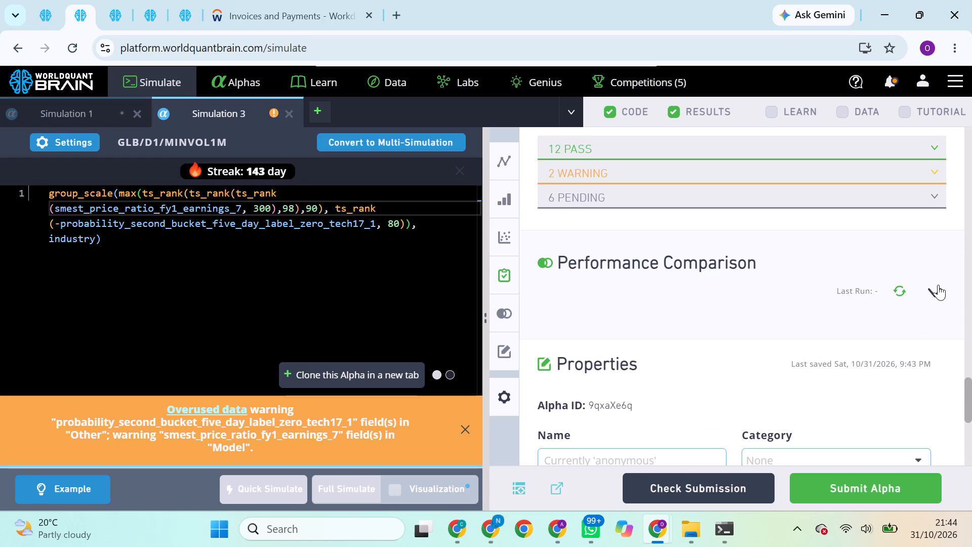
click(938, 289)
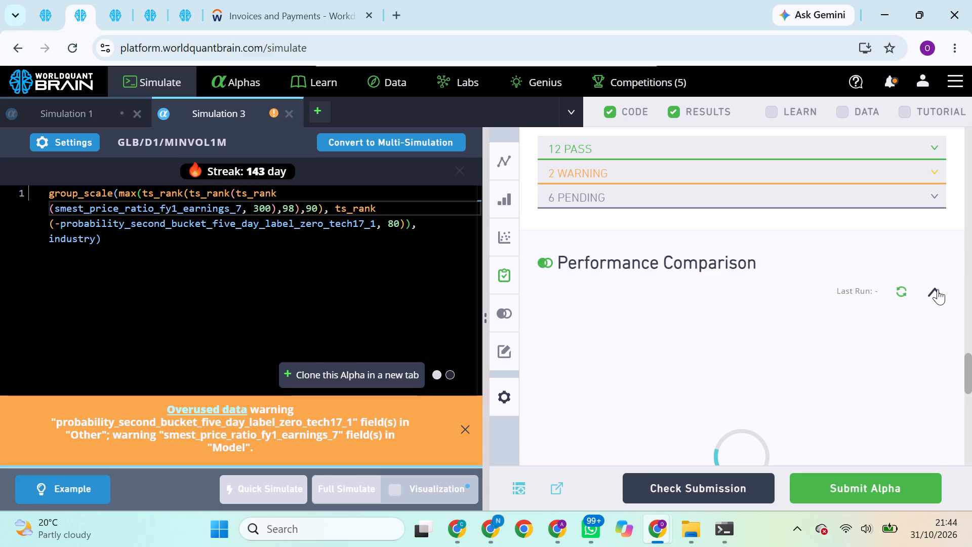
click(333, 294)
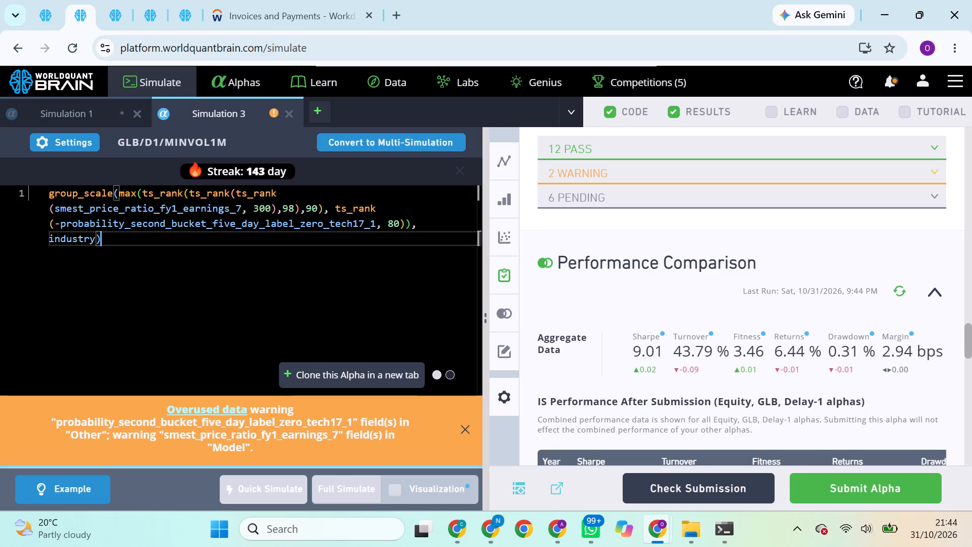
Copy the field name smest_growth_next_vs_this_yr_ebitda_6 from the Predictive Analyst-Company Signal Set data fields.
click(181, 12)
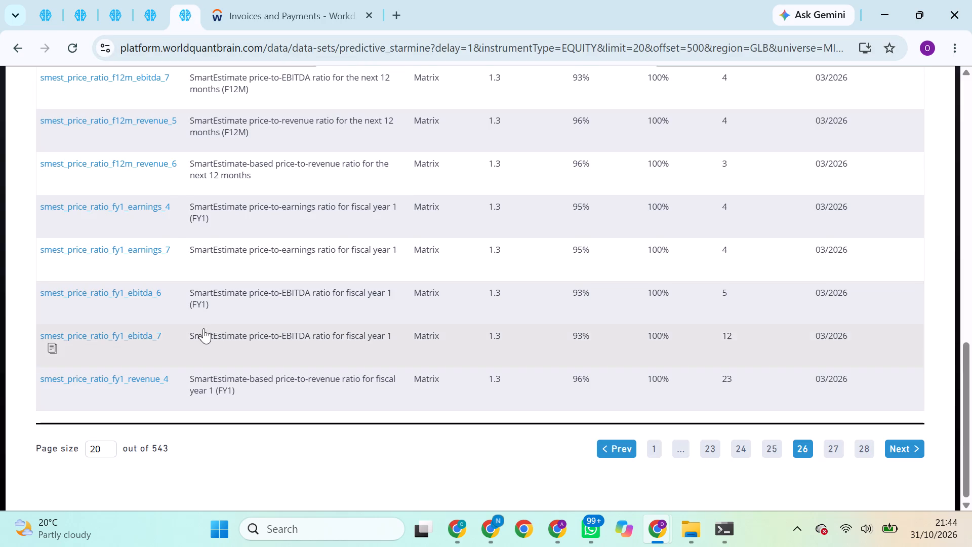
scroll(176, 190, up, 9)
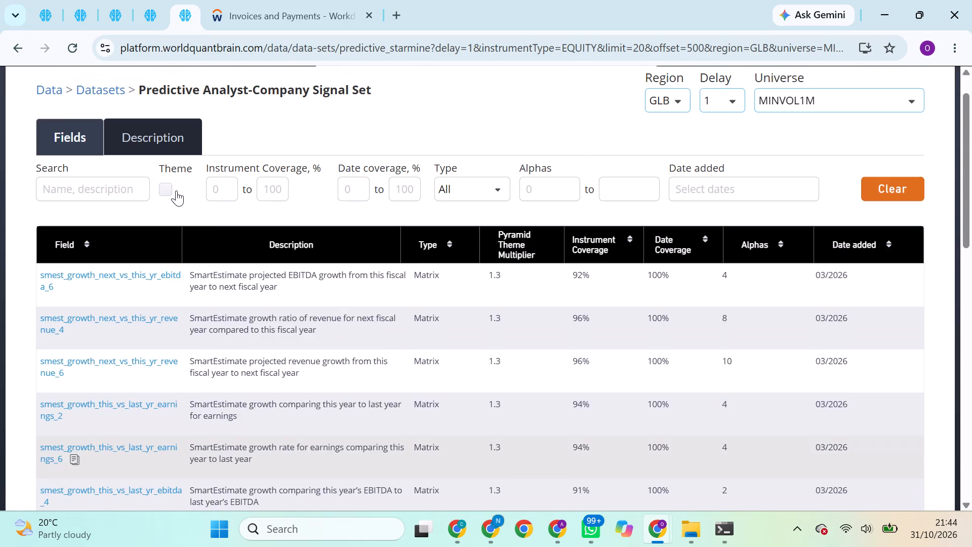
click(68, 327)
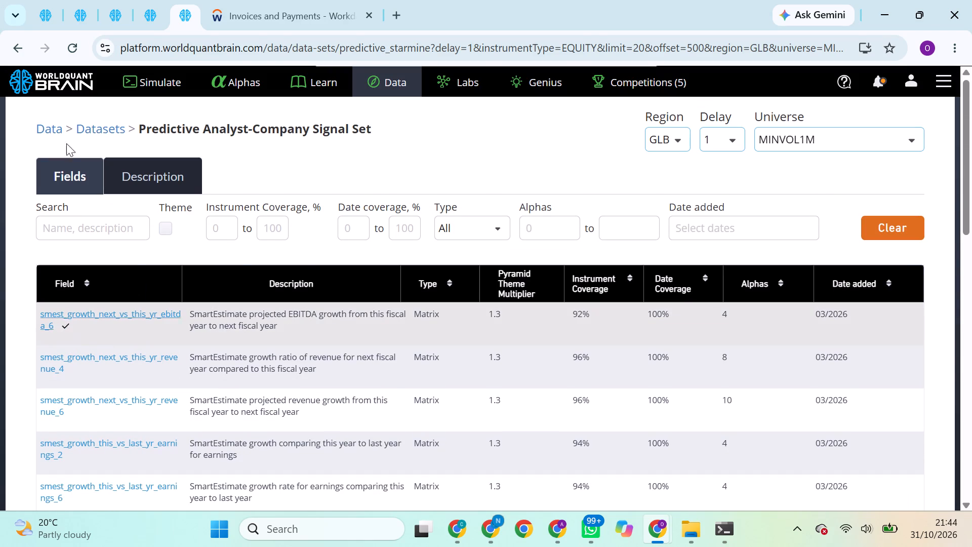
Replace smest_price_ratio_fy1_earnings_7 in the GLB alpha expression with smest_growth_next_vs_this_yr_ebitda_6 and start a full simulation.
click(83, 16)
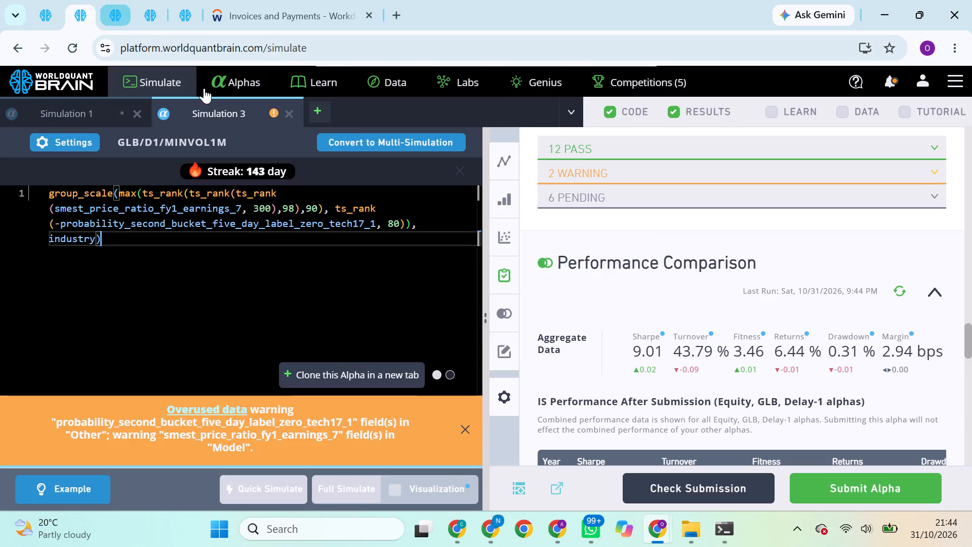
scroll(636, 251, up, 6)
scroll(636, 251, down, 2)
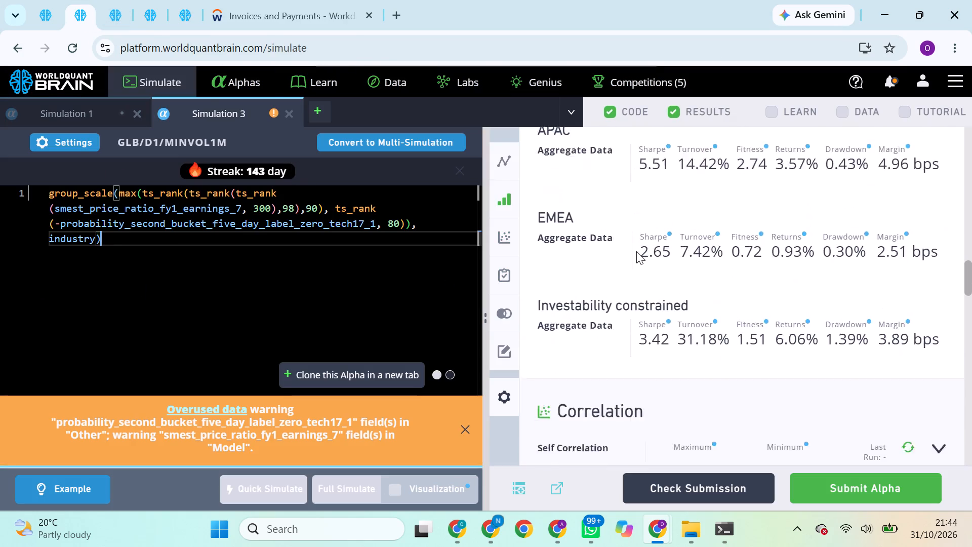
scroll(636, 251, down, 3)
scroll(636, 251, up, 6)
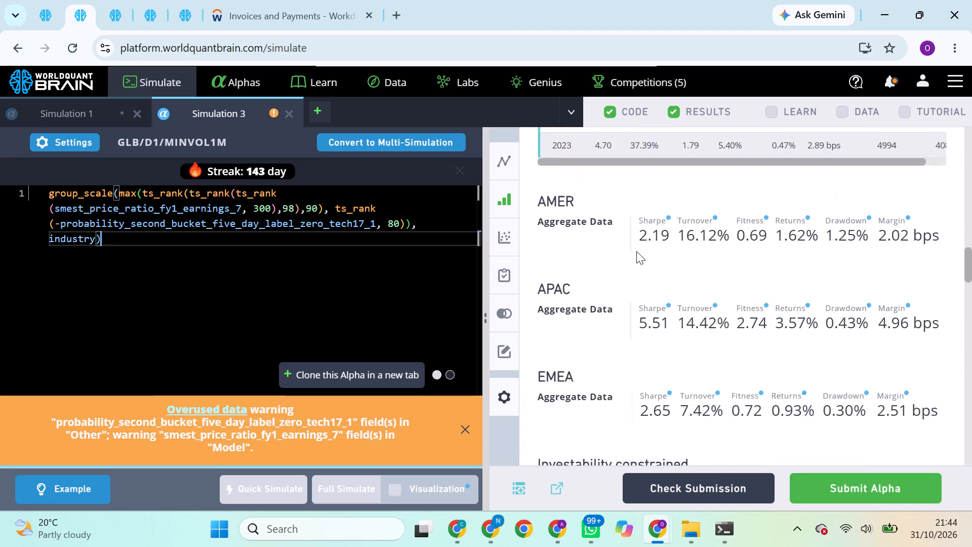
scroll(636, 251, up, 6)
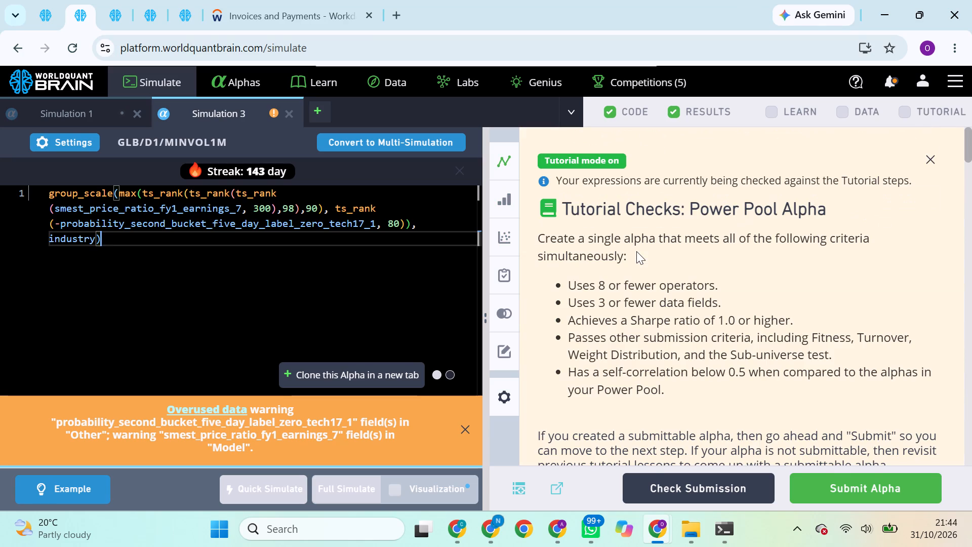
double_click(221, 210)
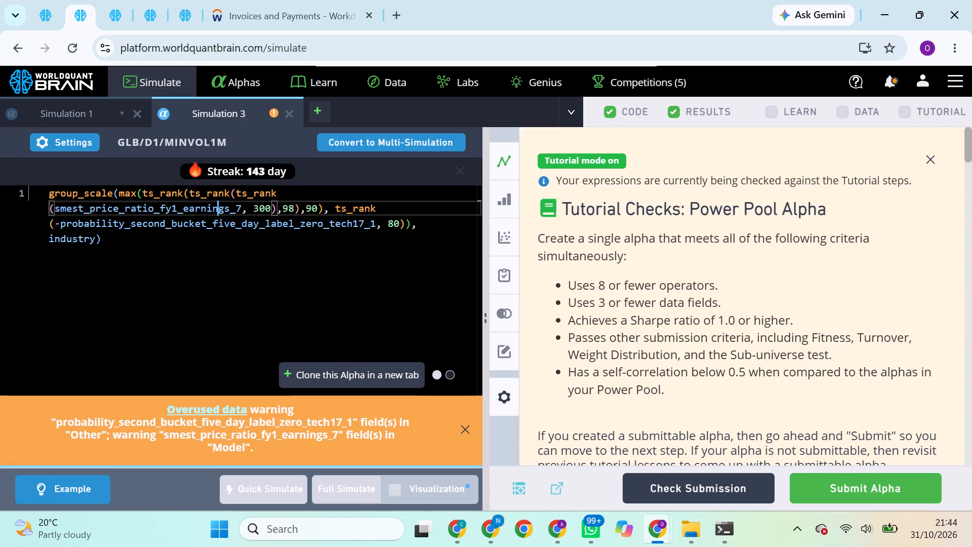
key(ctrl+v)
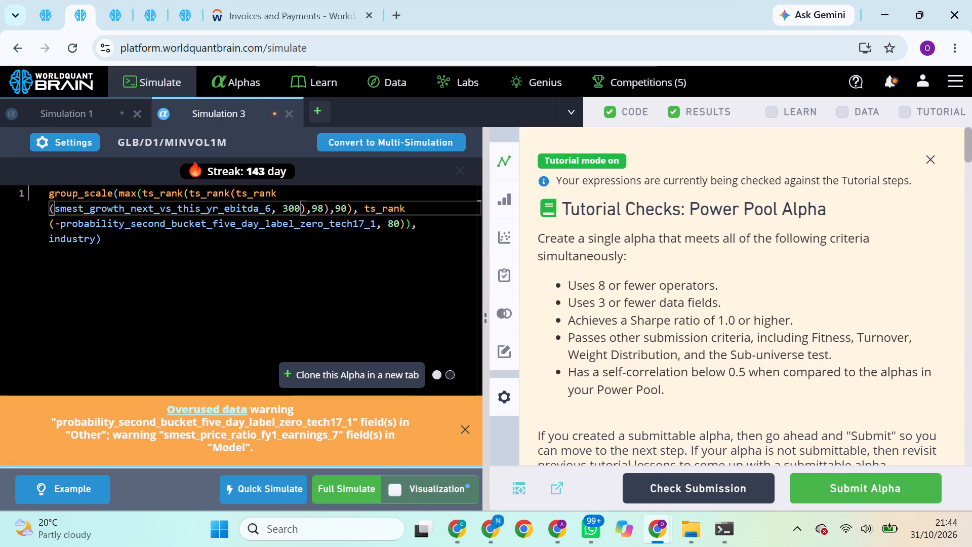
click(354, 481)
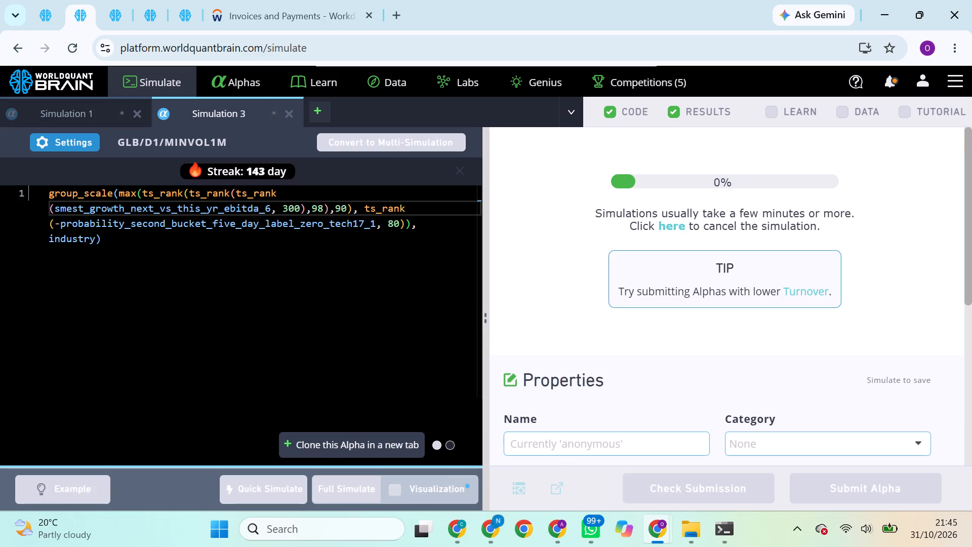
Check the running simulations, then review the finished USA/D1/TOP3000 super alpha with nlength 15 and request its Prod Correlation check.
click(54, 12)
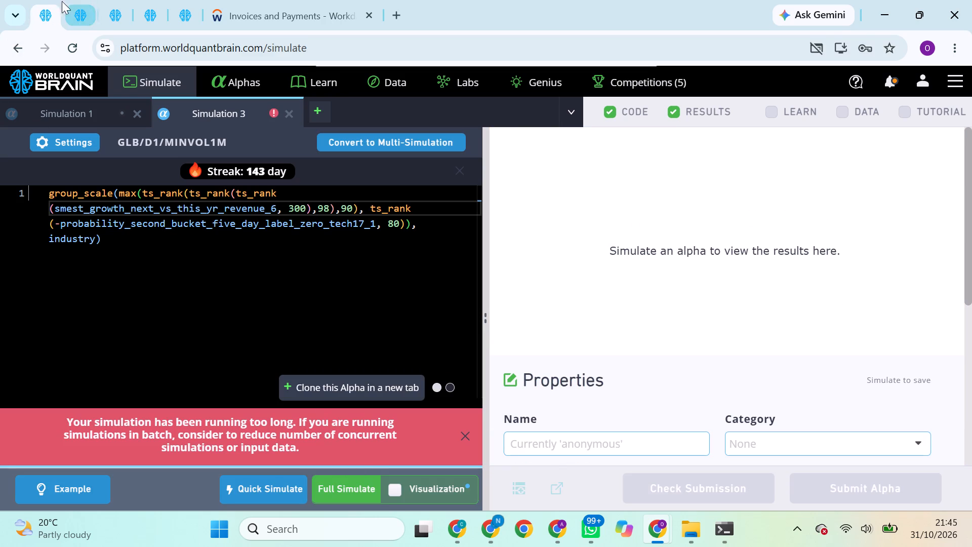
click(74, 13)
click(105, 16)
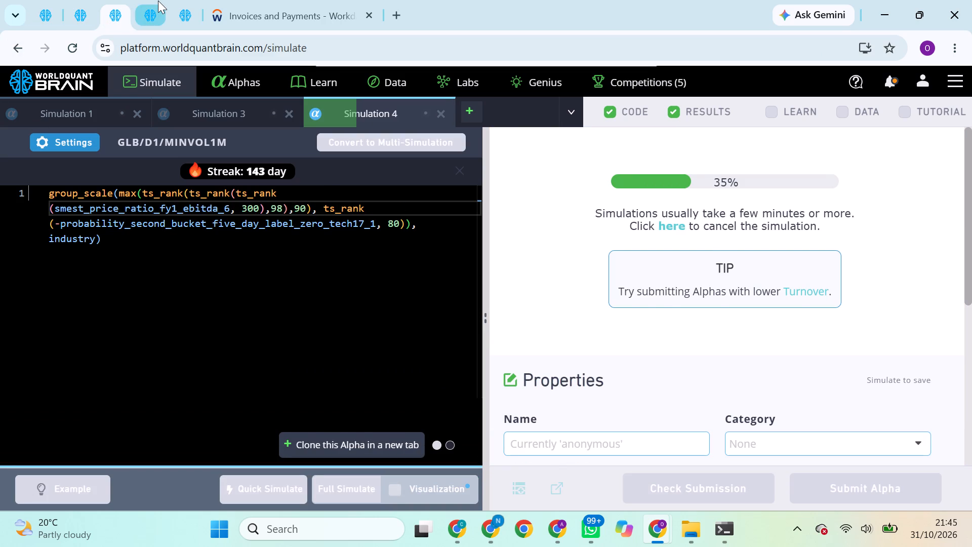
click(158, 1)
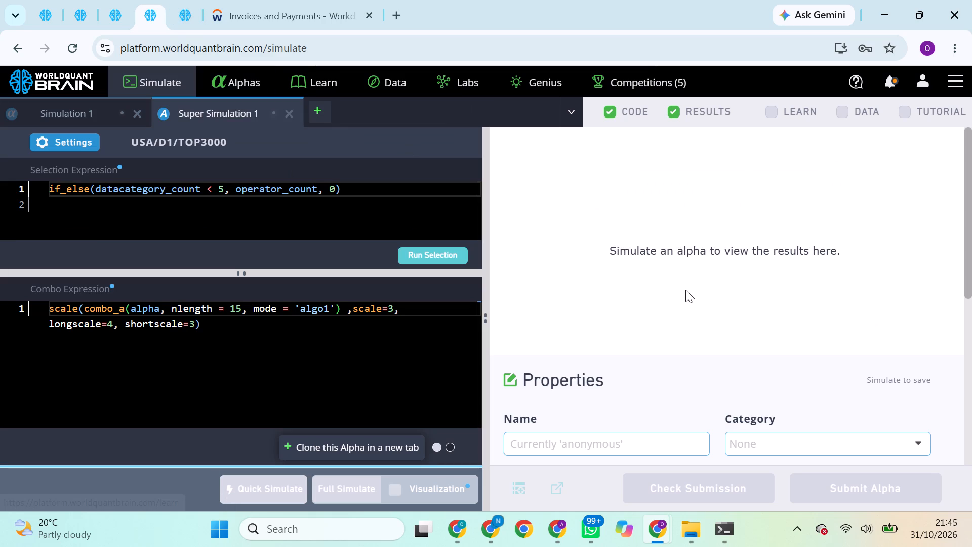
scroll(685, 290, down, 3)
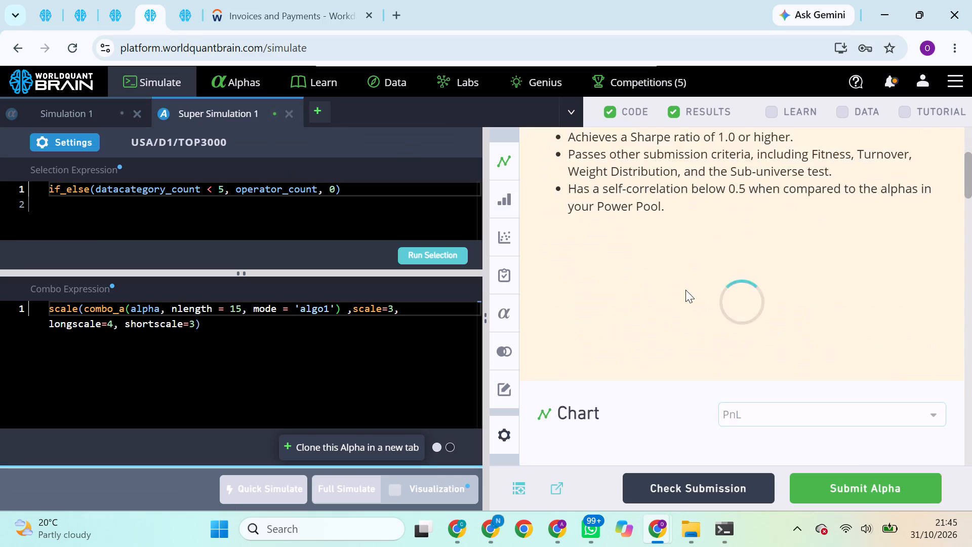
scroll(685, 290, down, 6)
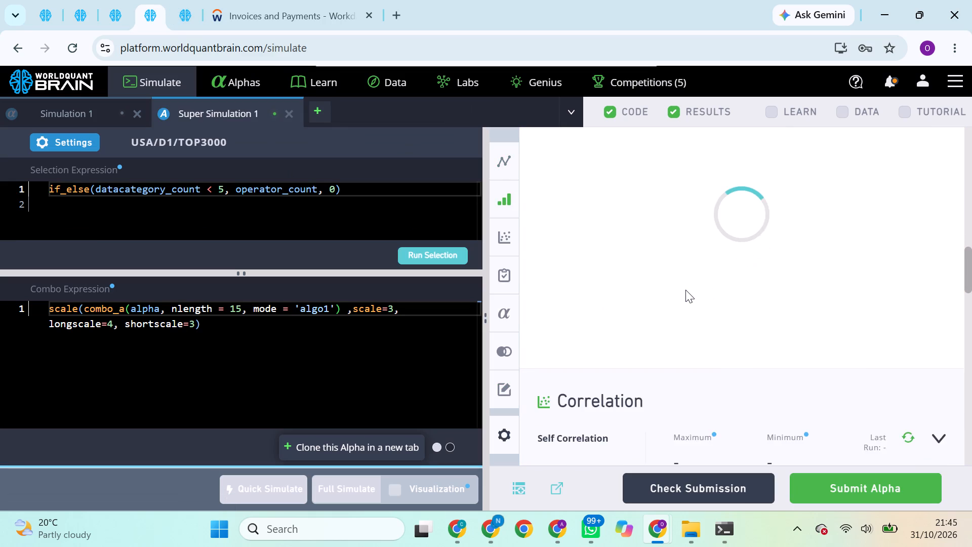
scroll(685, 290, down, 6)
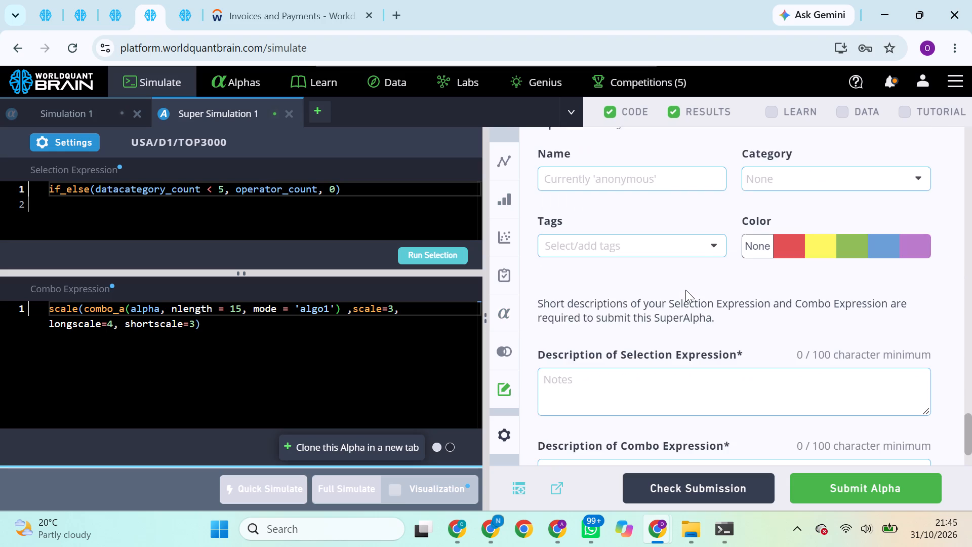
scroll(685, 290, down, 1)
scroll(685, 290, up, 11)
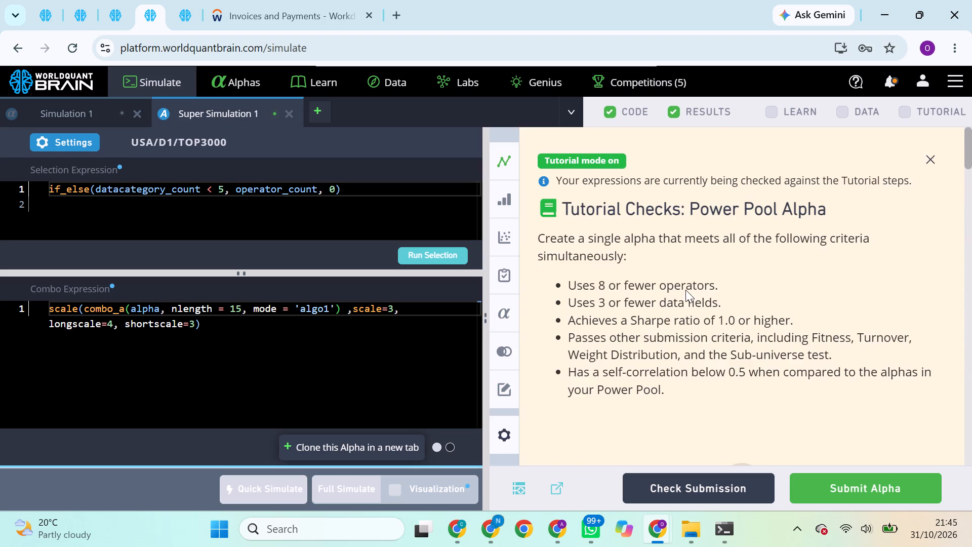
scroll(685, 290, down, 7)
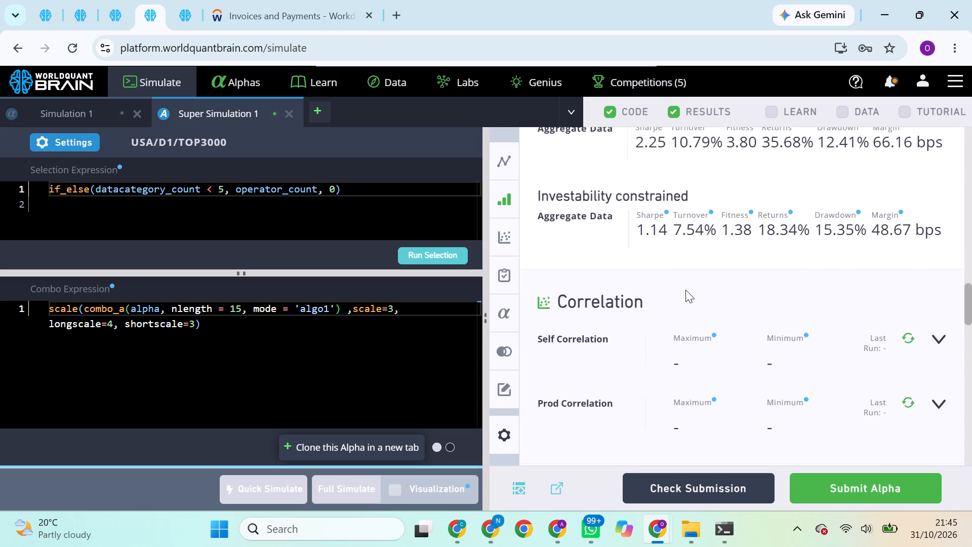
click(907, 405)
Set nlength to 554 in the USA super alpha's combo expression, run the selection and start a full simulation.
click(233, 303)
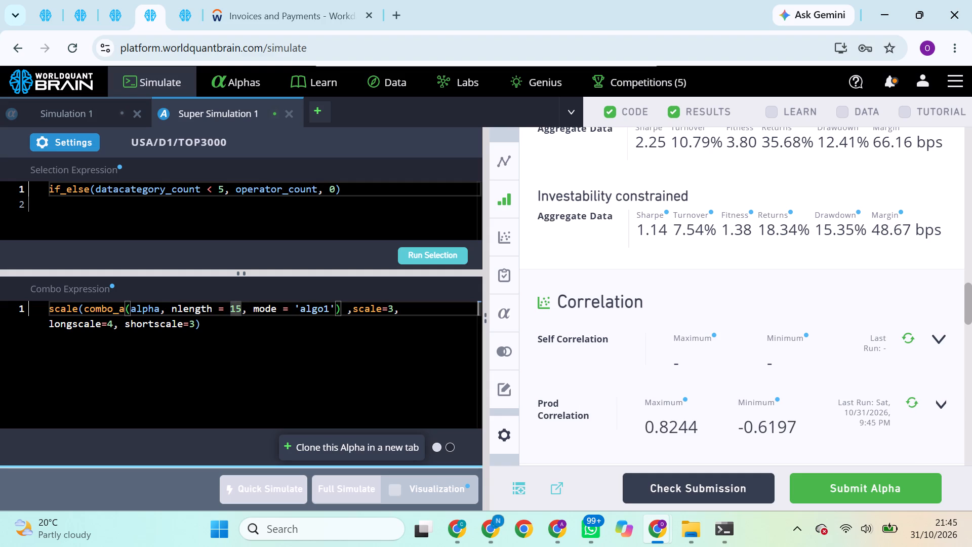
key(BackSpace)
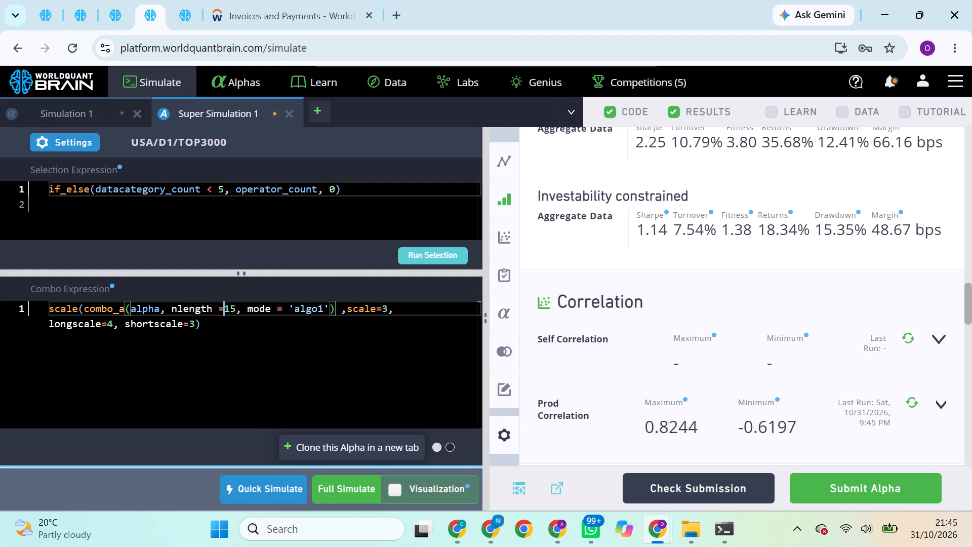
key(1)
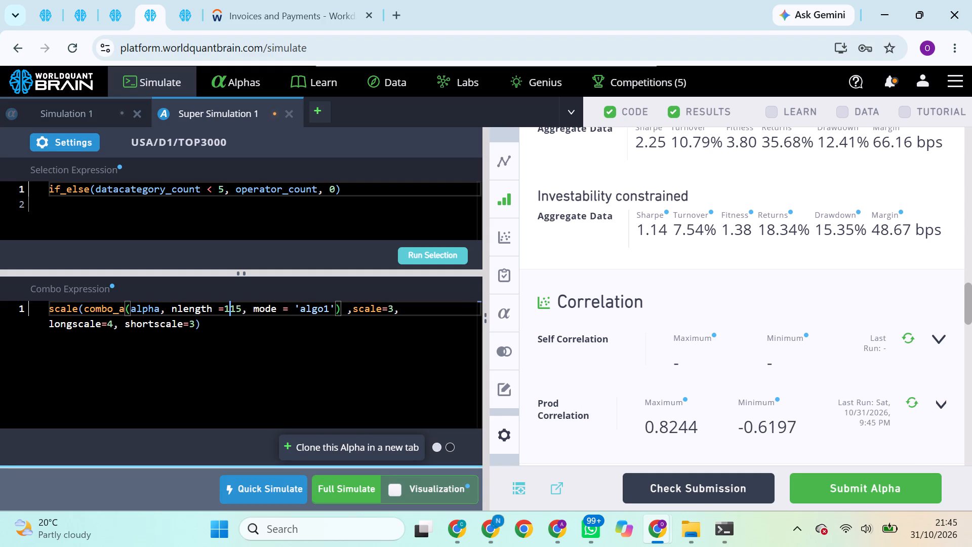
click(225, 304)
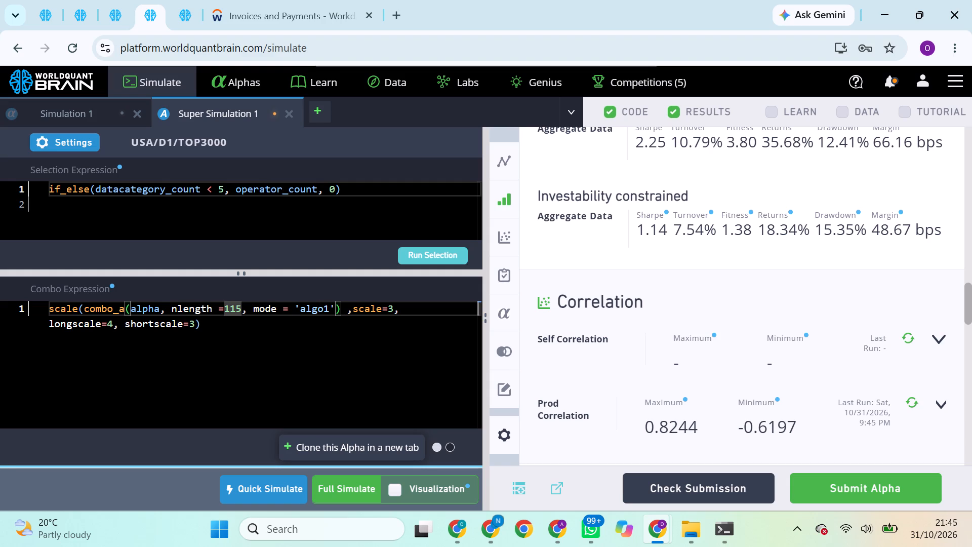
click(231, 306)
click(226, 307)
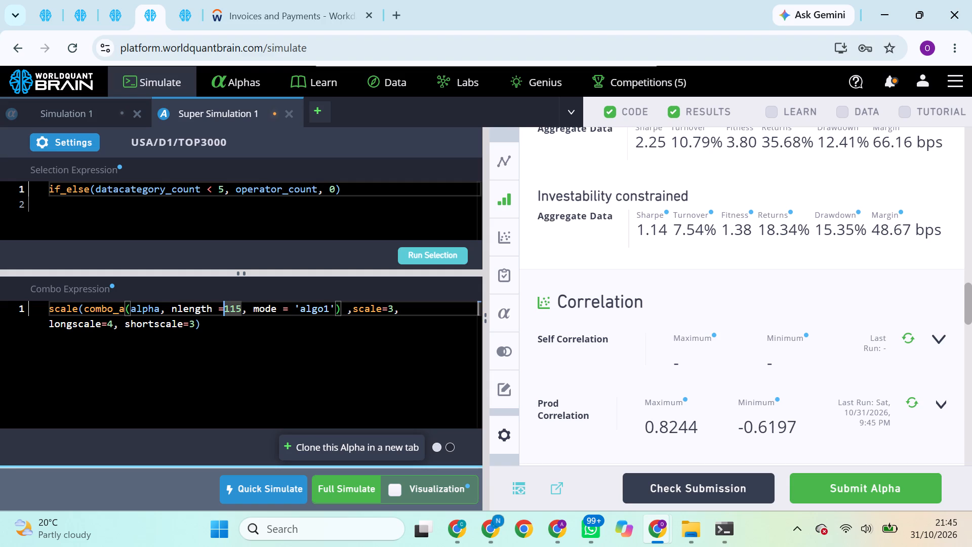
click(227, 308)
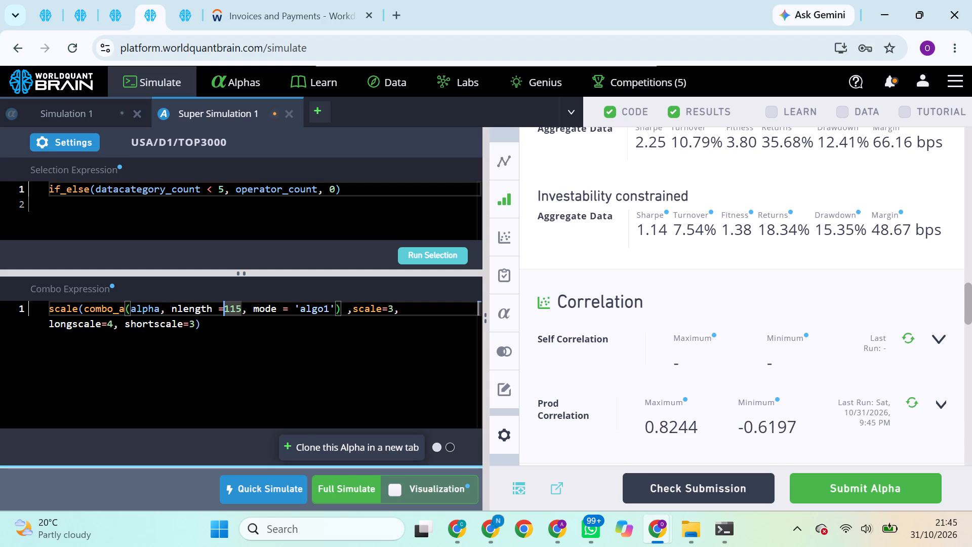
click(227, 308)
click(241, 308)
key(BackSpace)
key(BackSpace)
key(BackSpace)
text(554)
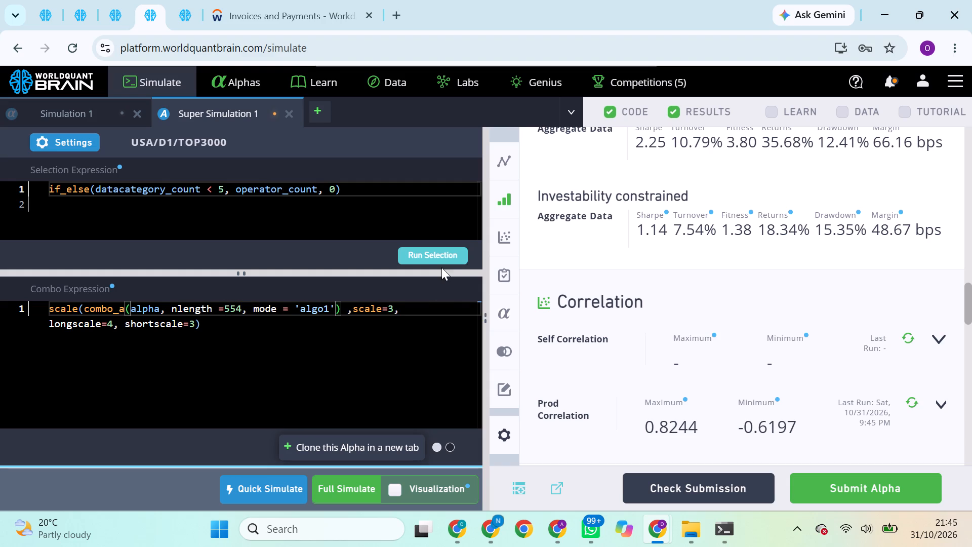
click(442, 259)
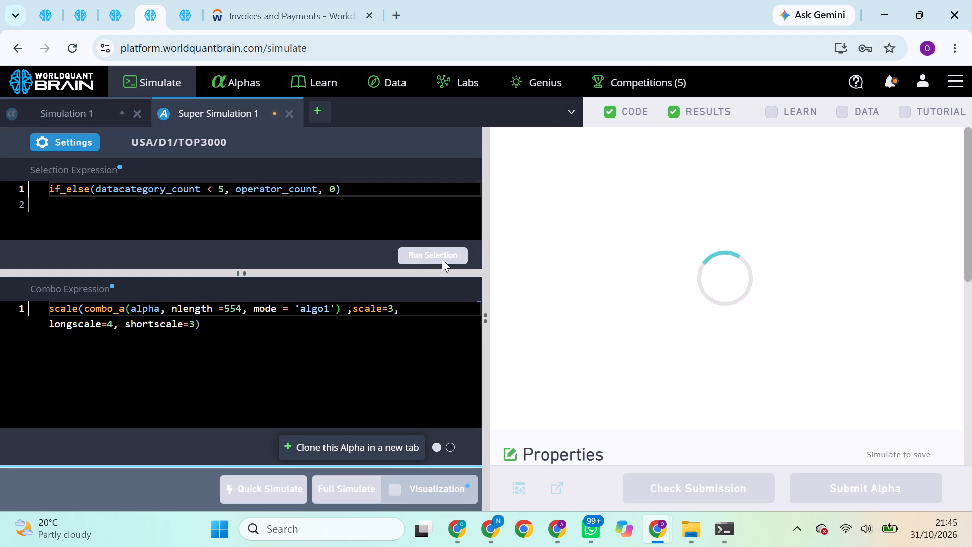
click(351, 488)
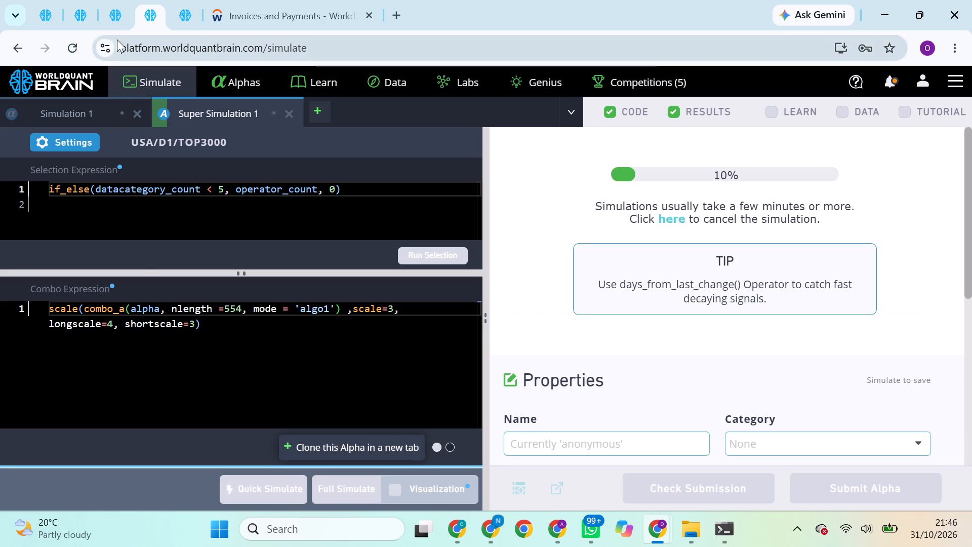
Review the finished GLB alpha using smest_price_ratio_fy1_ebitda_6 and run its Prod Correlation check.
click(72, 16)
click(116, 16)
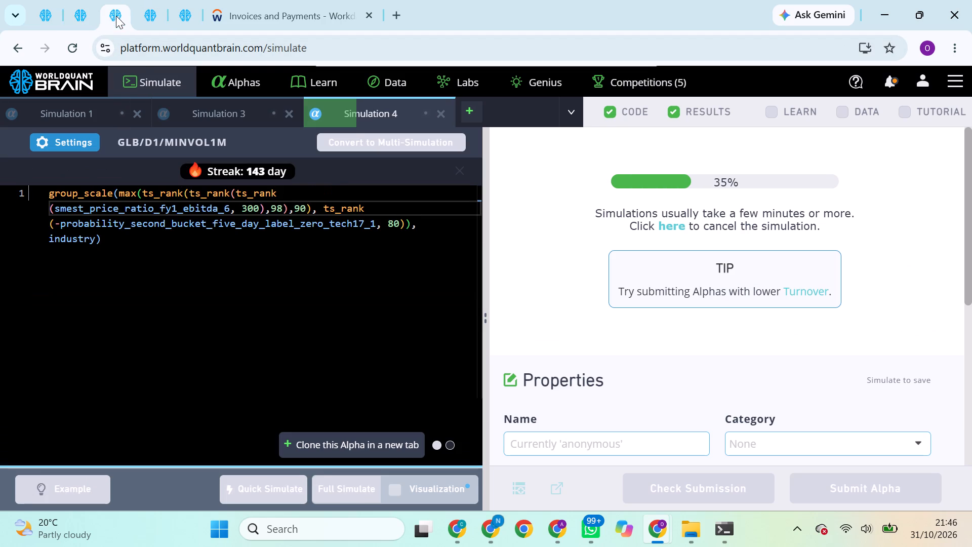
click(42, 12)
click(79, 8)
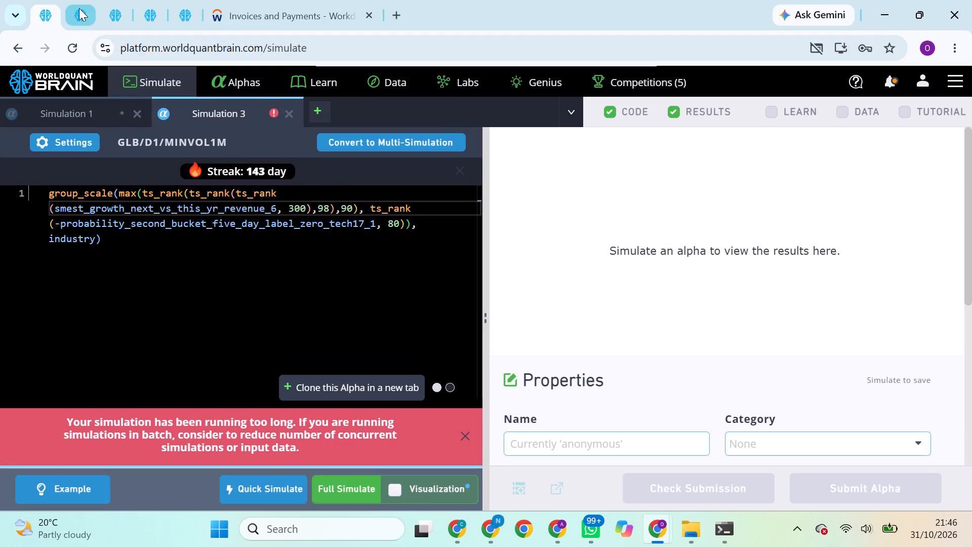
click(117, 5)
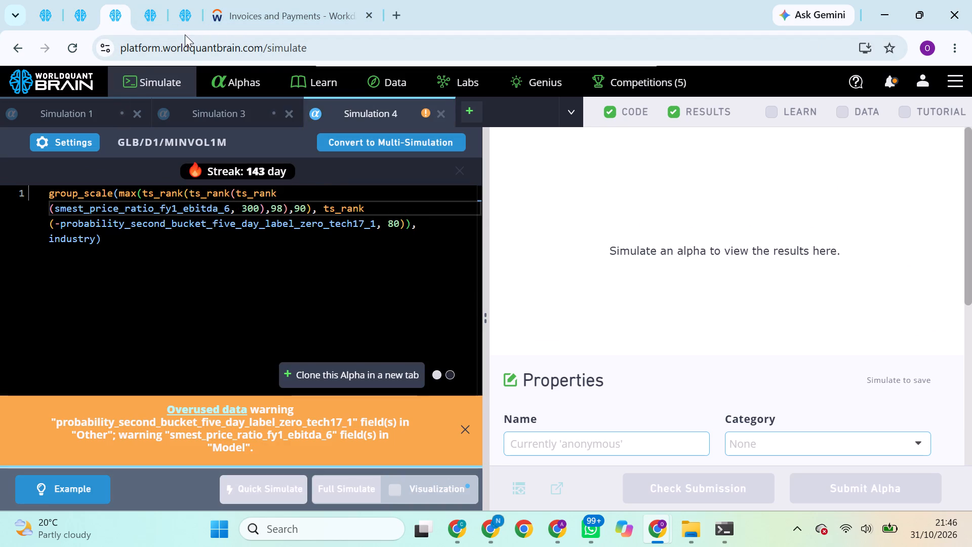
scroll(672, 300, down, 3)
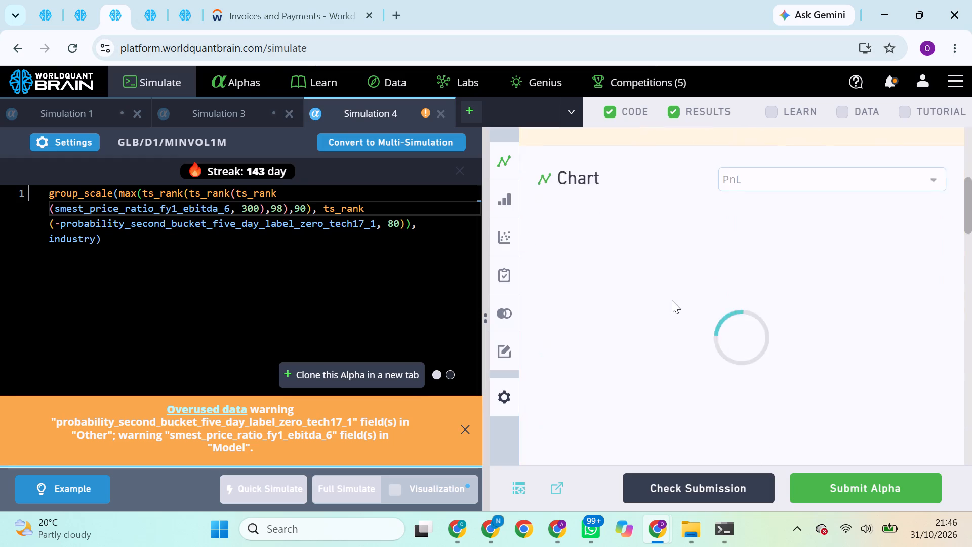
scroll(672, 300, down, 5)
scroll(672, 300, up, 3)
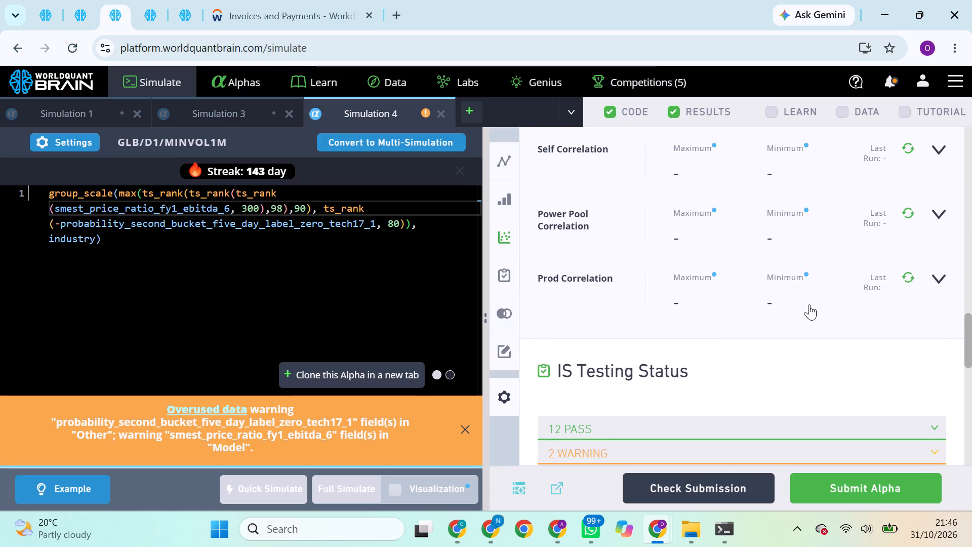
click(912, 280)
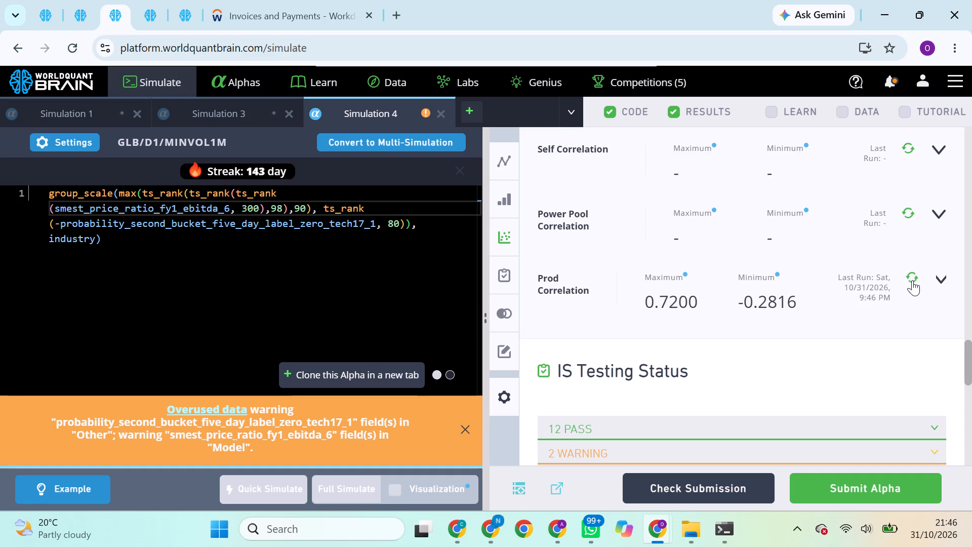
click(912, 280)
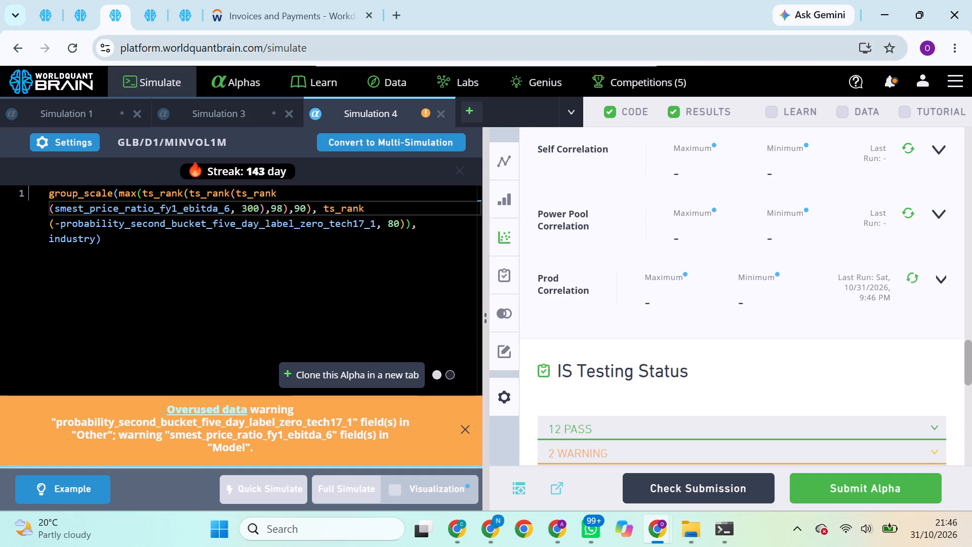
Replace smest_price_ratio_fy1_ebitda_6 in the GLB alpha with smest_growth_next_vs_this_yr_revenue_4 copied from the Predictive Analyst-Company Signal Set, and start a full simulation.
click(186, 13)
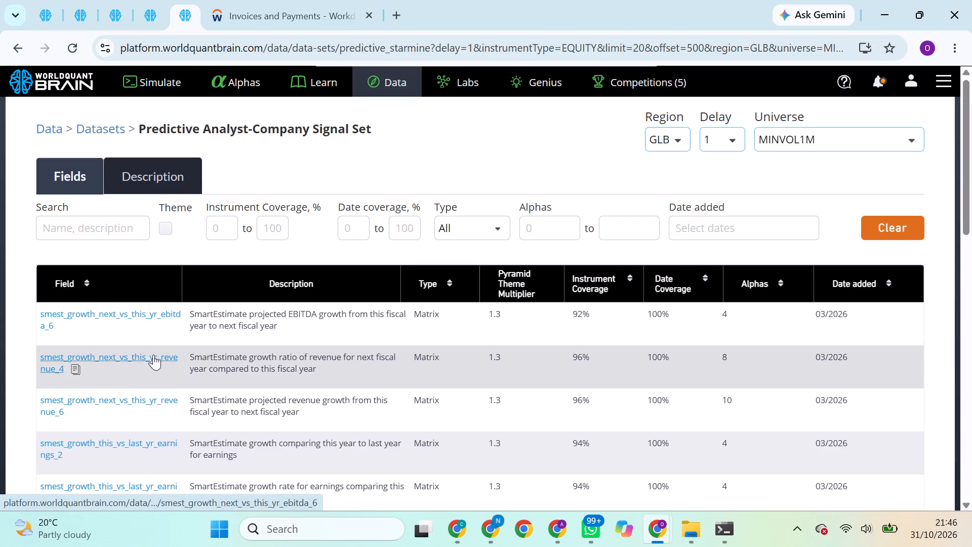
click(84, 367)
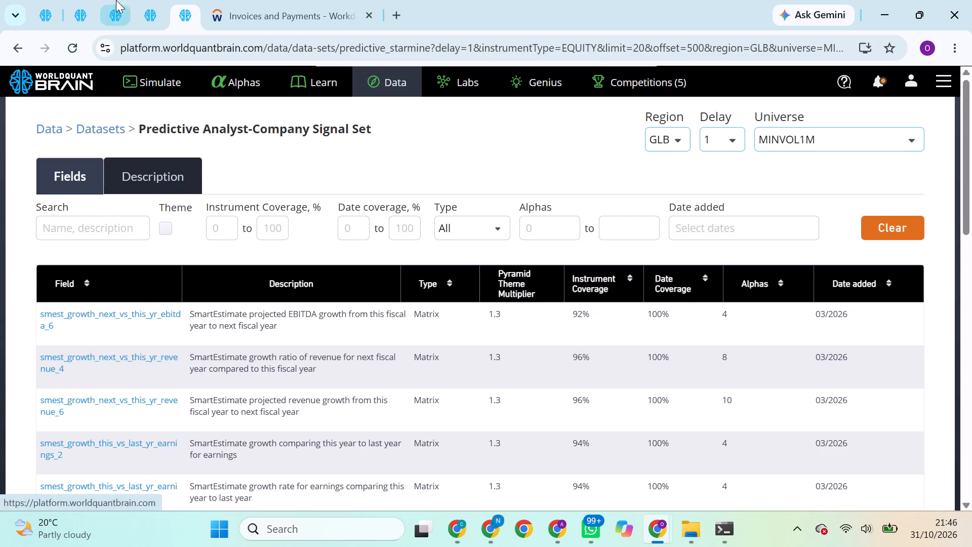
click(119, 0)
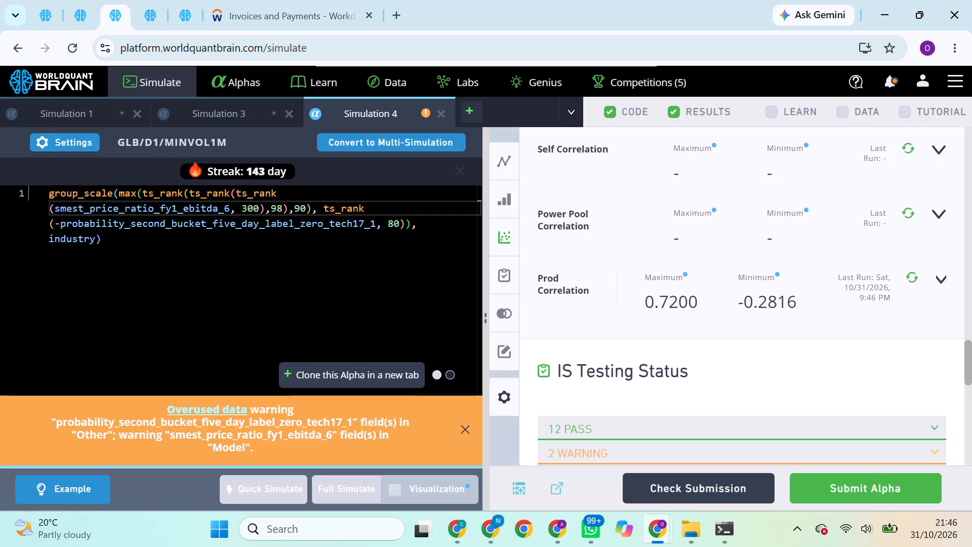
double_click(165, 218)
triple_click(165, 210)
double_click(165, 210)
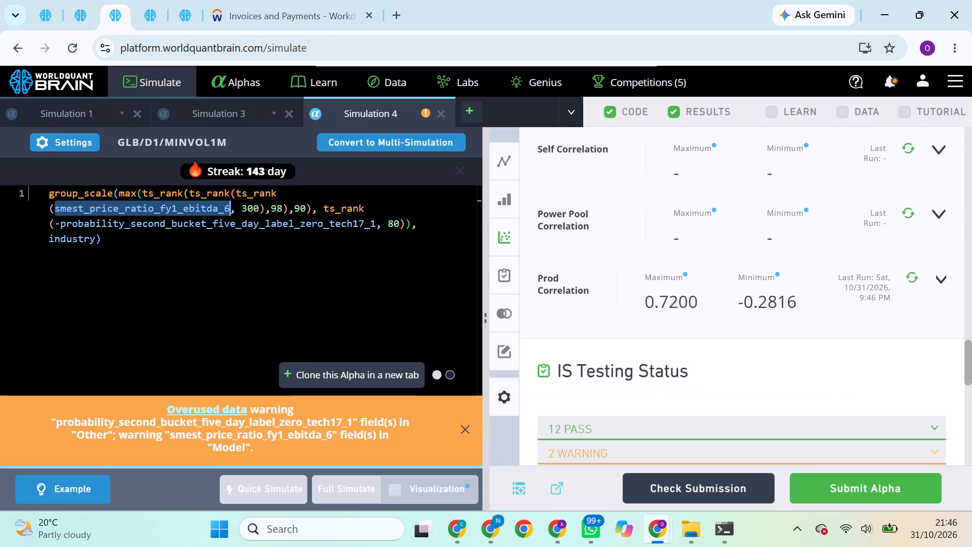
key(ctrl+v)
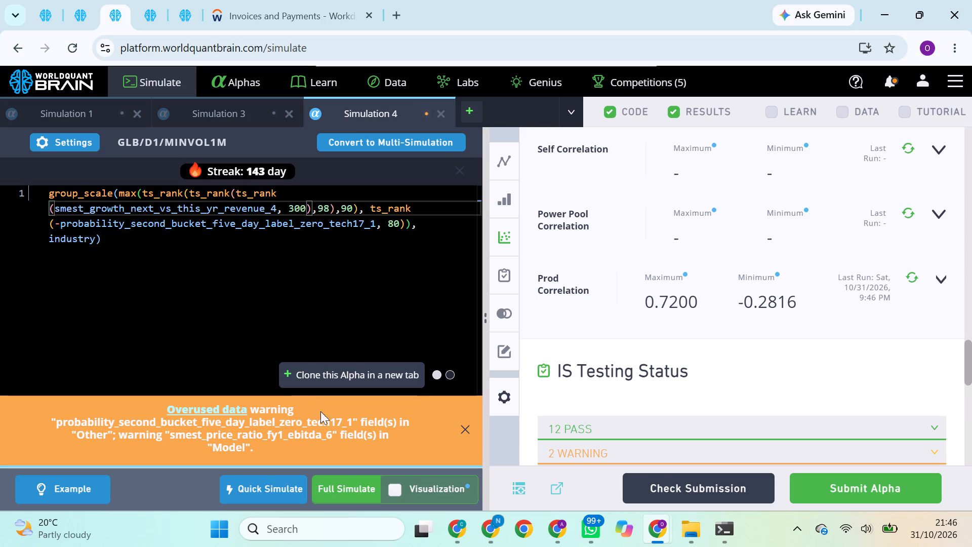
click(353, 494)
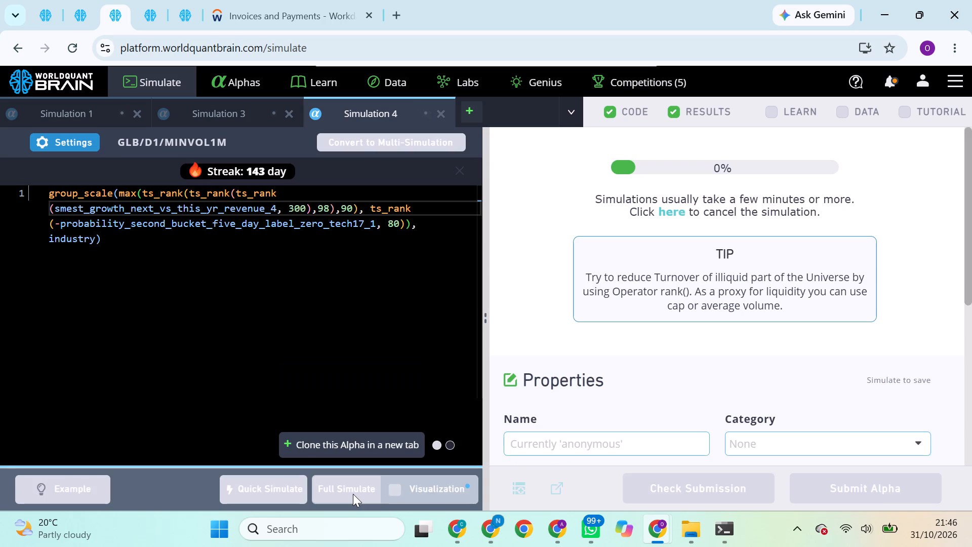
Look through the list of submitted alphas, examining their types, submission dates and regions.
click(246, 78)
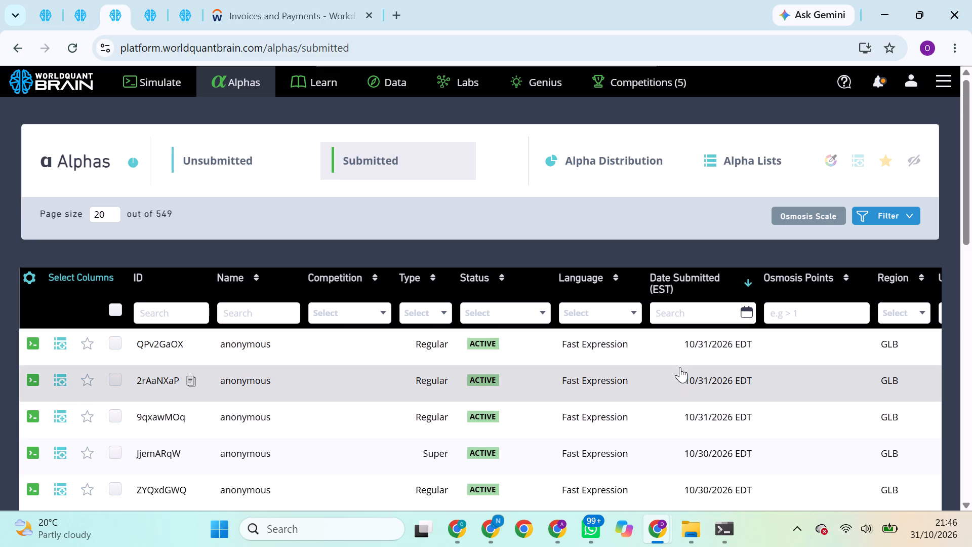
scroll(710, 422, down, 3)
scroll(710, 422, up, 1)
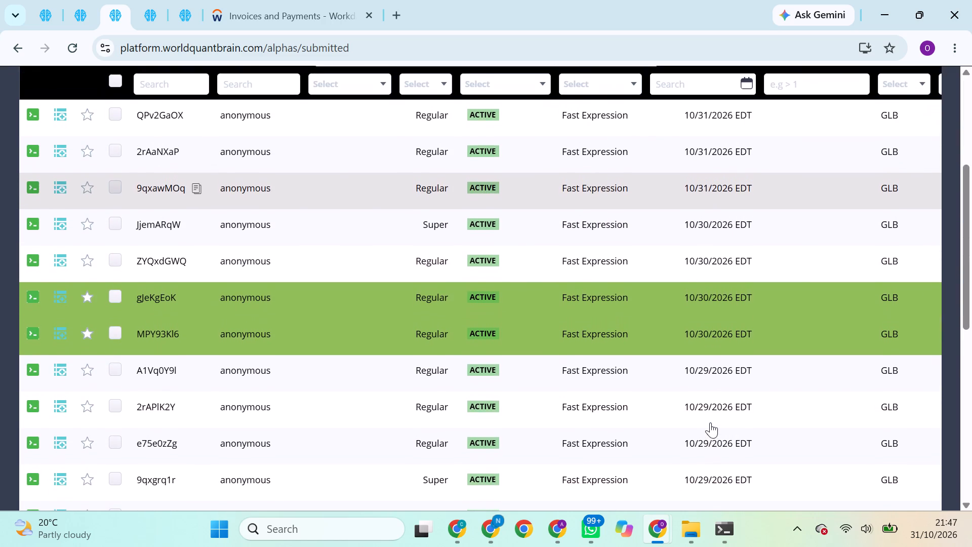
scroll(710, 422, up, 4)
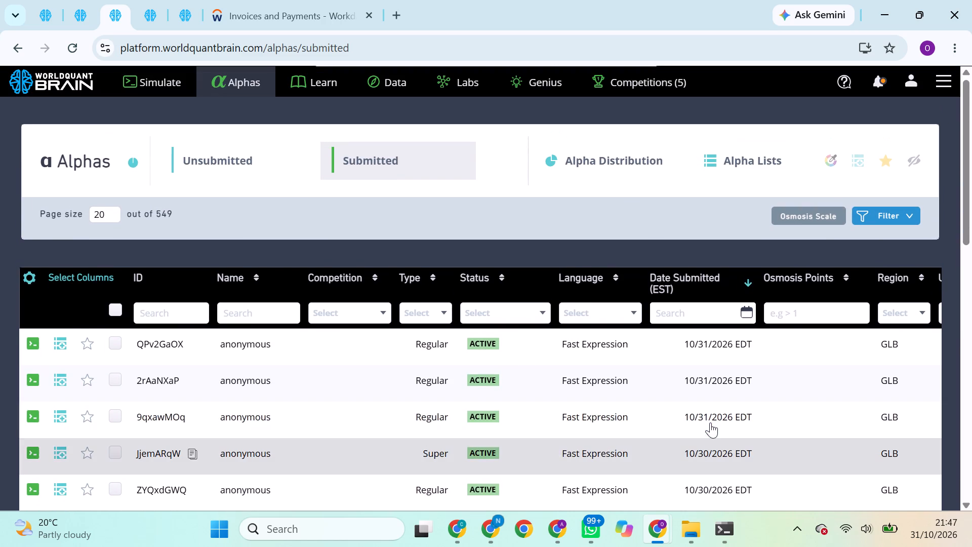
Return to the GLB alpha using smest_growth_next_vs_this_yr_revenue_6 and restart its full simulation.
click(166, 80)
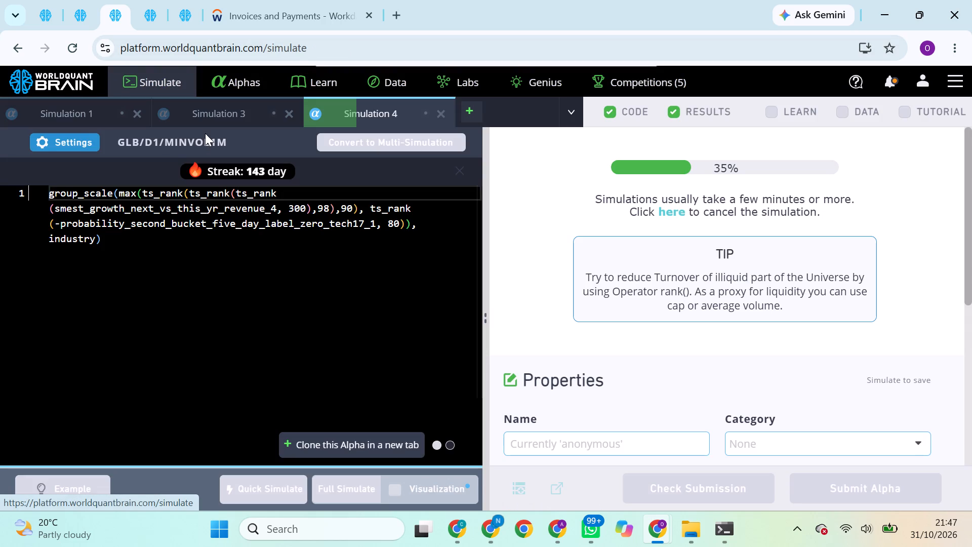
click(55, 6)
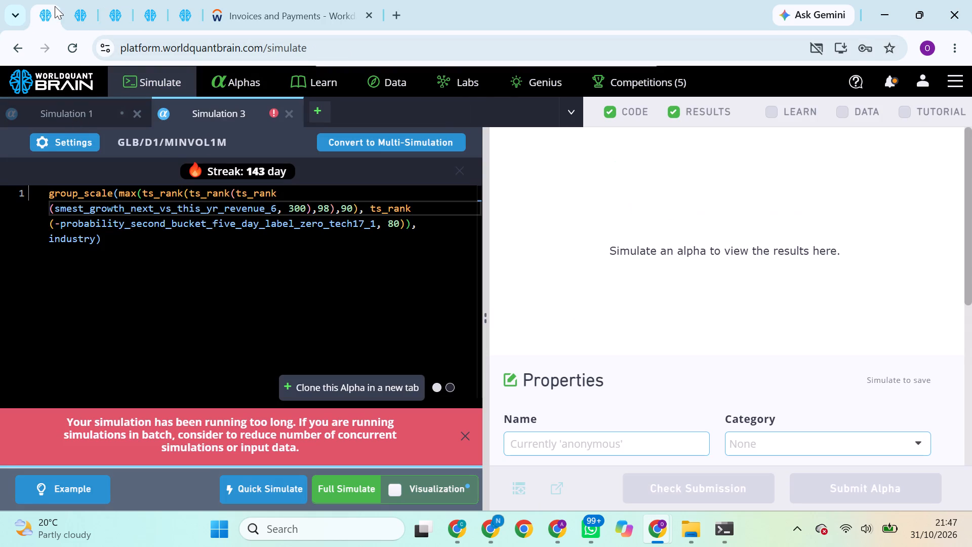
click(354, 482)
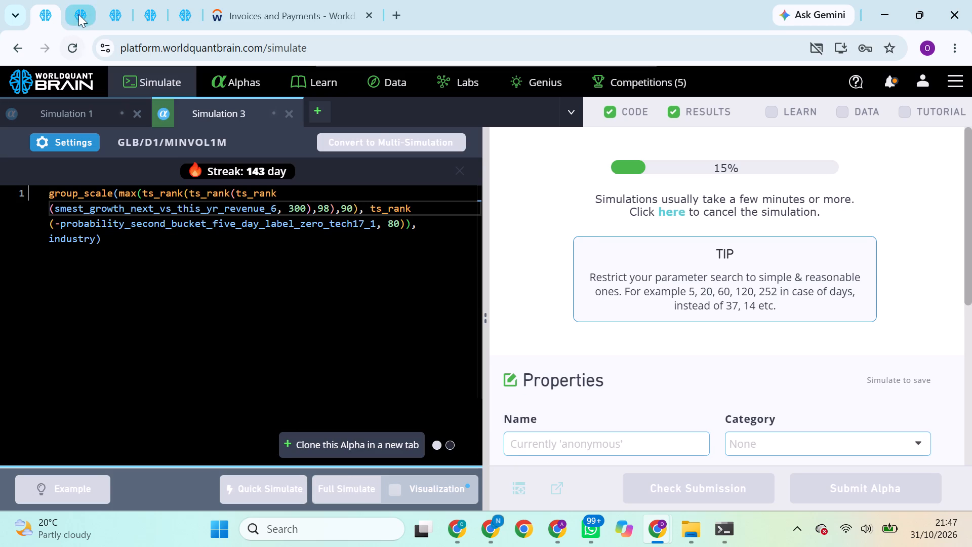
Review the finished USA TOP3000 super alpha with nlength 554 and run its Prod Correlation check.
click(80, 13)
click(132, 9)
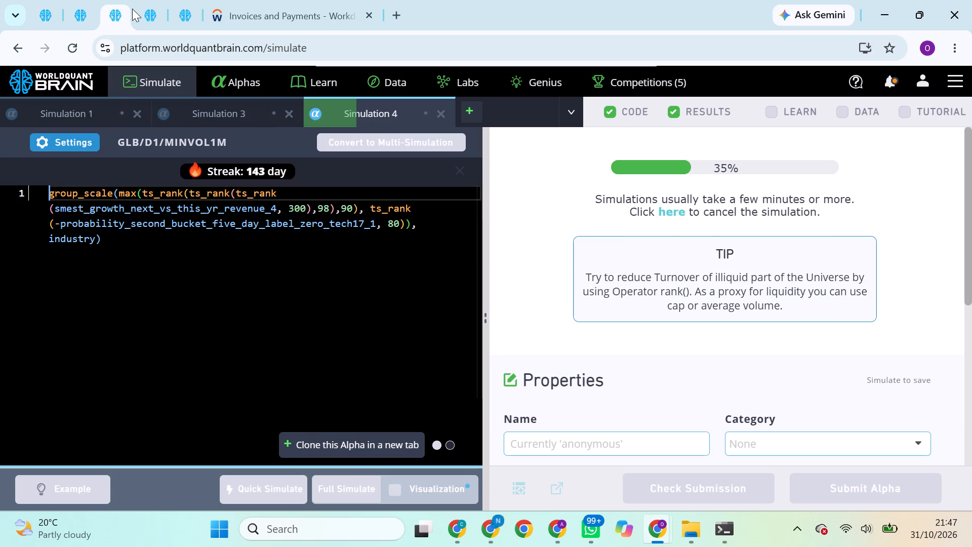
click(161, 11)
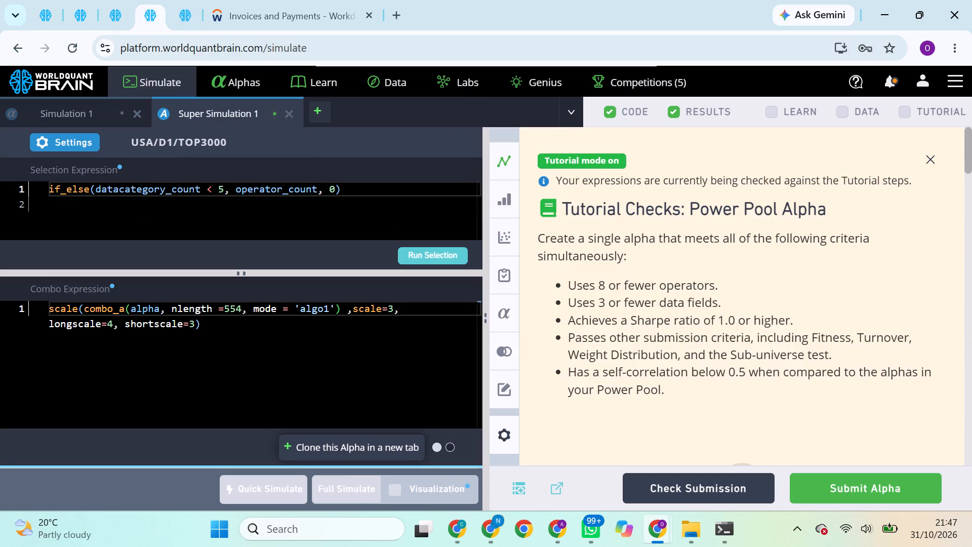
scroll(715, 324, down, 8)
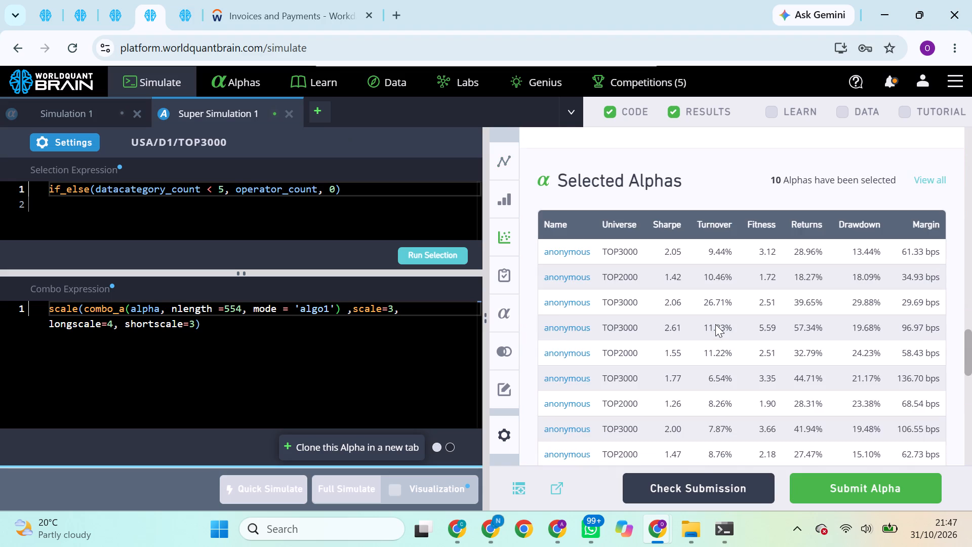
scroll(715, 324, up, 1)
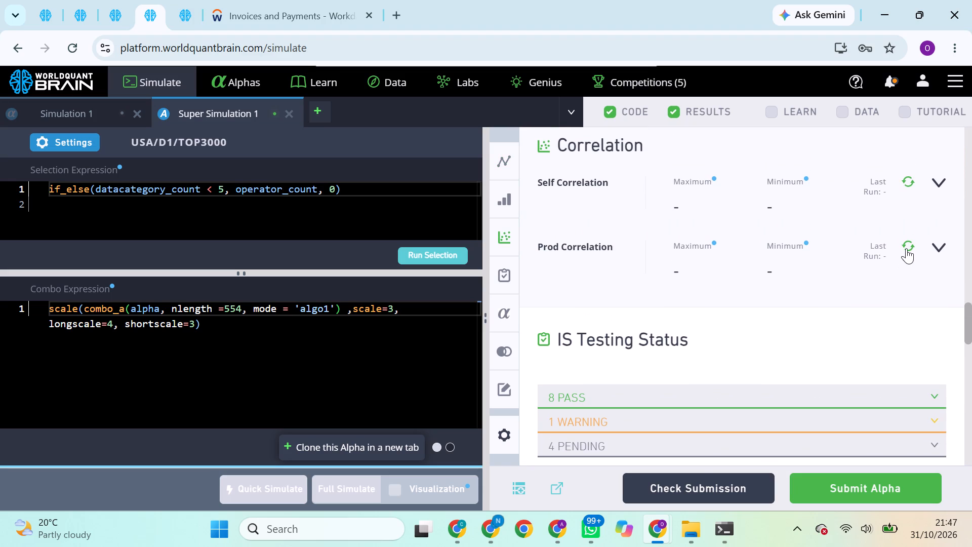
click(906, 248)
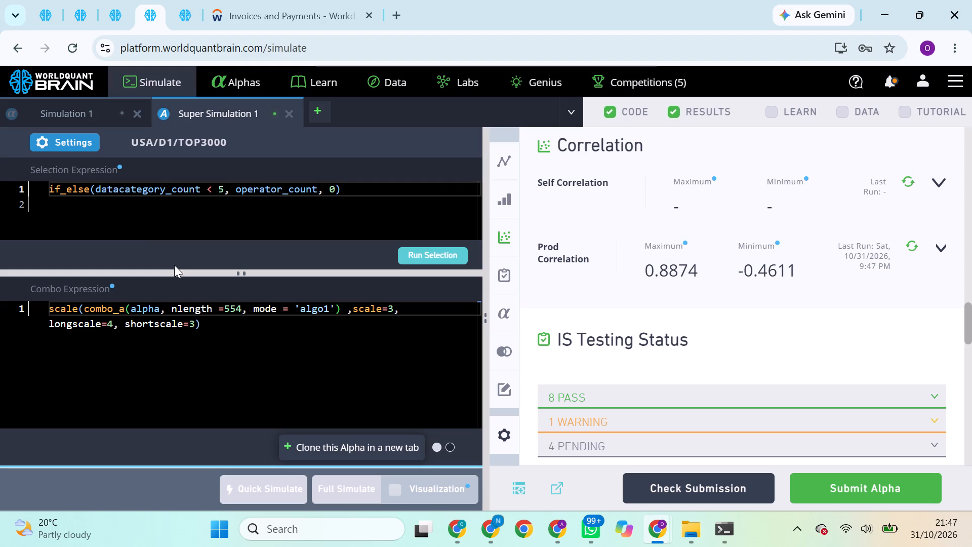
Set the USA TOP3000 super alpha's decay to 4 and truncation to 0.04 in its simulation settings and apply them.
click(74, 142)
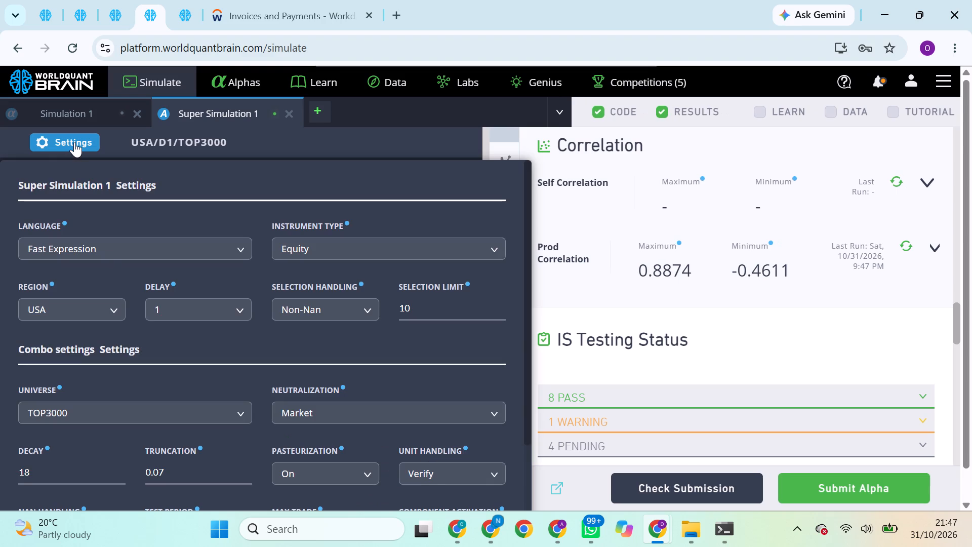
scroll(328, 397, down, 2)
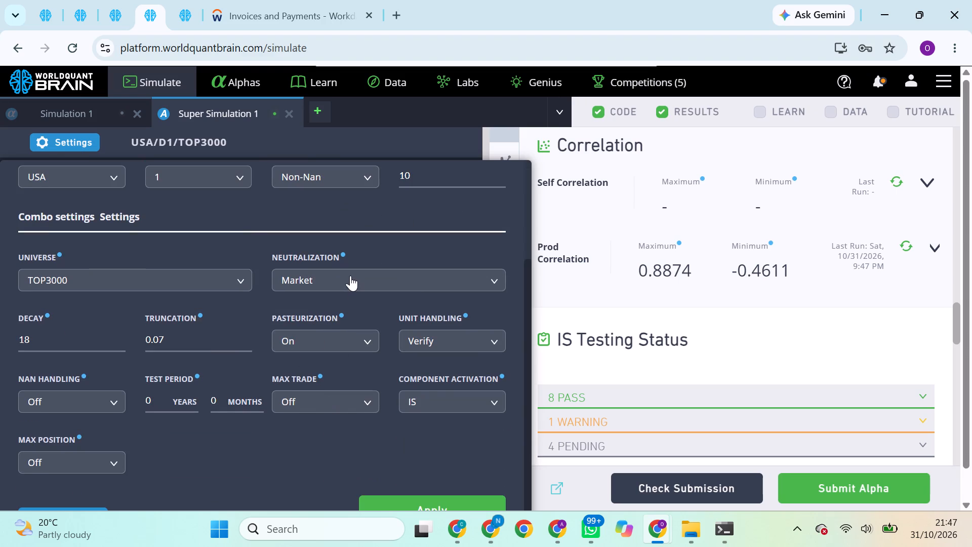
click(155, 281)
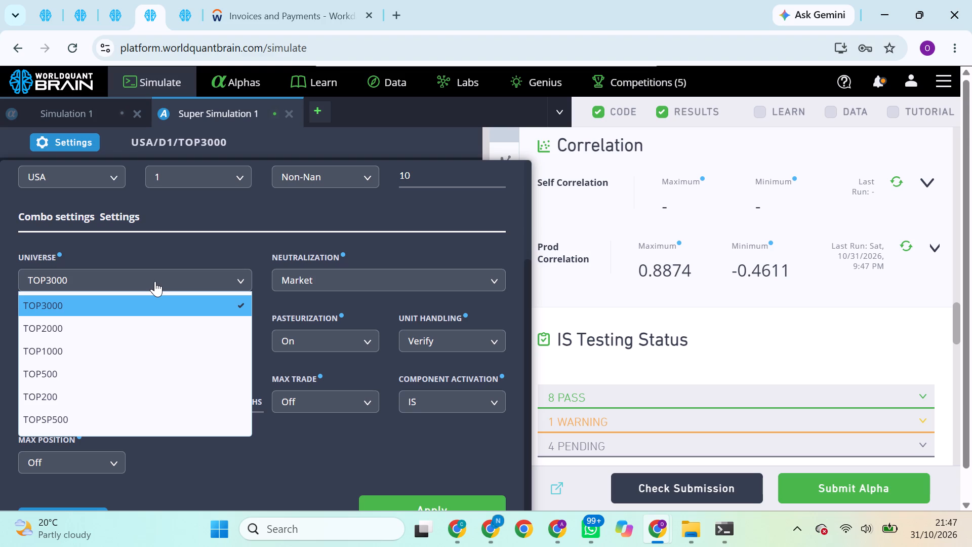
click(154, 281)
click(65, 339)
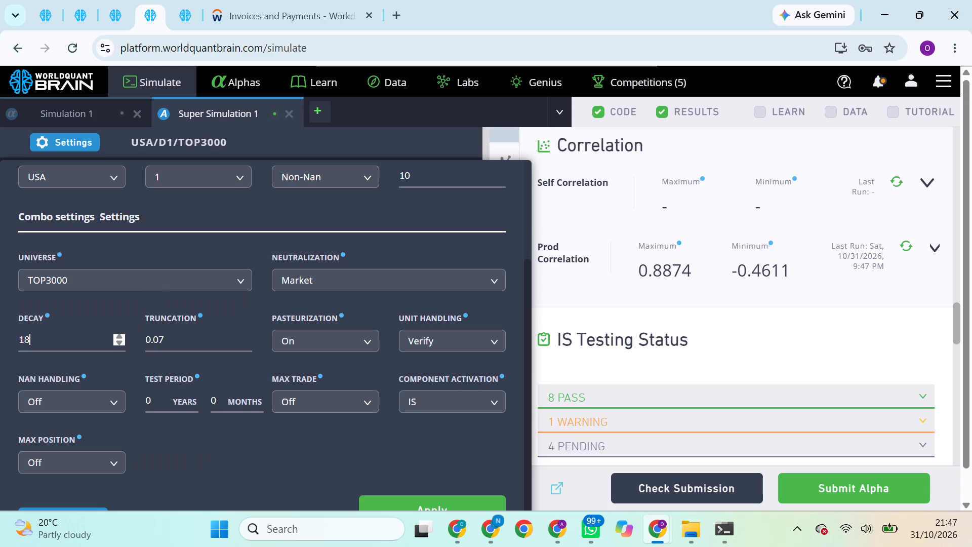
key(BackSpace)
key(BackSpace)
key(4)
click(186, 332)
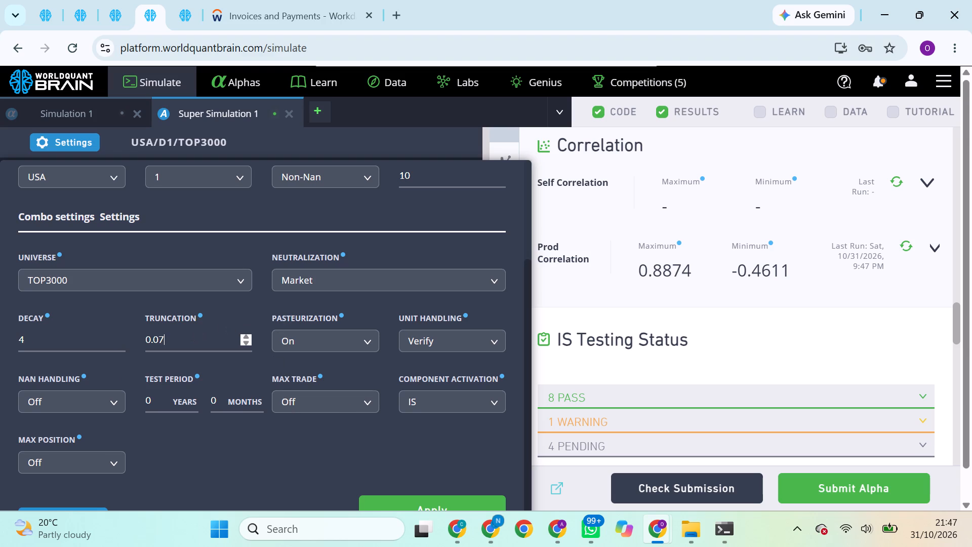
click(167, 340)
key(BackSpace)
key(4)
scroll(370, 407, down, 2)
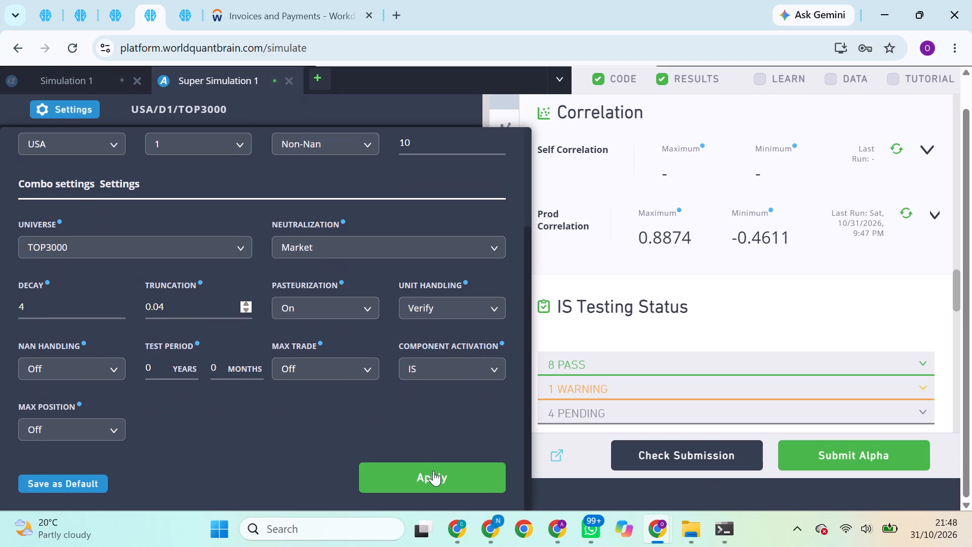
click(433, 471)
click(437, 480)
Run the selection for the USA TOP3000 super alpha and start a full simulation.
click(435, 252)
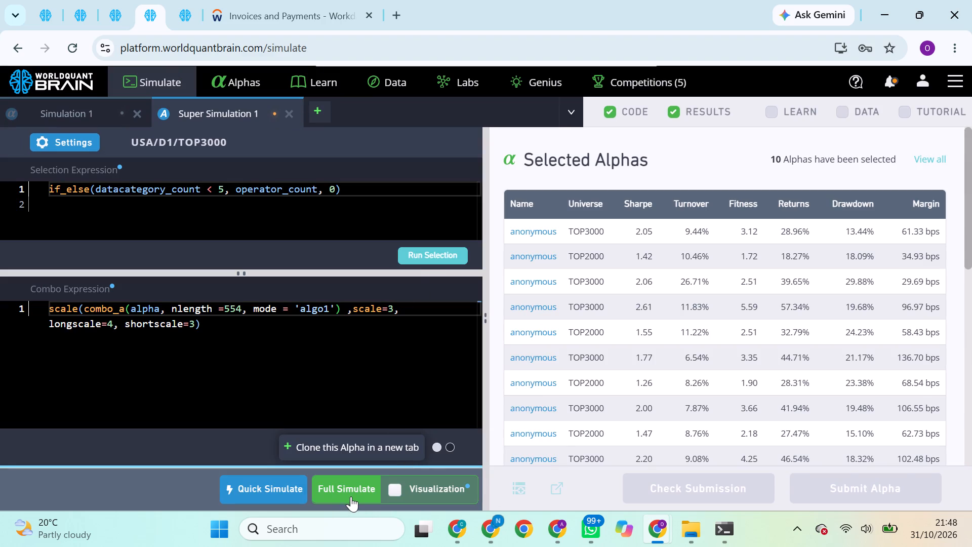
click(351, 495)
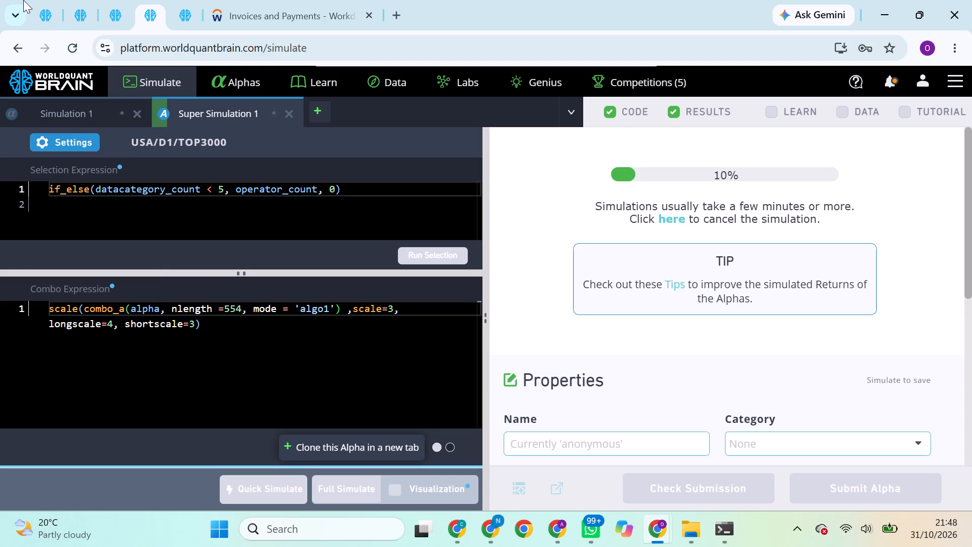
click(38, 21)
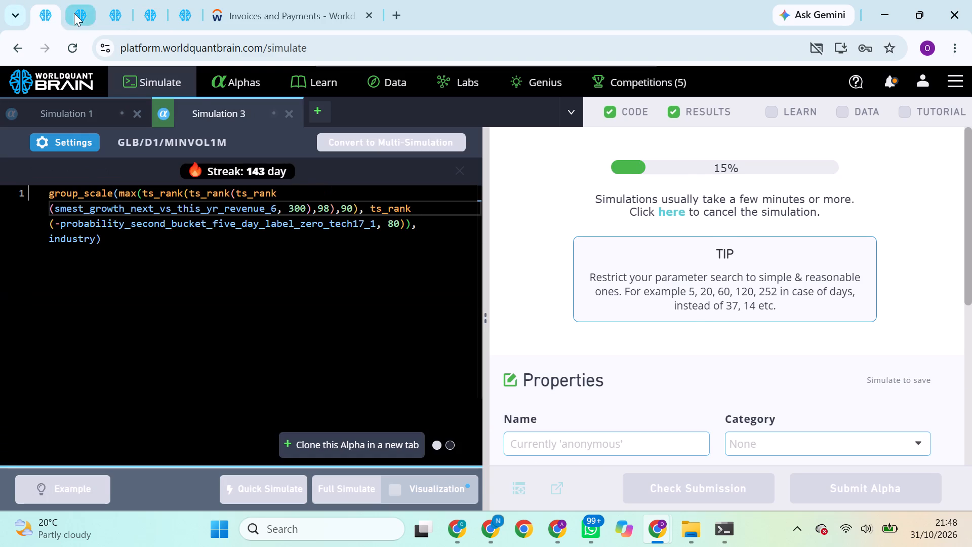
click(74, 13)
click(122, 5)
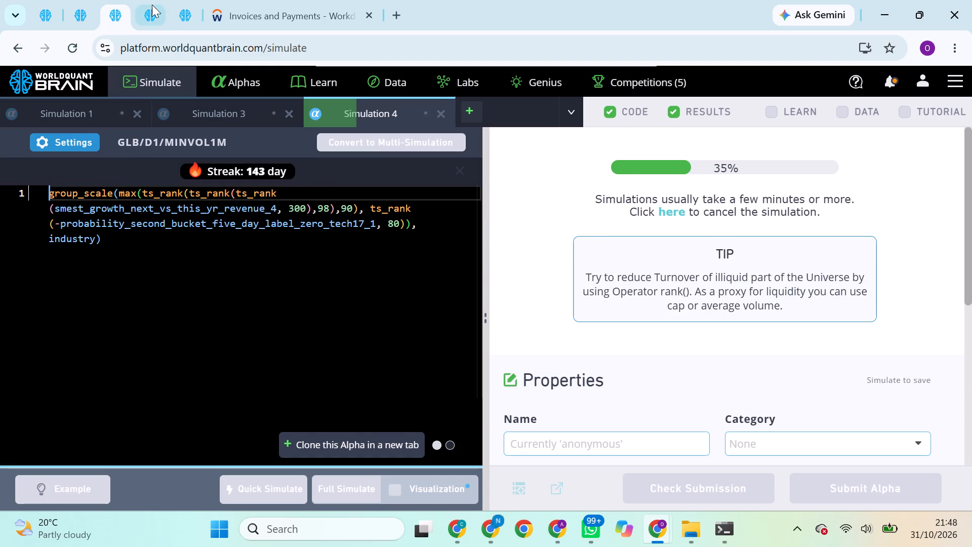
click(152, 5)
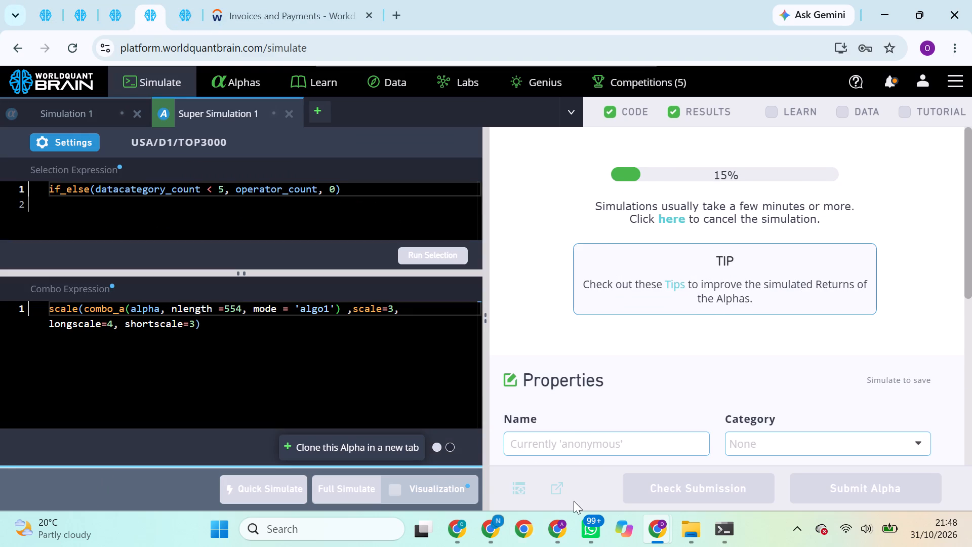
Switch to the Chrome profile with the USA TOP2000 super alpha, review its simulation results and run its Prod Correlation check.
click(490, 521)
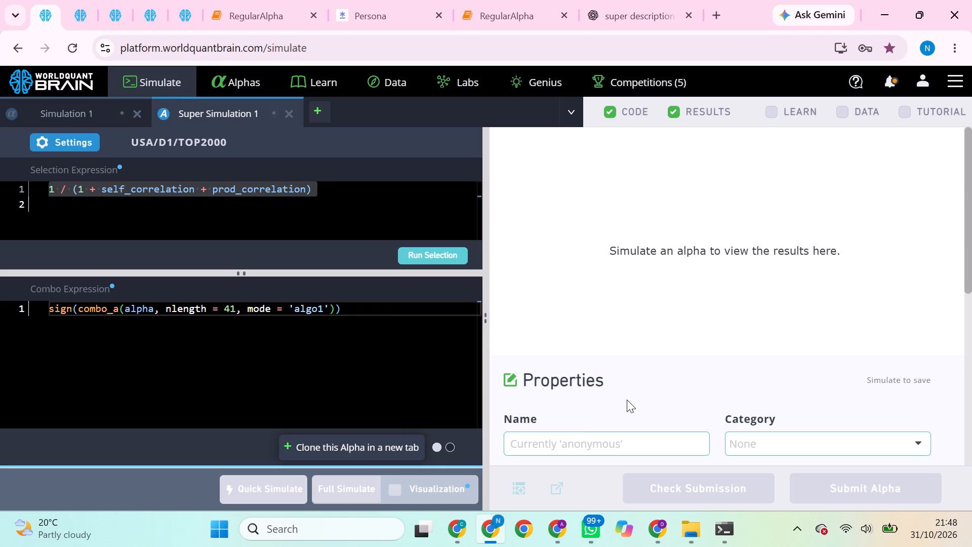
scroll(679, 340, down, 4)
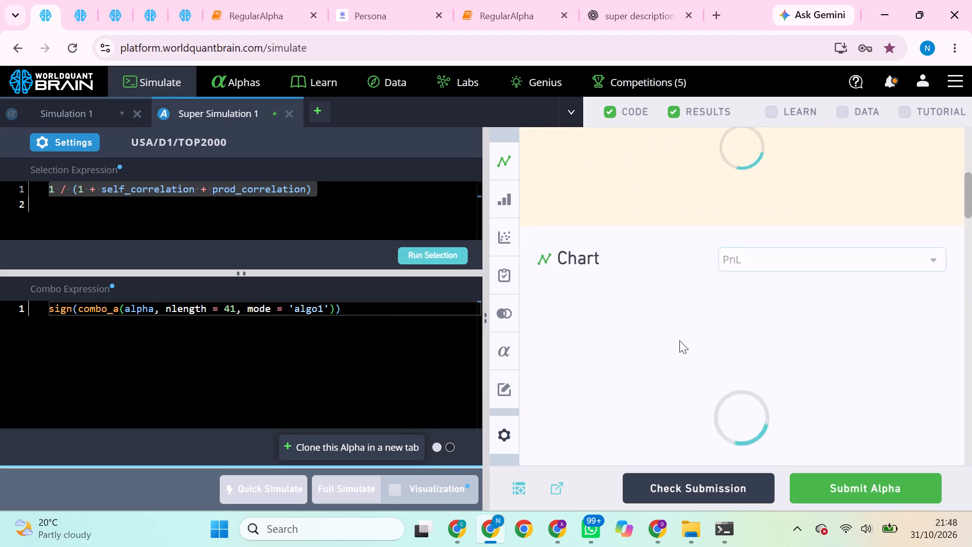
scroll(679, 340, down, 3)
scroll(679, 340, up, 1)
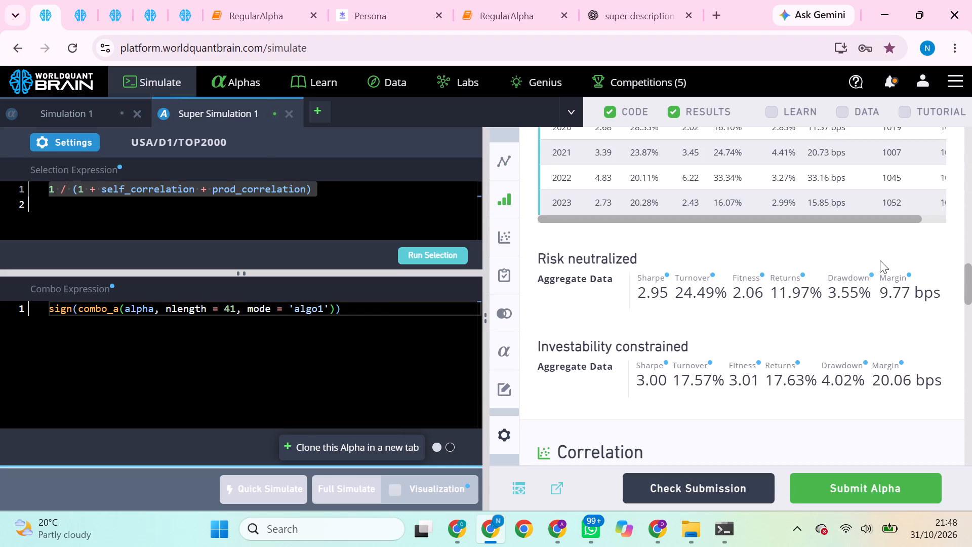
scroll(886, 275, up, 6)
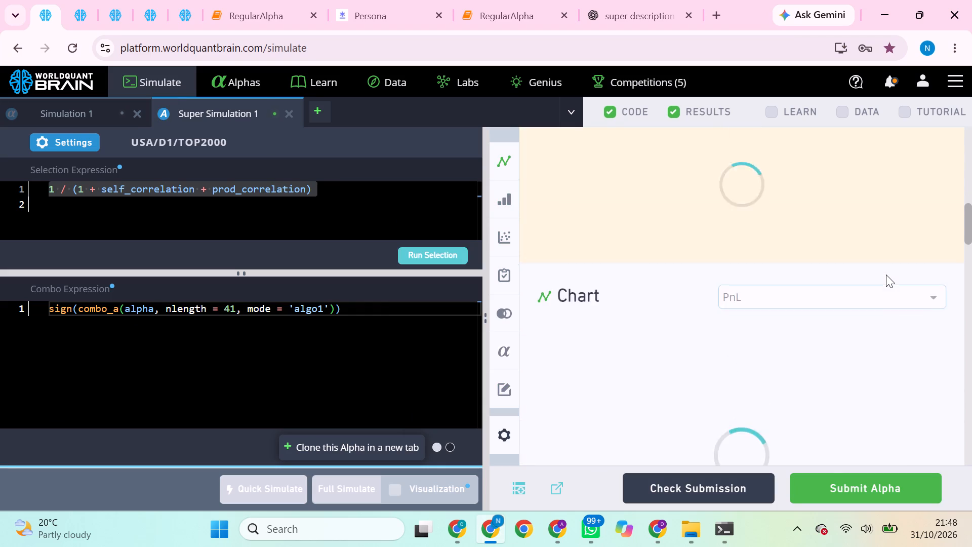
scroll(886, 275, up, 6)
scroll(886, 275, down, 2)
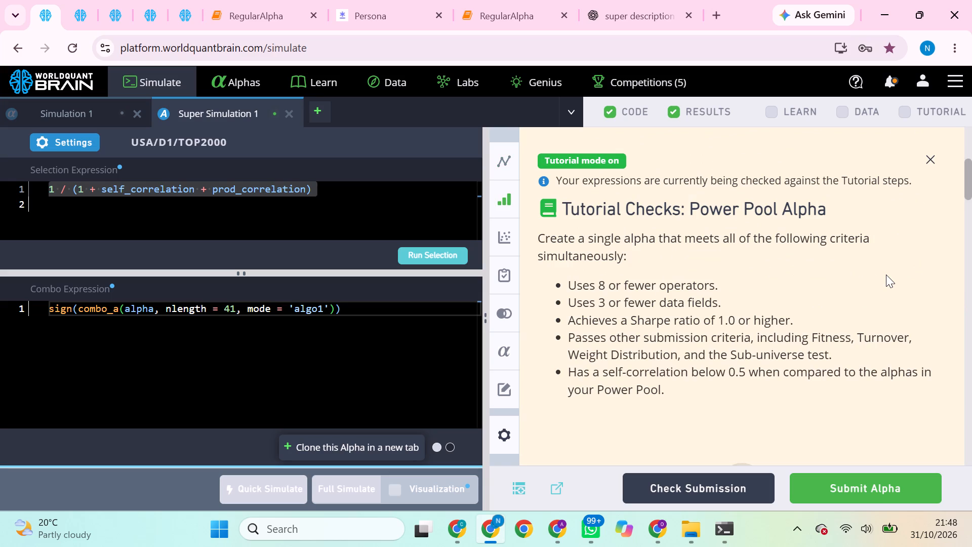
scroll(886, 275, down, 5)
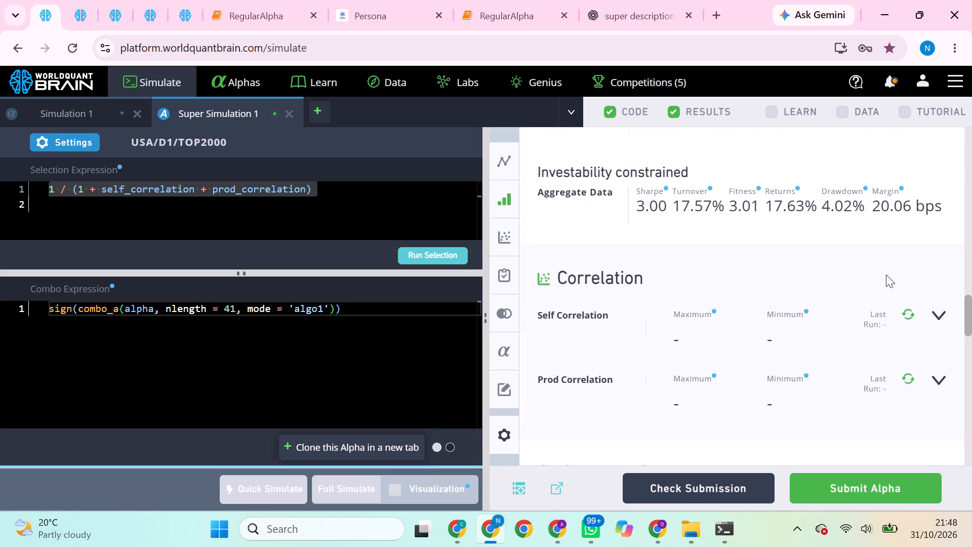
click(912, 388)
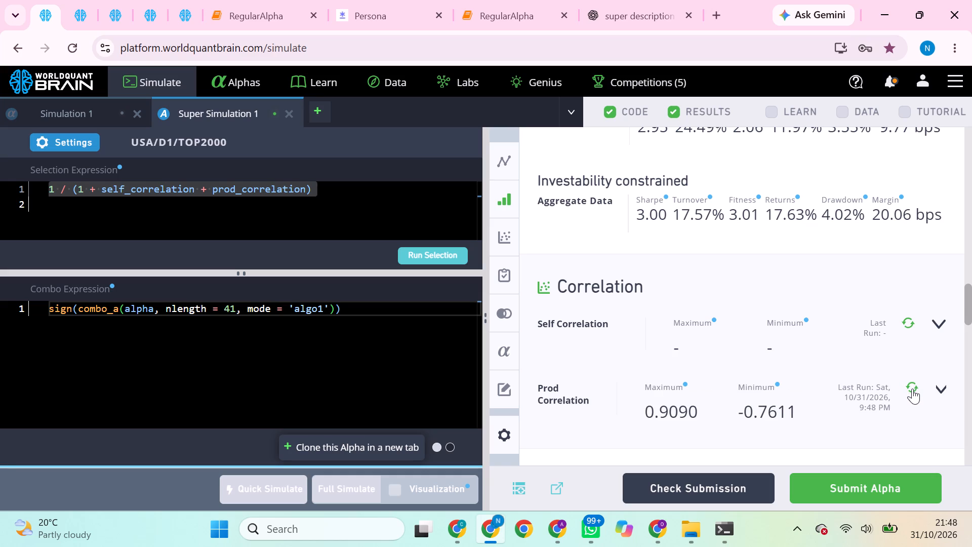
click(558, 335)
Set the USA TOP2000 super alpha's combo nlength to 254, run its selection and start a full simulation.
click(236, 313)
key(BackSpace)
key(BackSpace)
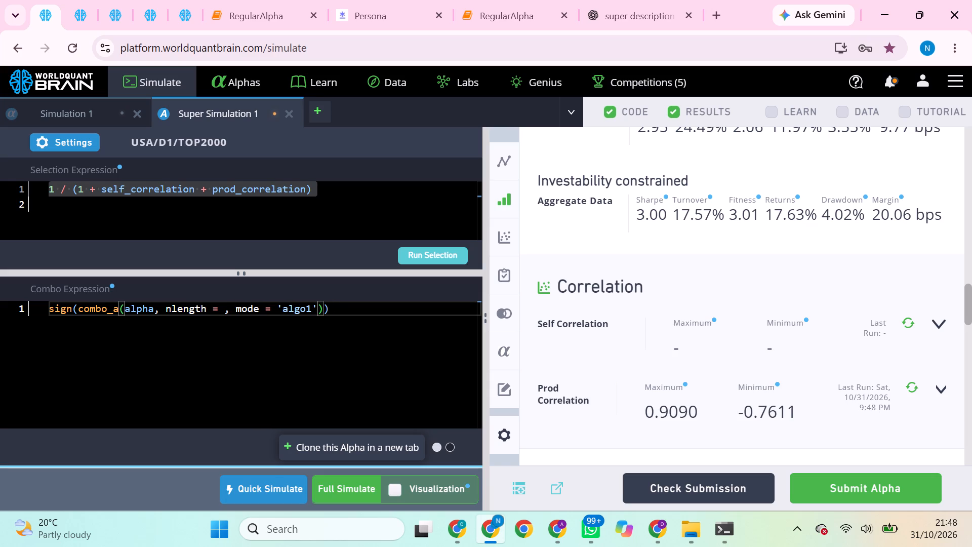
key(2)
text(54)
click(453, 254)
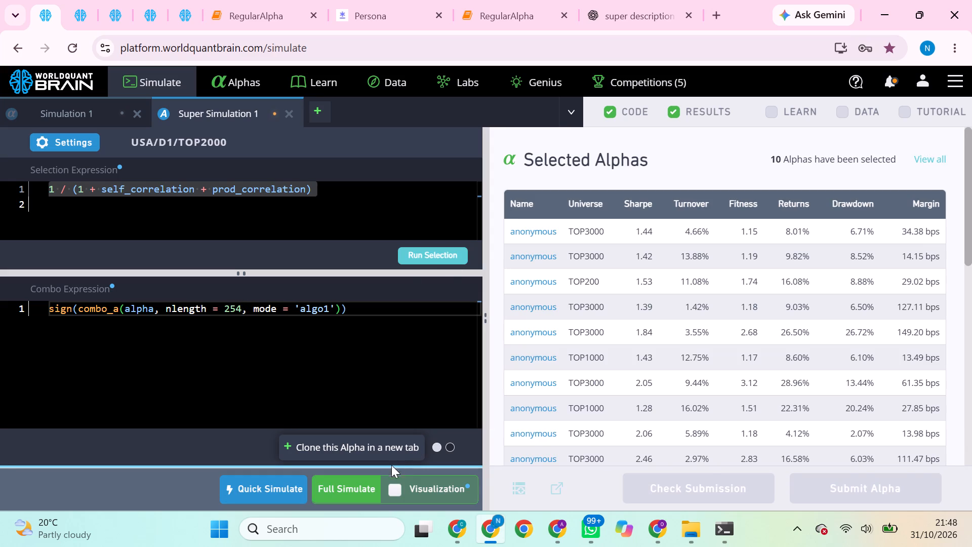
click(362, 493)
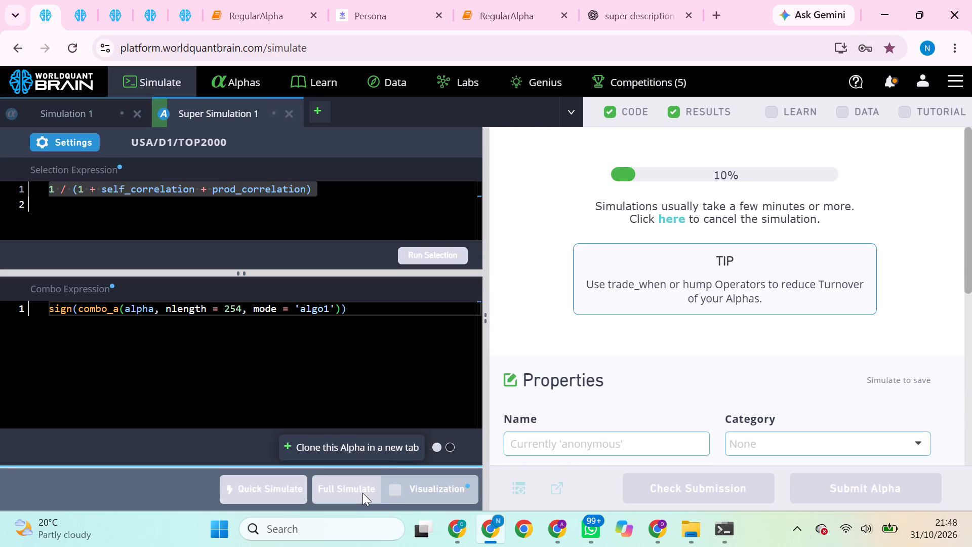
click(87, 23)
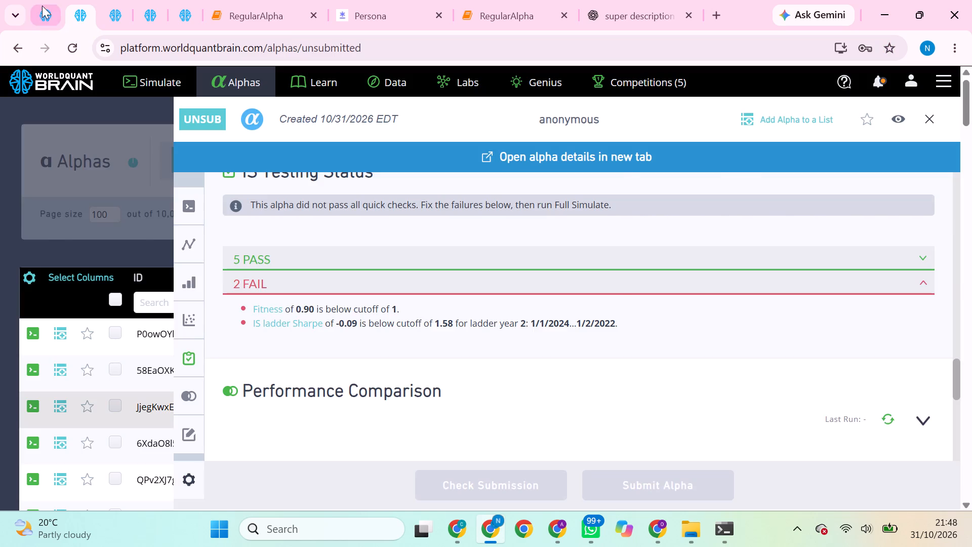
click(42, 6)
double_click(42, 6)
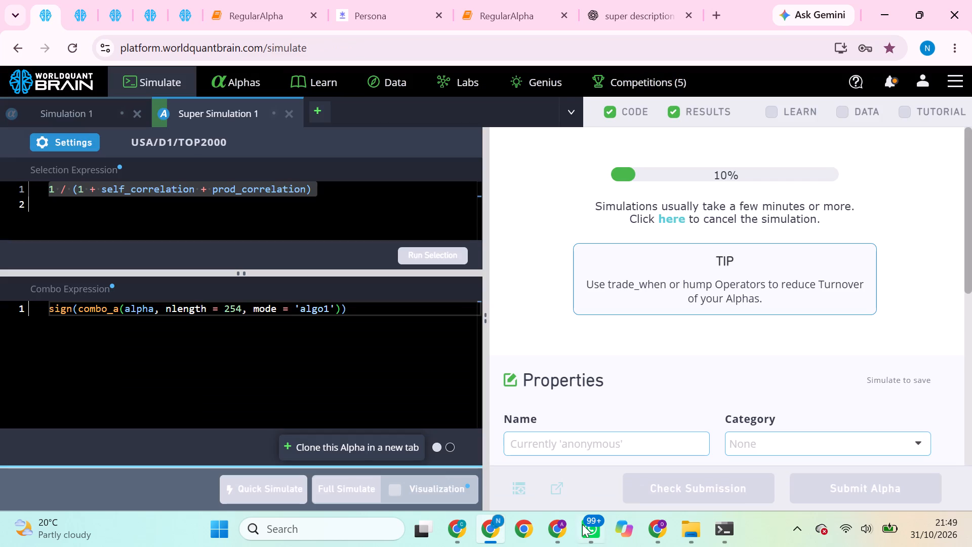
Switch to the Chrome profile with the GLB MINVOL1M alpha using oth432_trkdpitpredictivetotassets_mae, review its results and run its Prod Correlation check.
click(559, 534)
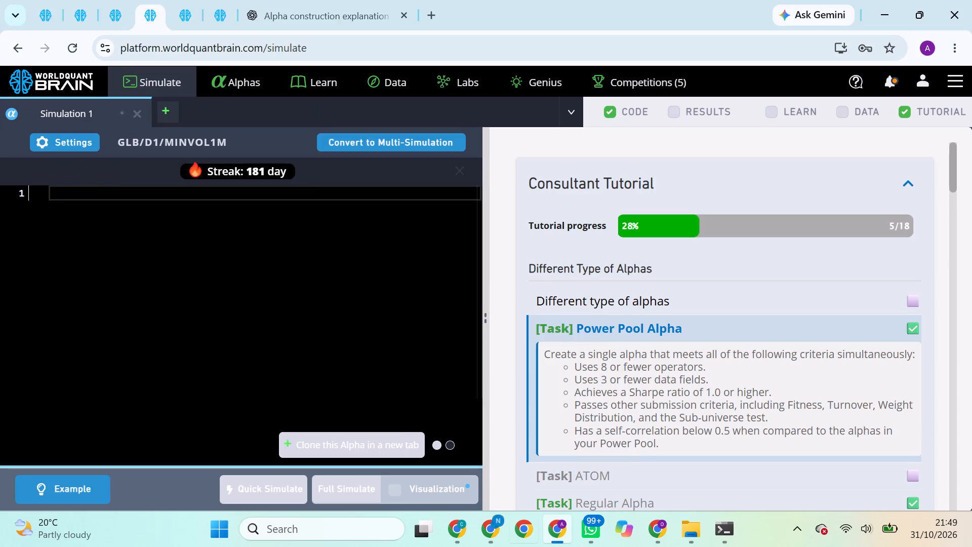
click(121, 6)
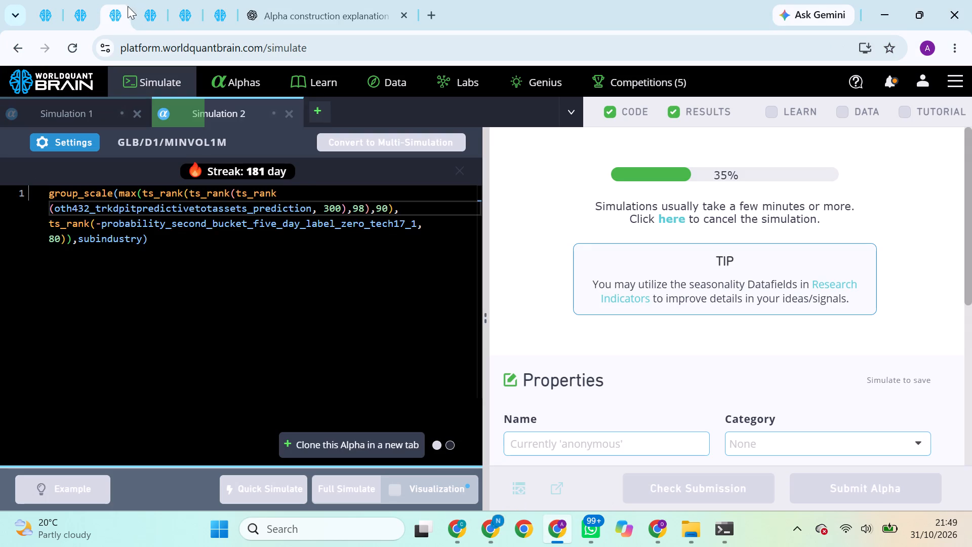
click(86, 17)
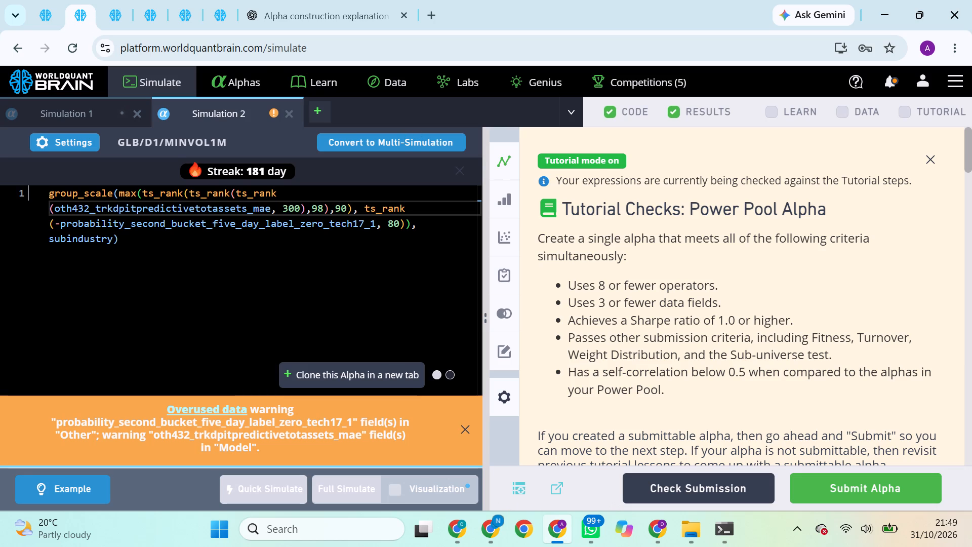
scroll(669, 277, down, 8)
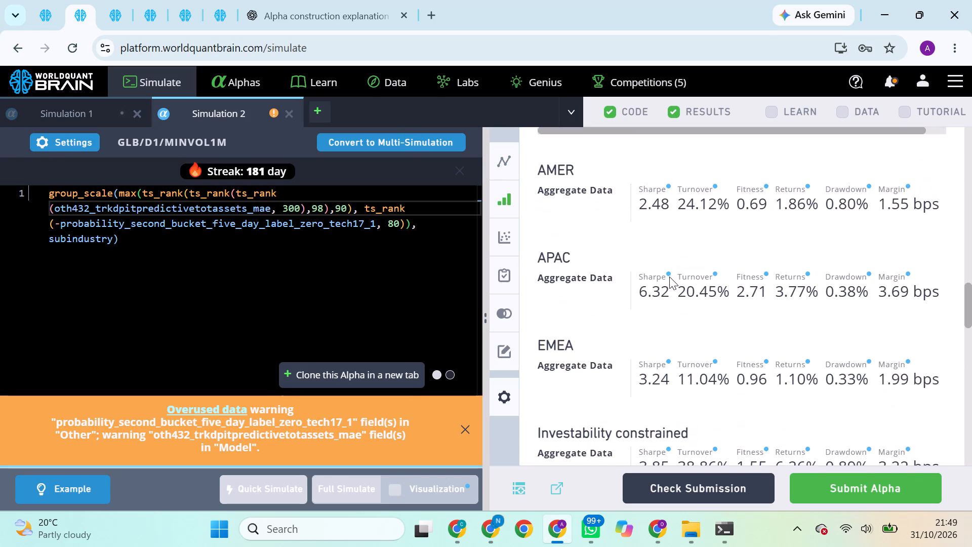
scroll(669, 277, down, 5)
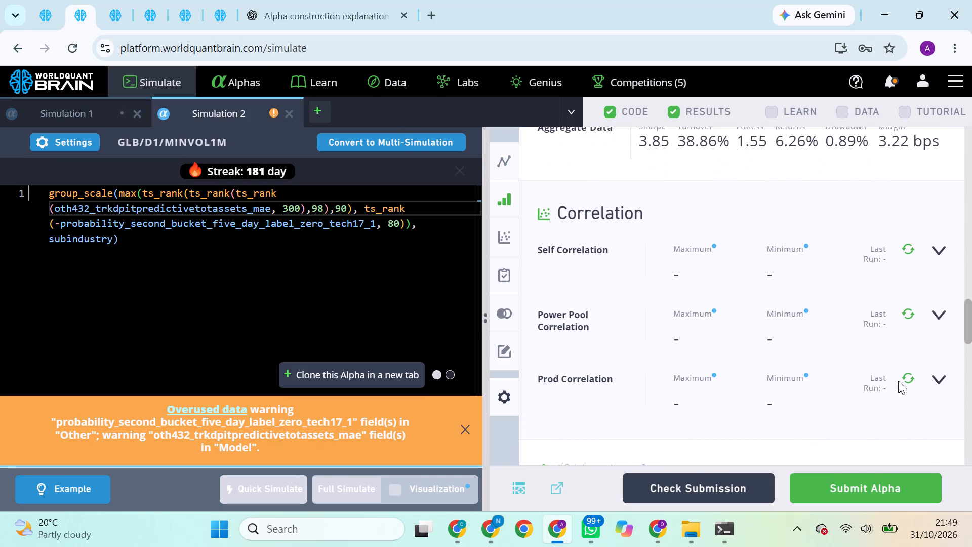
click(913, 378)
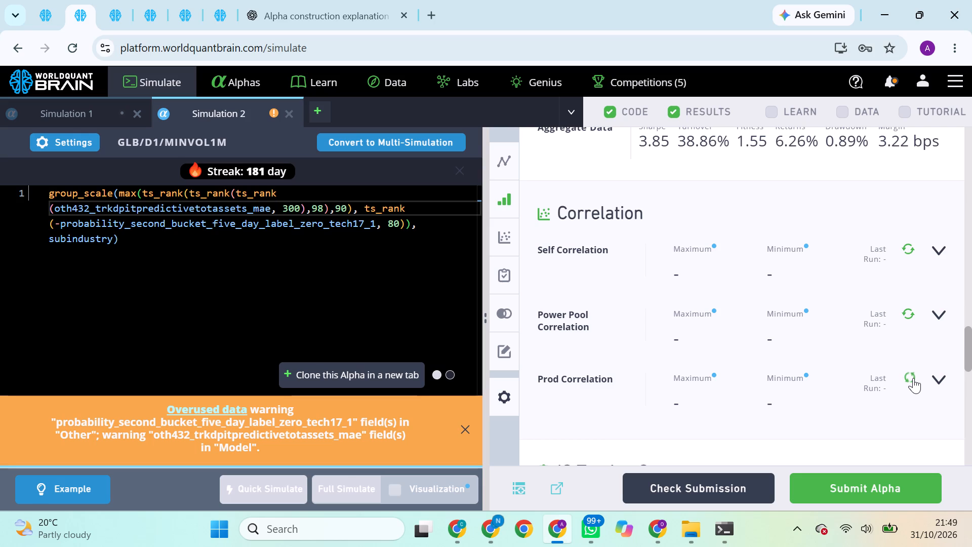
Run the Performance Comparison for the oth432_trkdpitpredictivetotassets_mae alpha.
scroll(845, 345, down, 5)
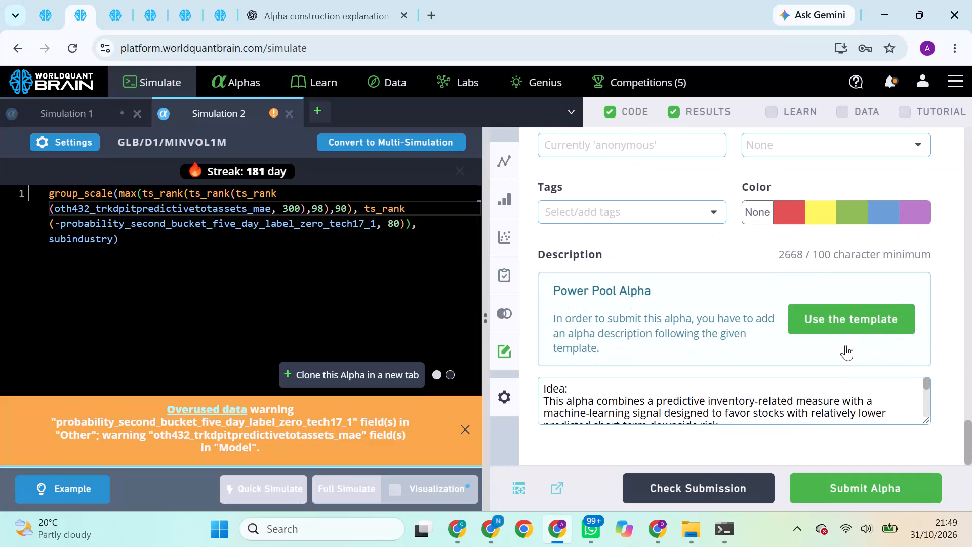
scroll(851, 254, up, 4)
click(935, 312)
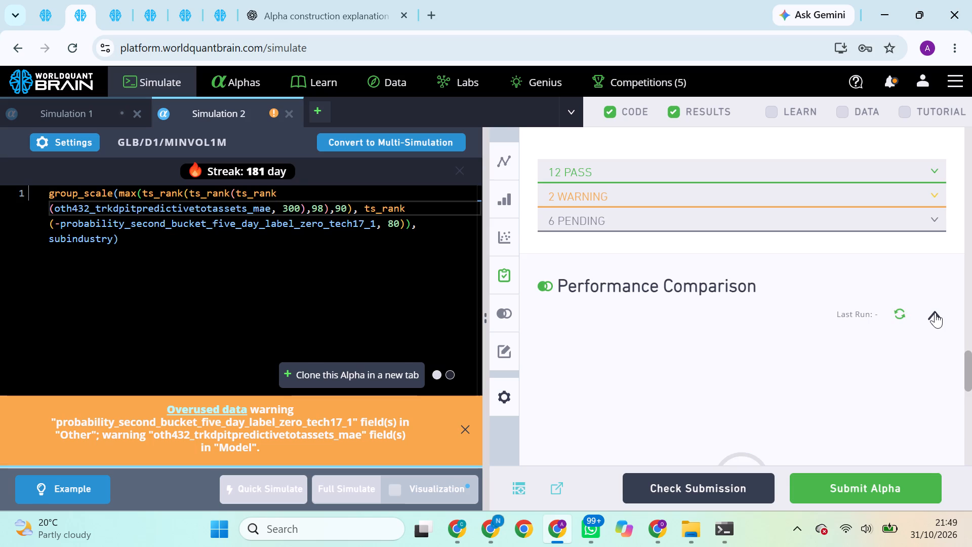
scroll(935, 312, down, 2)
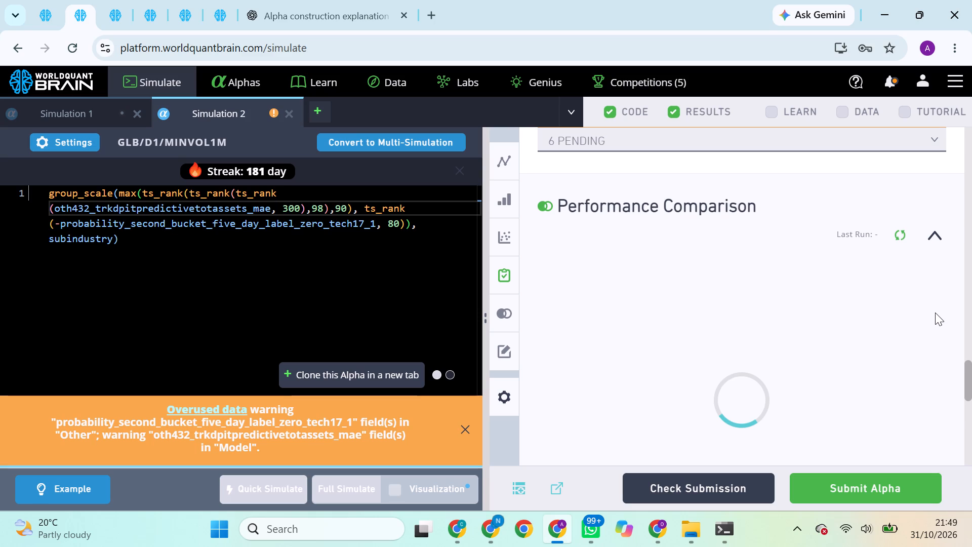
click(935, 312)
triple_click(224, 228)
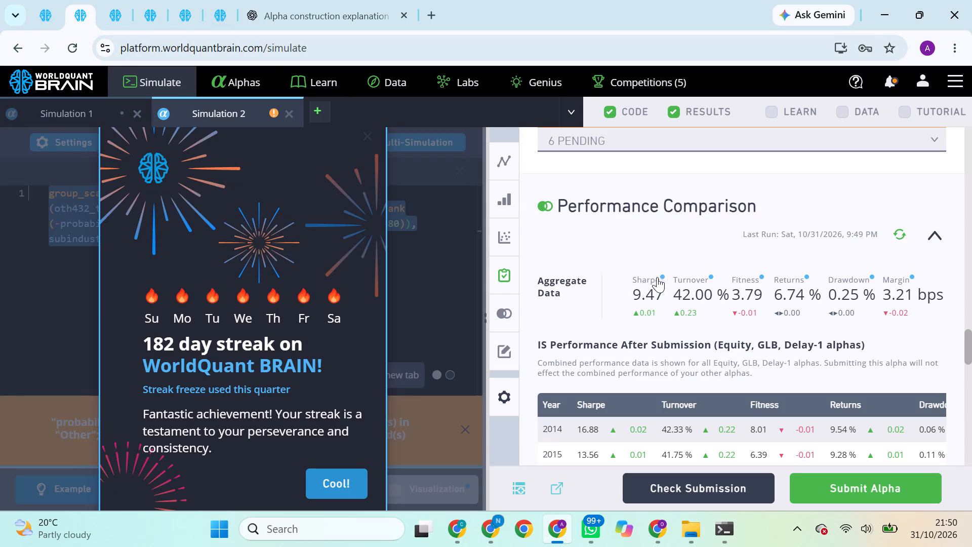
click(341, 489)
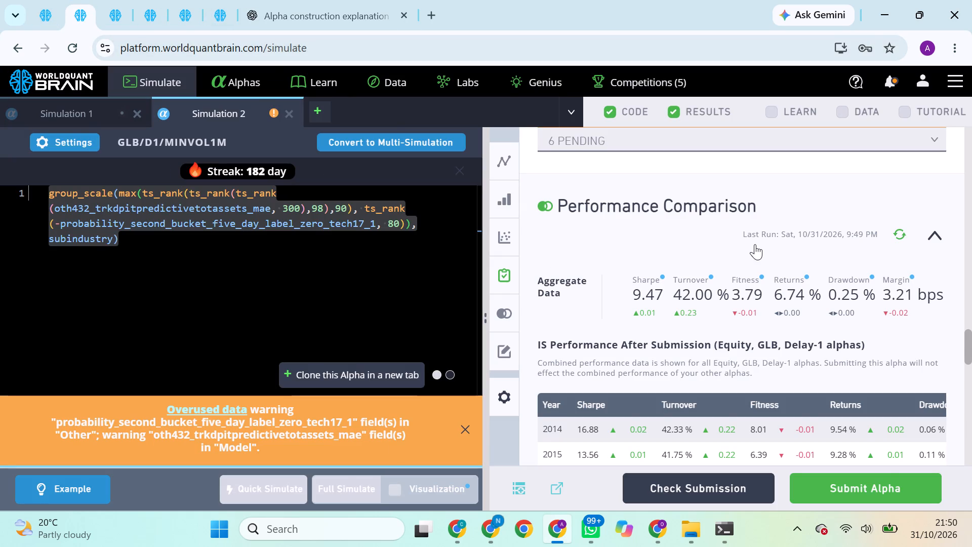
scroll(755, 244, up, 4)
scroll(755, 244, down, 1)
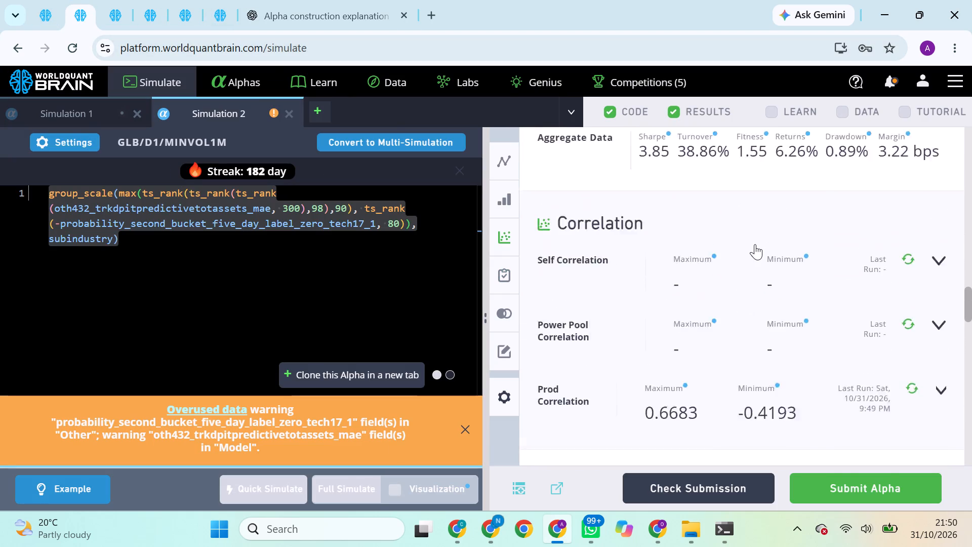
Replace the whole description of the oth432_trkdpitpredictivetotassets_mae alpha with the new text copied from ChatGPT.
scroll(755, 244, down, 9)
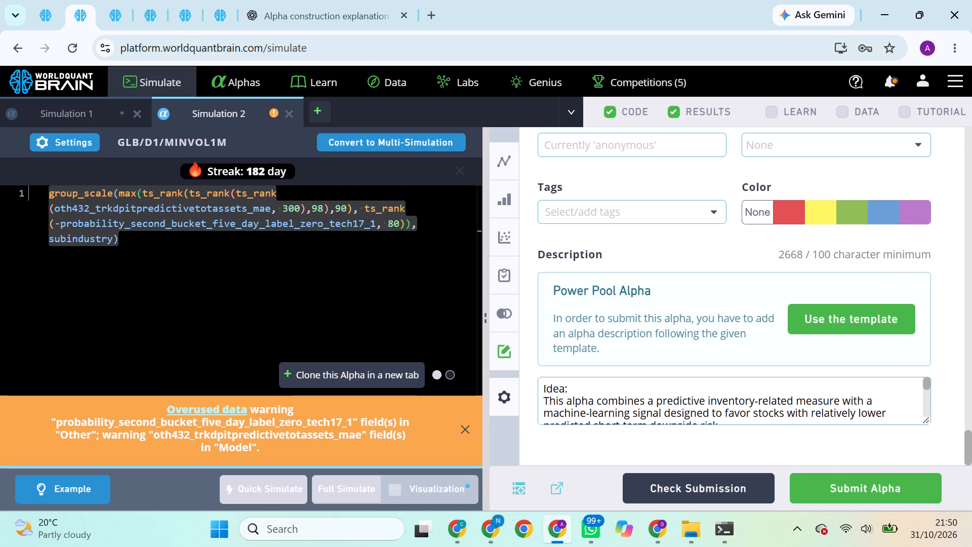
click(539, 388)
drag(554, 388, 596, 405)
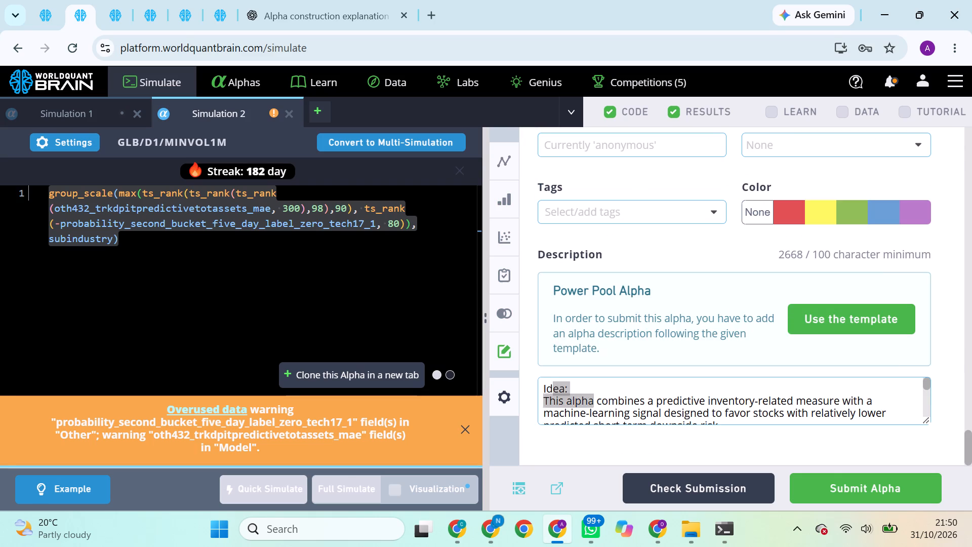
drag(596, 405, 635, 430)
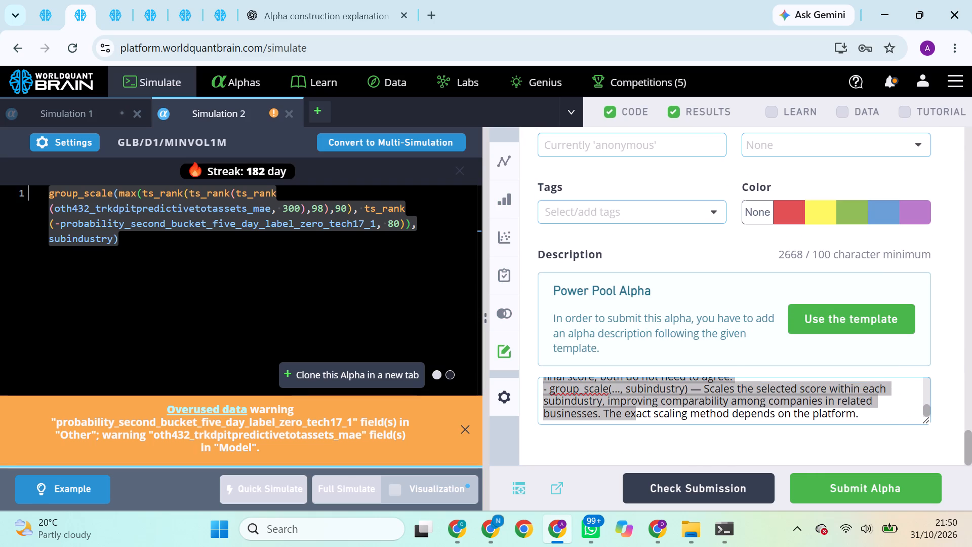
click(651, 402)
scroll(651, 402, up, 3)
scroll(569, 418, up, 1)
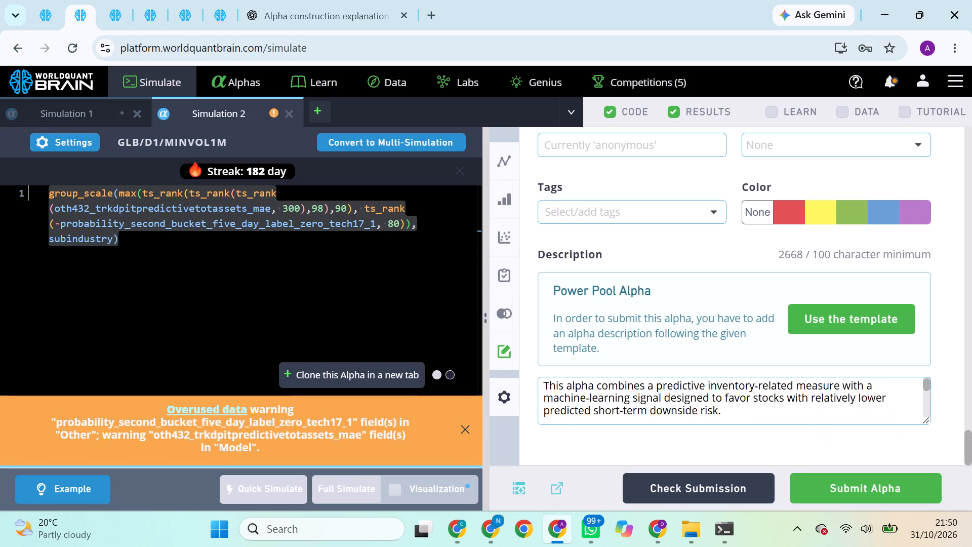
scroll(569, 418, up, 1)
drag(541, 387, 798, 406)
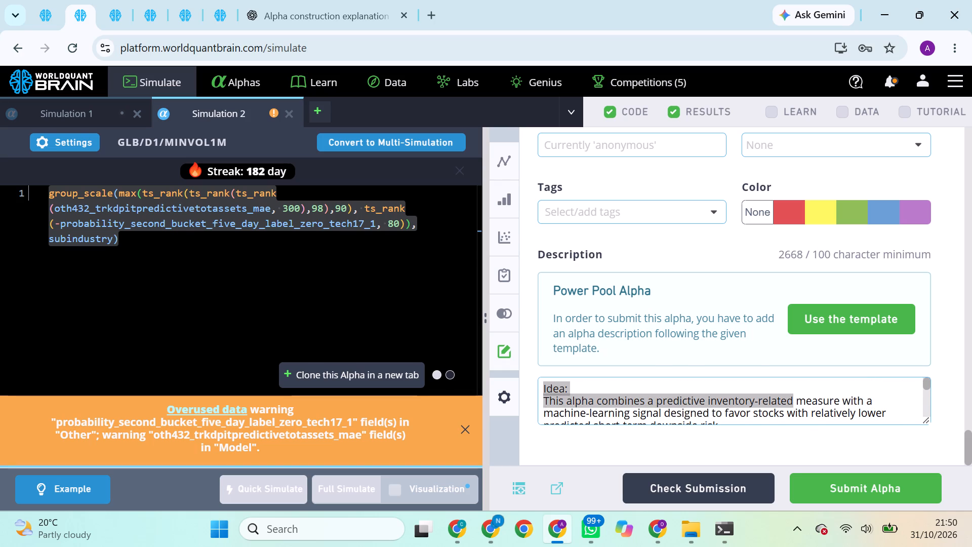
drag(798, 406, 883, 424)
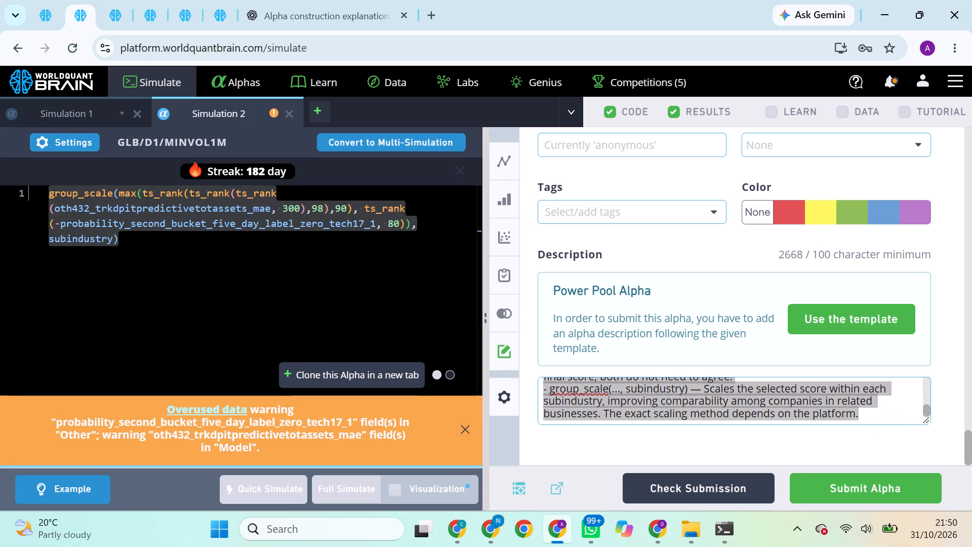
key(ctrl+v)
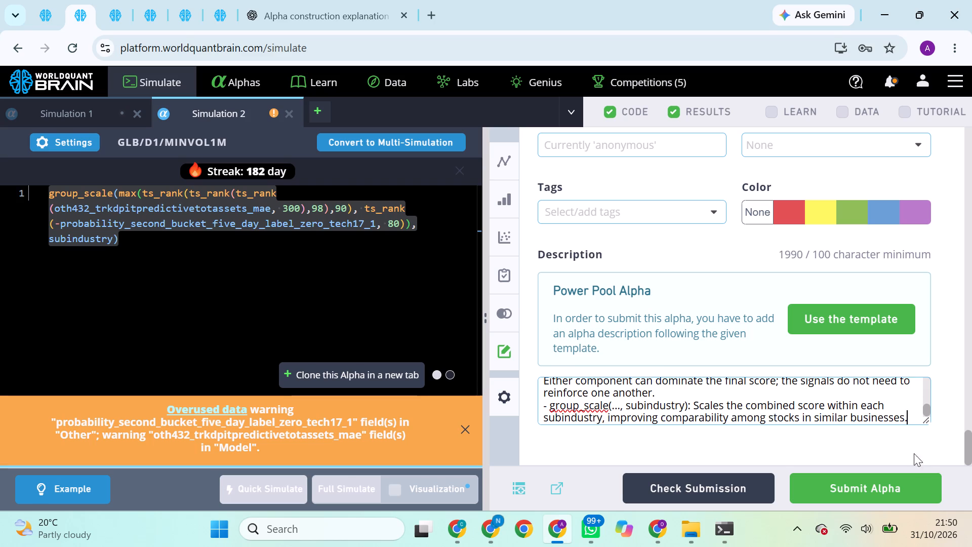
Submit the oth432_trkdpitpredictivetotassets_mae alpha.
click(902, 497)
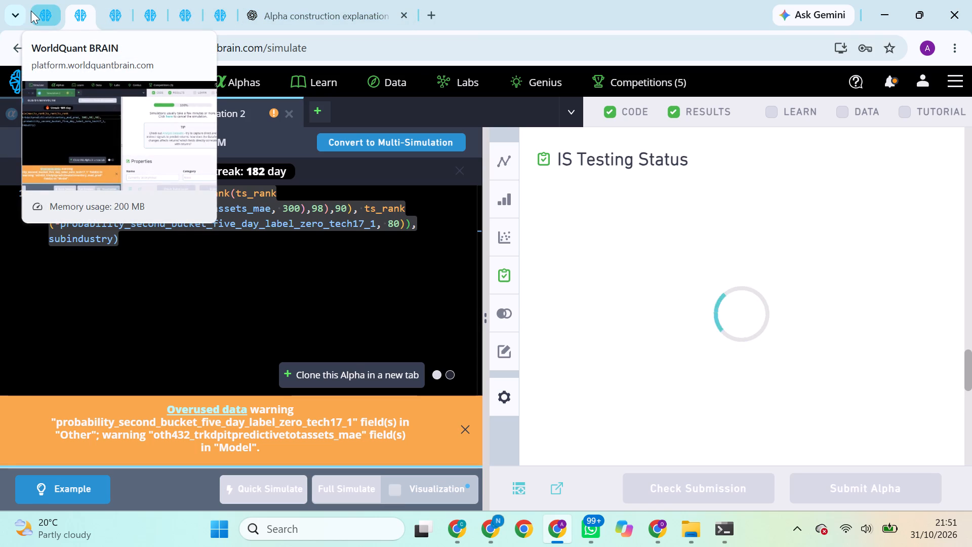
Run the Prod Correlation check for the oth432_trkdpitpredictivetotinventory_mad_pred alpha.
click(48, 13)
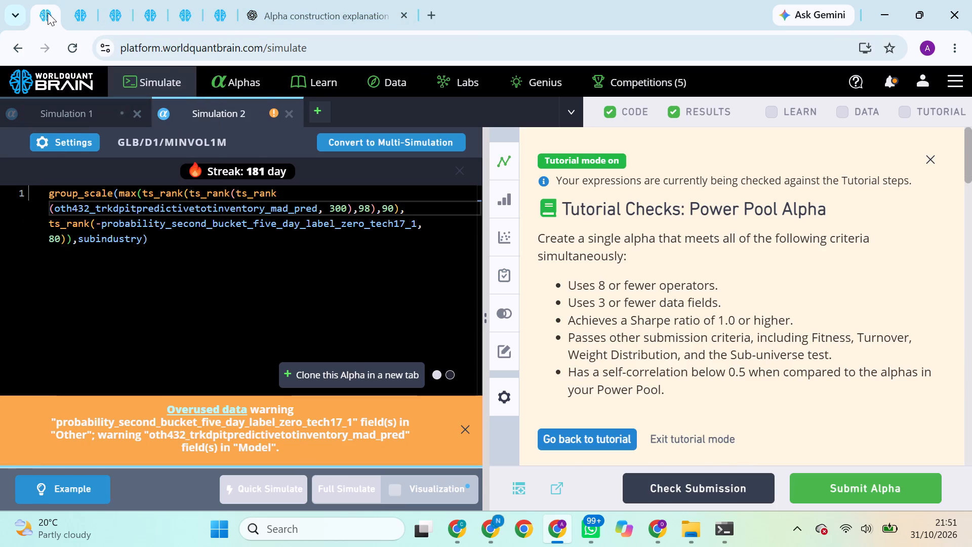
click(48, 13)
scroll(686, 338, down, 2)
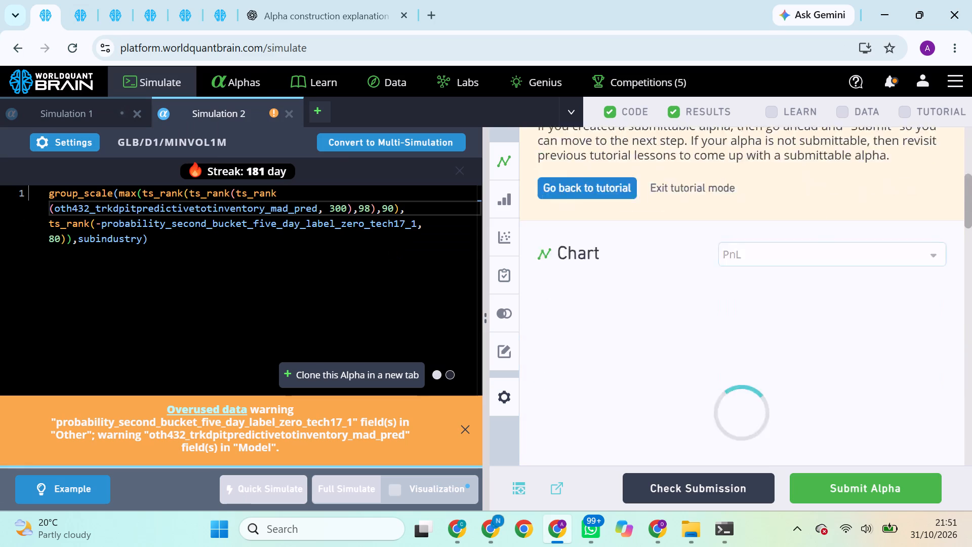
scroll(686, 338, down, 7)
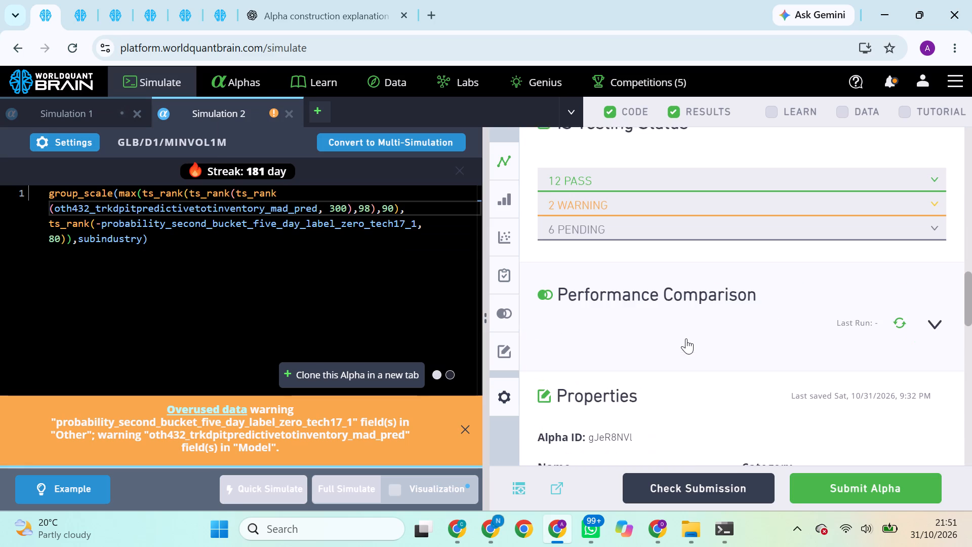
scroll(686, 338, down, 1)
scroll(772, 319, up, 2)
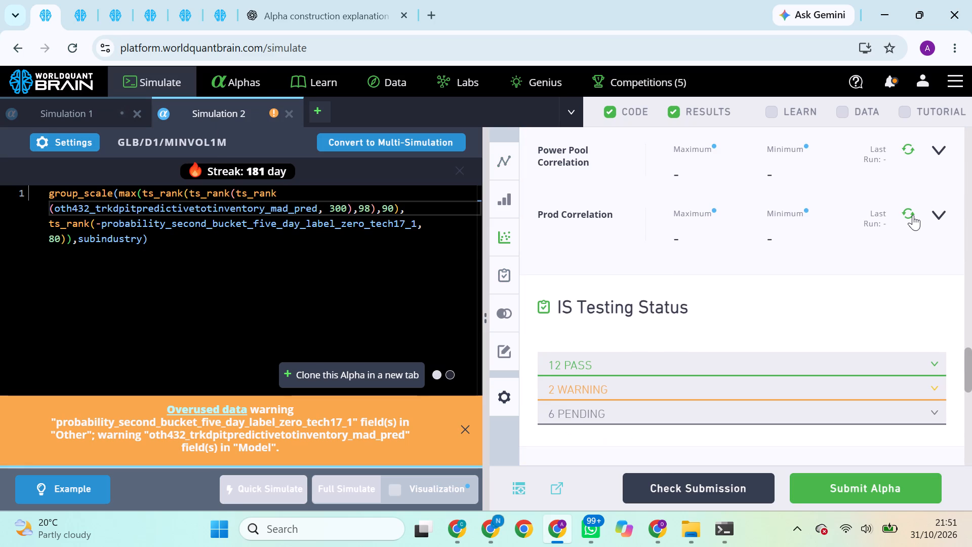
click(913, 215)
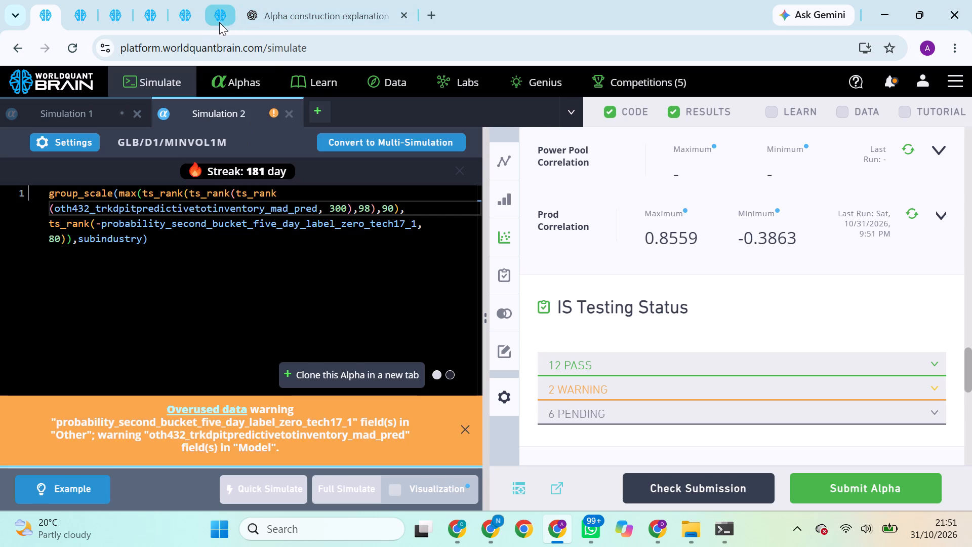
Copy the field name oth432_trkdpitpredictiveroa_prediction from the DNN prediction of fundamentals dataset.
click(211, 12)
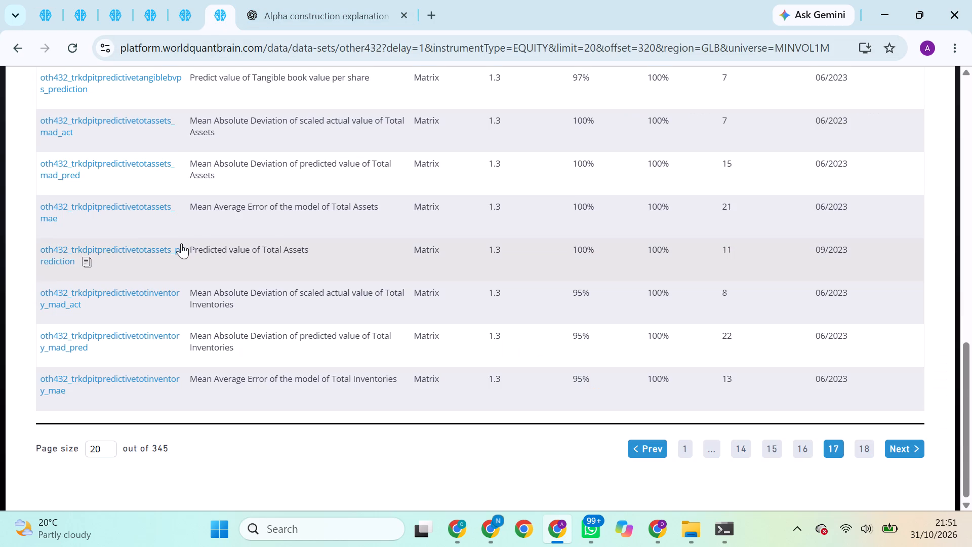
scroll(179, 131, up, 4)
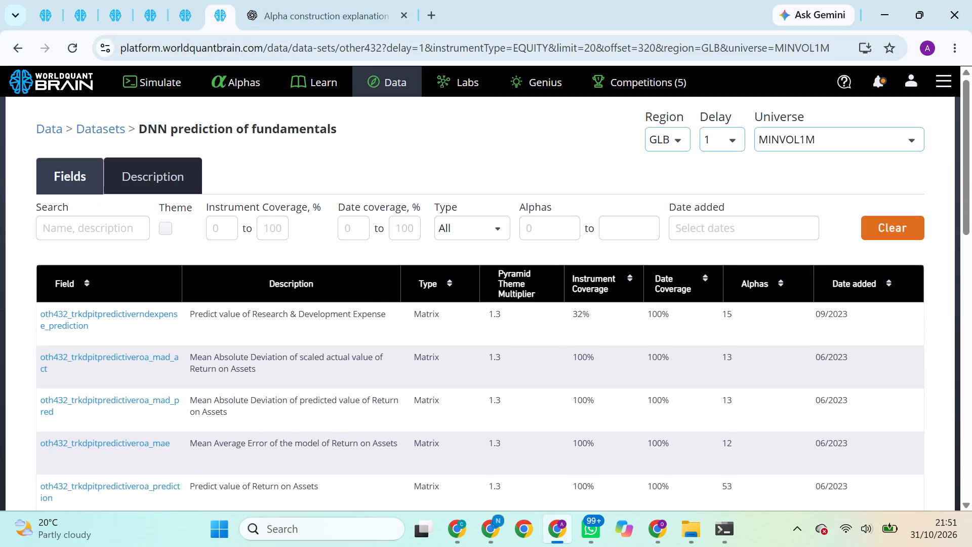
scroll(178, 122, down, 2)
scroll(113, 193, up, 1)
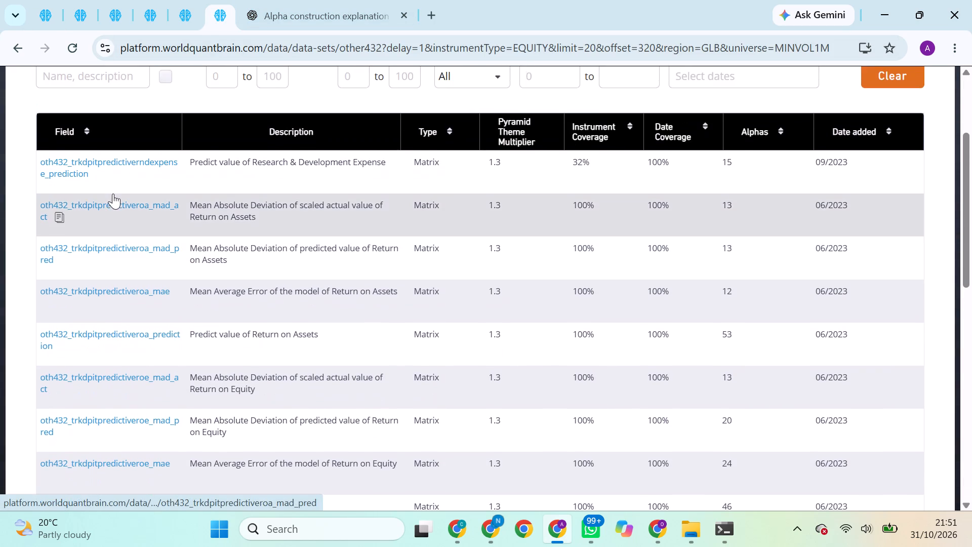
scroll(113, 193, down, 3)
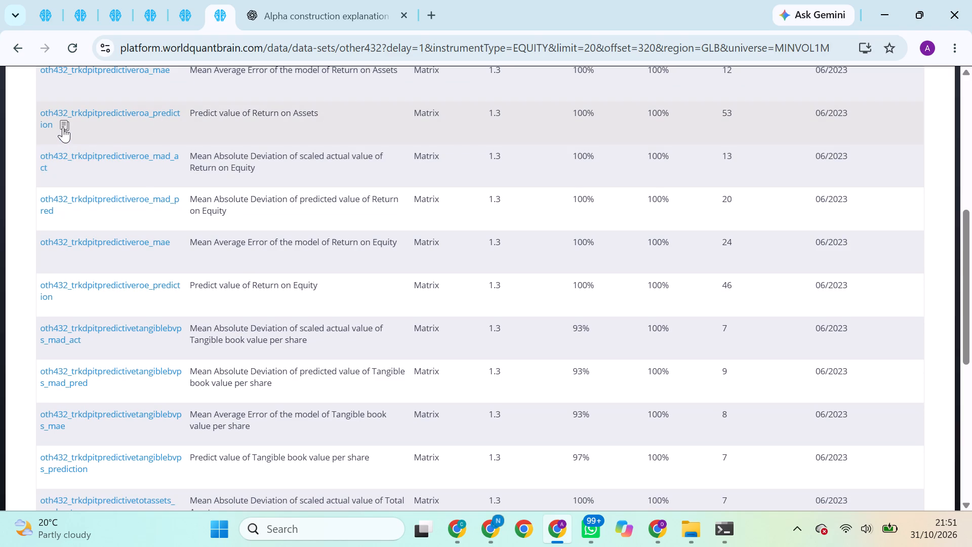
click(63, 127)
In the submitted alpha's simulation, replace oth432_trkdpitpredictivetotassets_mae with oth432_trkdpitpredictiveroa_prediction and start a full simulation.
click(116, 5)
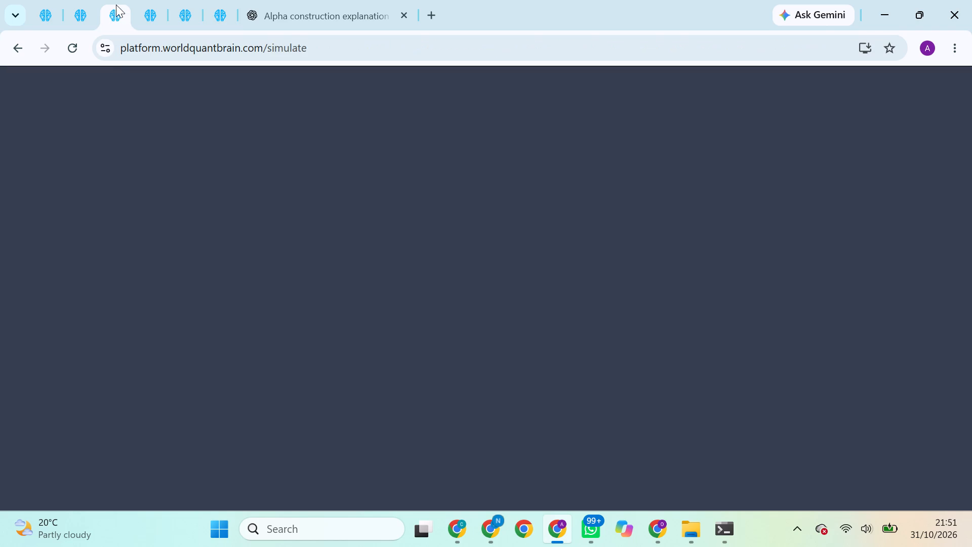
click(142, 7)
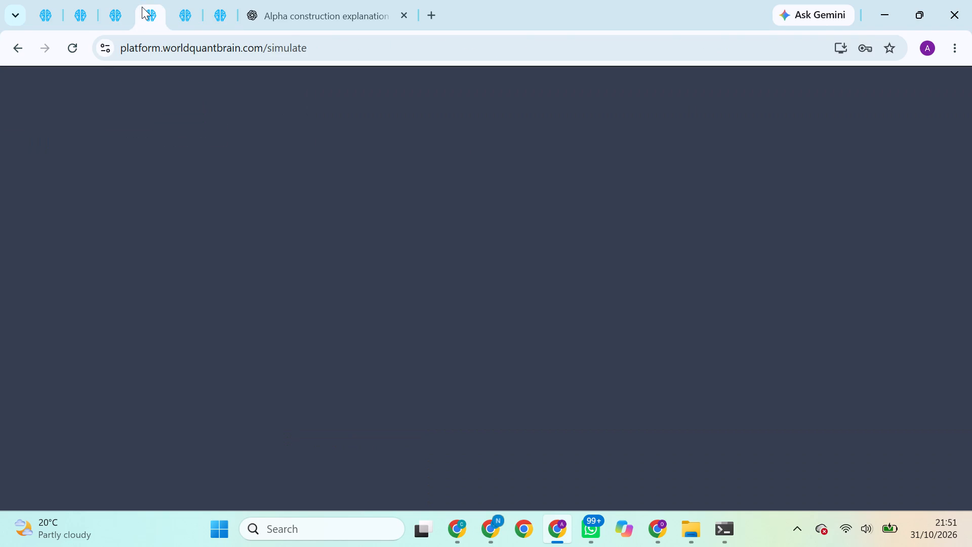
click(184, 11)
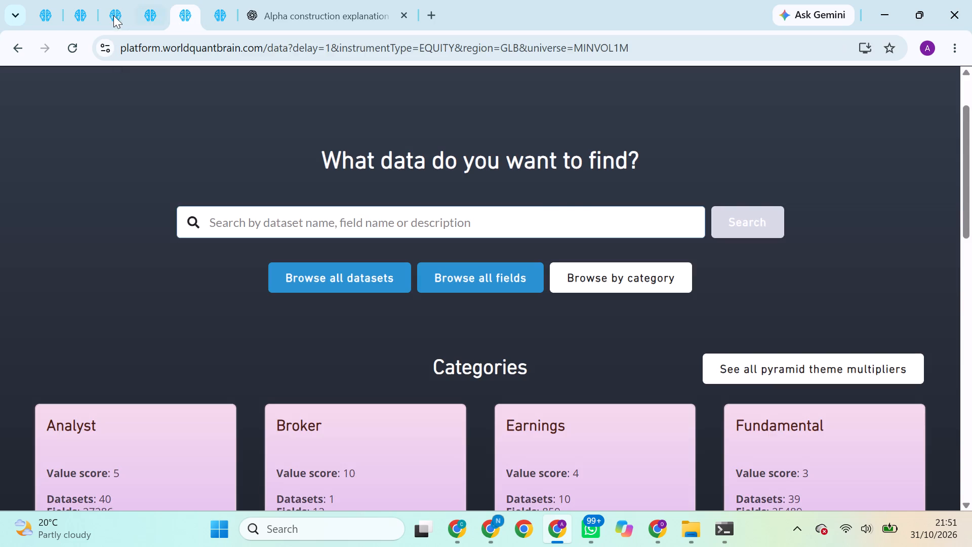
click(75, 10)
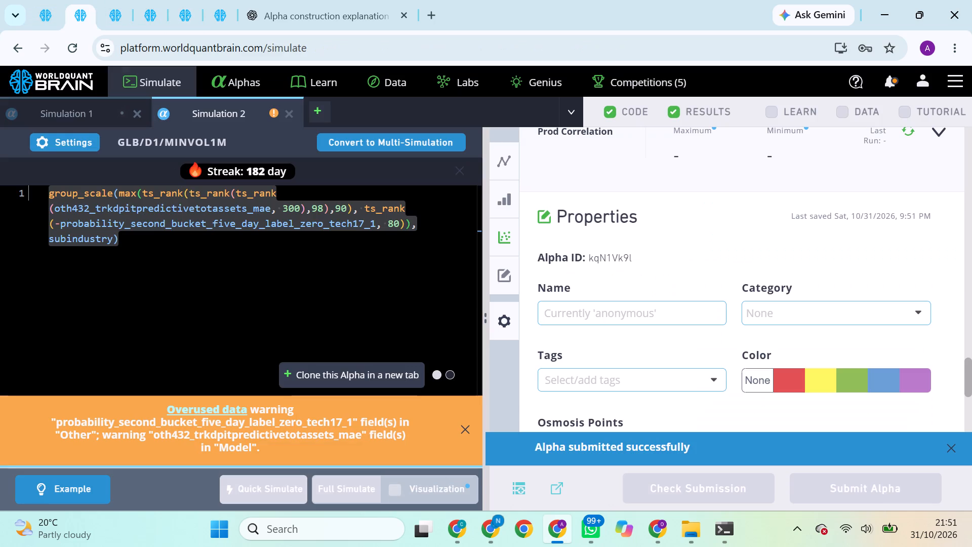
triple_click(169, 209)
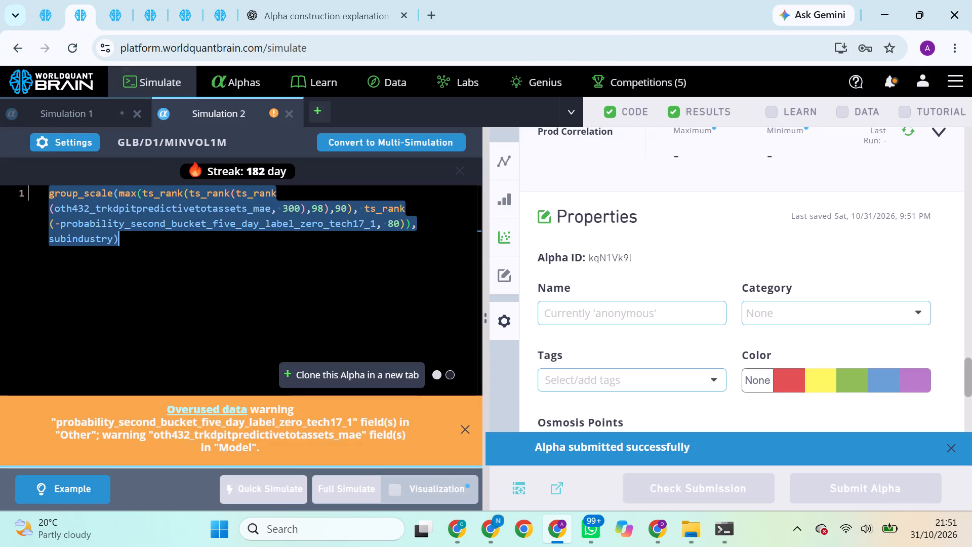
triple_click(169, 209)
double_click(169, 209)
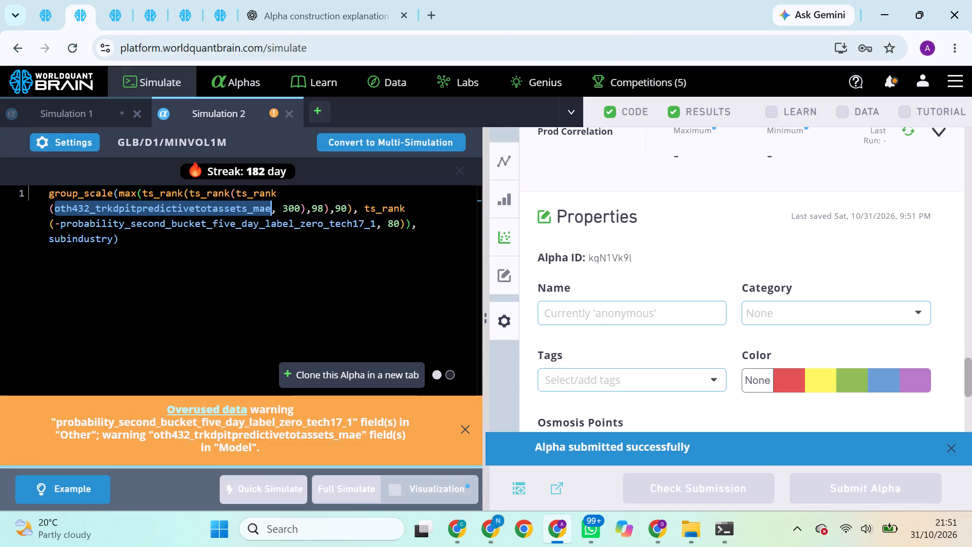
key(ctrl+v)
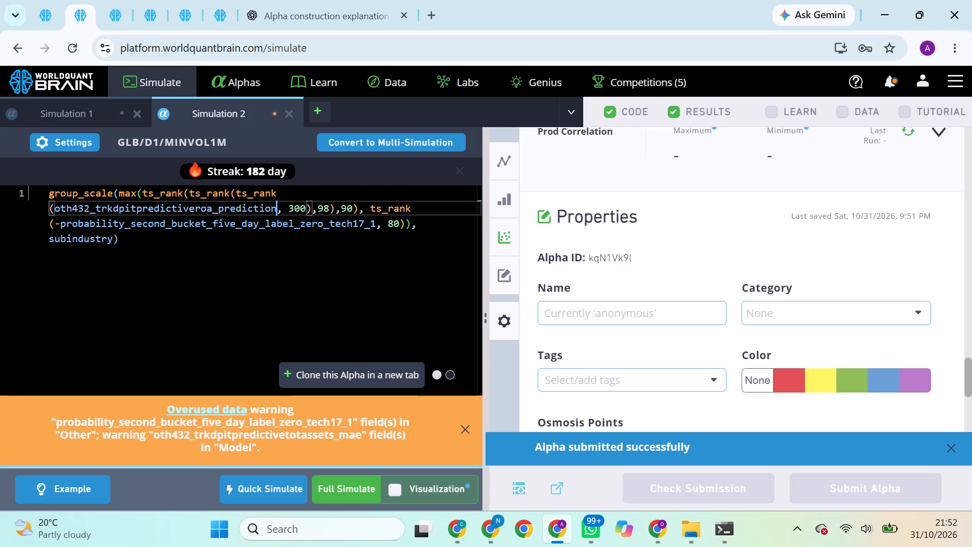
click(366, 487)
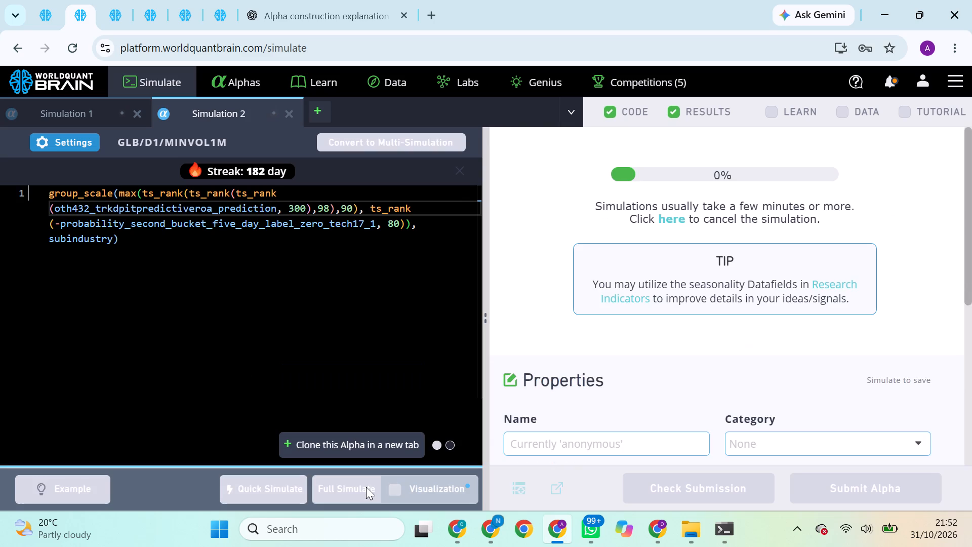
Copy the field name oth432_trkdpitpredictiveroa_prediction again from the DNN prediction of fundamentals dataset.
click(29, 15)
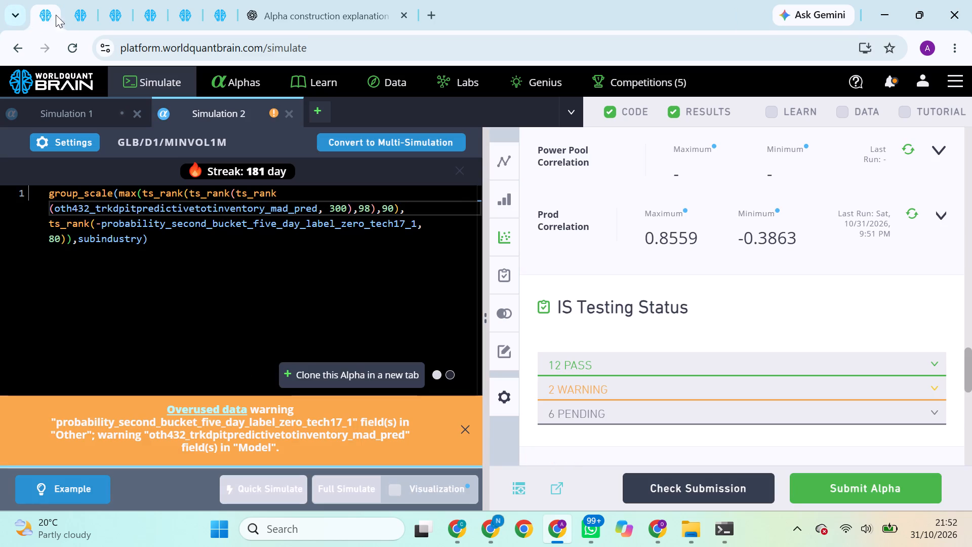
click(215, 15)
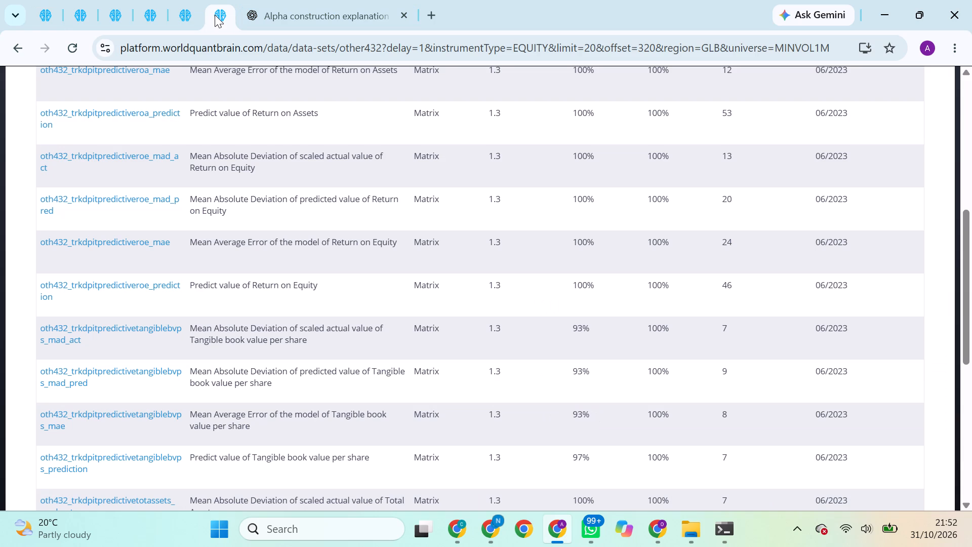
scroll(115, 133, up, 1)
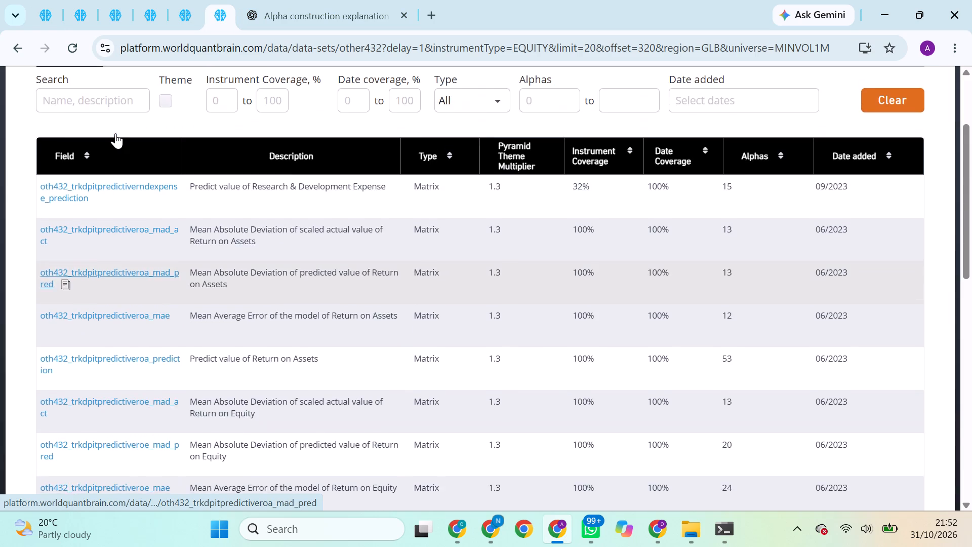
click(64, 174)
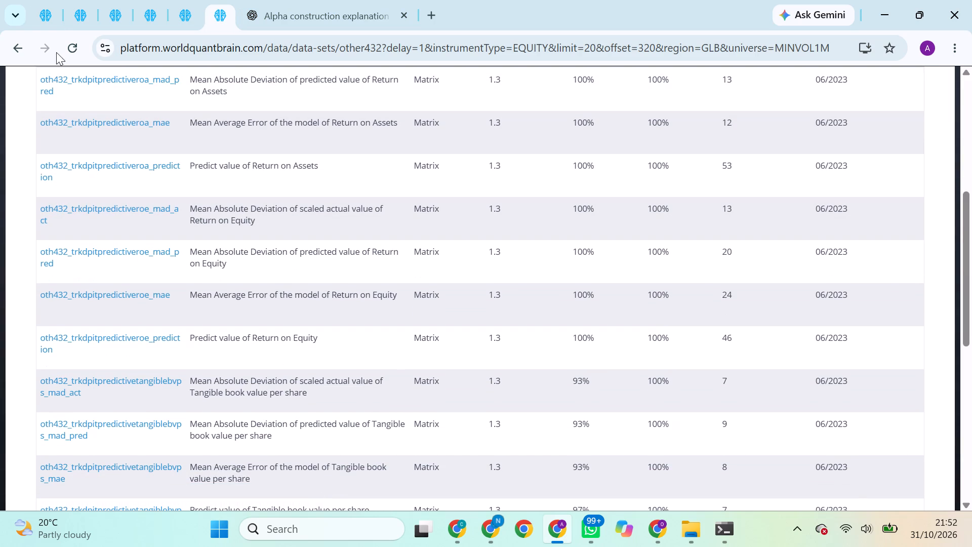
Detach the browser tab holding the oth432_trkdpitpredictivetotinventory_mad_pred alpha and close its window.
drag(42, 17, 200, 243)
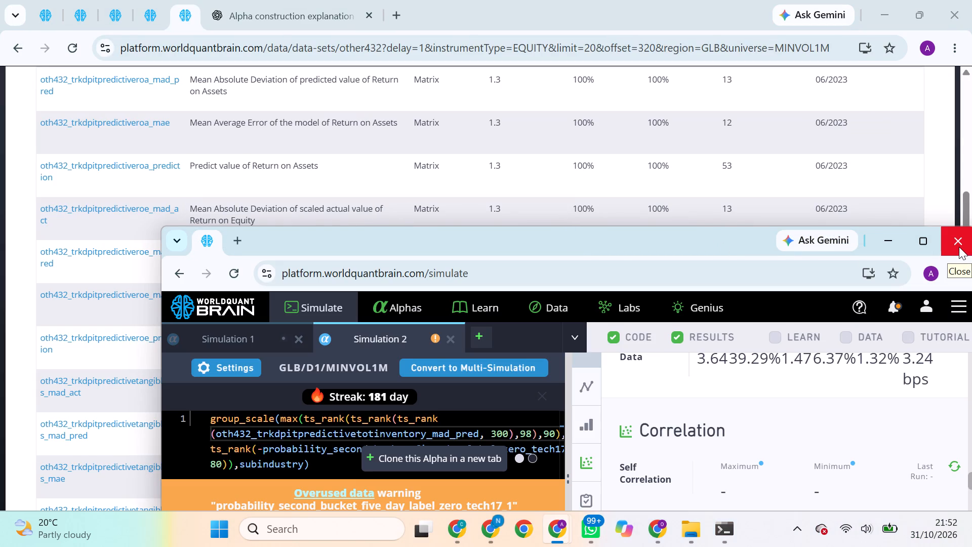
click(959, 247)
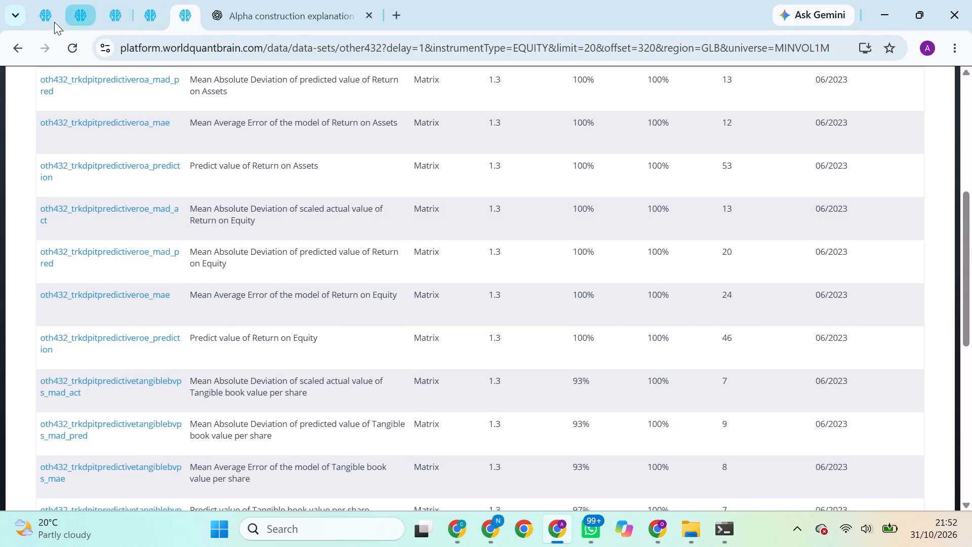
Check the remaining simulation tabs and make the DNN prediction of fundamentals dataset page the first browser tab.
click(40, 15)
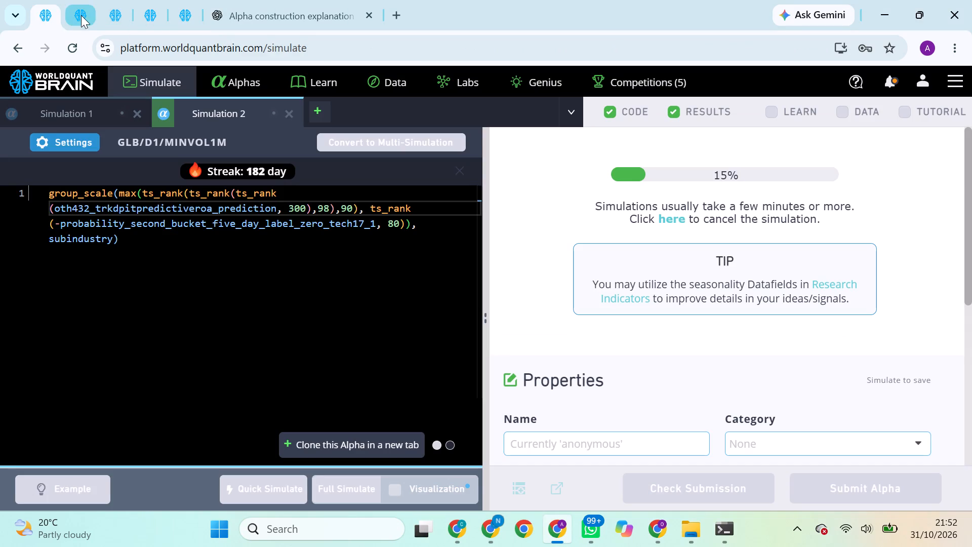
click(81, 15)
click(121, 8)
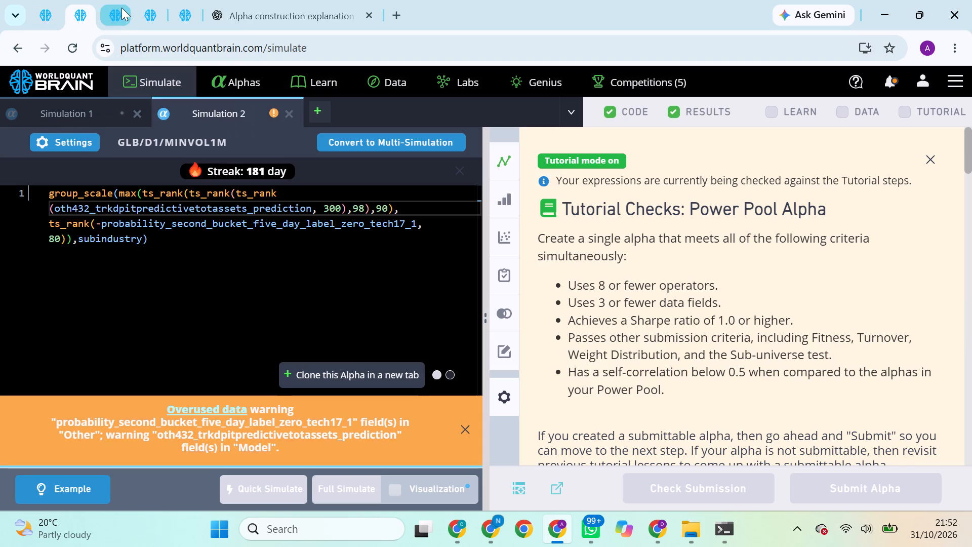
click(153, 8)
drag(179, 8, 40, 7)
click(40, 7)
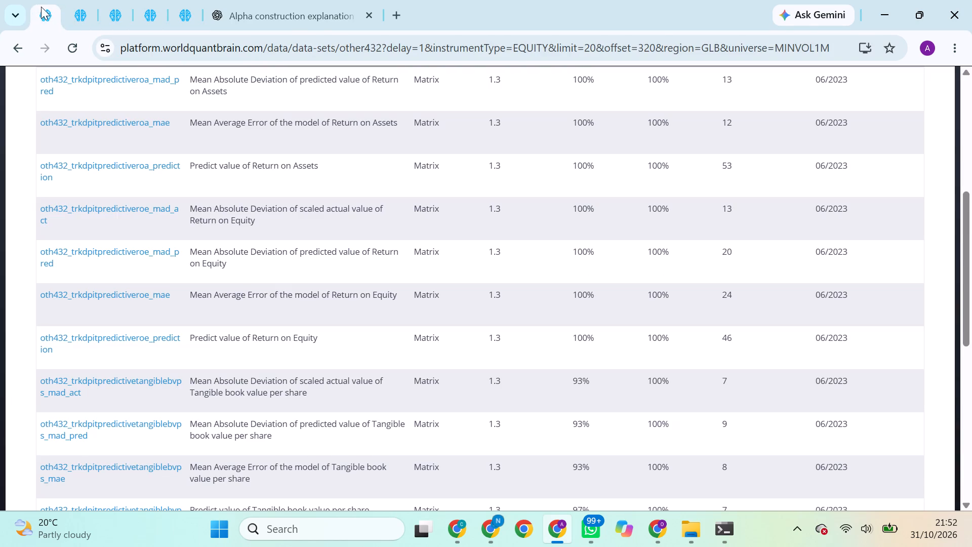
Move the DNN prediction of fundamentals dataset page behind the other BRAIN tabs and return to the first simulation.
drag(39, 7, 188, 0)
click(47, 12)
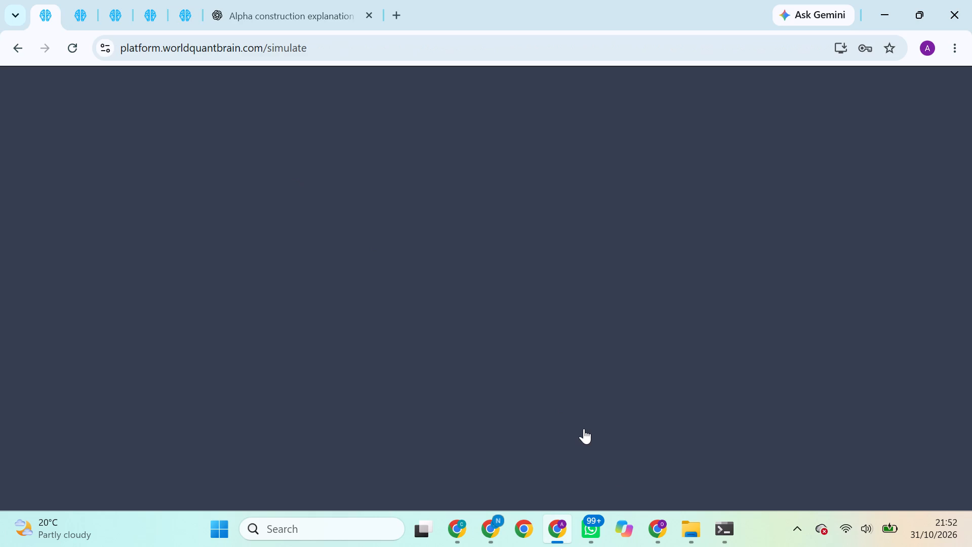
Switch to the O browser profile, check its running simulations, and run the production correlation check for the USA/D1/TOP3000 super alpha.
click(659, 524)
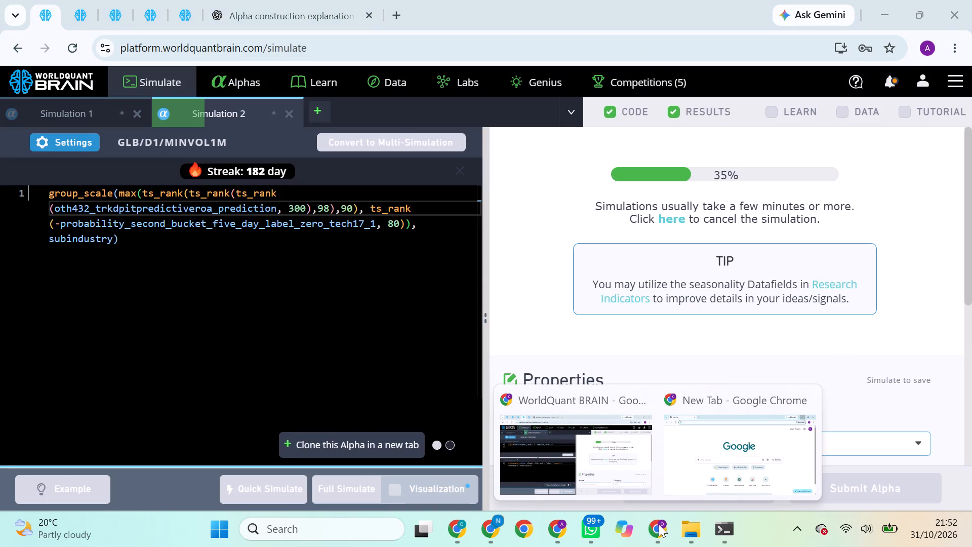
click(635, 495)
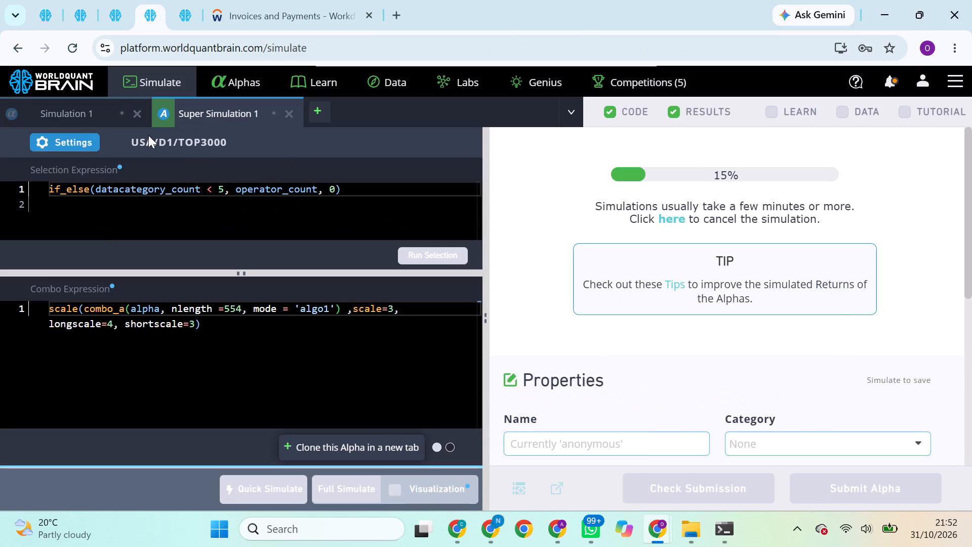
click(50, 25)
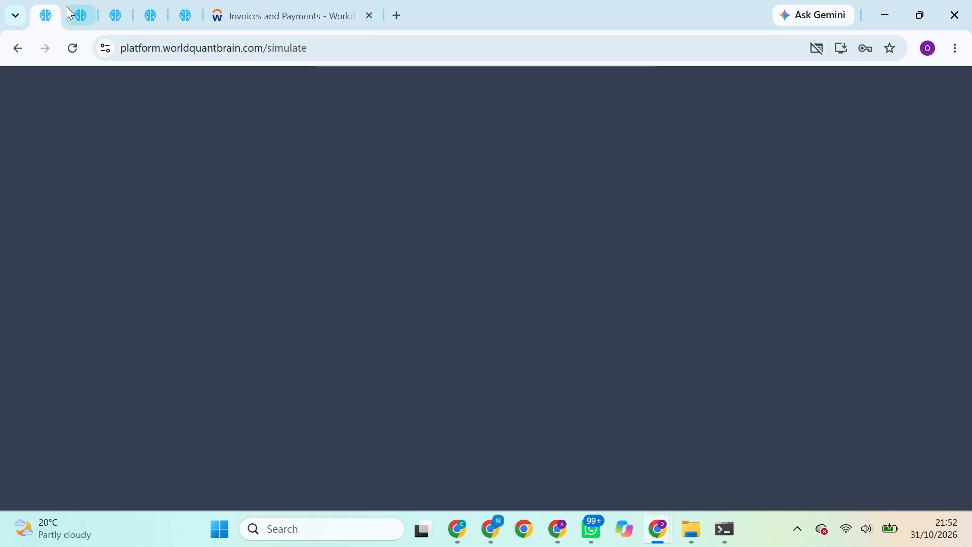
click(78, 12)
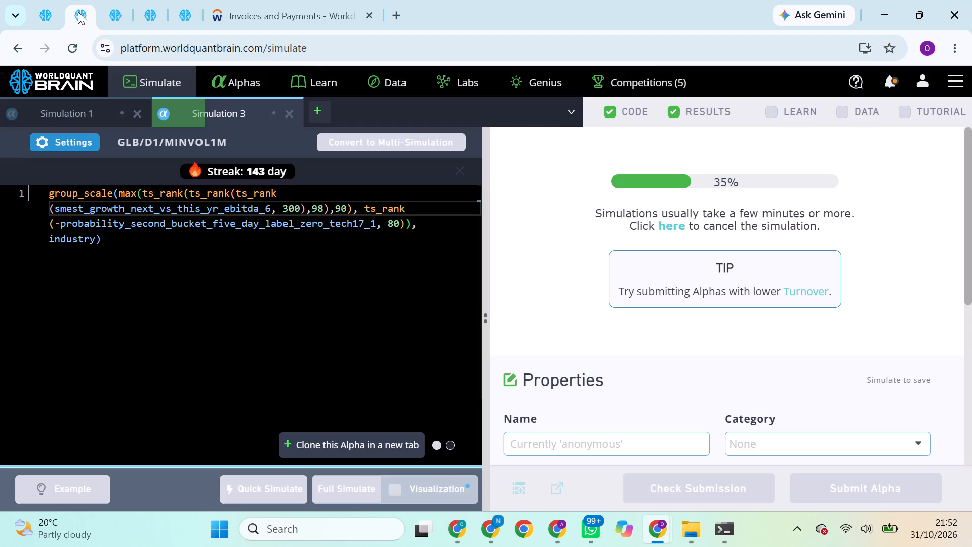
click(131, 13)
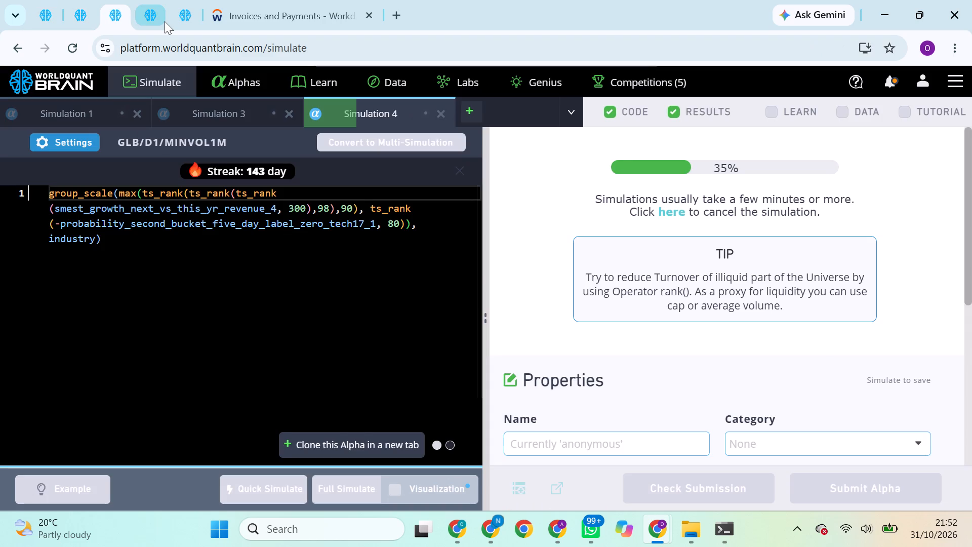
click(165, 21)
scroll(612, 292, down, 1)
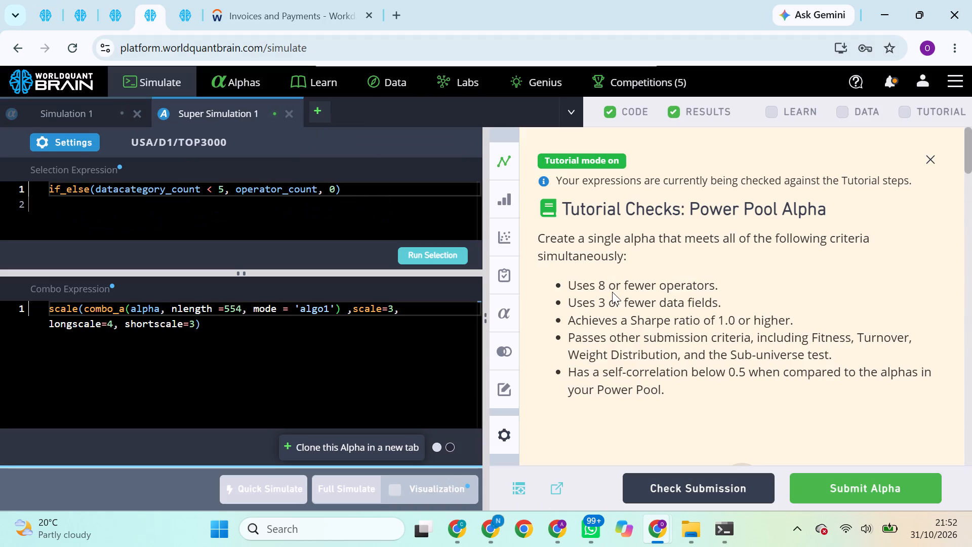
scroll(612, 292, down, 6)
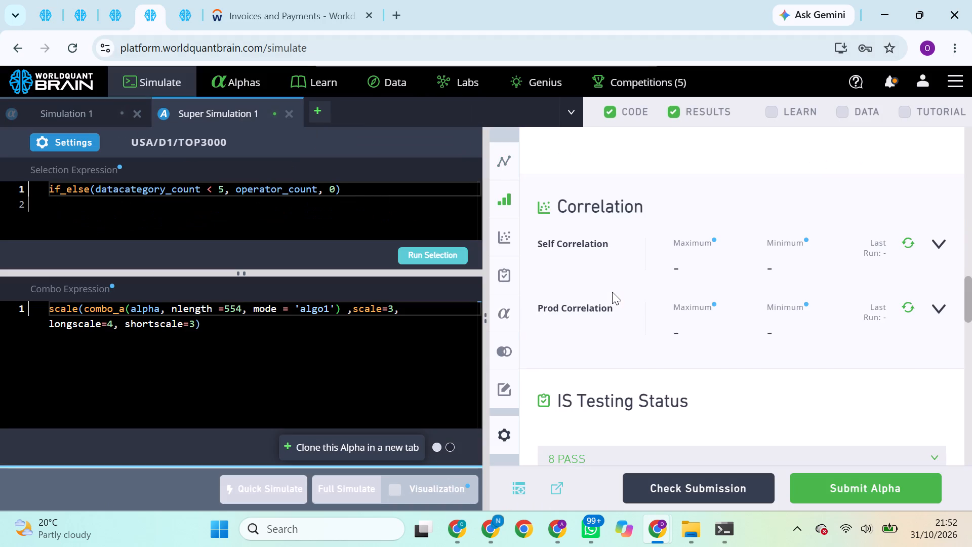
scroll(612, 292, down, 1)
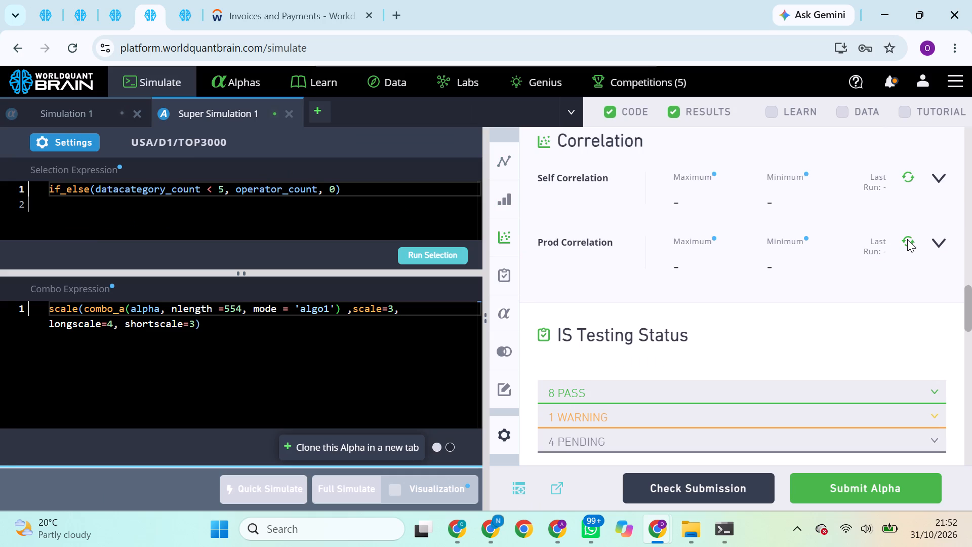
click(908, 246)
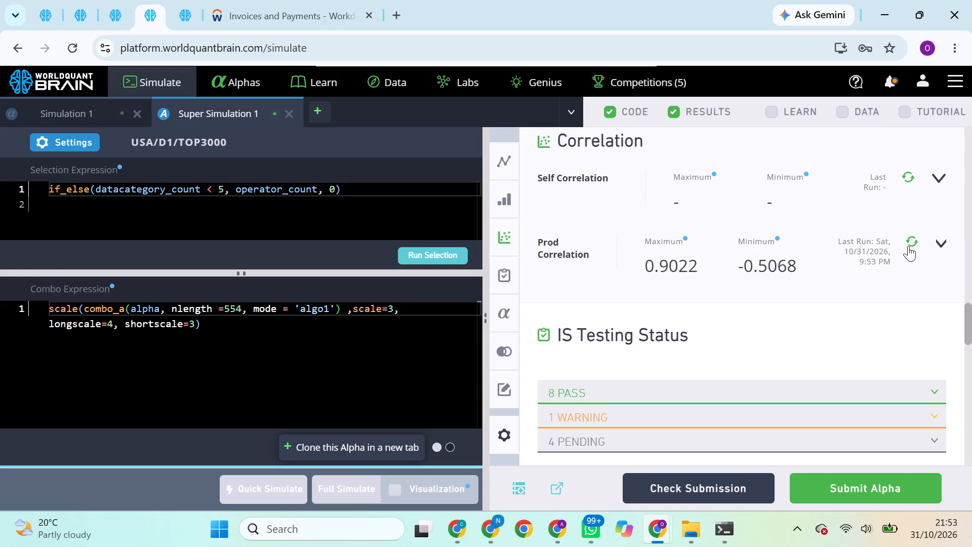
Set nlength to 54 in the TOP3000 super alpha's combo expression, rerun the selection and start a full simulation.
click(236, 303)
key(BackSpace)
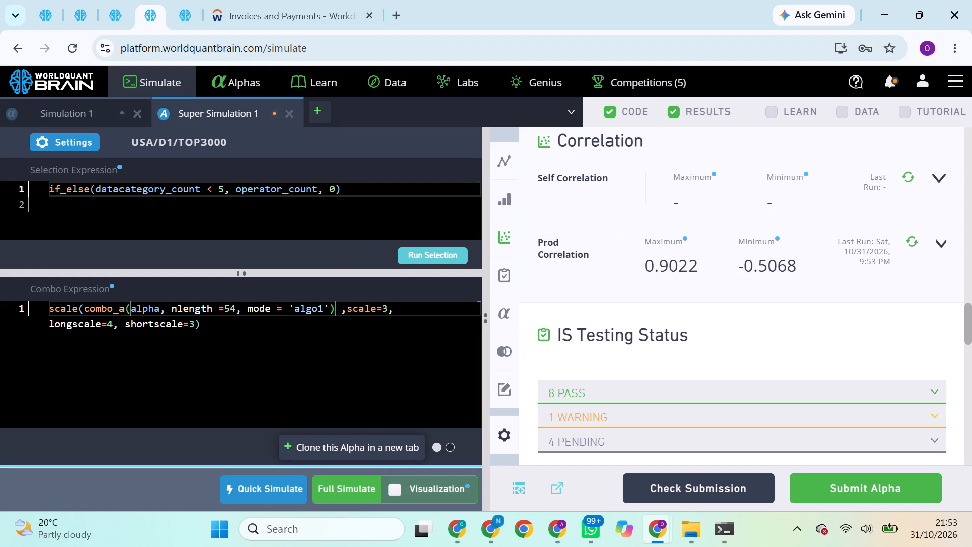
click(417, 259)
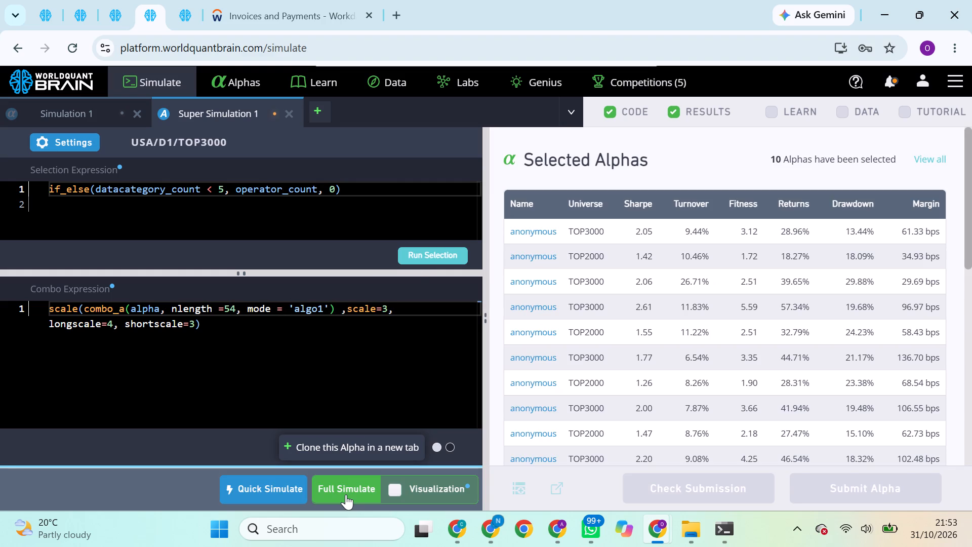
click(346, 494)
click(346, 494)
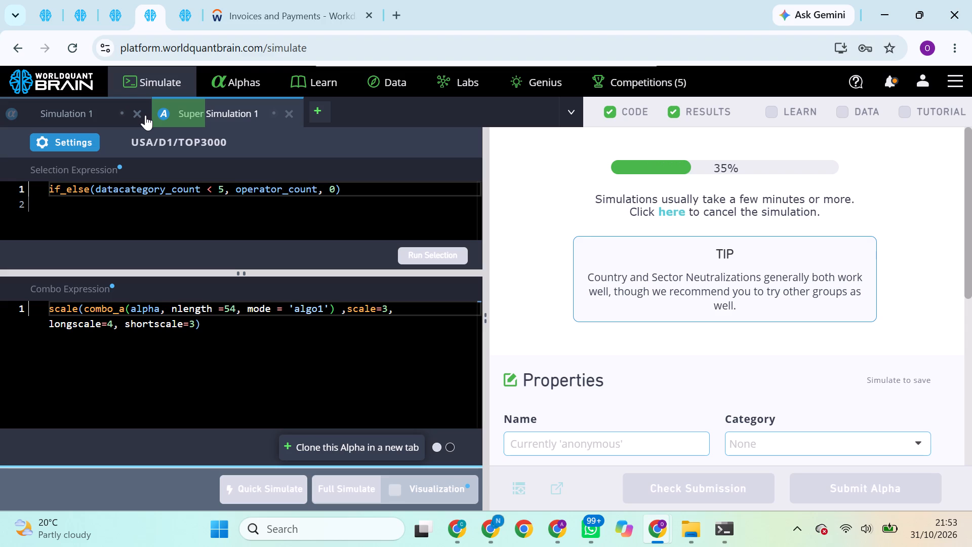
Check the progress of the GLB/D1/MINVOL1M simulations in the O and A browser profiles, dismissing the streak message.
click(40, 13)
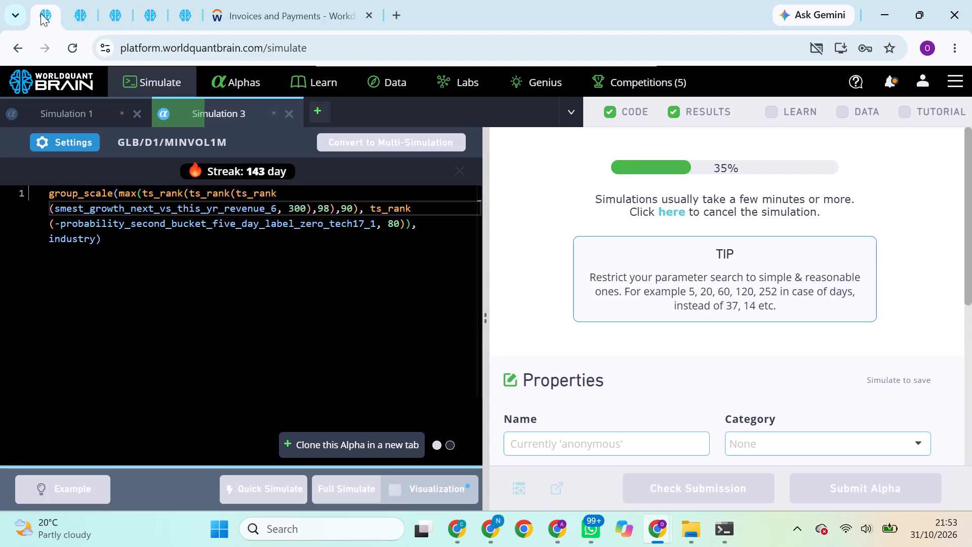
click(555, 526)
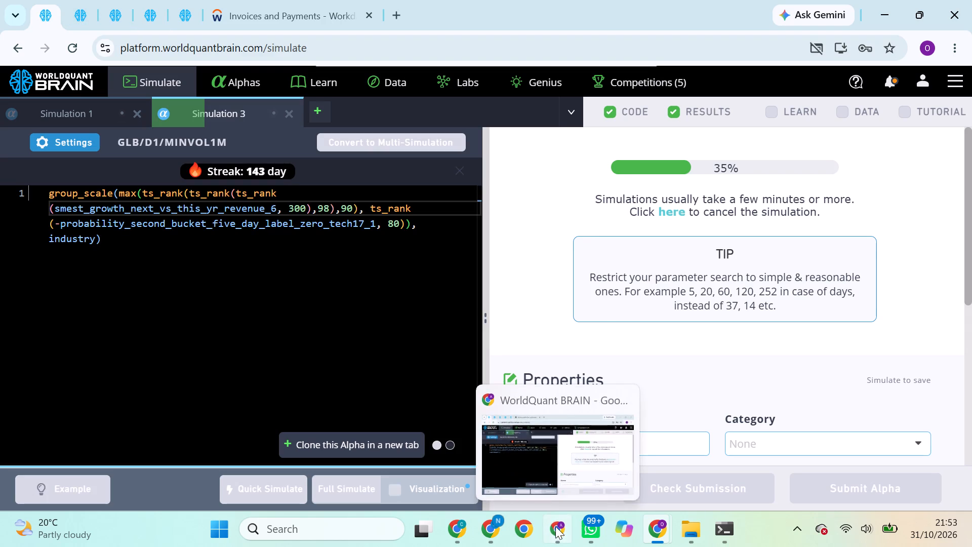
click(86, 12)
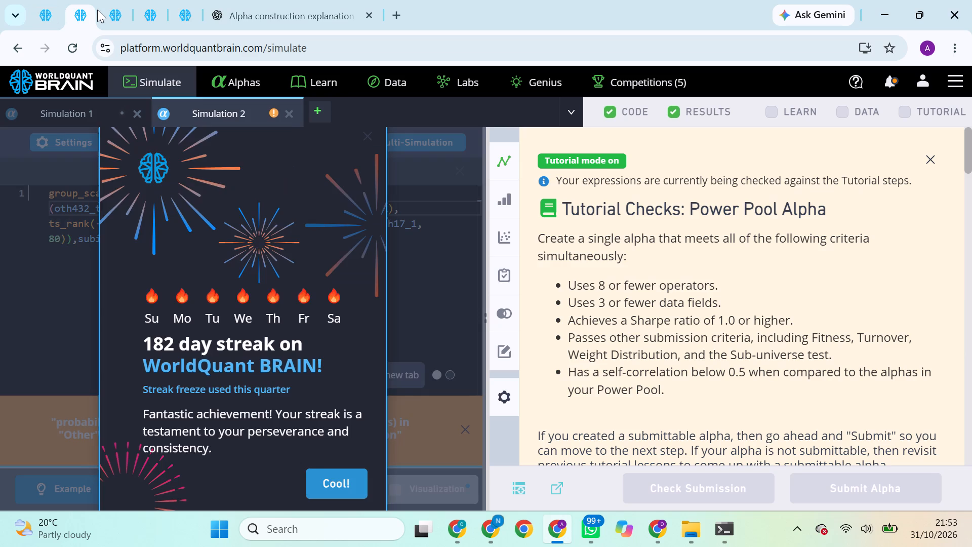
click(338, 483)
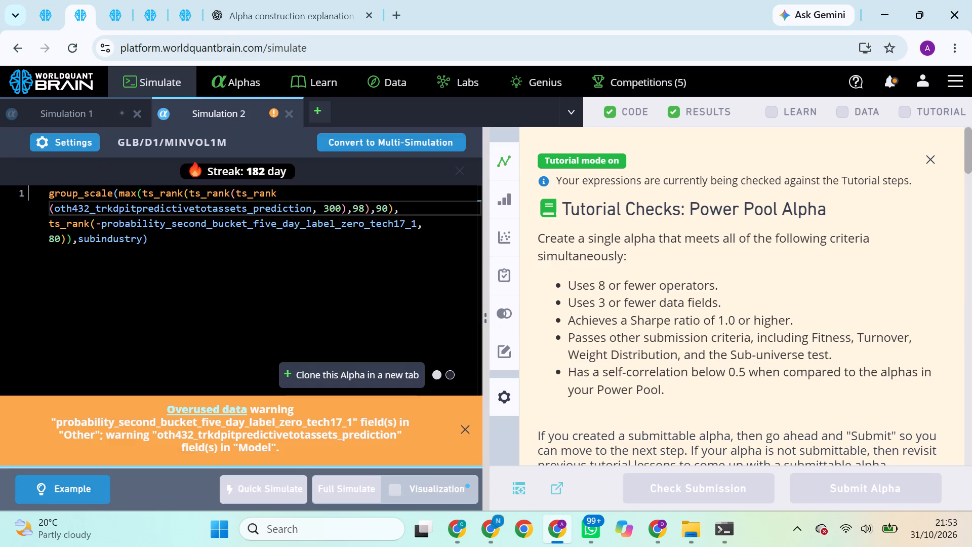
click(118, 22)
click(144, 28)
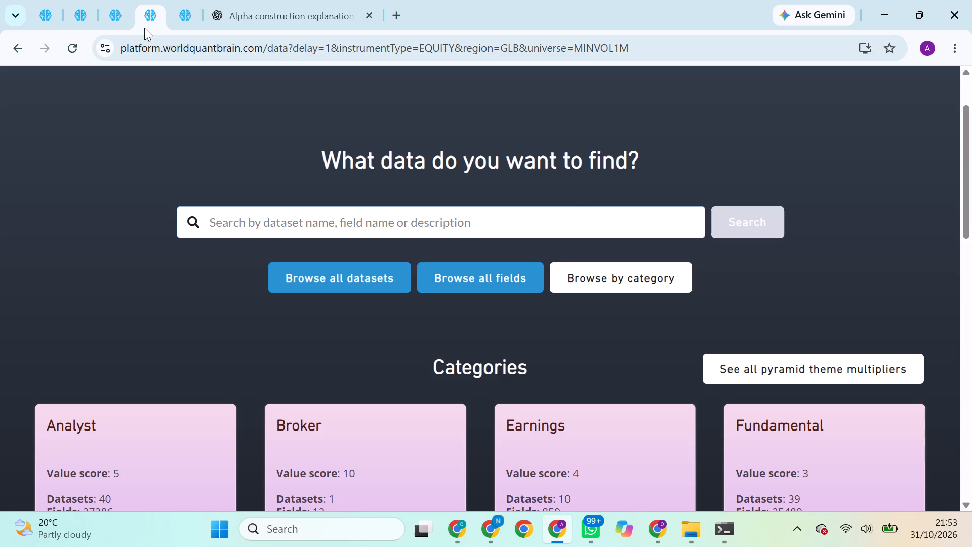
click(51, 26)
click(73, 17)
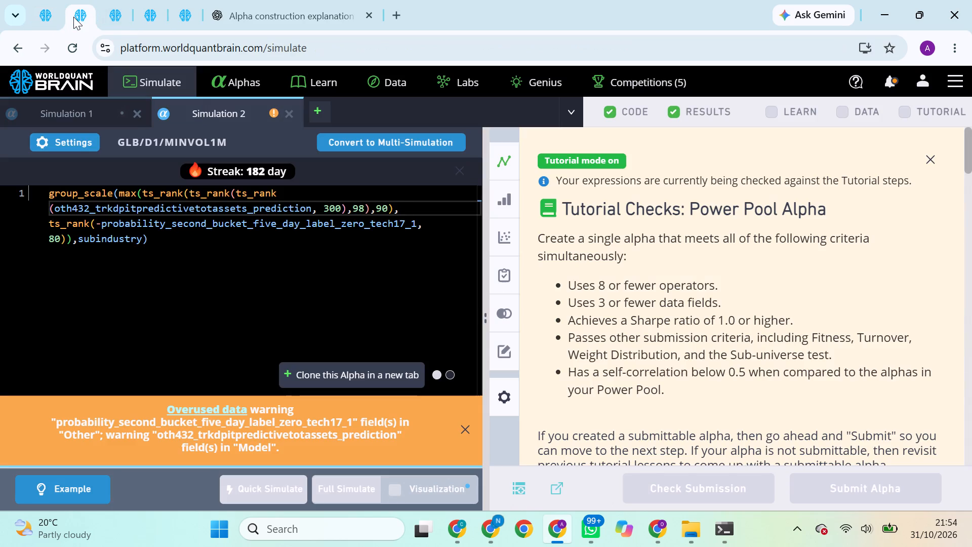
click(103, 13)
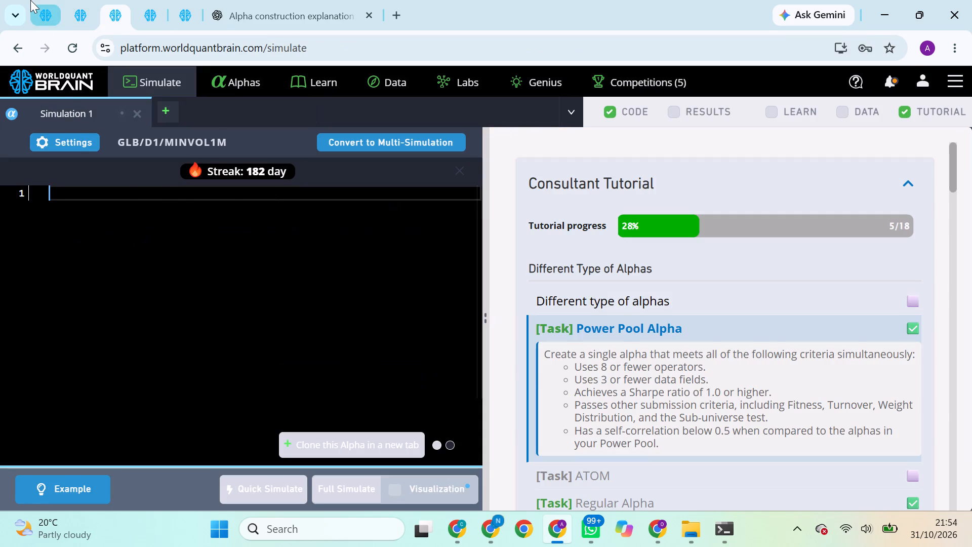
click(30, 0)
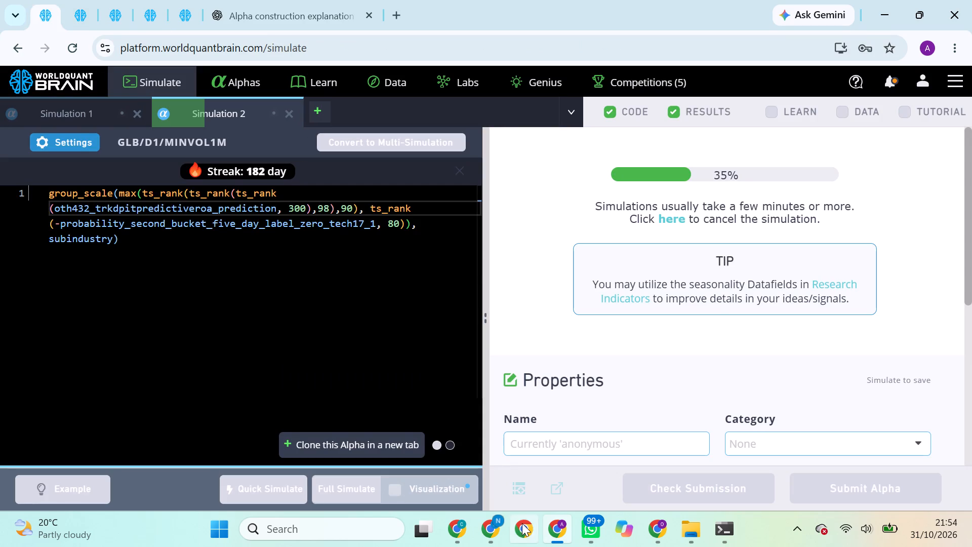
Switch to the N browser profile and run the production correlation check for the USA/D1/TOP2000 super alpha.
click(495, 520)
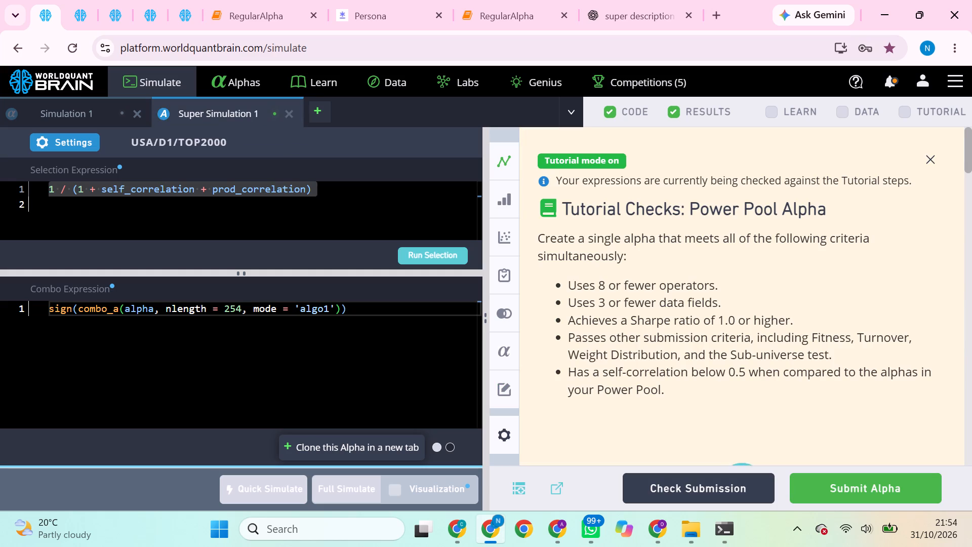
scroll(619, 379, down, 4)
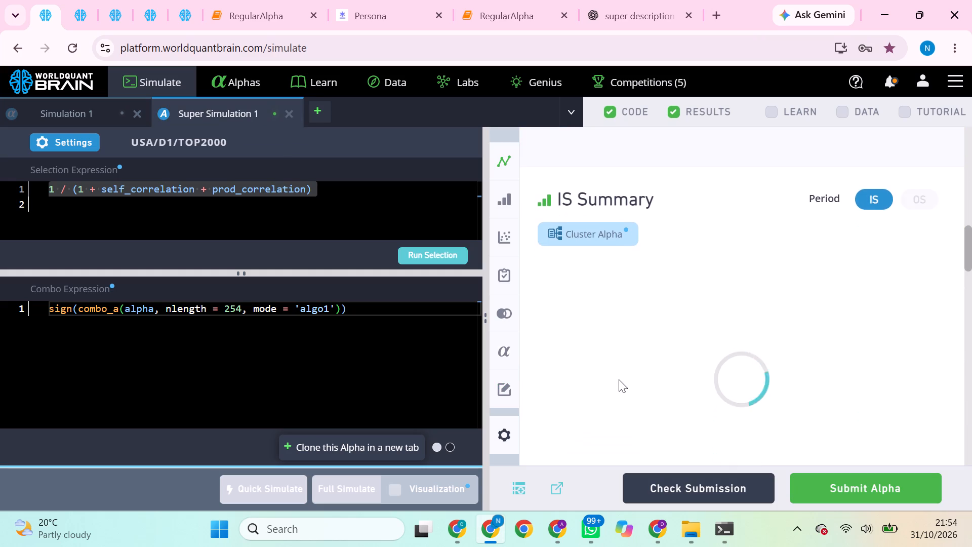
scroll(619, 379, down, 6)
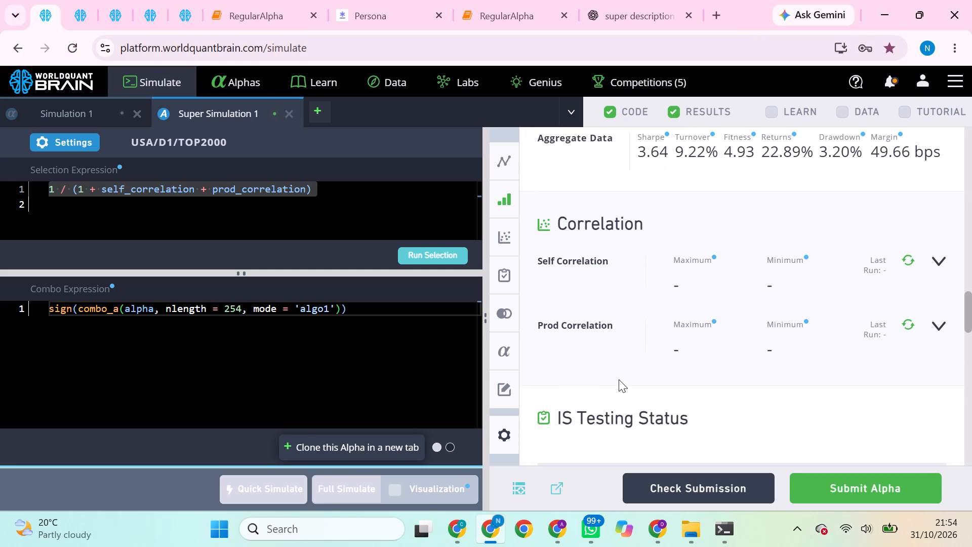
click(908, 323)
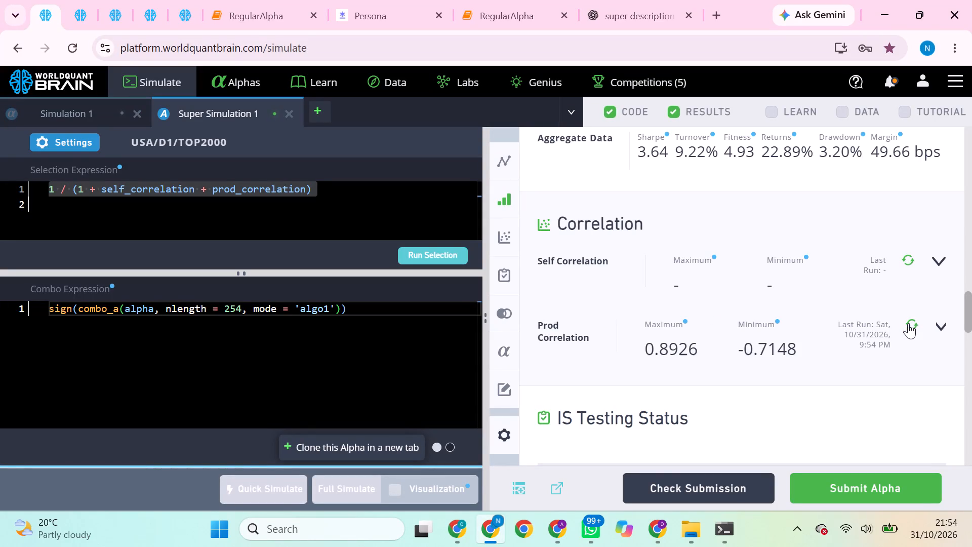
Set nlength to 54 in the TOP2000 super alpha's combo expression, rerun the selection and start a full simulation.
click(227, 309)
click(230, 307)
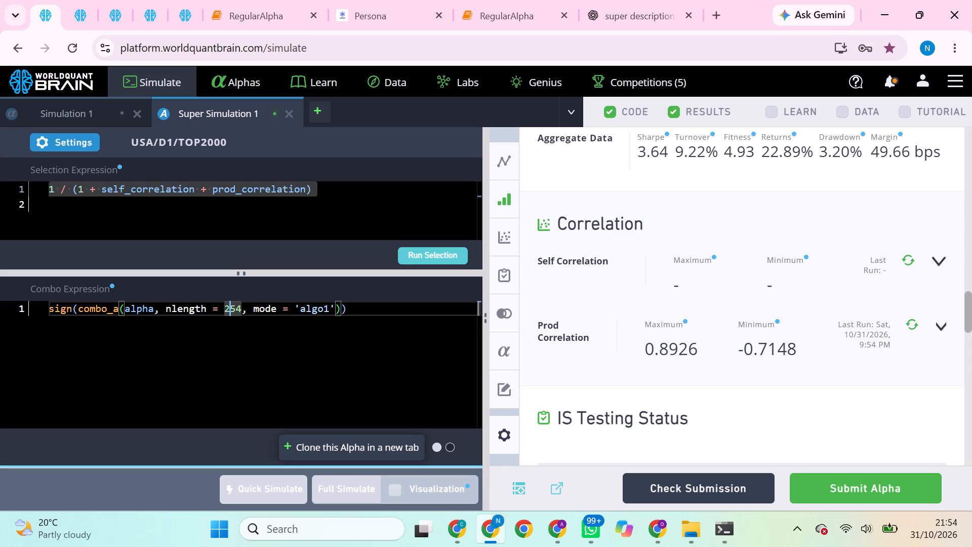
key(BackSpace)
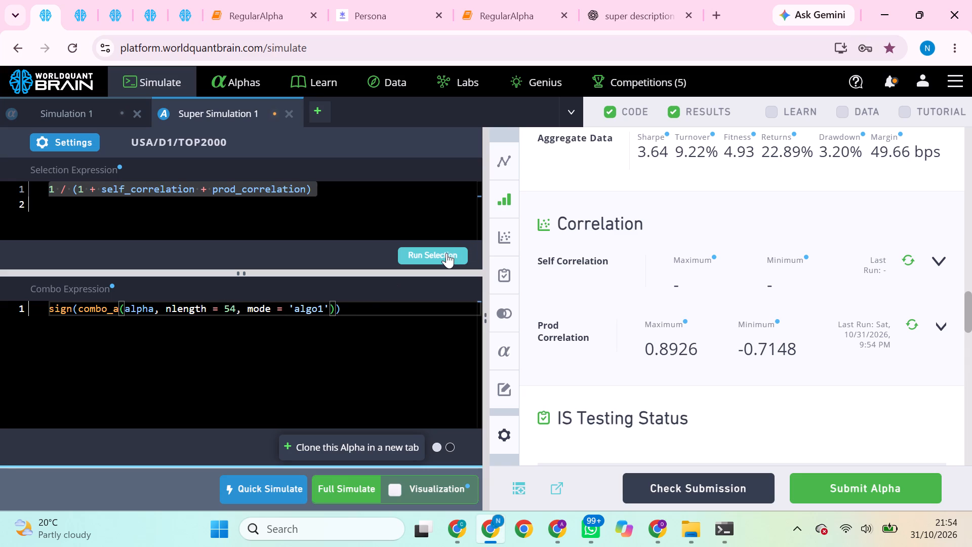
click(447, 253)
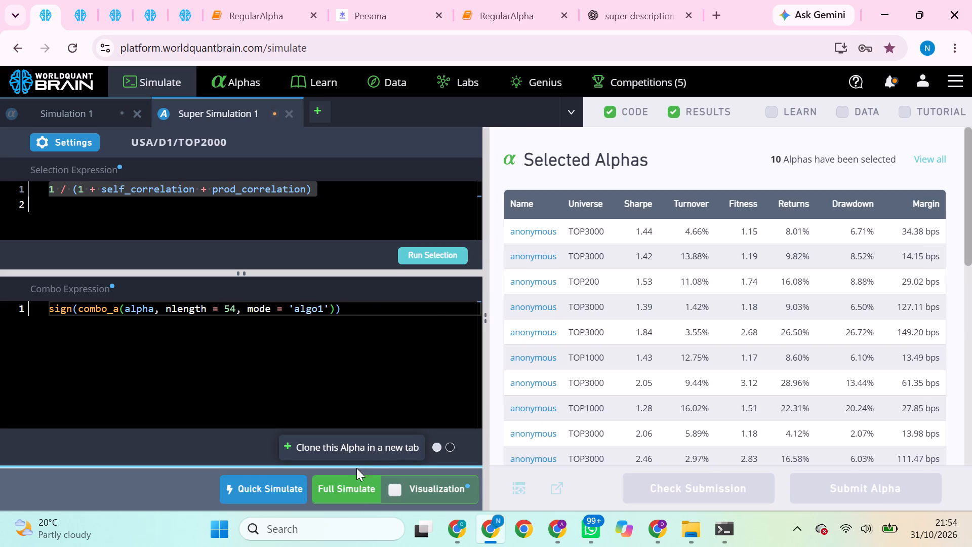
click(353, 493)
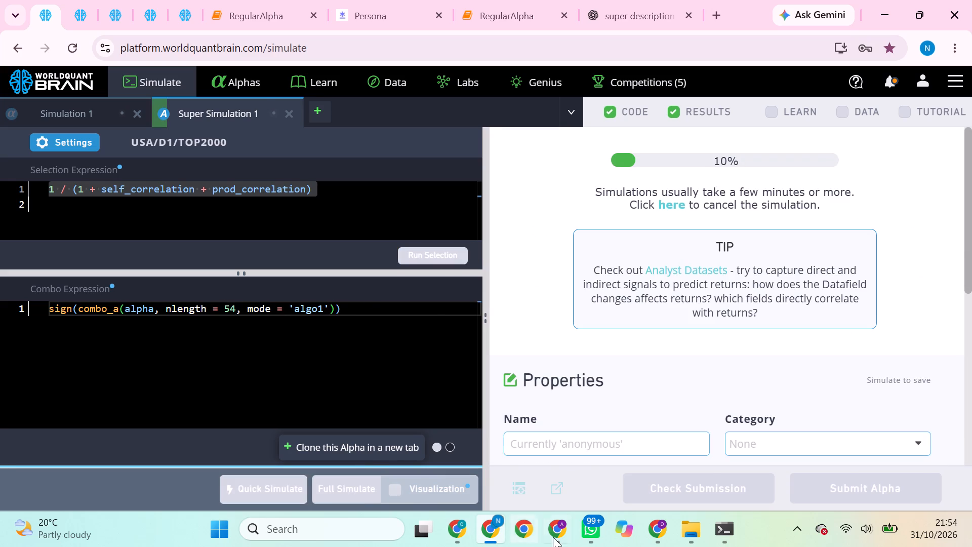
In the A browser profile, replace the GLB/D1/MINVOL1M alpha's oth432_trkdpitpredictivetotassets_prediction field with oth432_trkdpitpredictiveroe_mad_pred from the dataset list and start a full simulation.
click(562, 529)
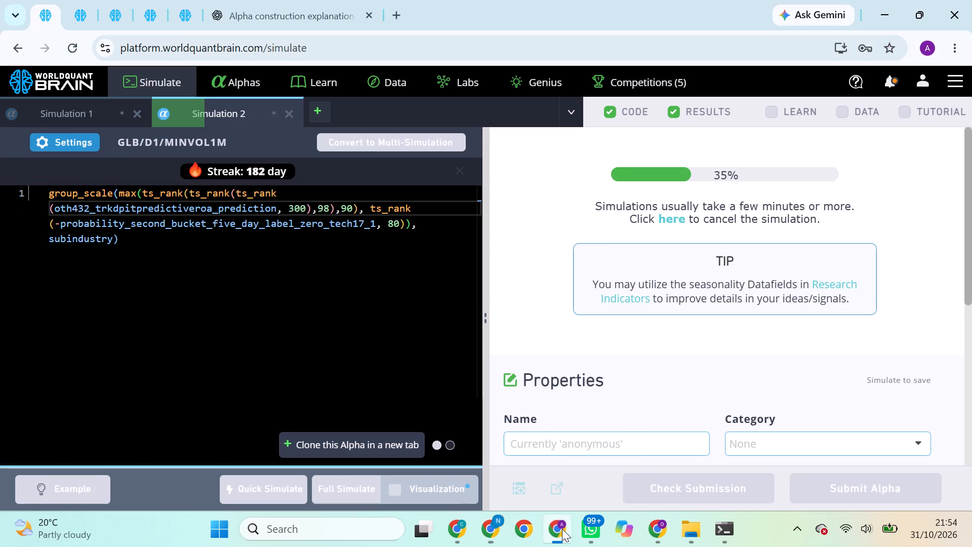
click(79, 8)
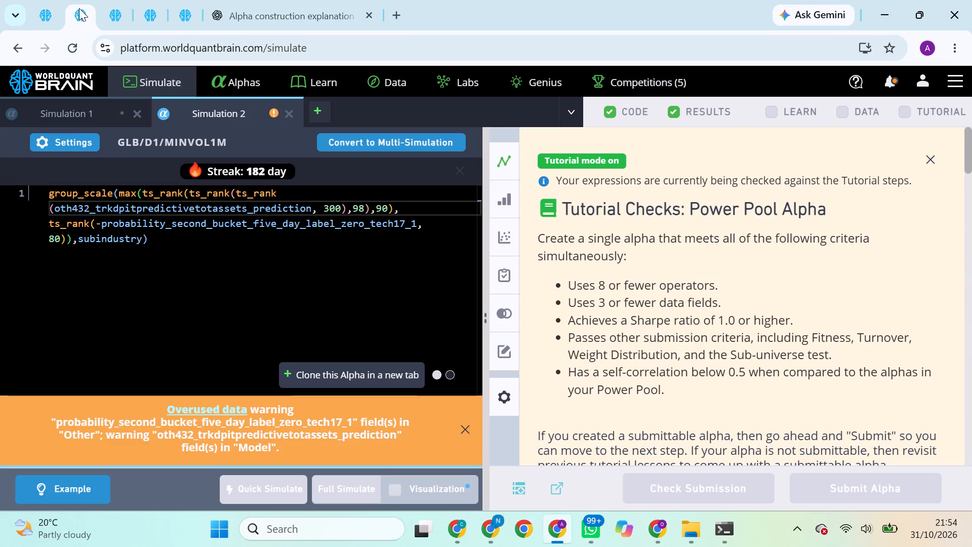
click(184, 20)
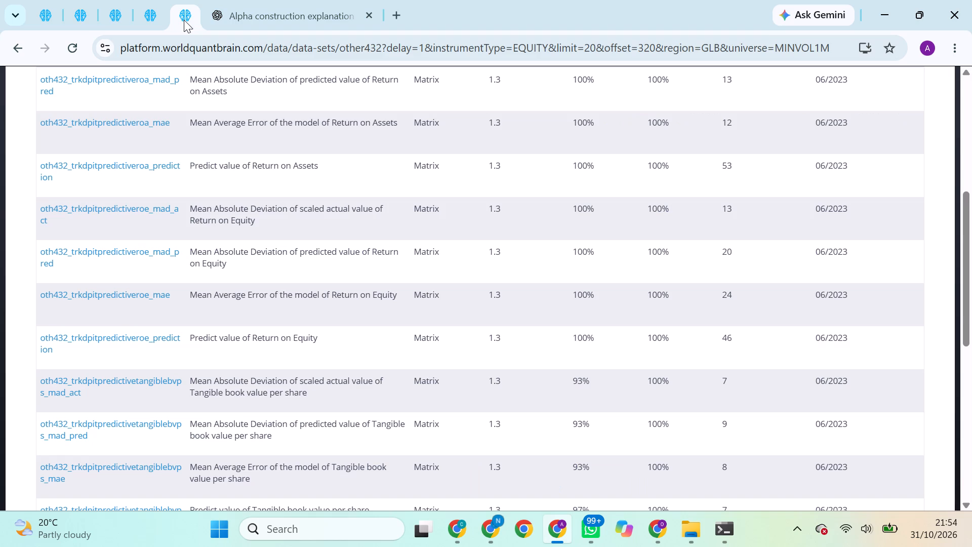
click(64, 263)
click(85, 17)
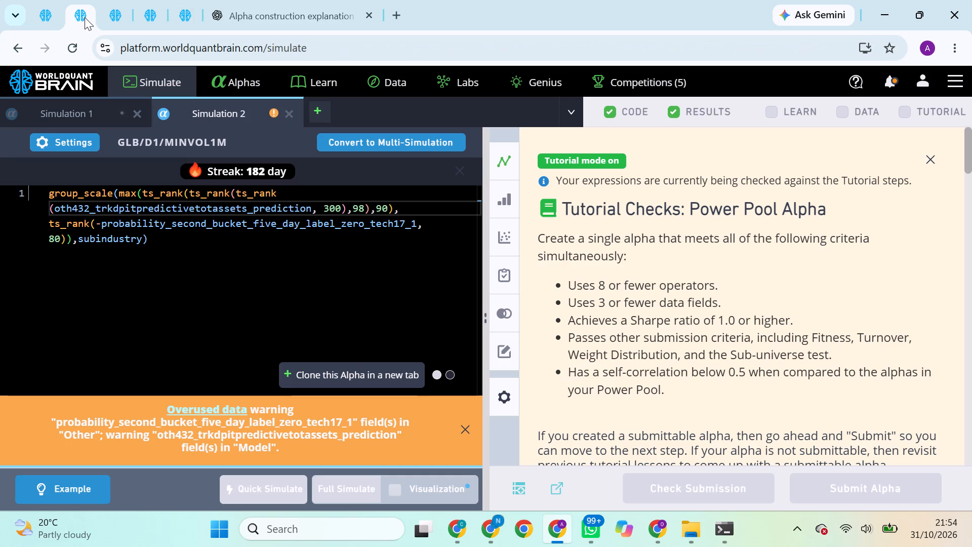
triple_click(162, 213)
click(162, 213)
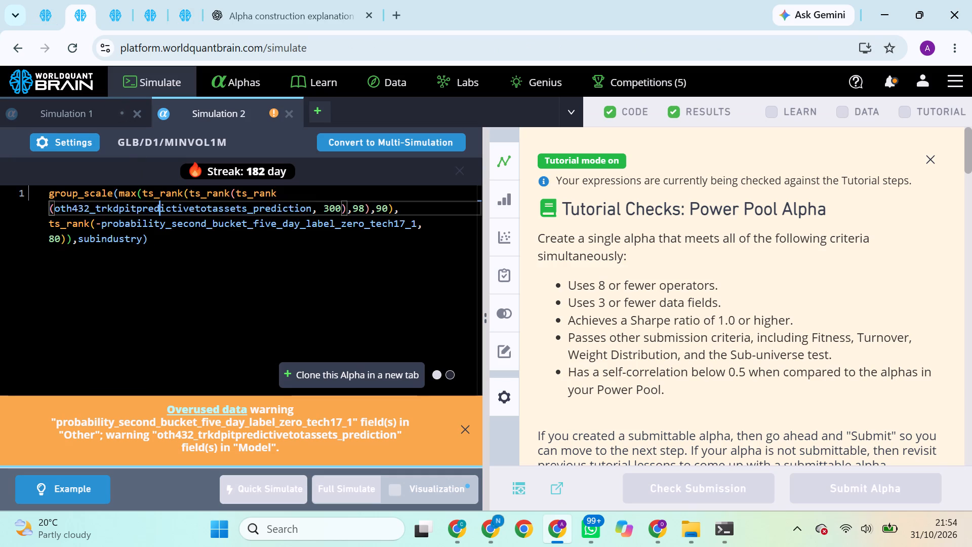
double_click(165, 210)
key(ctrl+v)
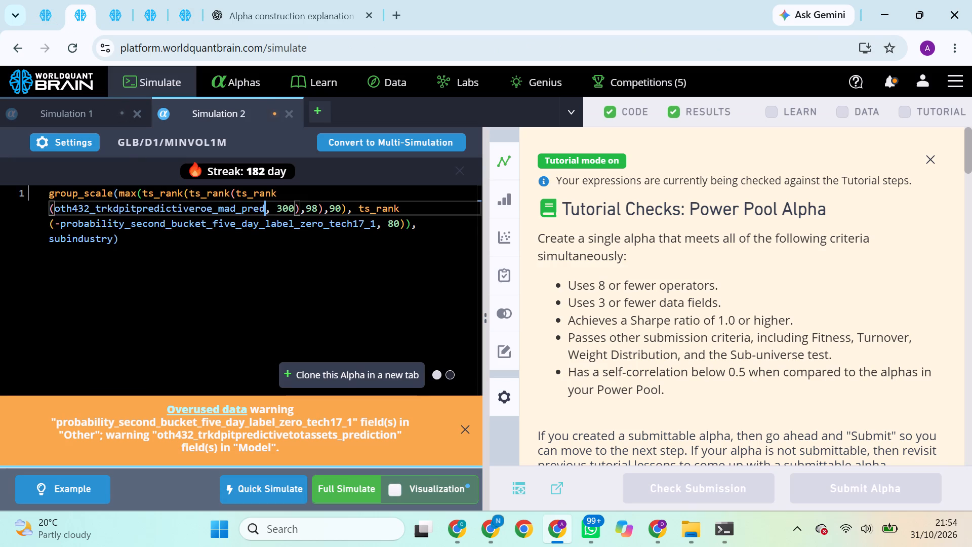
click(165, 210)
click(365, 491)
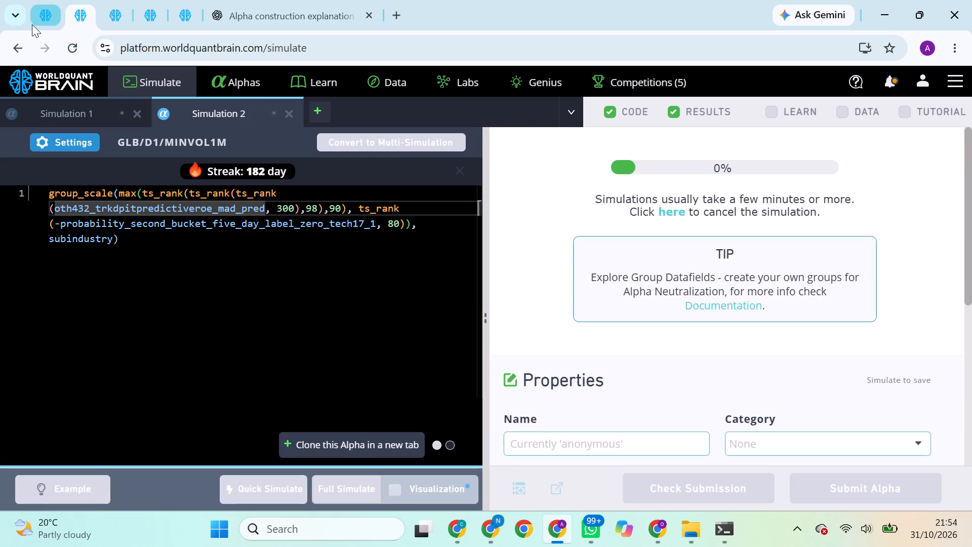
Check the progress of the GLB/D1/MINVOL1M simulations in the A browser profile, then in the O profile.
click(36, 22)
drag(73, 13, 110, 8)
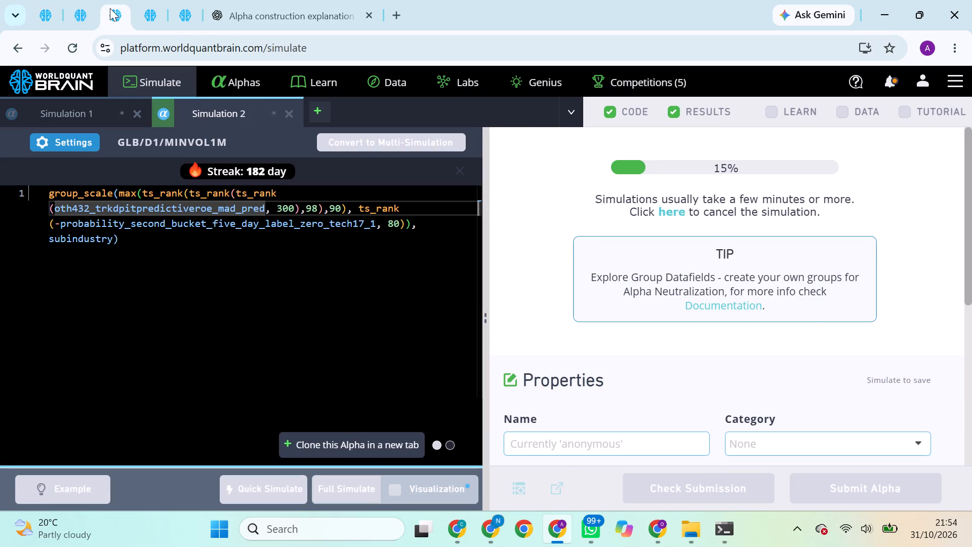
click(71, 11)
click(108, 4)
click(152, 4)
click(56, 12)
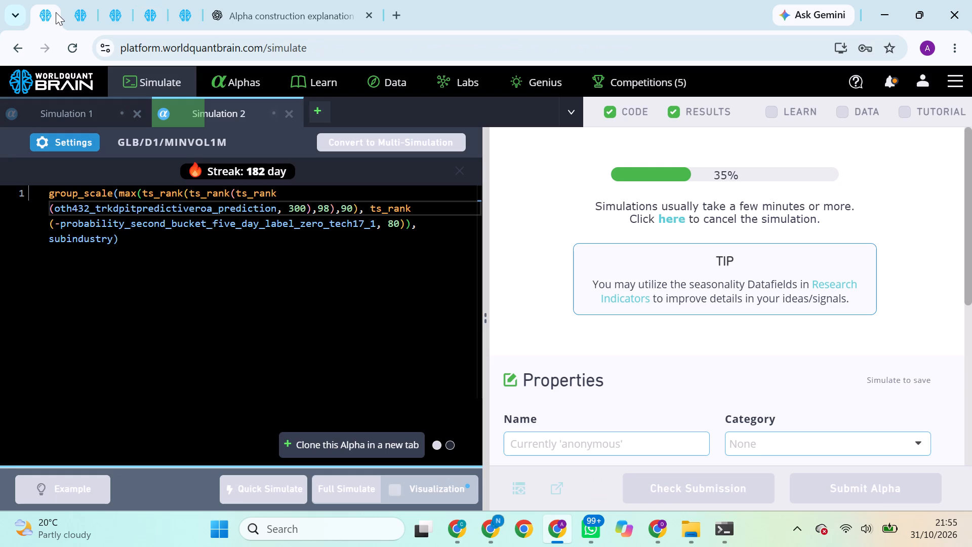
drag(644, 507, 660, 531)
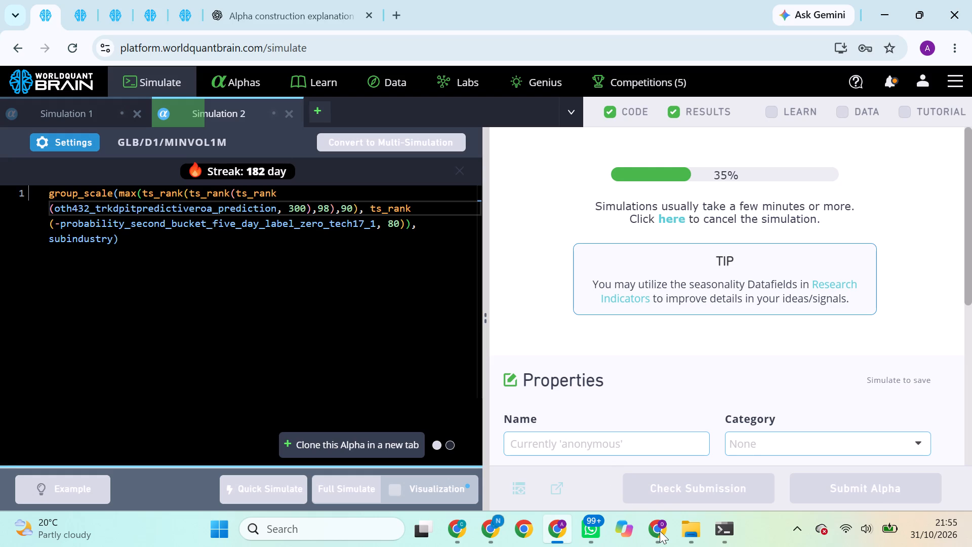
click(660, 531)
click(624, 480)
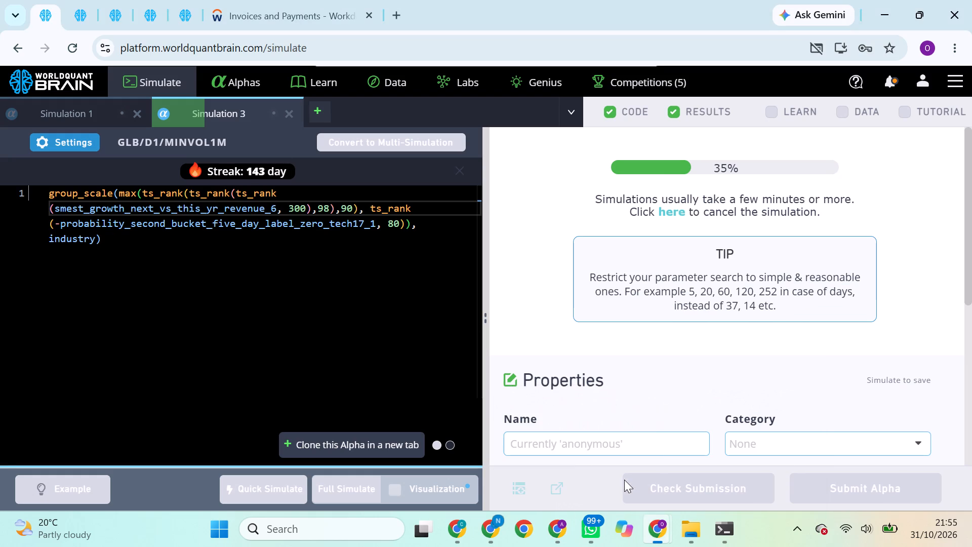
click(80, 17)
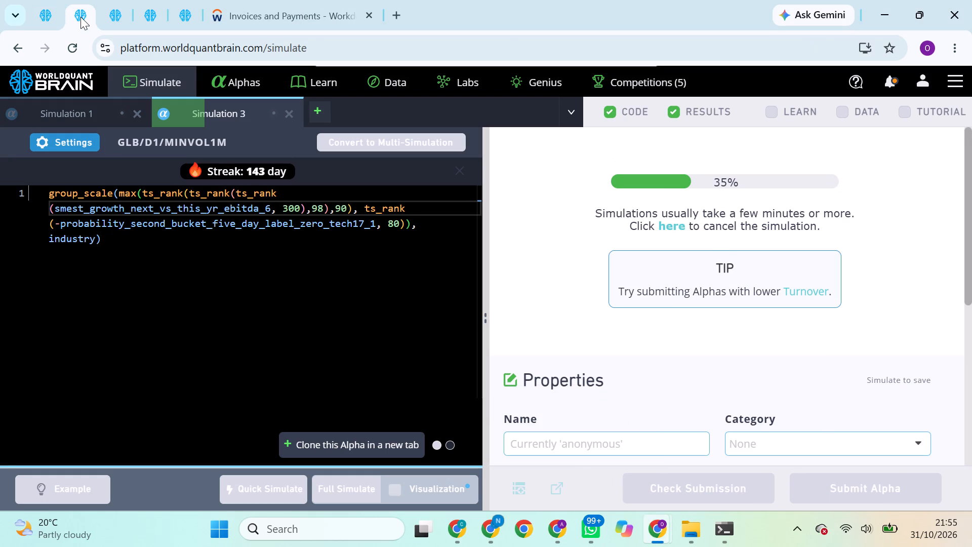
click(108, 12)
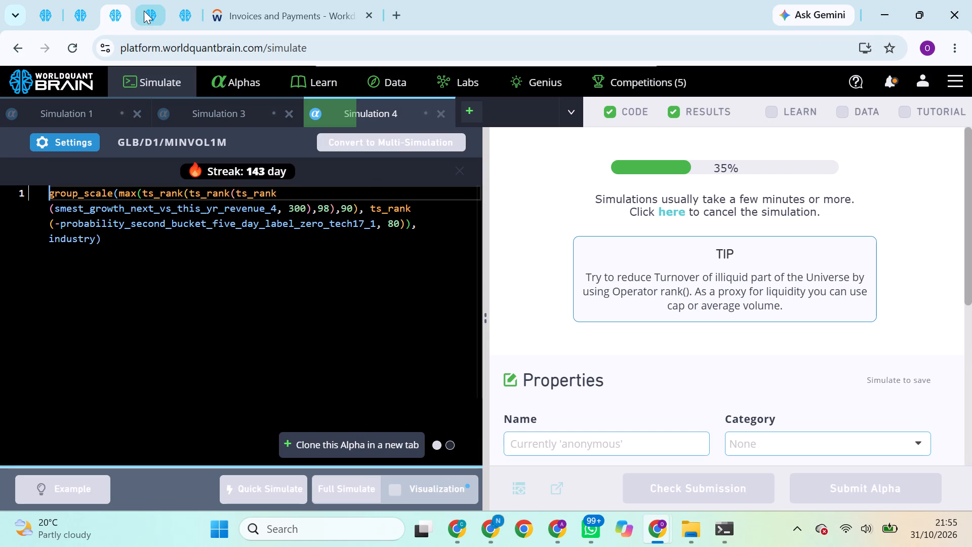
Run the production correlation check for the USA/D1/TOP3000 super alpha in the O browser profile.
click(144, 11)
scroll(600, 239, down, 2)
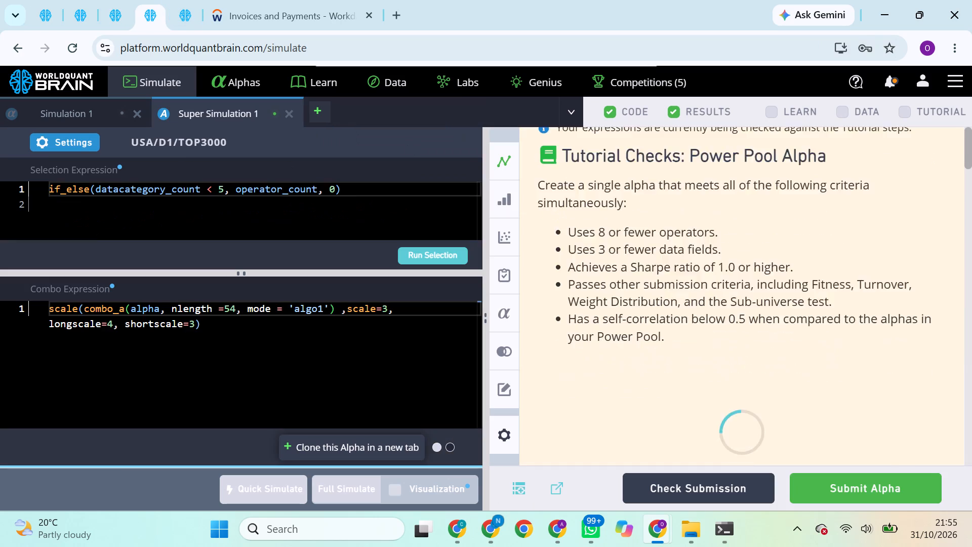
scroll(600, 239, down, 6)
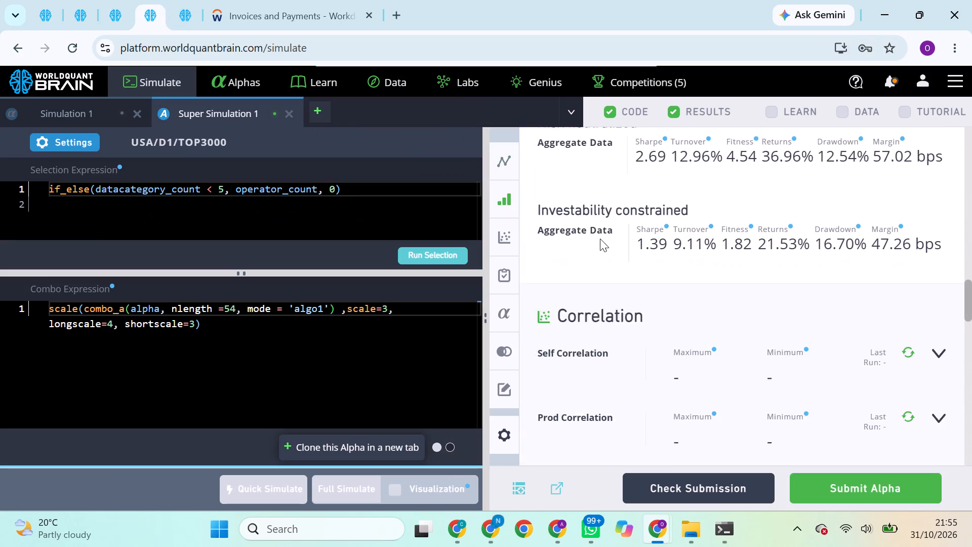
scroll(600, 239, down, 1)
click(907, 343)
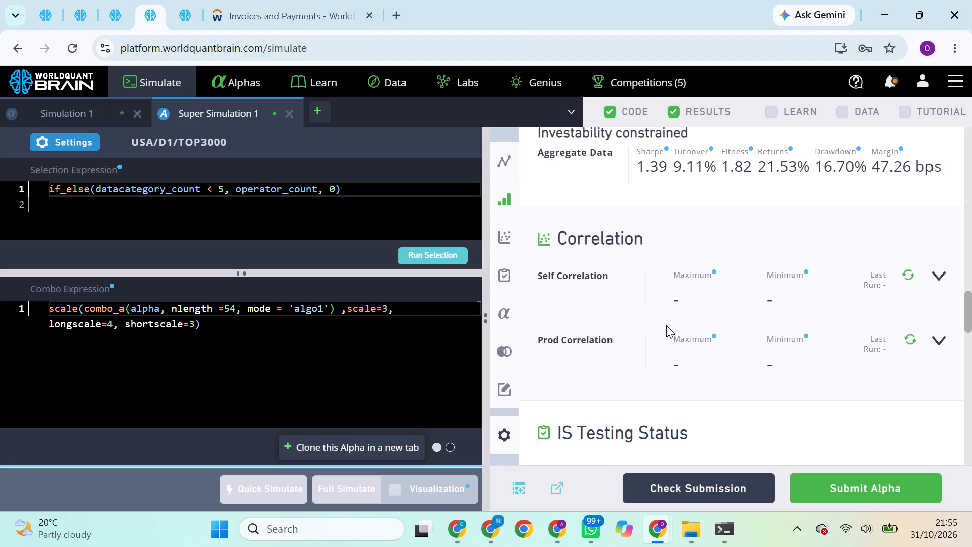
Set nlength to 44 in the TOP3000 super alpha's combo expression, rerun the selection and start a full simulation.
click(229, 308)
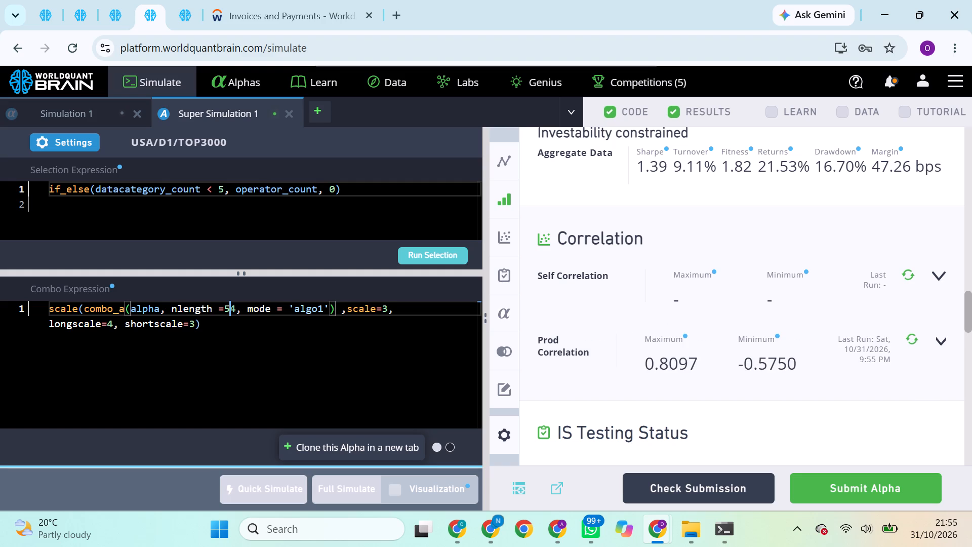
key(BackSpace)
key(4)
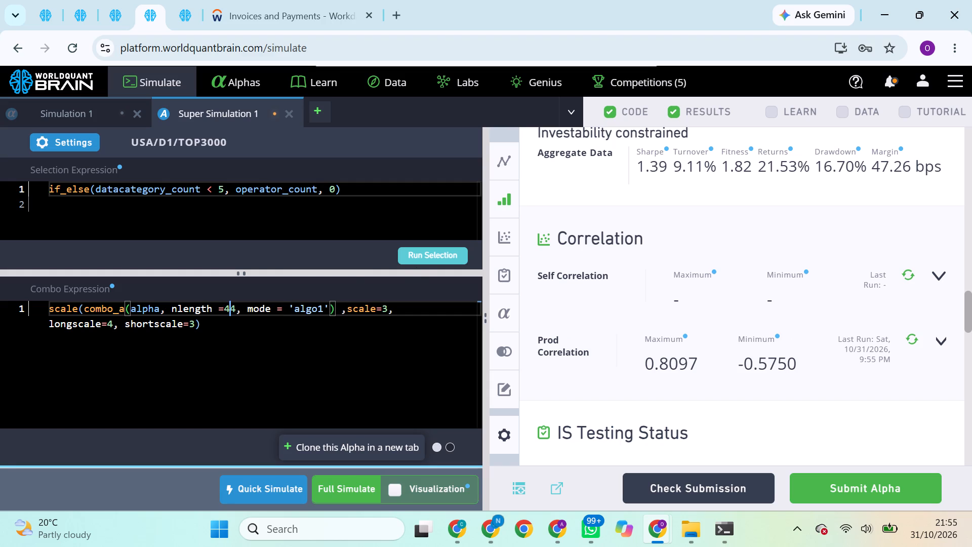
click(418, 266)
click(424, 259)
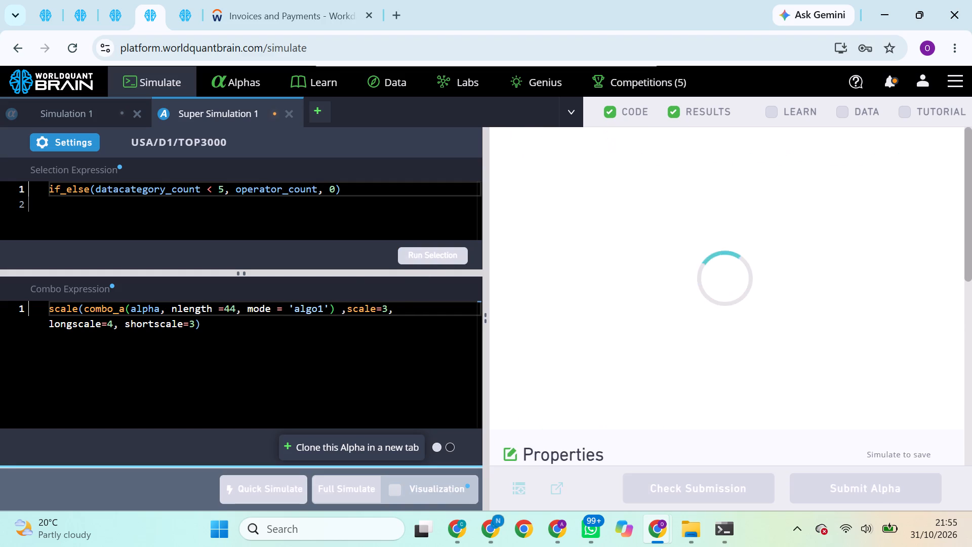
click(354, 490)
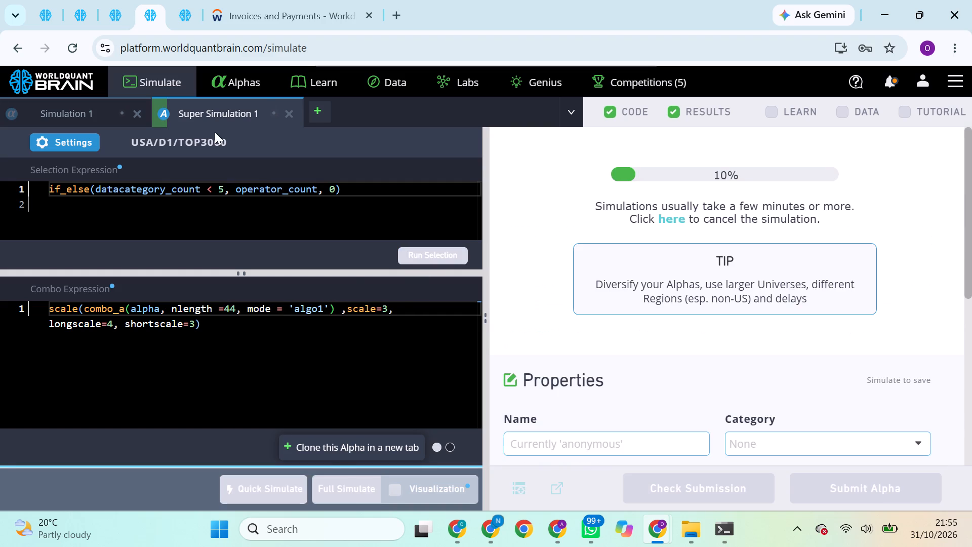
Replace smest_growth_next_vs_this_yr_ebitda_6 in the GLB/D1/MINVOL1M alpha with smest_growth_this_vs_last_yr_earnings_2 from the dataset list and start a full simulation.
click(179, 15)
click(156, 17)
click(115, 17)
click(85, 12)
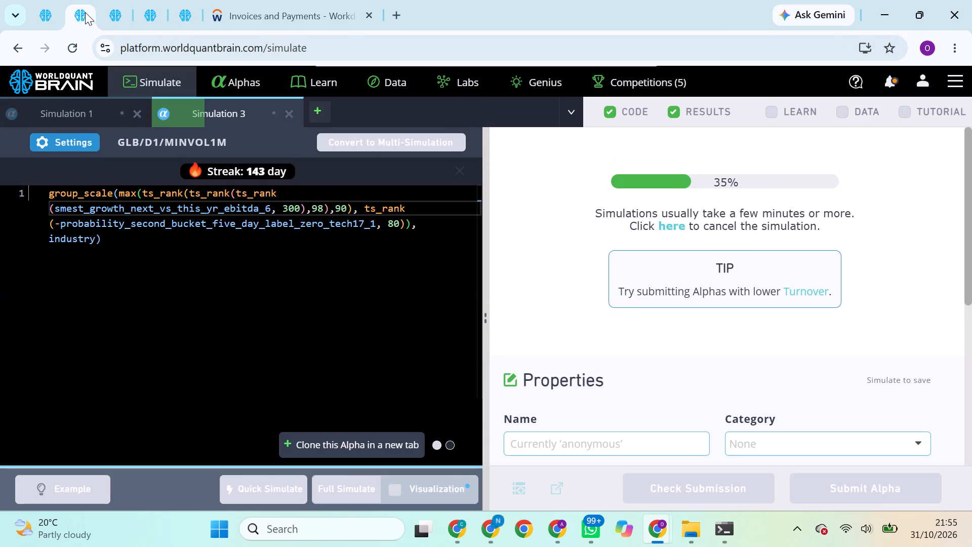
click(57, 12)
click(88, 17)
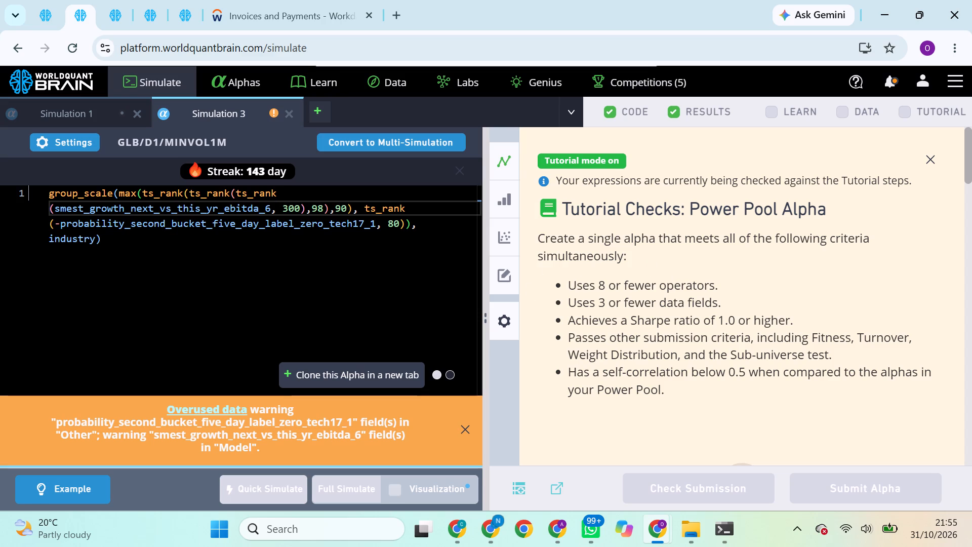
click(181, 1)
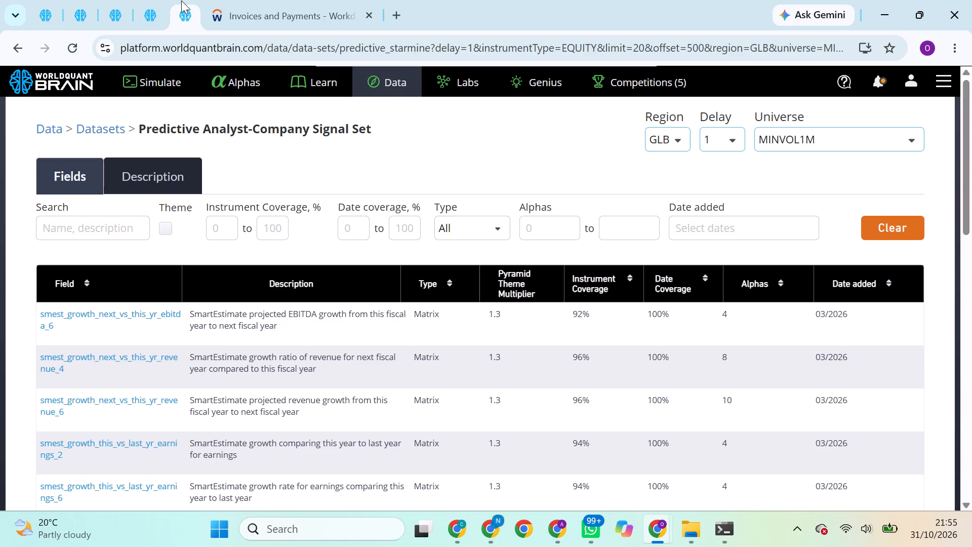
scroll(235, 392, down, 2)
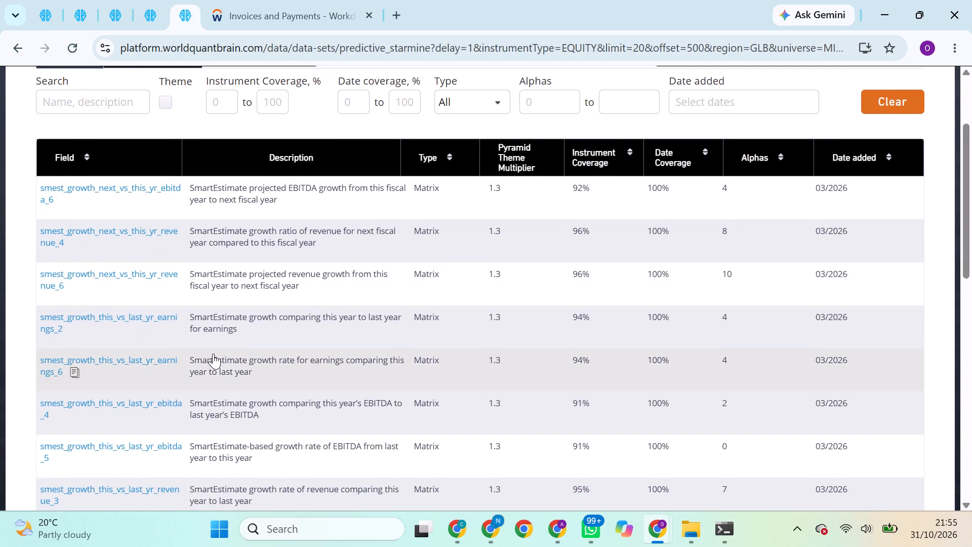
click(82, 330)
click(80, 9)
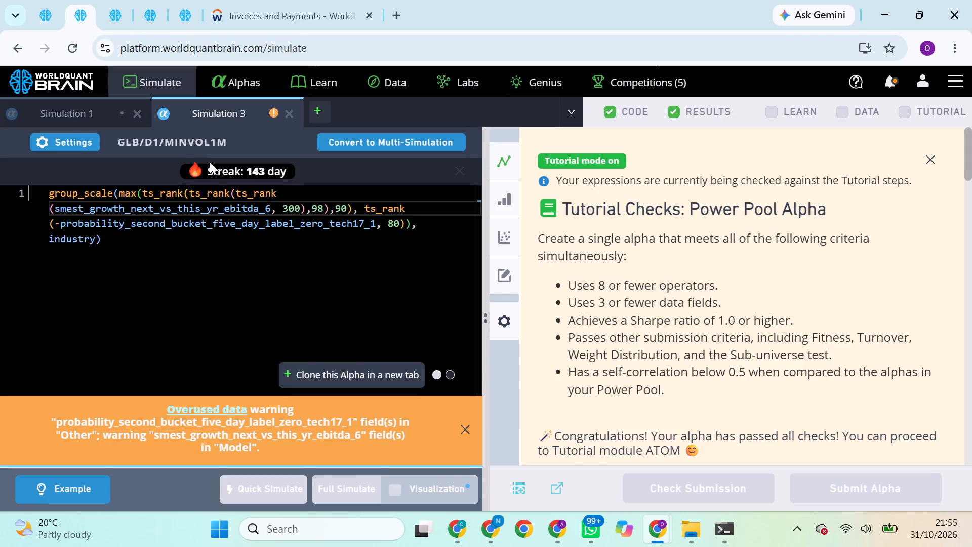
click(206, 200)
double_click(206, 211)
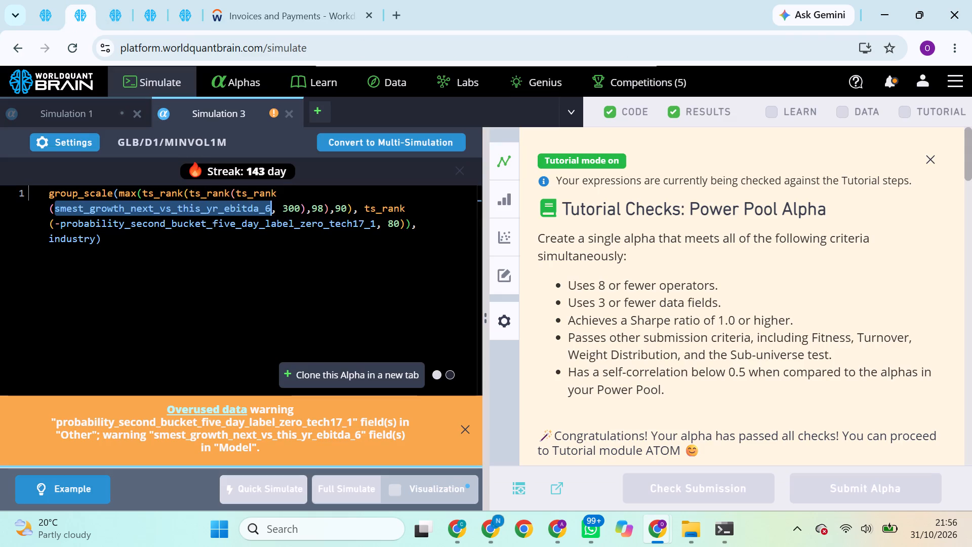
key(ctrl+v)
click(206, 211)
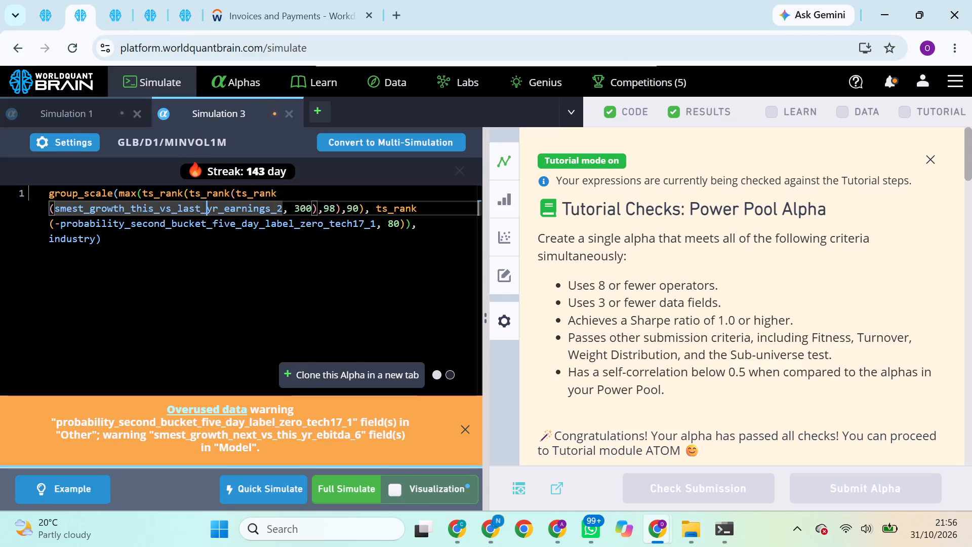
click(369, 489)
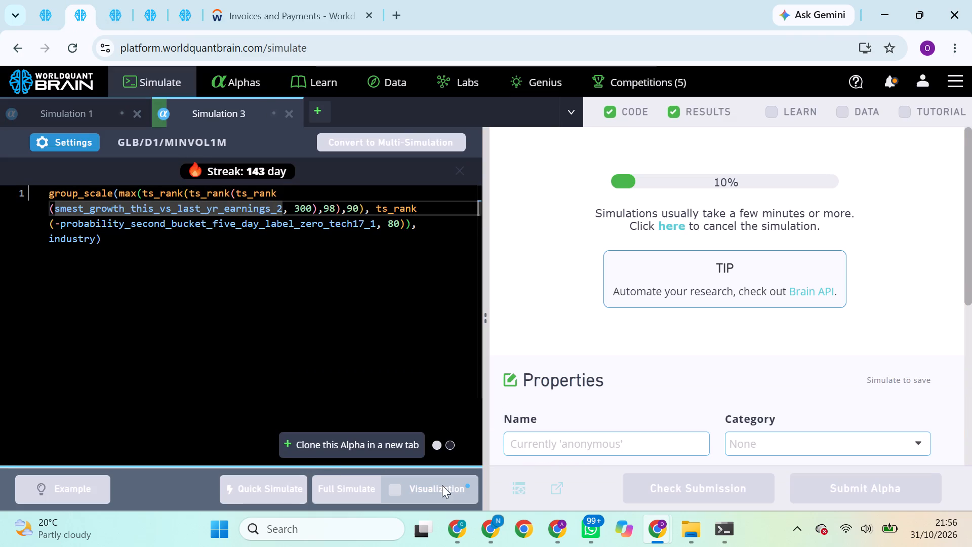
Check the progress of the GLB/D1/MINVOL1M simulations in the A browser profile and the TOP2000 super alpha in the N profile.
click(563, 532)
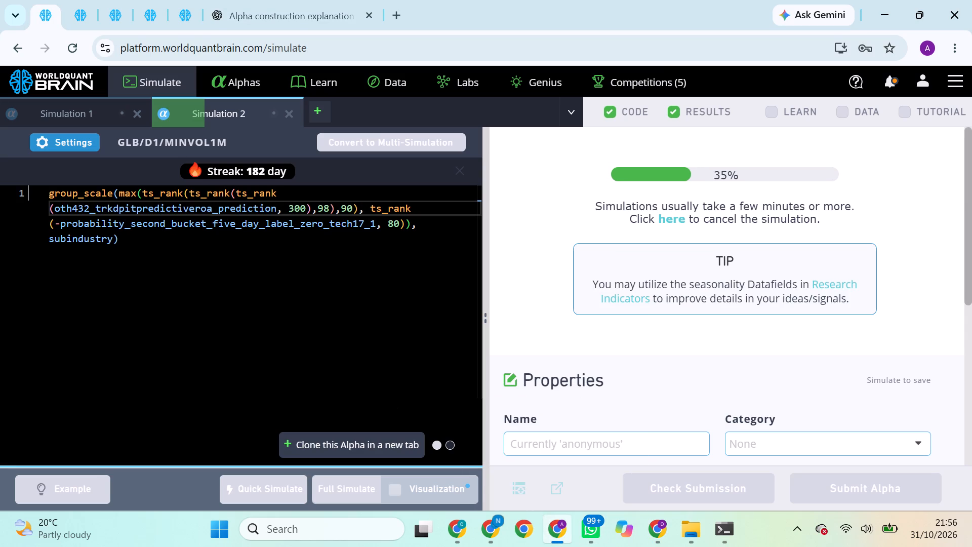
click(69, 14)
click(109, 13)
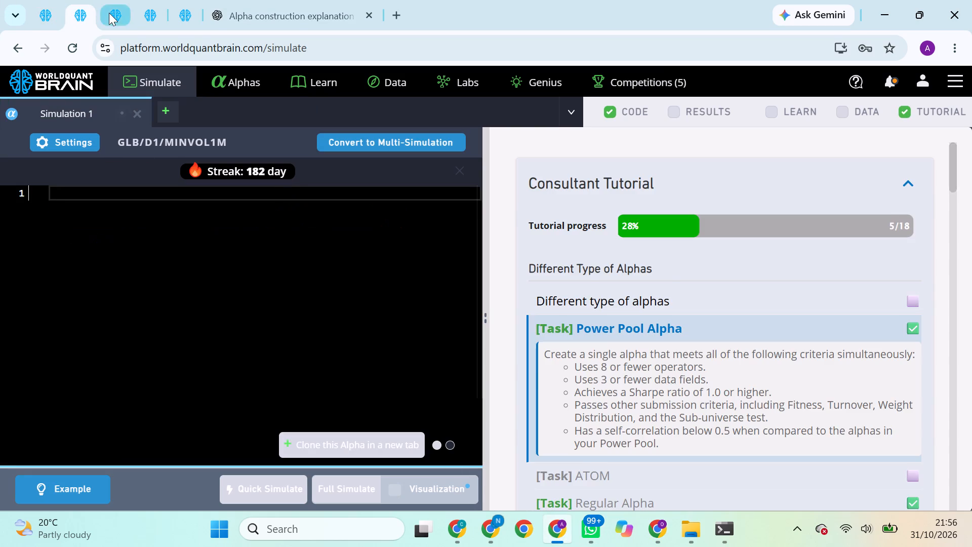
click(151, 8)
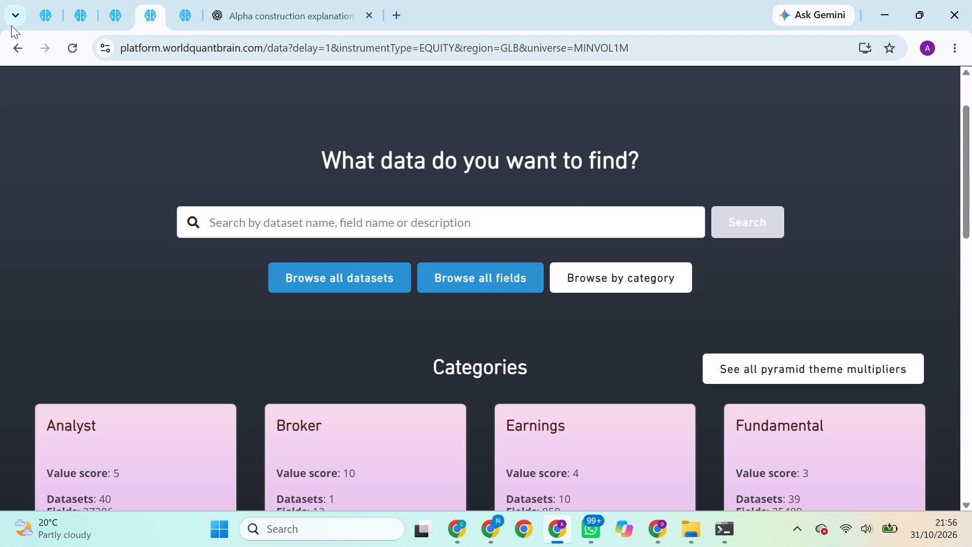
click(46, 8)
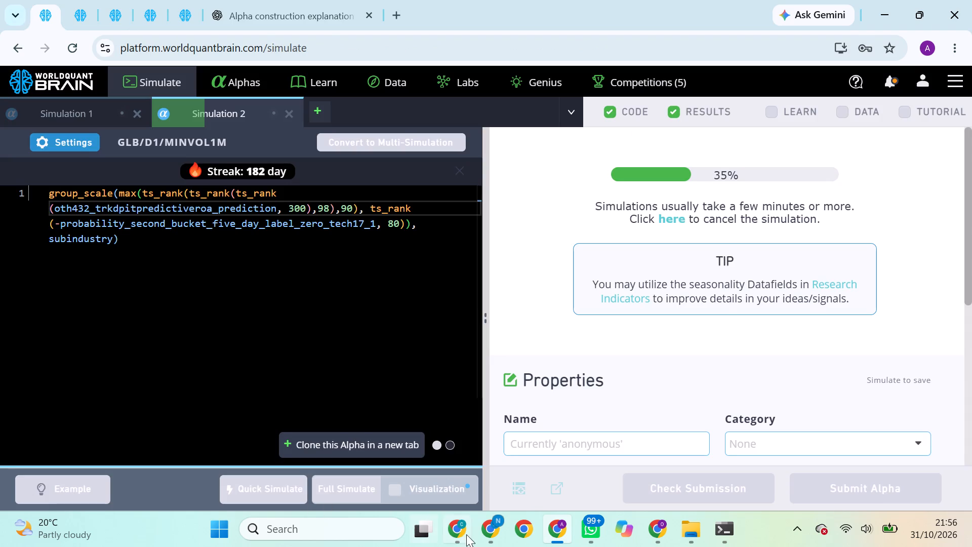
click(487, 537)
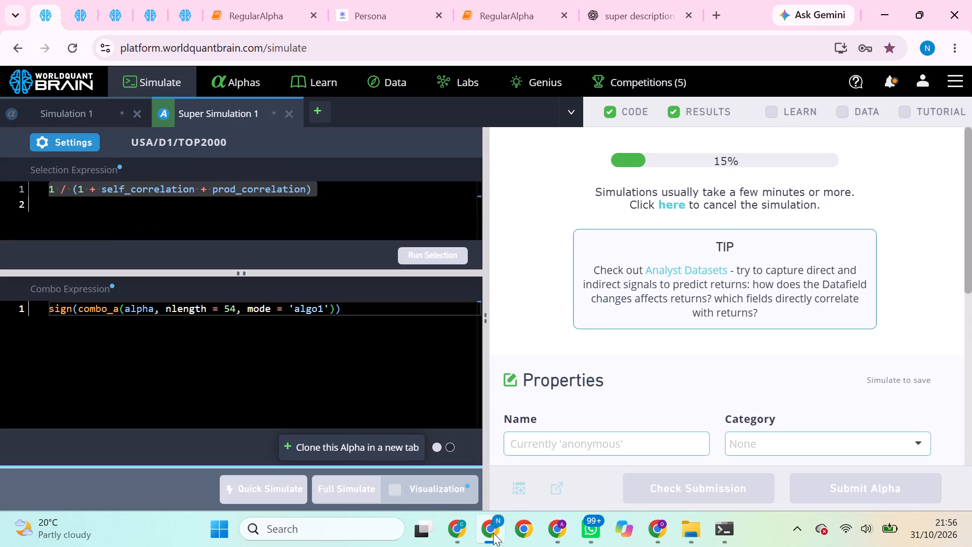
Review the USA/D1/TOP2000 super alpha's simulation results in the N browser profile and run its production correlation check.
click(560, 525)
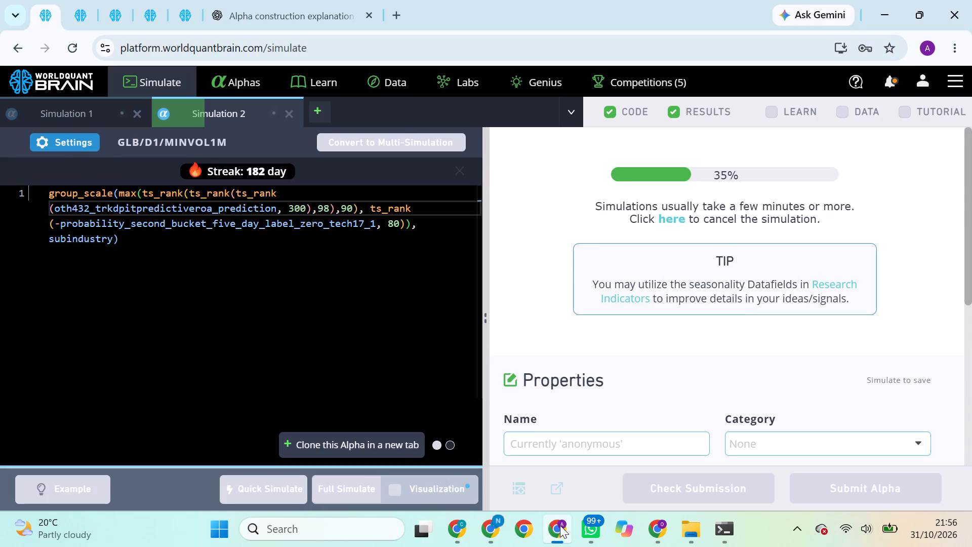
click(493, 523)
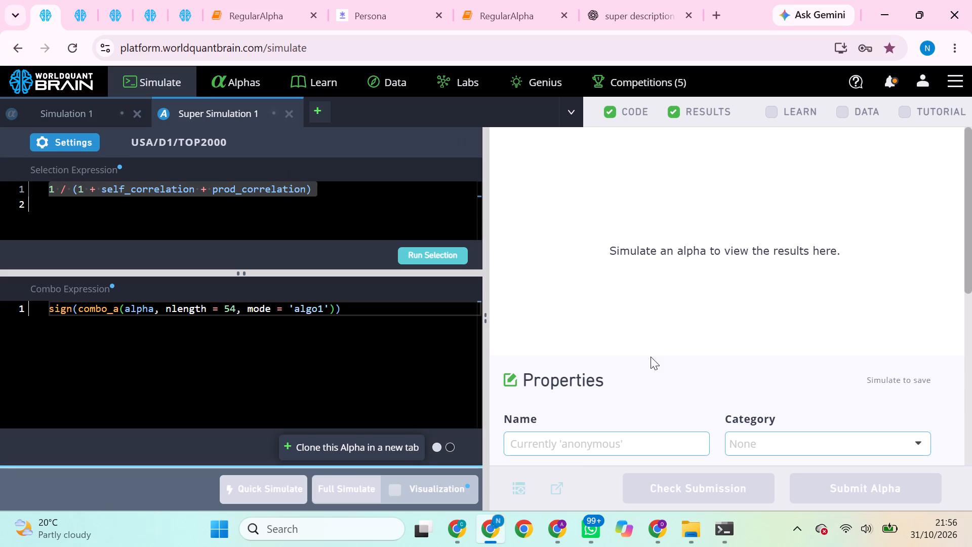
scroll(654, 345, down, 3)
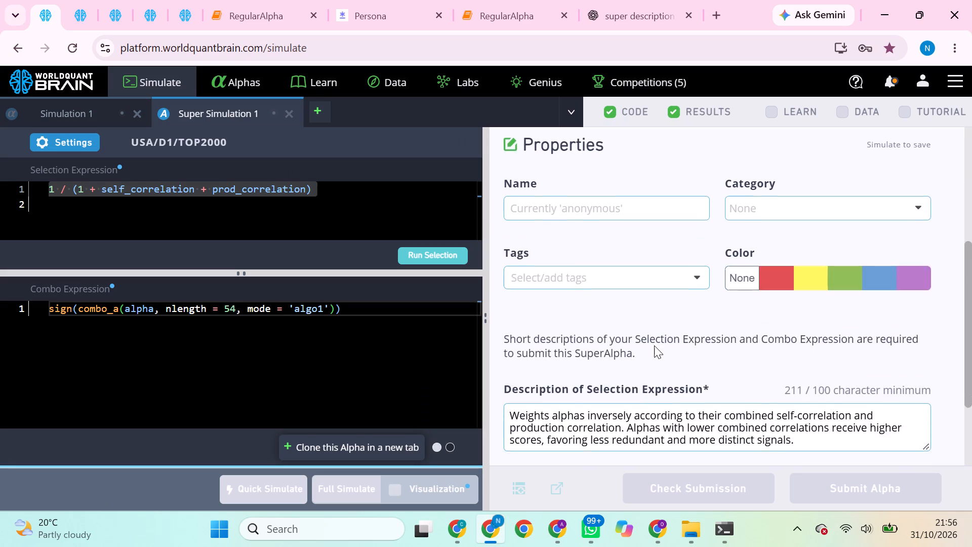
scroll(654, 345, down, 2)
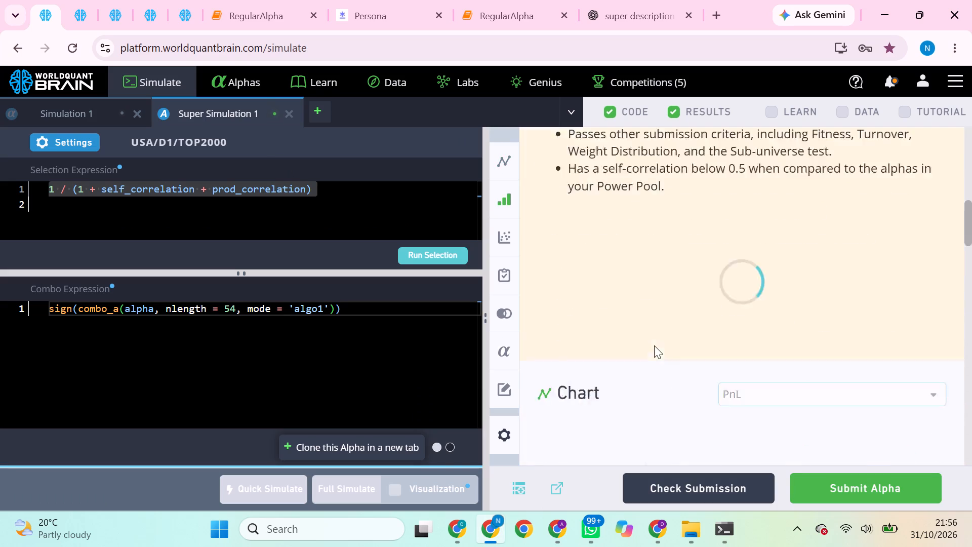
scroll(654, 345, down, 7)
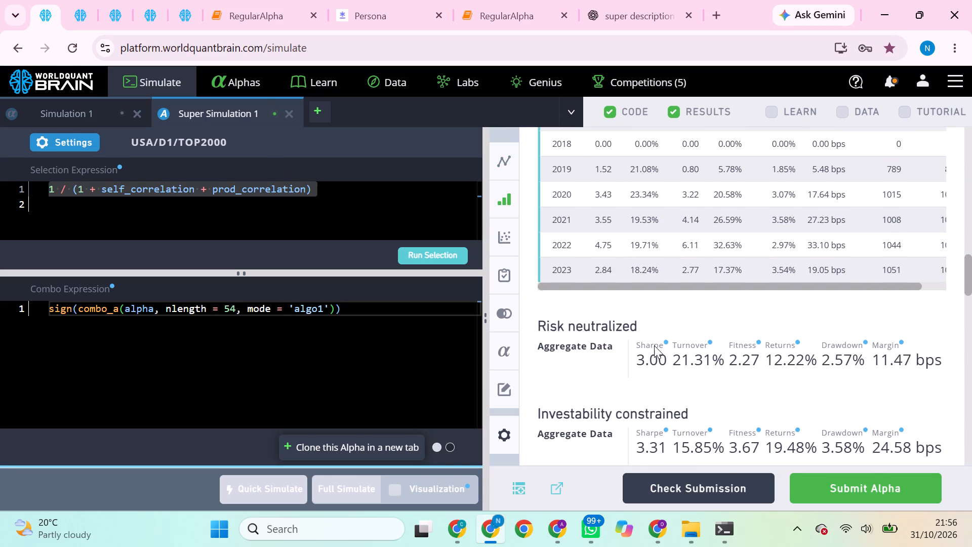
scroll(654, 345, up, 4)
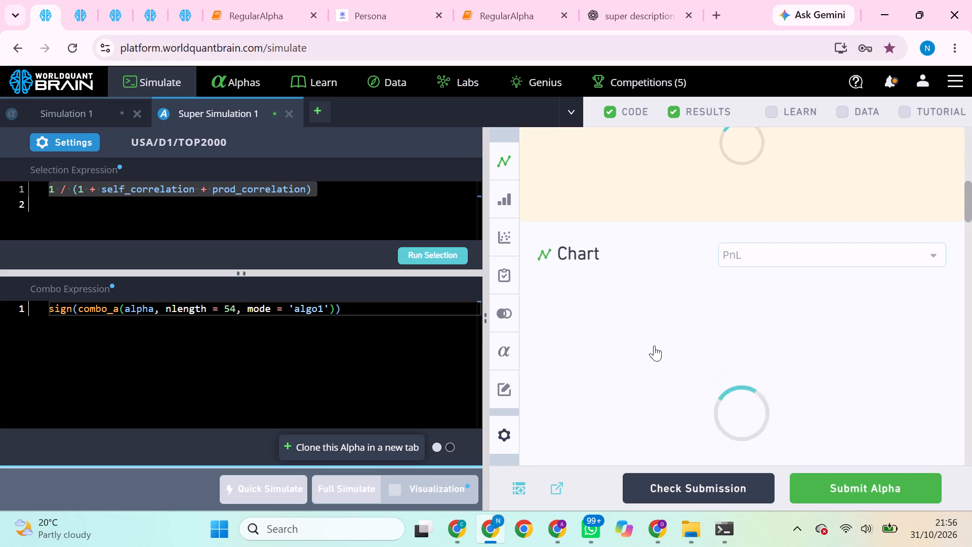
scroll(654, 345, up, 2)
scroll(654, 345, down, 2)
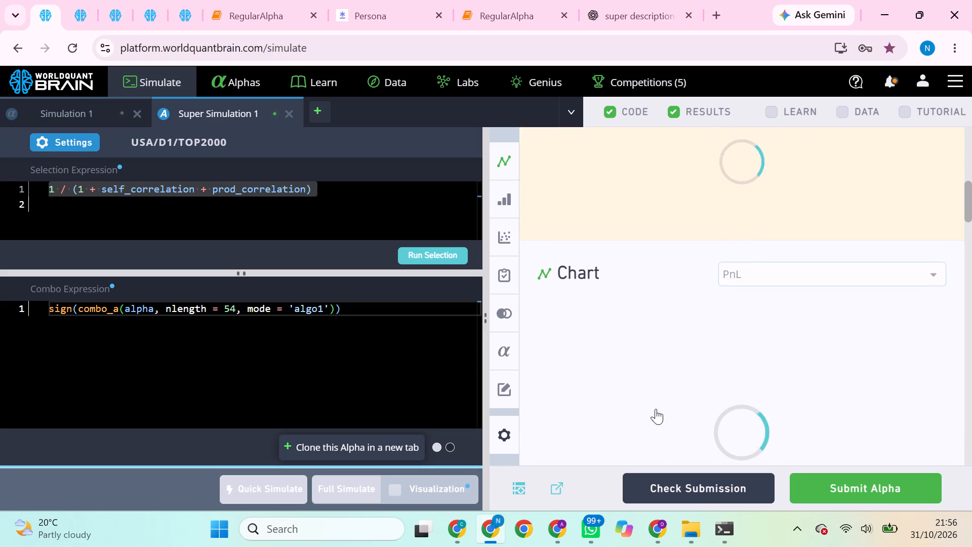
scroll(662, 322, up, 4)
scroll(662, 322, down, 2)
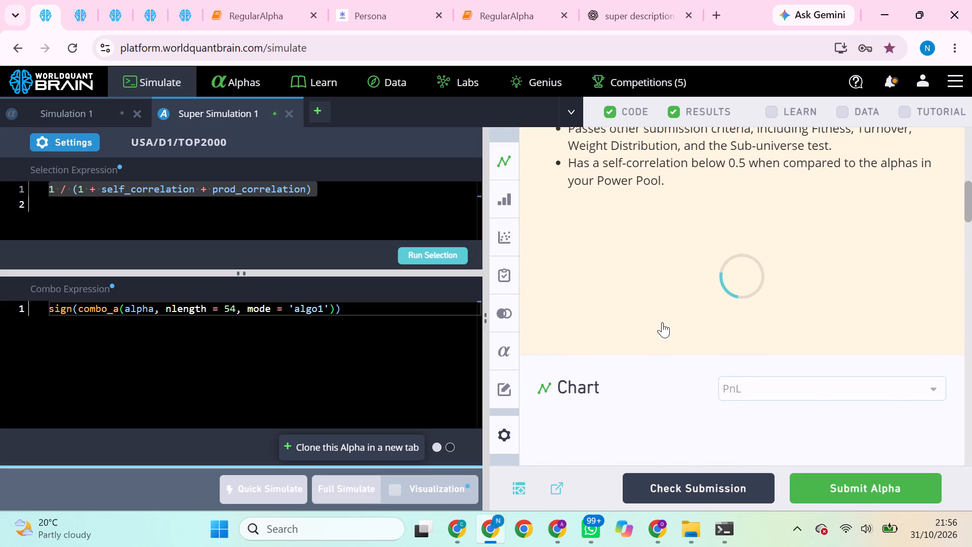
scroll(662, 322, down, 5)
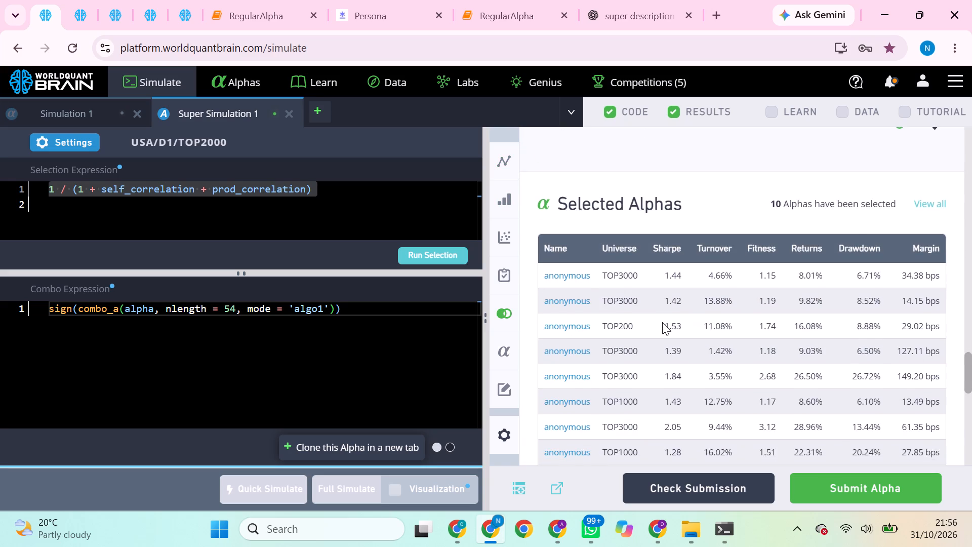
scroll(662, 322, down, 1)
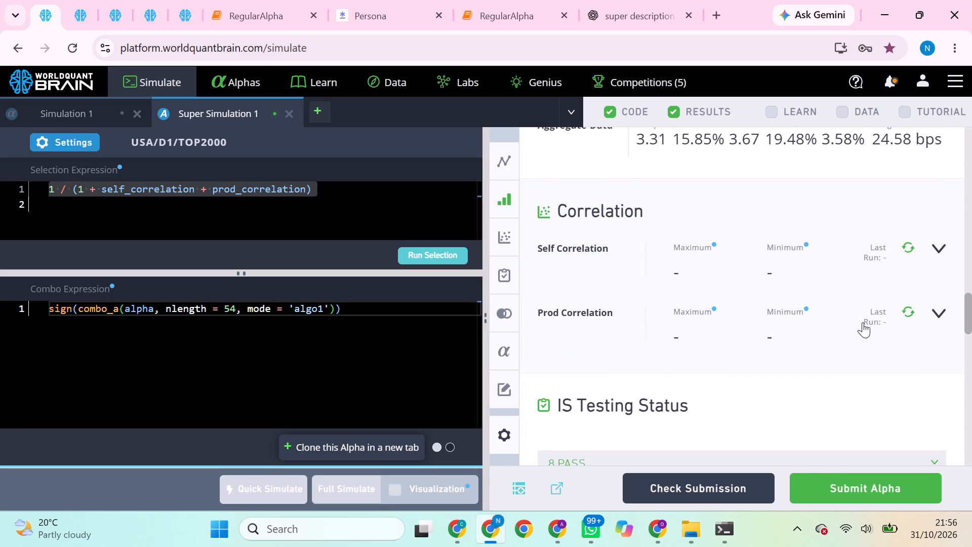
click(912, 314)
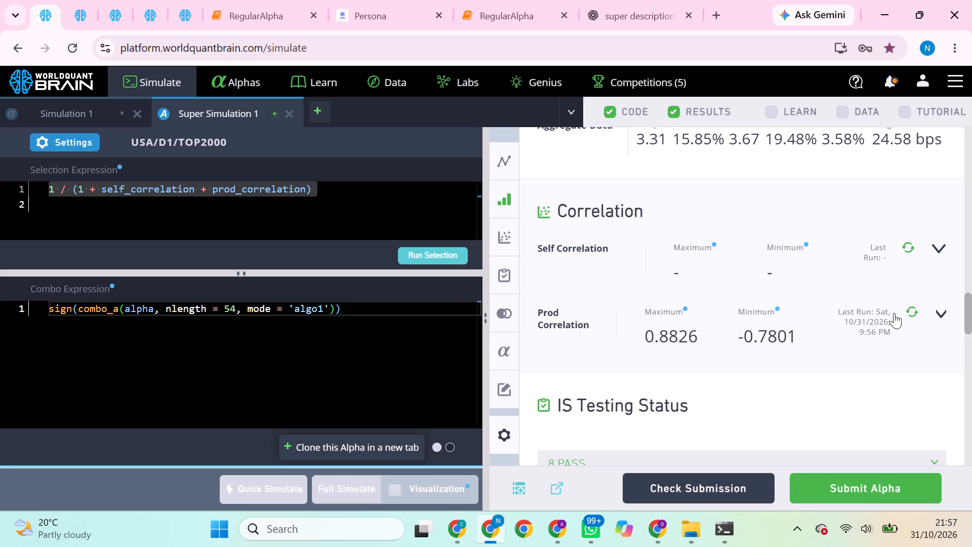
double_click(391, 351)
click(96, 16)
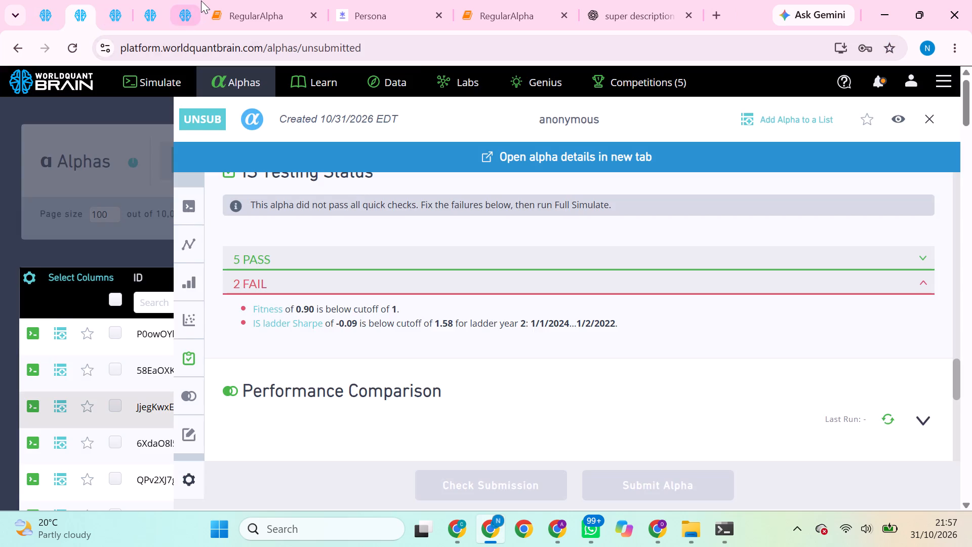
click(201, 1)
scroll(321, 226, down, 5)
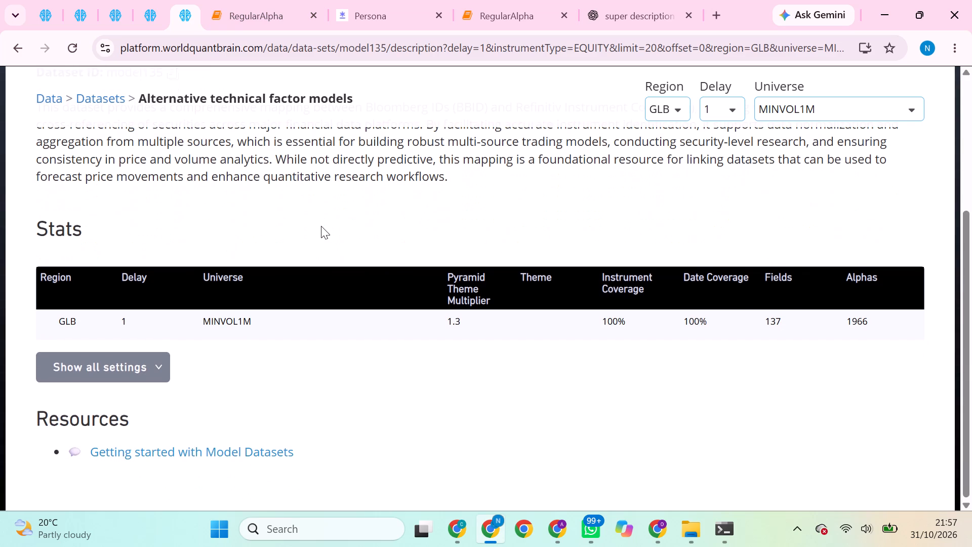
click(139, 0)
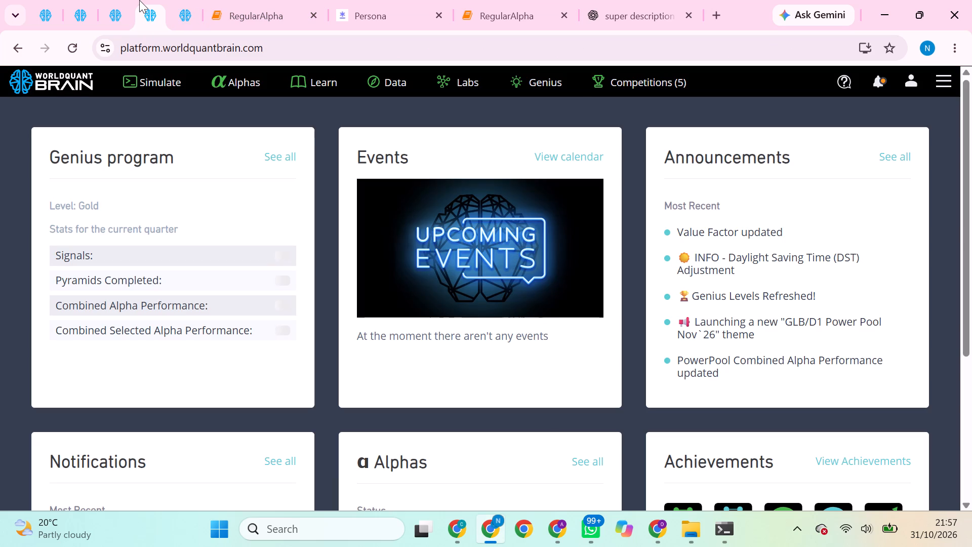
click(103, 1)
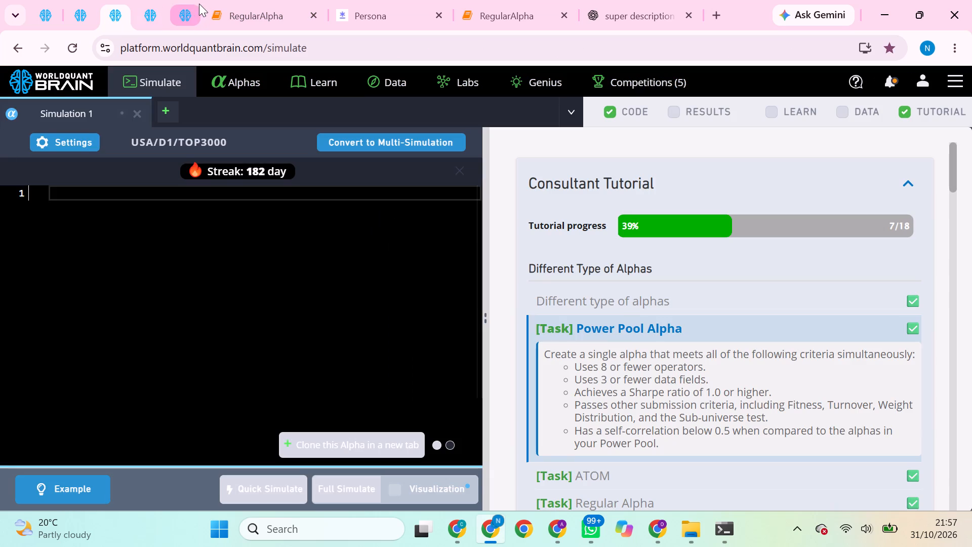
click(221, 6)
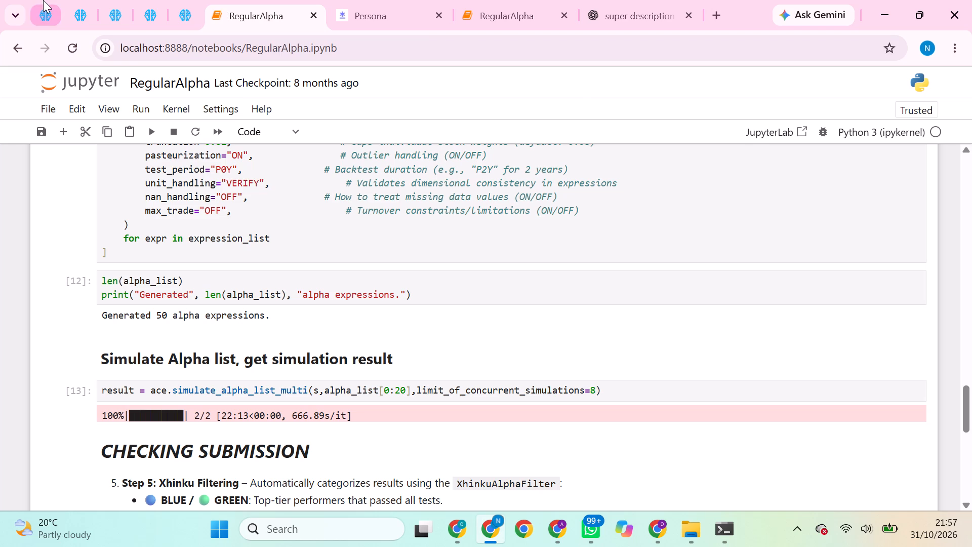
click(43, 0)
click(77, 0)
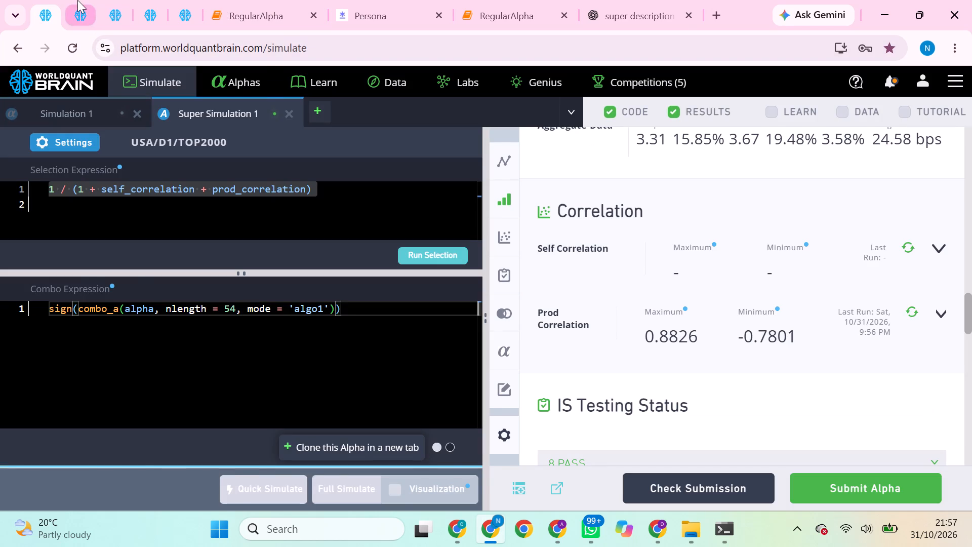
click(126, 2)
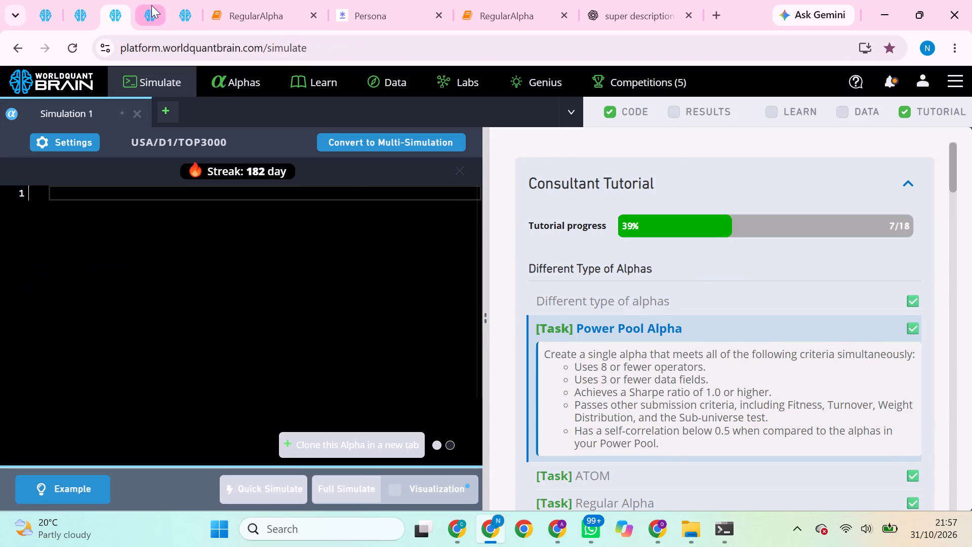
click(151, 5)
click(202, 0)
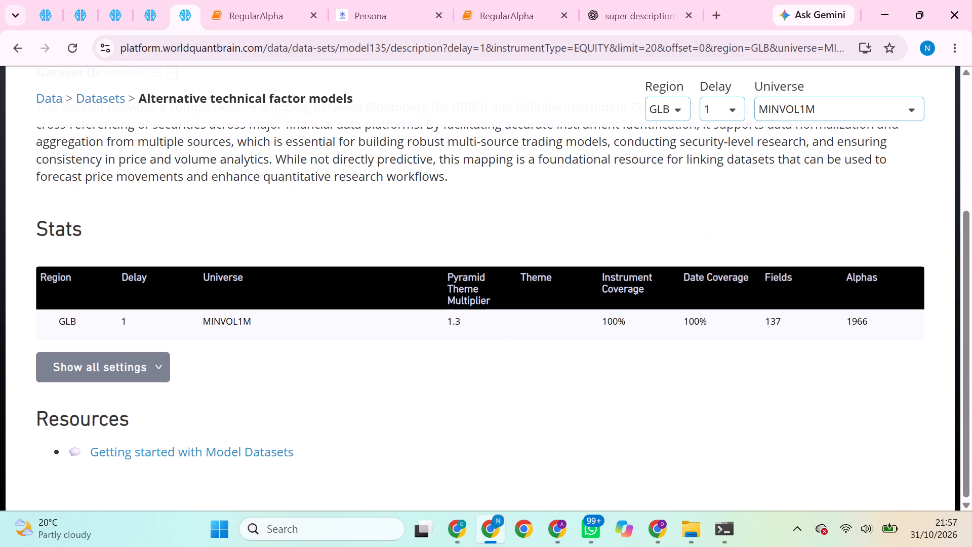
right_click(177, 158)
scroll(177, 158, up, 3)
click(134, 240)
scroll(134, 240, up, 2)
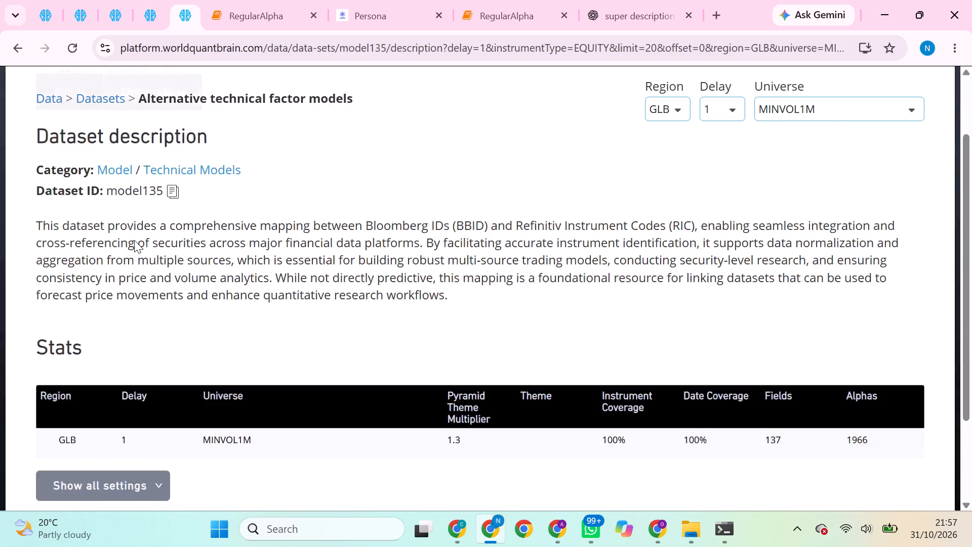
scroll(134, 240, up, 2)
Open the unsubmitted alphas list in the N browser profile and examine the GLB MINVOL1M alphas named model135.
click(154, 0)
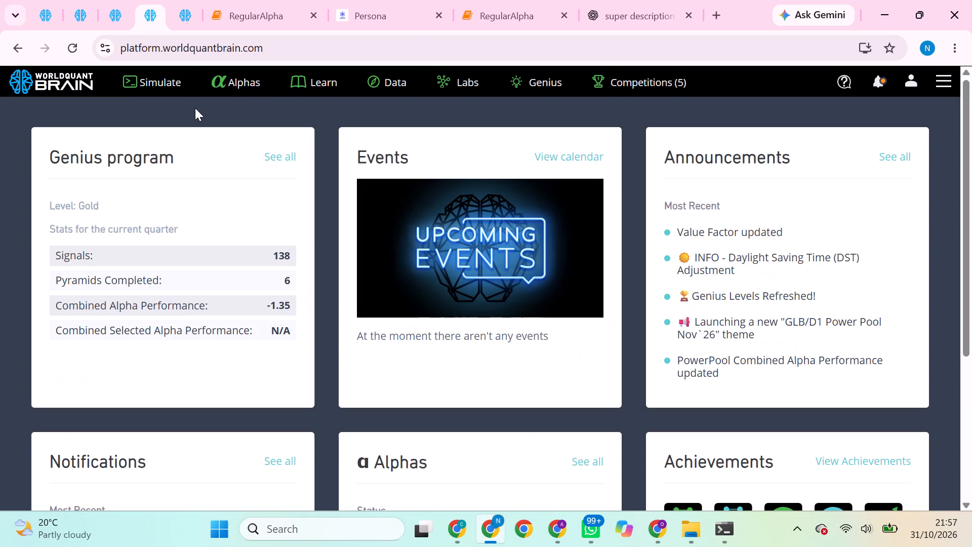
click(245, 80)
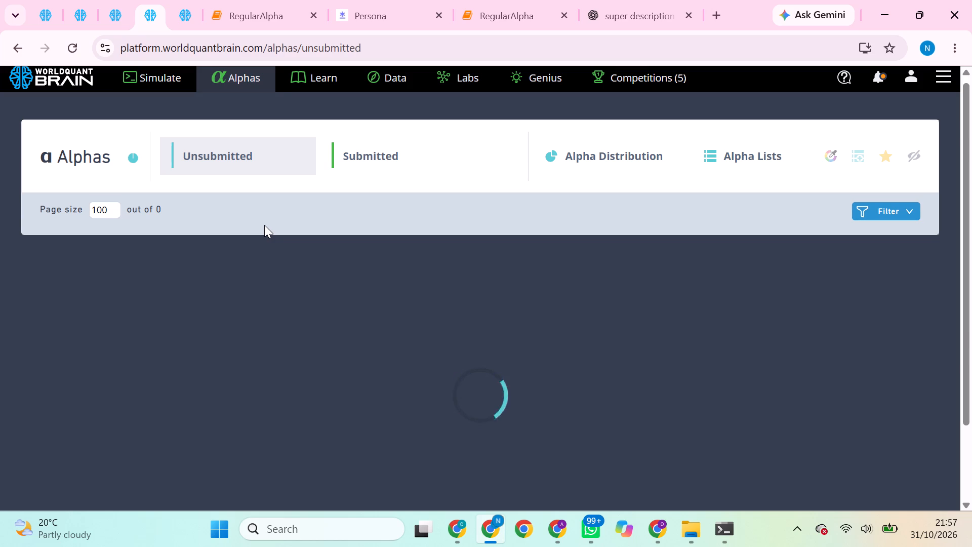
scroll(333, 364, down, 2)
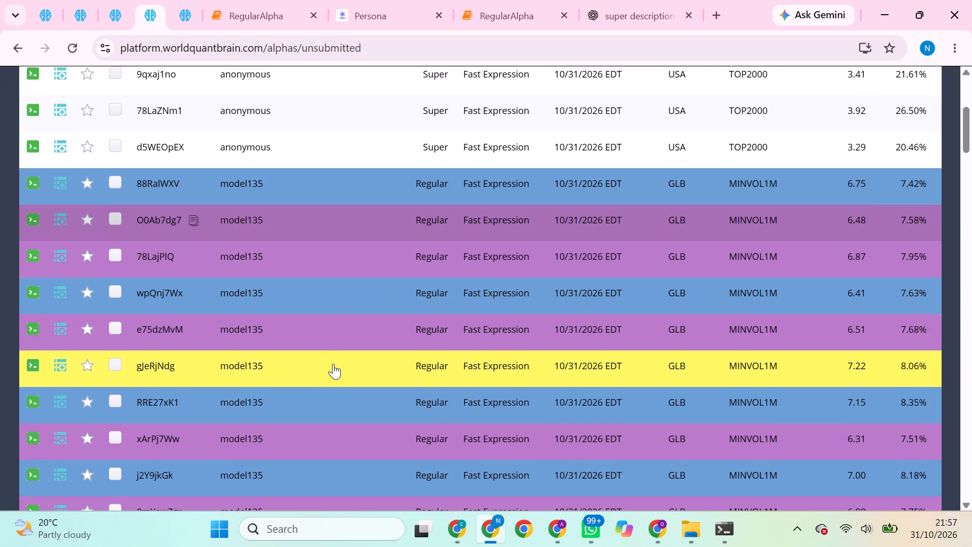
scroll(333, 364, down, 4)
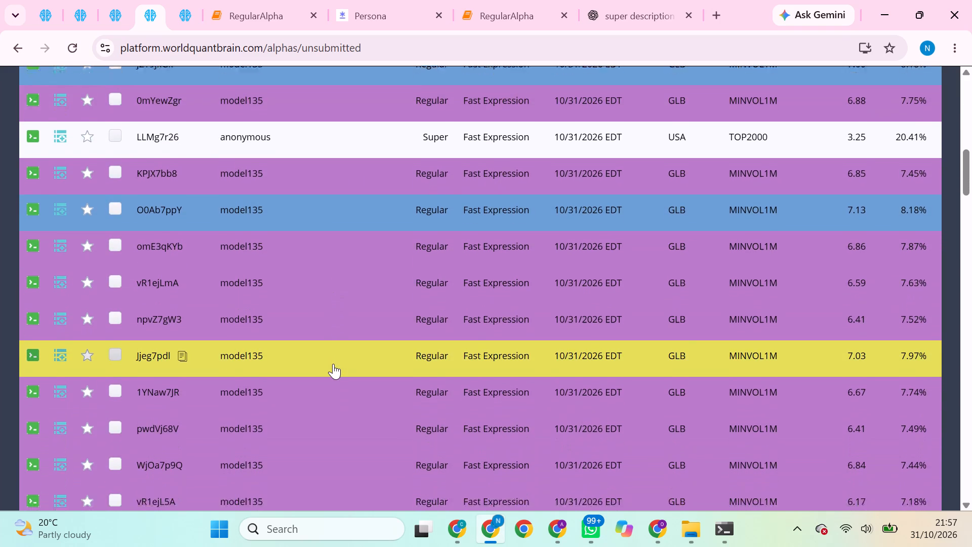
scroll(333, 364, down, 2)
scroll(333, 364, up, 4)
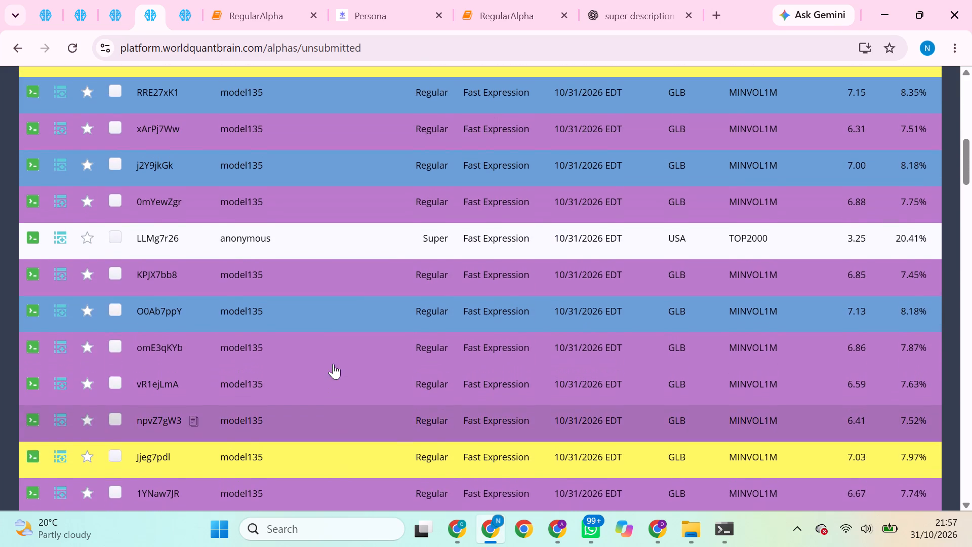
scroll(333, 364, up, 1)
Open the details of unsubmitted model135 alpha O0Ab7ppY, review its testing status and properties, and run its production correlation check.
click(388, 323)
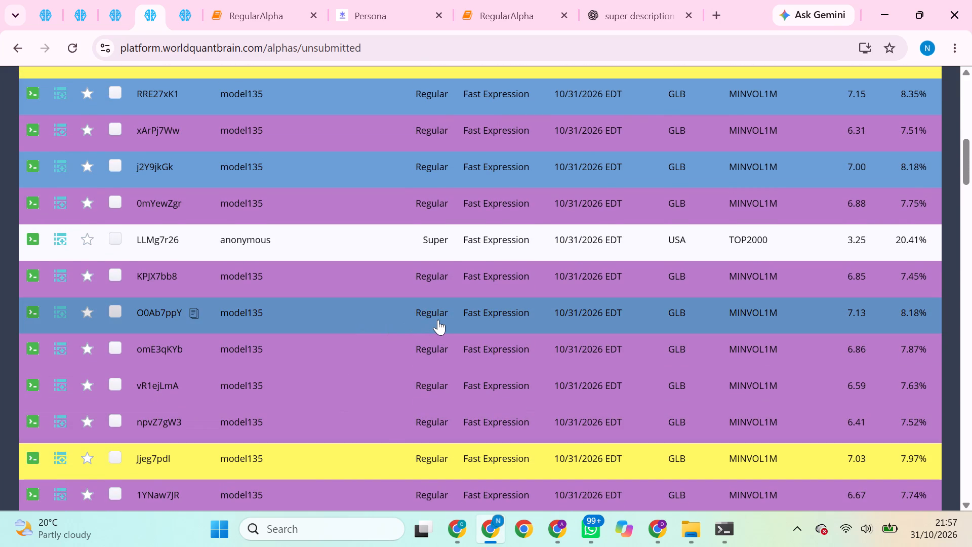
click(491, 314)
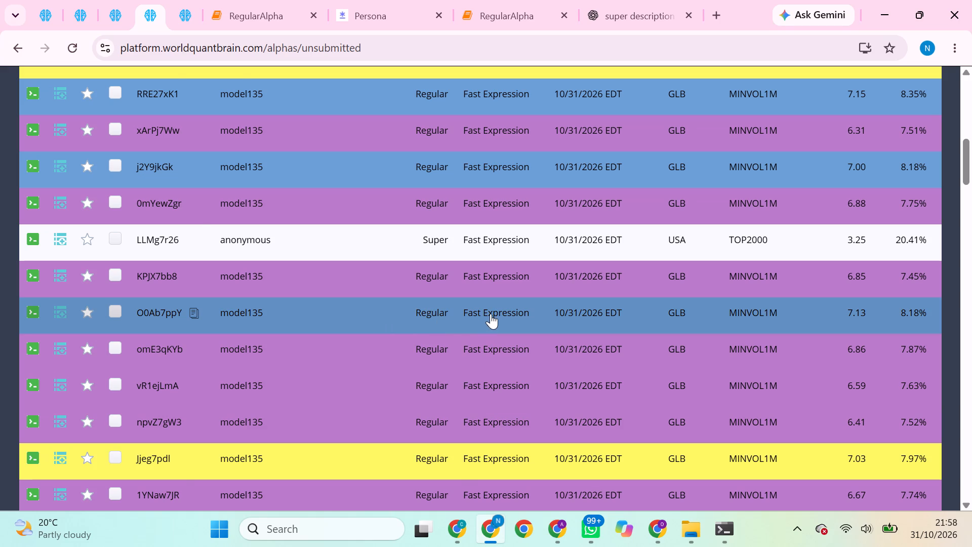
scroll(491, 314, down, 6)
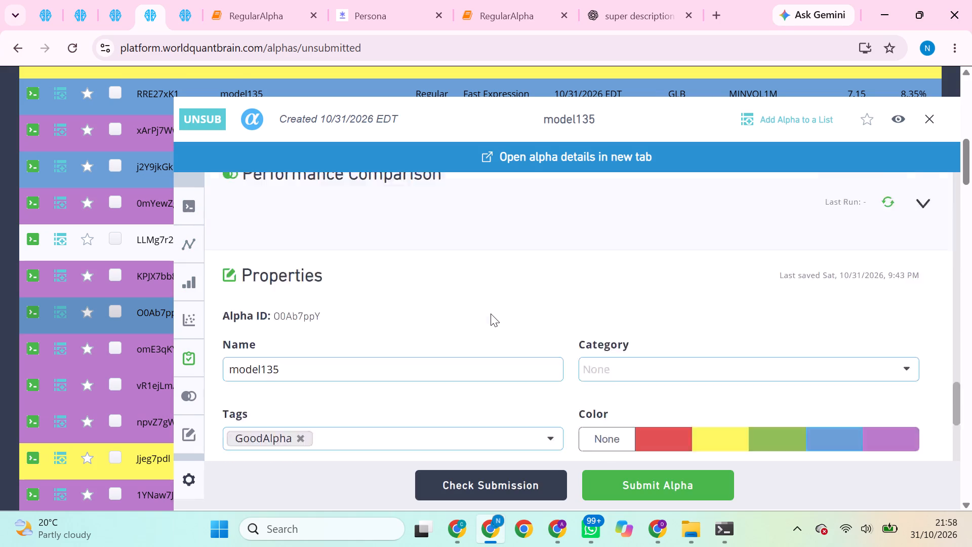
scroll(491, 314, down, 1)
scroll(491, 314, up, 4)
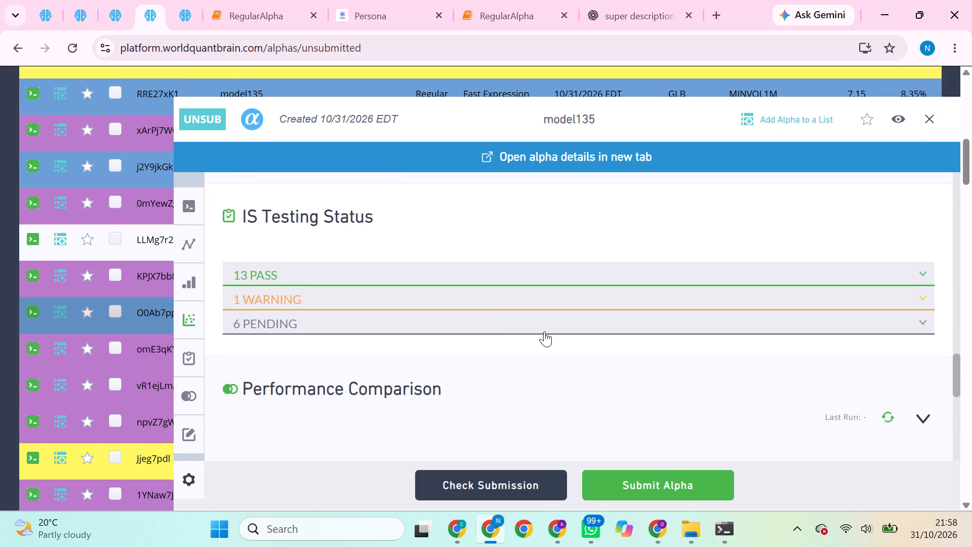
scroll(544, 331, up, 3)
scroll(783, 334, up, 5)
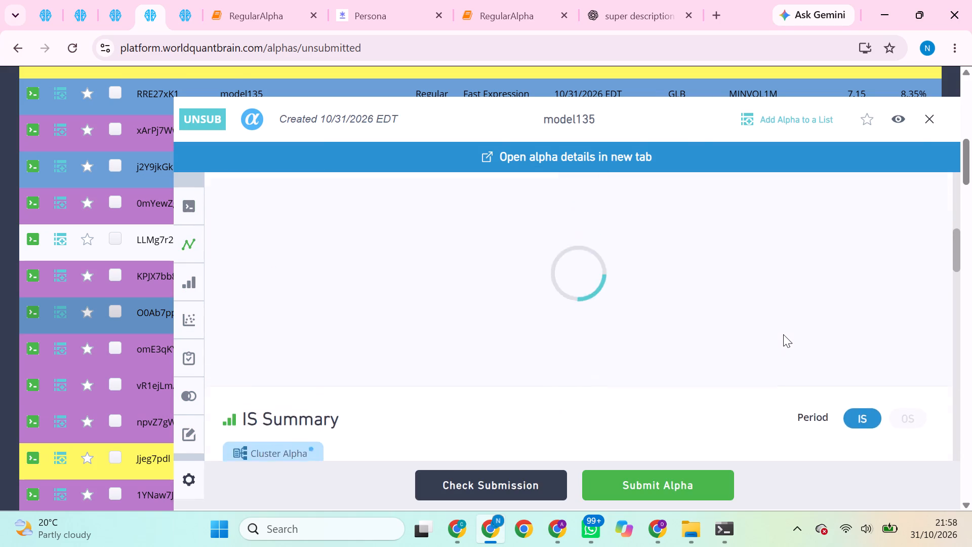
scroll(783, 334, up, 2)
scroll(783, 334, down, 5)
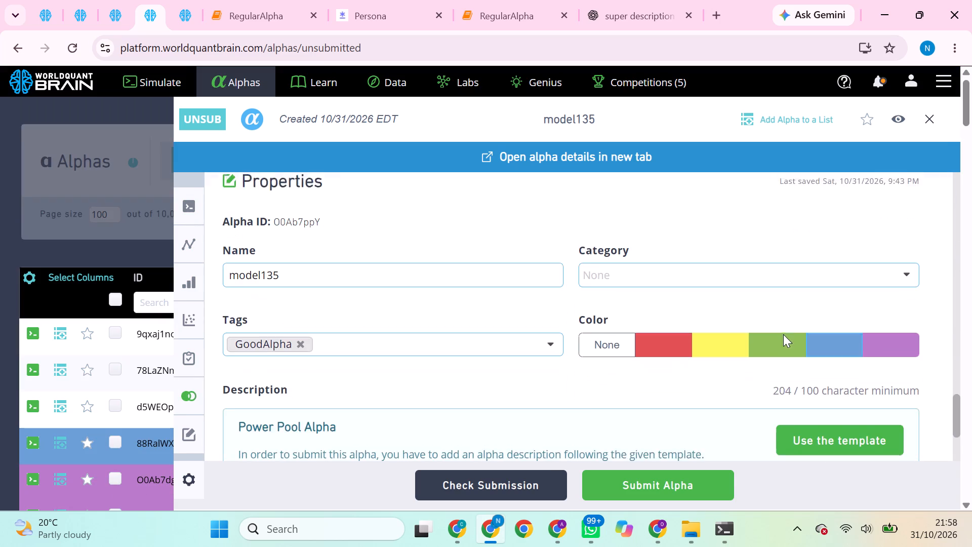
scroll(783, 334, up, 3)
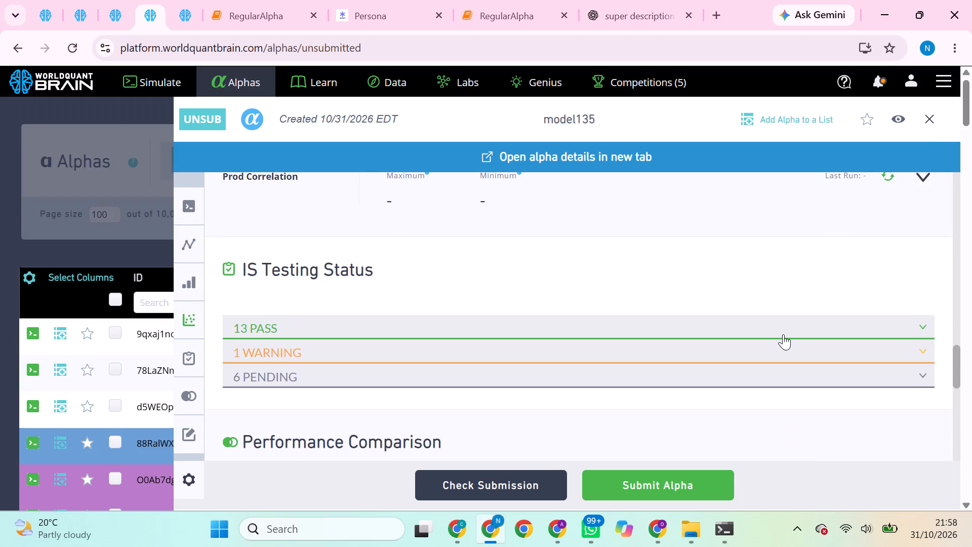
scroll(783, 334, up, 1)
scroll(783, 334, right, 1)
click(888, 287)
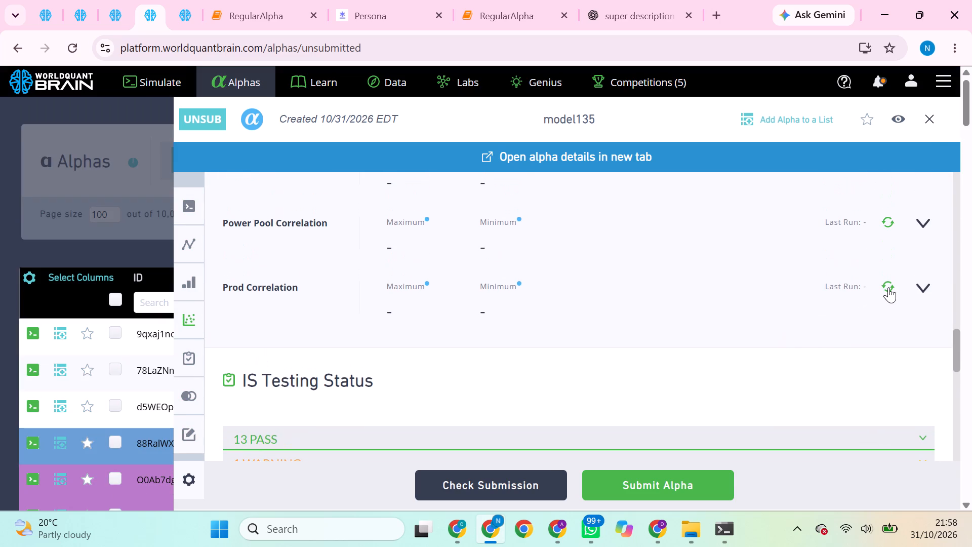
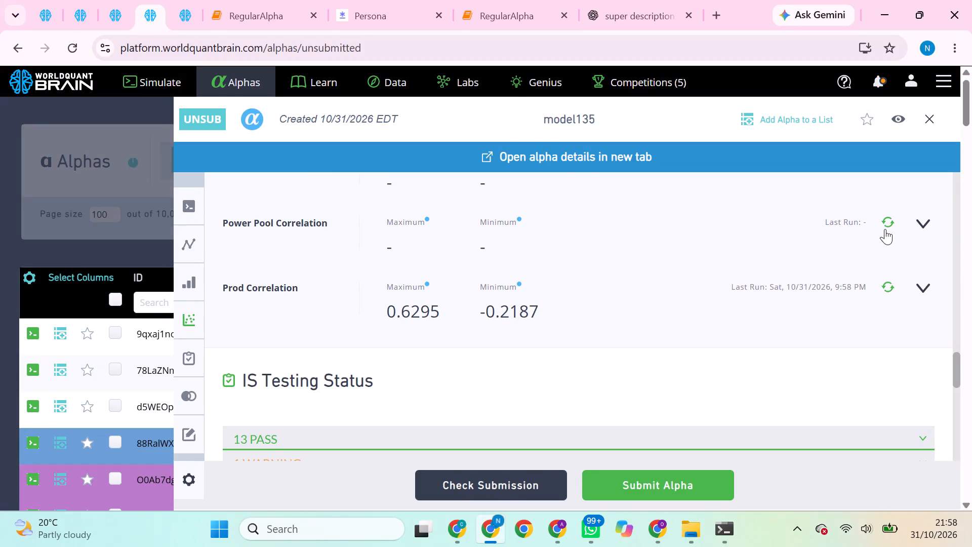
Run the Power Pool and self correlation checks for alpha O0Ab7ppY and review its IS summary and correlation figures.
click(888, 224)
scroll(888, 224, up, 2)
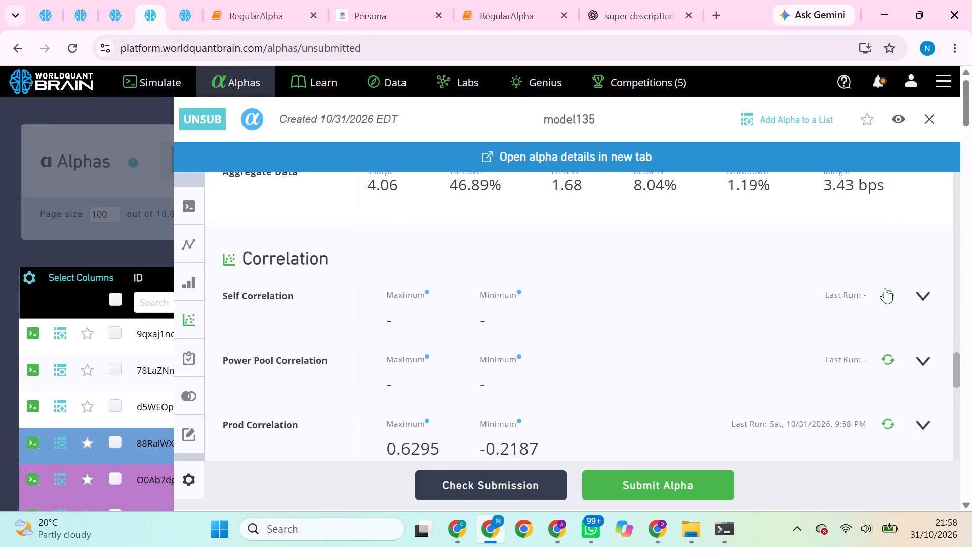
click(886, 293)
scroll(886, 293, up, 3)
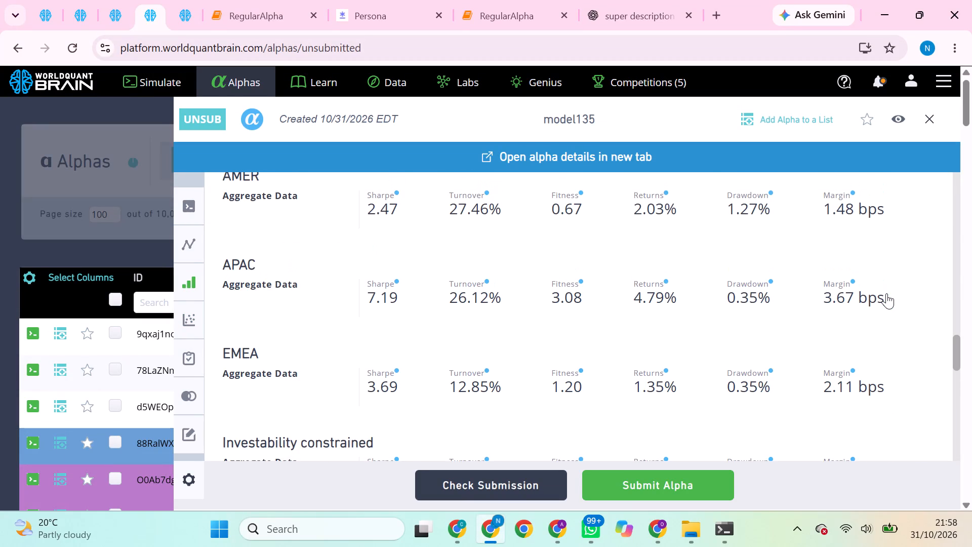
scroll(886, 293, up, 4)
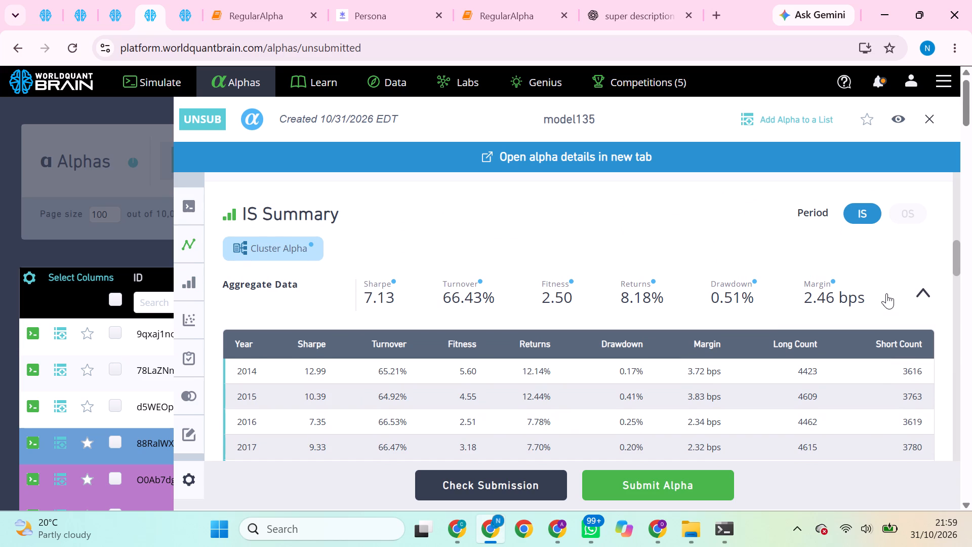
scroll(886, 293, down, 5)
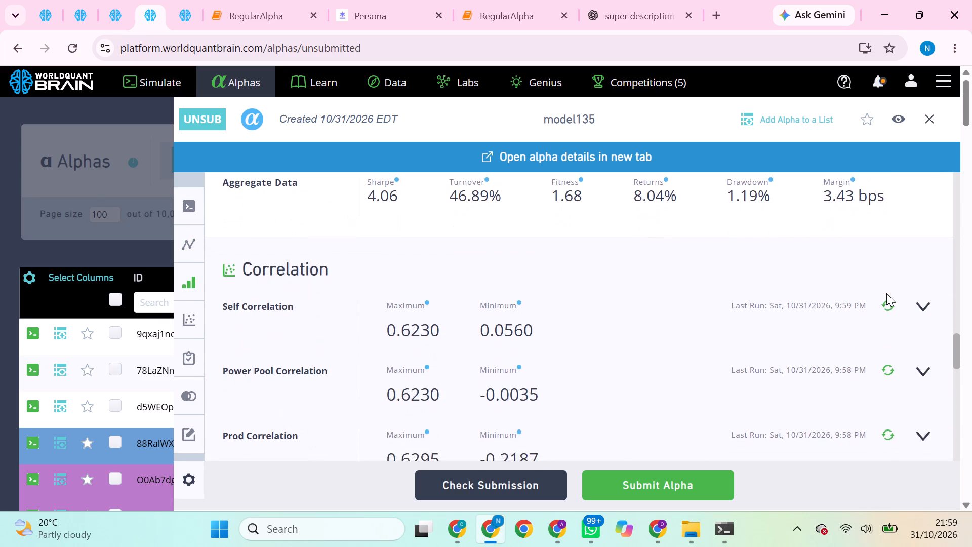
scroll(886, 293, down, 2)
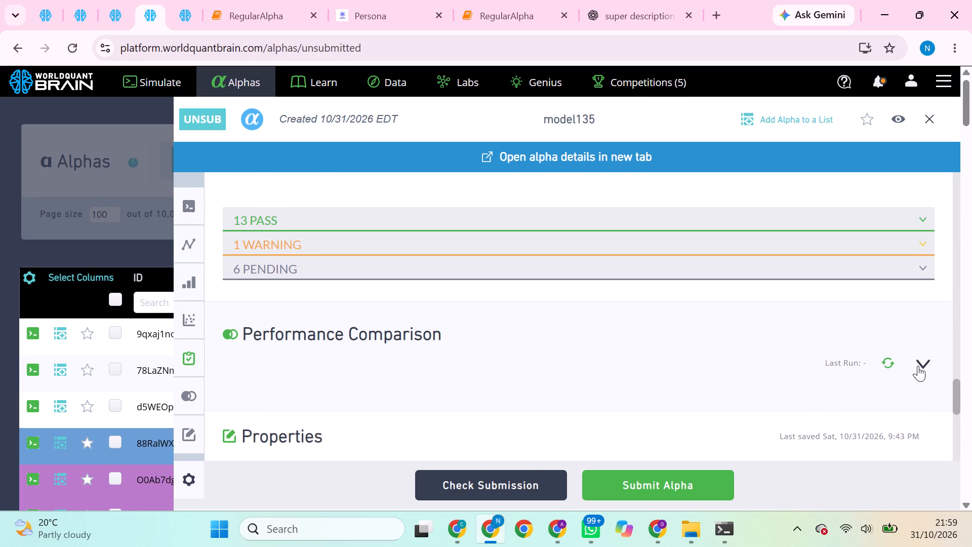
Expand the Performance Comparison of alpha O0Ab7ppY and review the yearly table and PnL chart before and after submission.
click(921, 363)
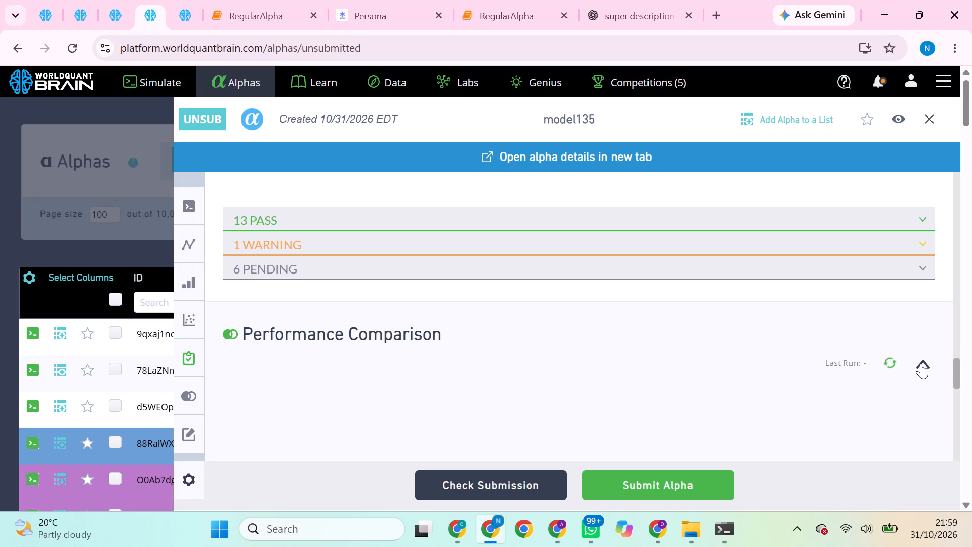
scroll(921, 363, up, 3)
scroll(921, 363, down, 1)
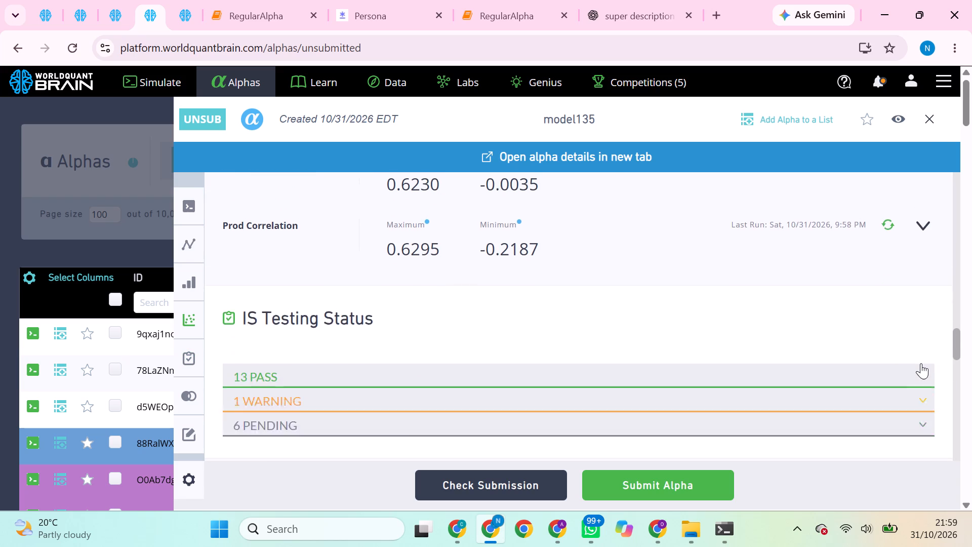
scroll(921, 363, down, 1)
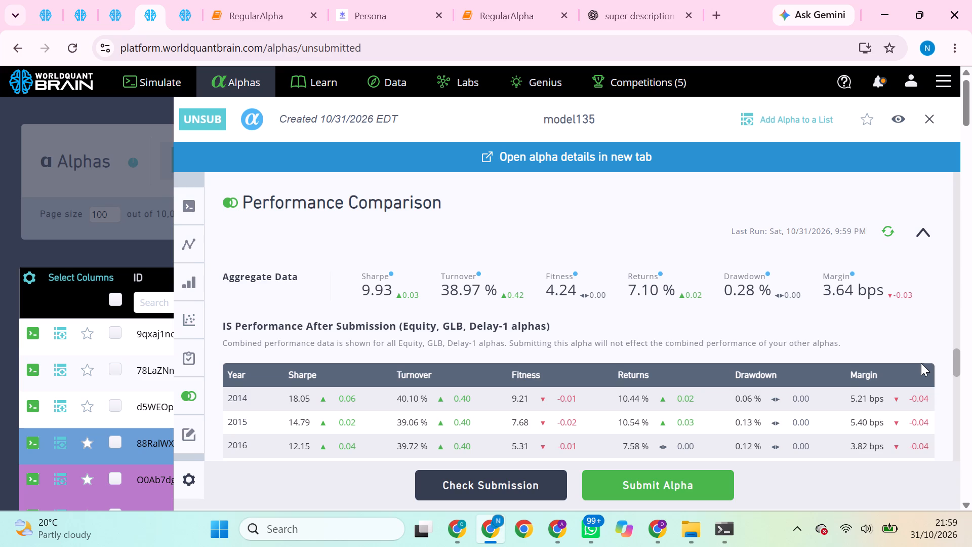
scroll(921, 363, down, 3)
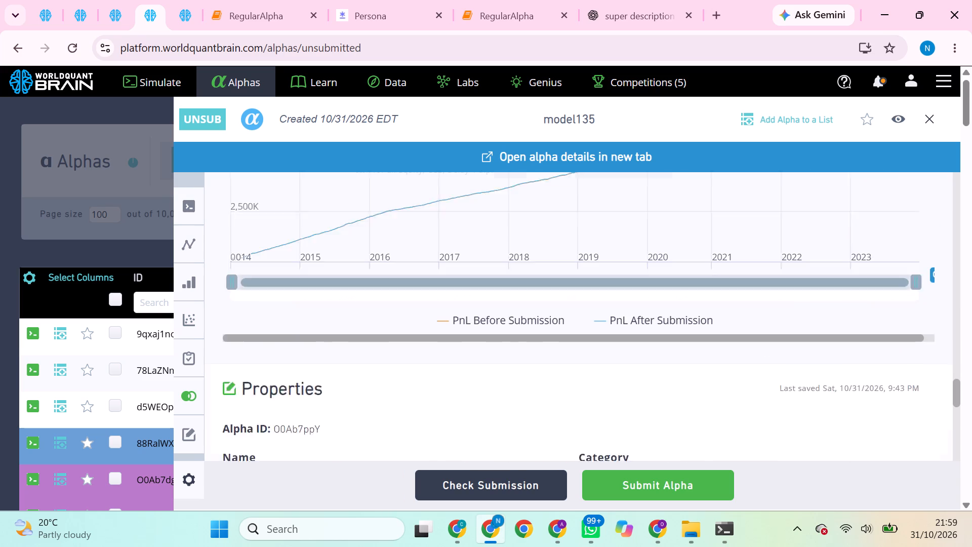
Set the color of alpha O0Ab7ppY to green in its properties.
scroll(921, 363, down, 2)
click(790, 232)
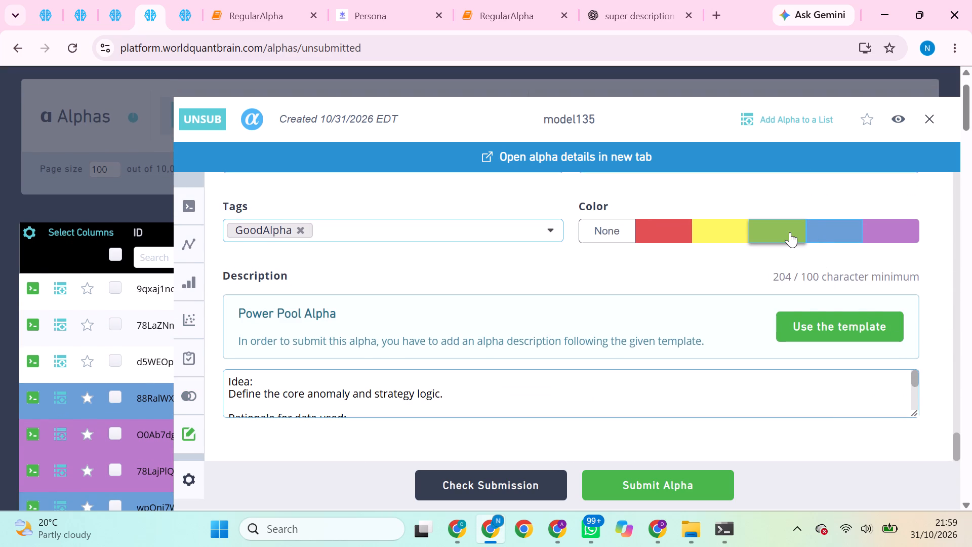
Examine the unsubmitted alphas list around alpha O0Ab7ppY and compare the rows' color markings.
scroll(148, 311, down, 4)
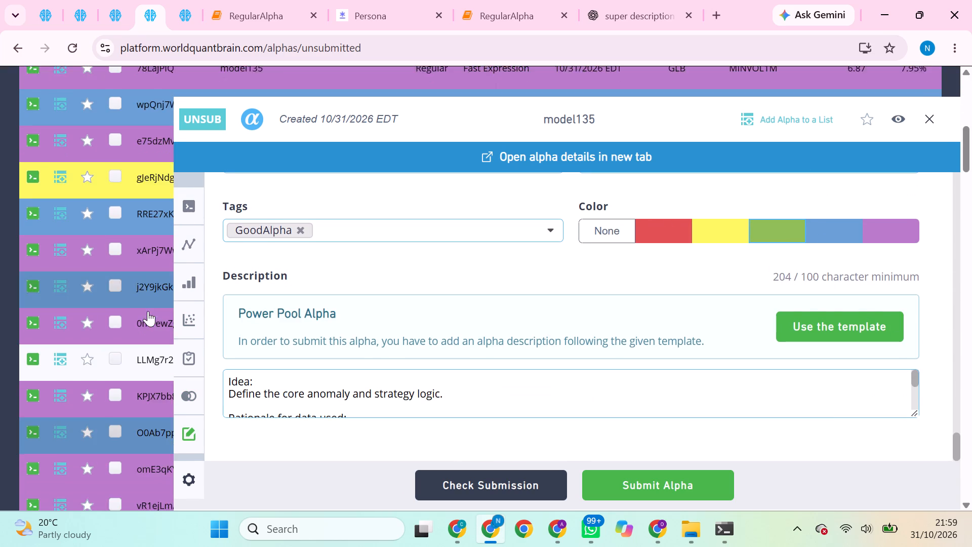
scroll(148, 311, down, 1)
scroll(148, 311, up, 4)
scroll(148, 311, right, 1)
scroll(148, 311, down, 1)
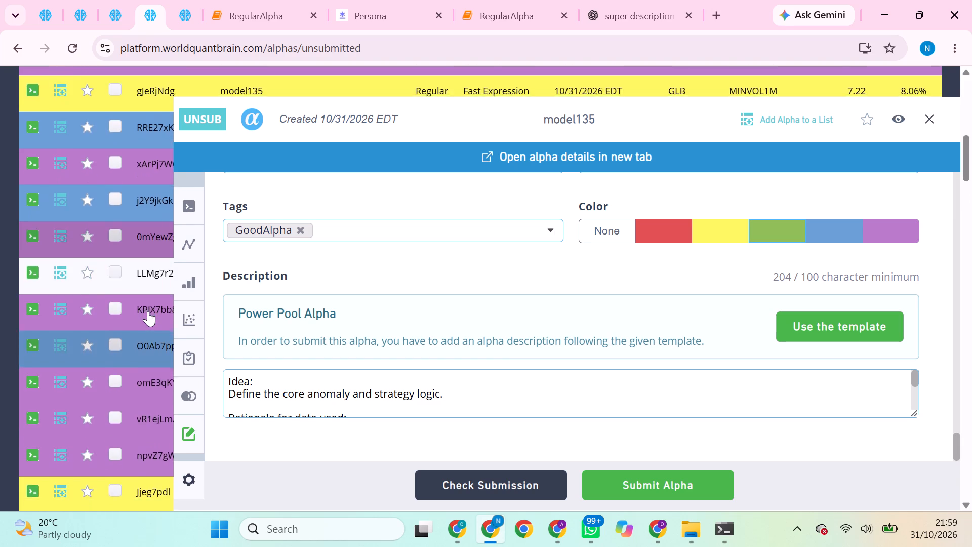
scroll(148, 311, down, 2)
scroll(148, 311, up, 2)
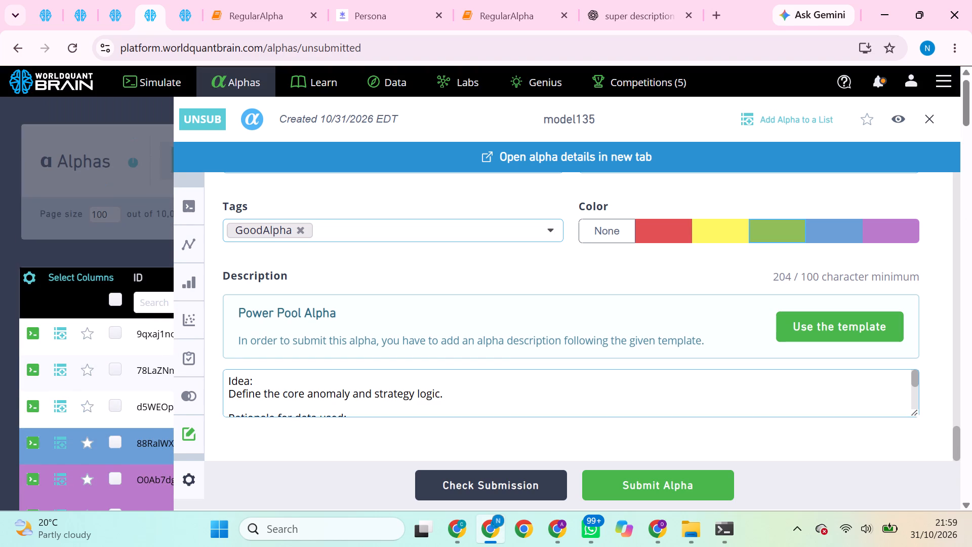
Apply the green color to alpha O0Ab7ppY again in its properties.
scroll(585, 262, up, 7)
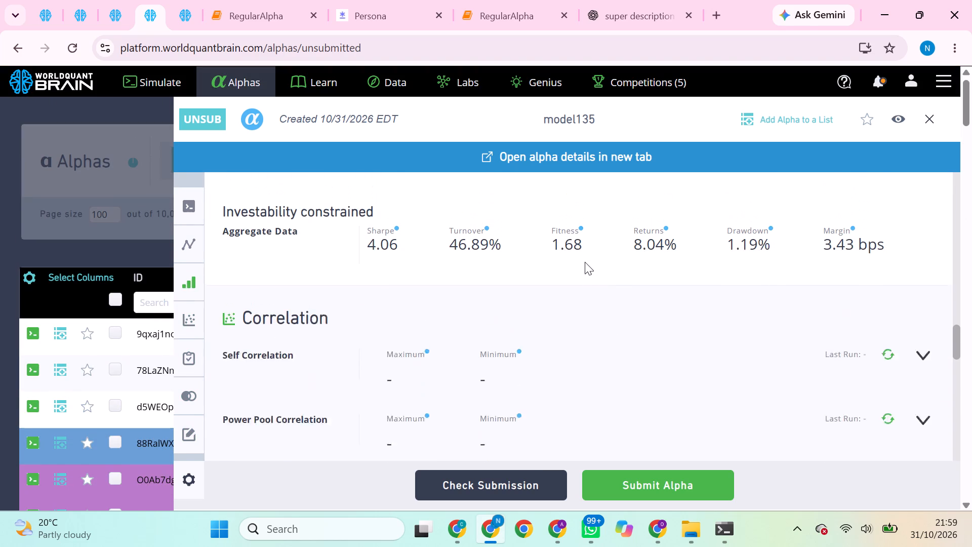
scroll(585, 262, down, 5)
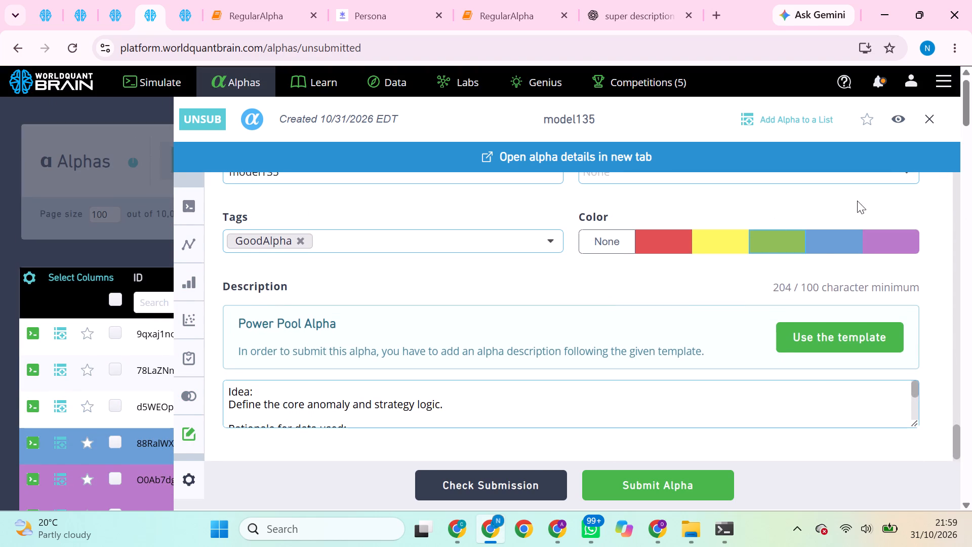
click(767, 241)
Rerun the production, Power Pool and self correlation checks for alpha O0Ab7ppY.
scroll(779, 244, up, 4)
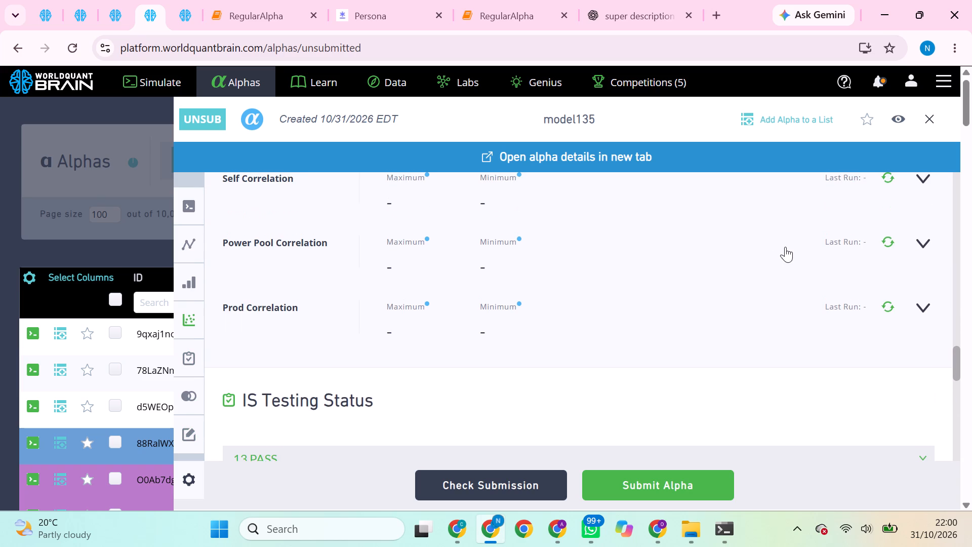
triple_click(893, 308)
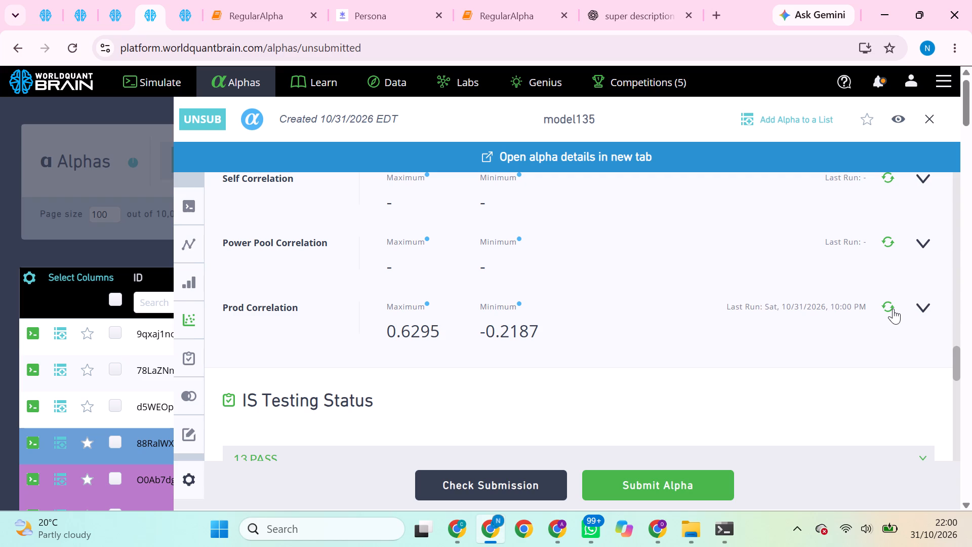
scroll(893, 308, up, 1)
click(886, 327)
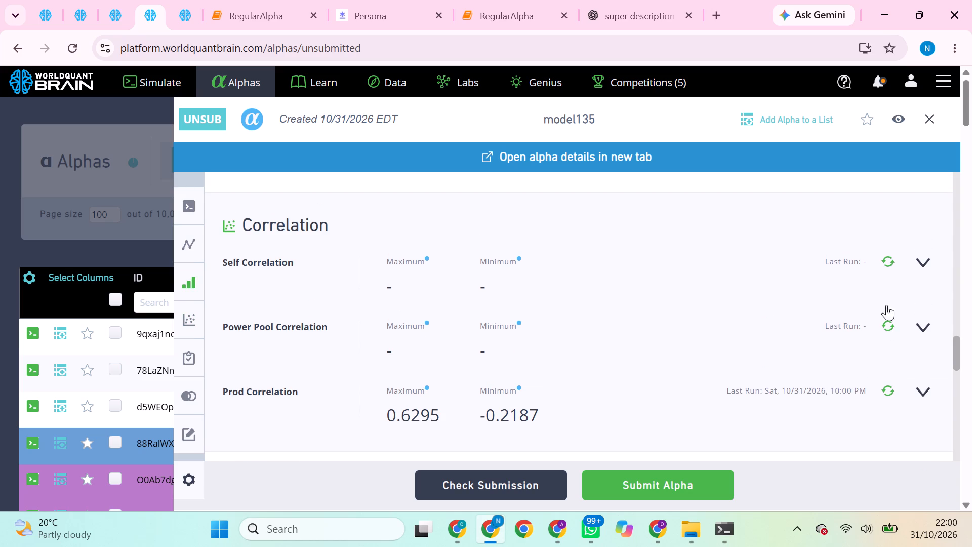
click(890, 261)
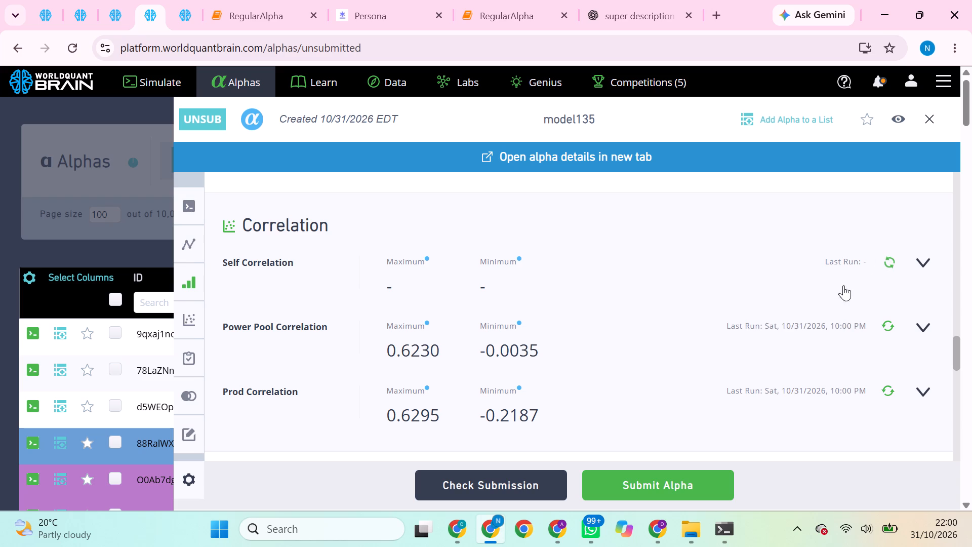
Check the Performance Comparison section of alpha O0Ab7ppY again, leaving it collapsed.
scroll(758, 329, down, 3)
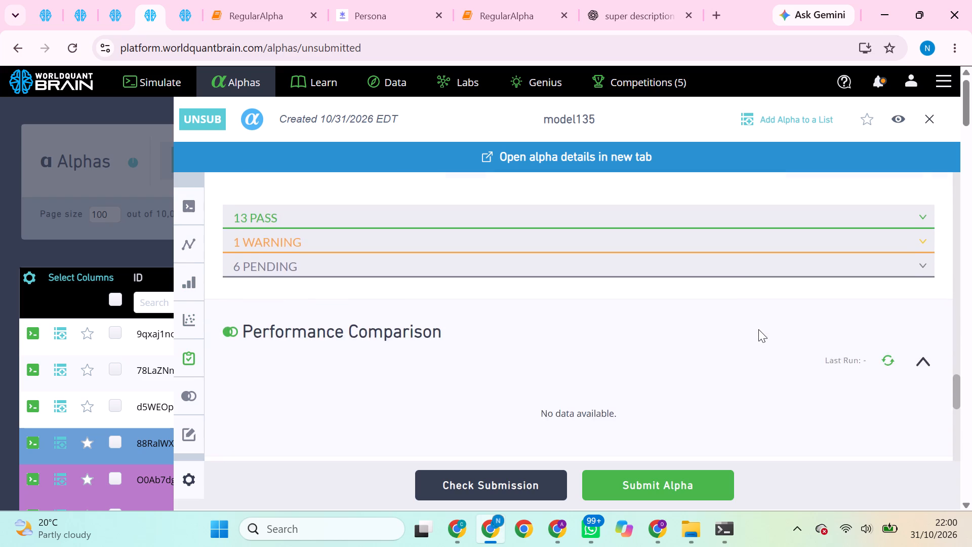
scroll(758, 329, down, 1)
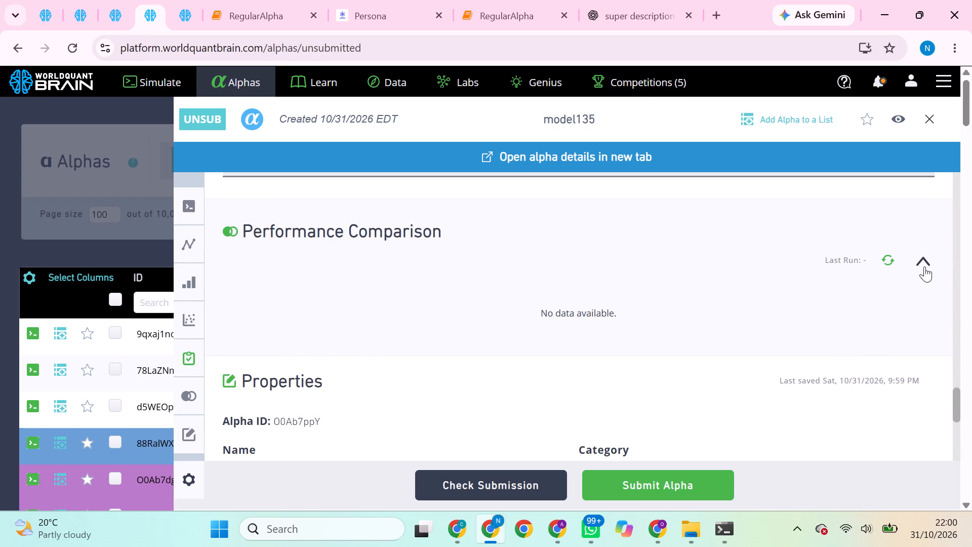
click(924, 257)
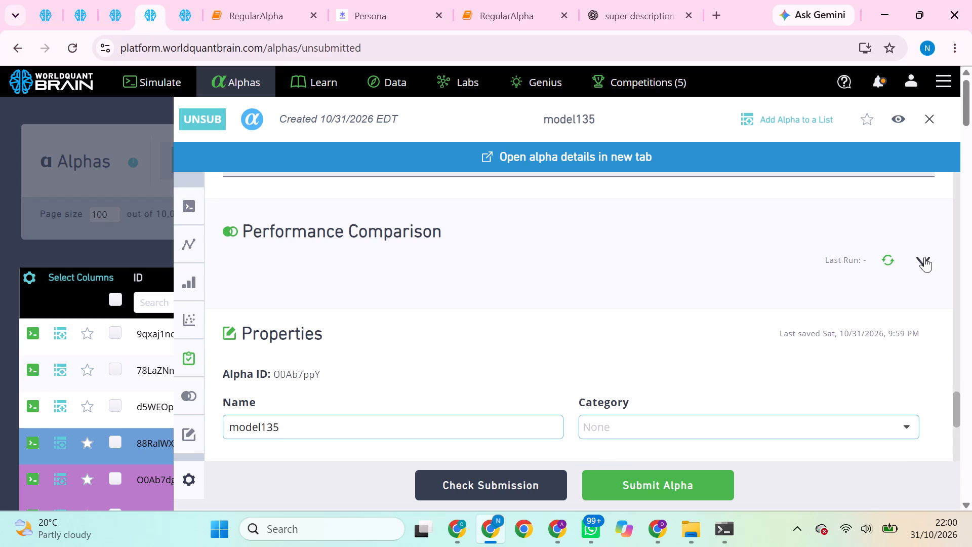
scroll(924, 257, down, 1)
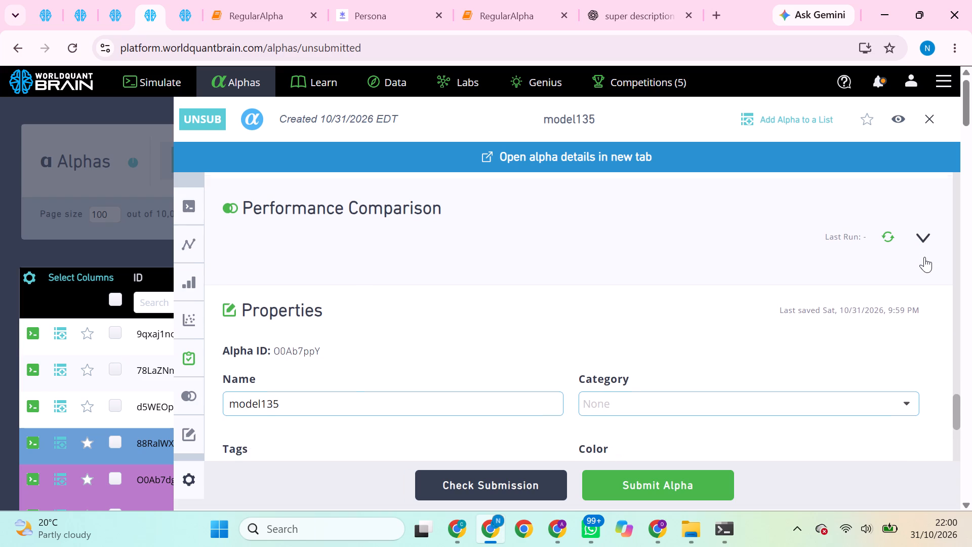
scroll(924, 257, down, 1)
click(918, 229)
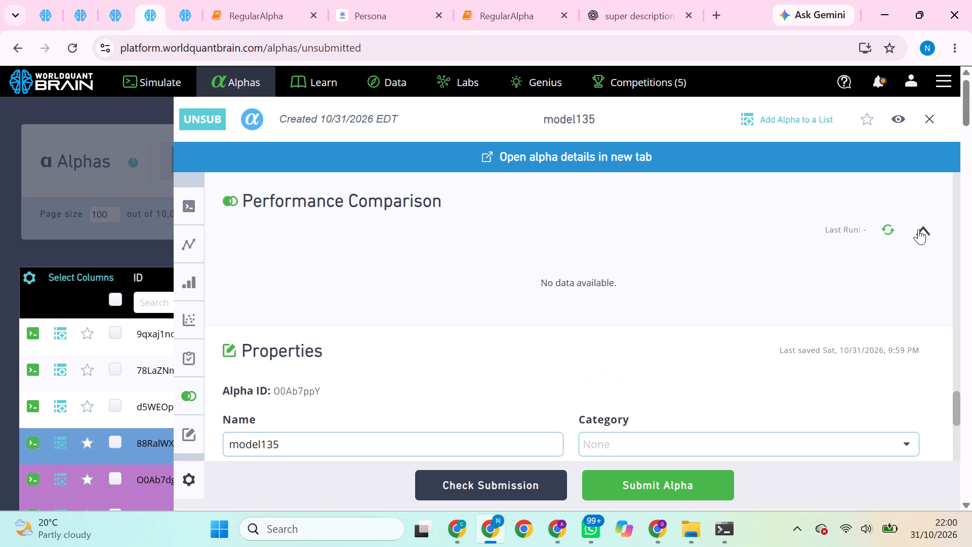
click(918, 229)
scroll(918, 229, down, 1)
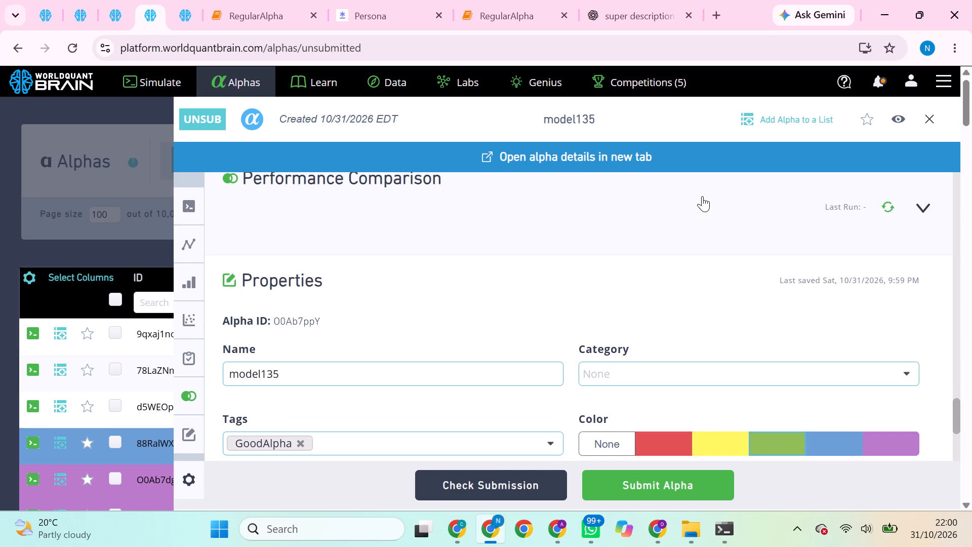
Reapply the green color to alpha O0Ab7ppY in its properties.
click(702, 196)
scroll(609, 318, right, 1)
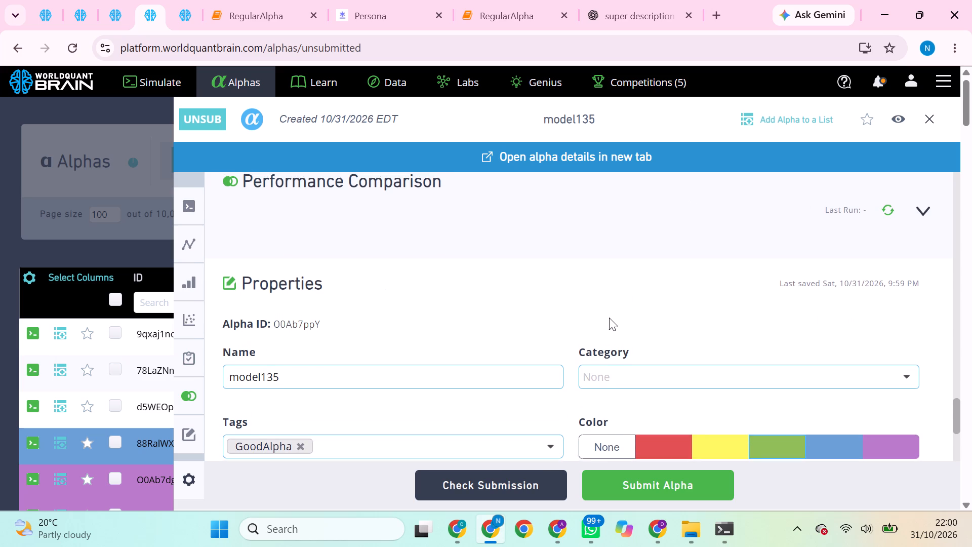
scroll(609, 318, right, 1)
scroll(764, 392, down, 1)
click(782, 301)
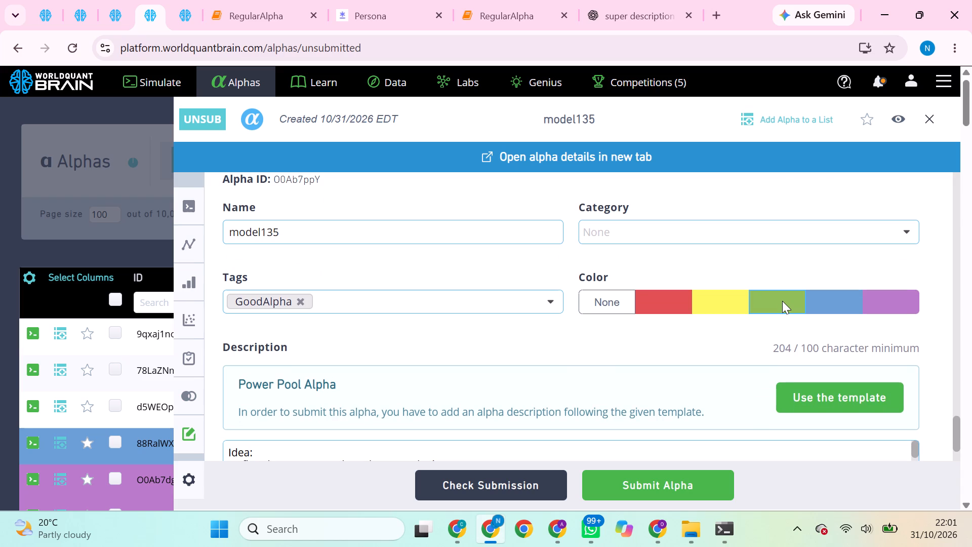
Rerun the production correlation check for alpha O0Ab7ppY.
scroll(782, 301, up, 5)
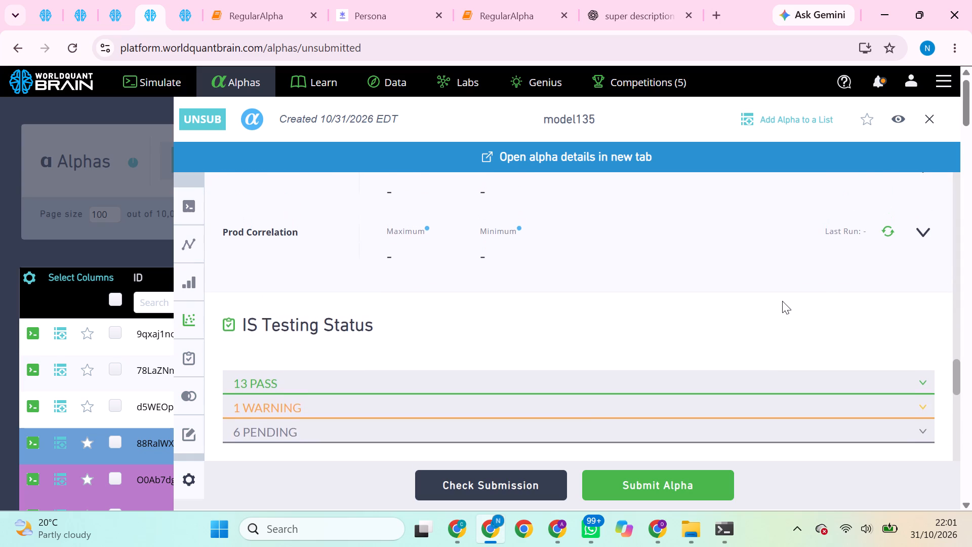
click(886, 235)
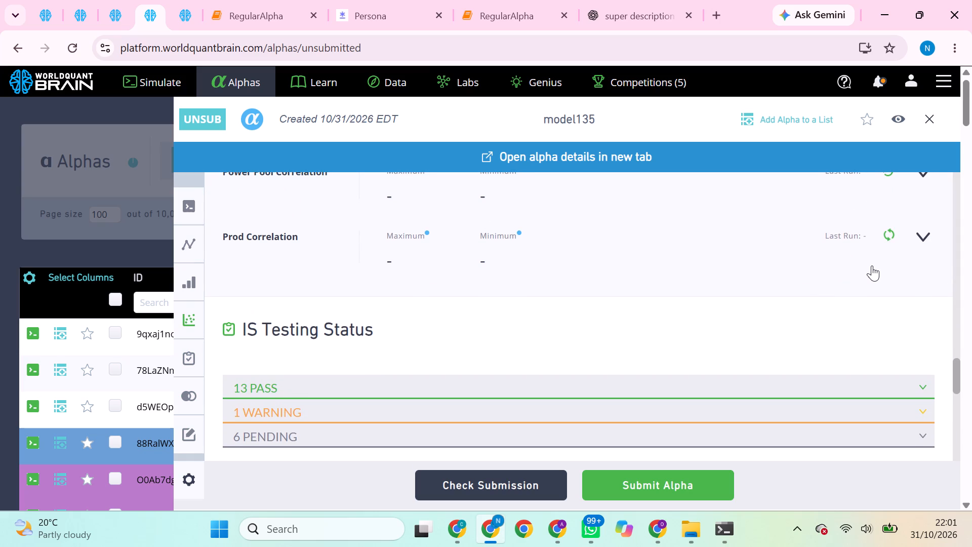
Open unsubmitted model135 alpha RRE27xK1 from the list and run its production, Power Pool and self correlation checks.
click(554, 240)
scroll(158, 371, down, 5)
scroll(158, 371, up, 1)
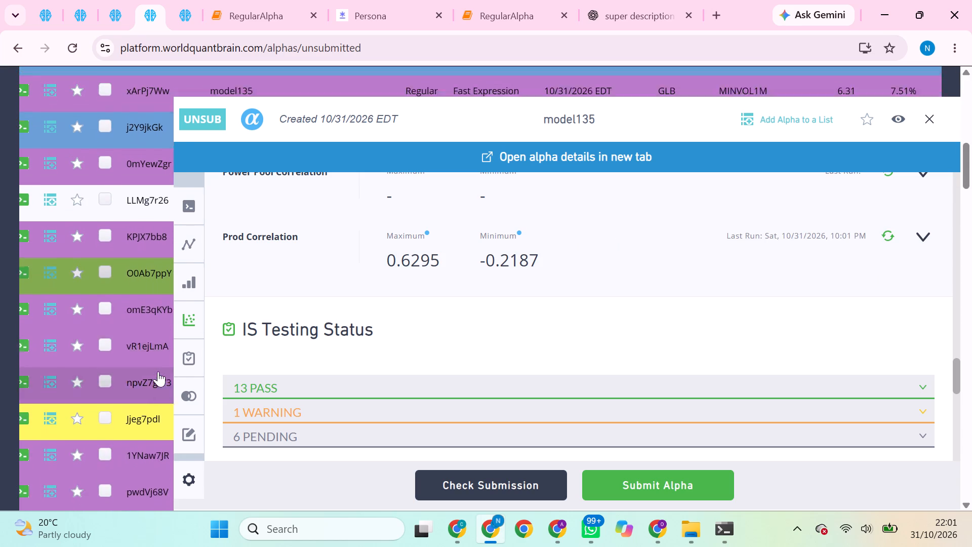
scroll(158, 371, up, 2)
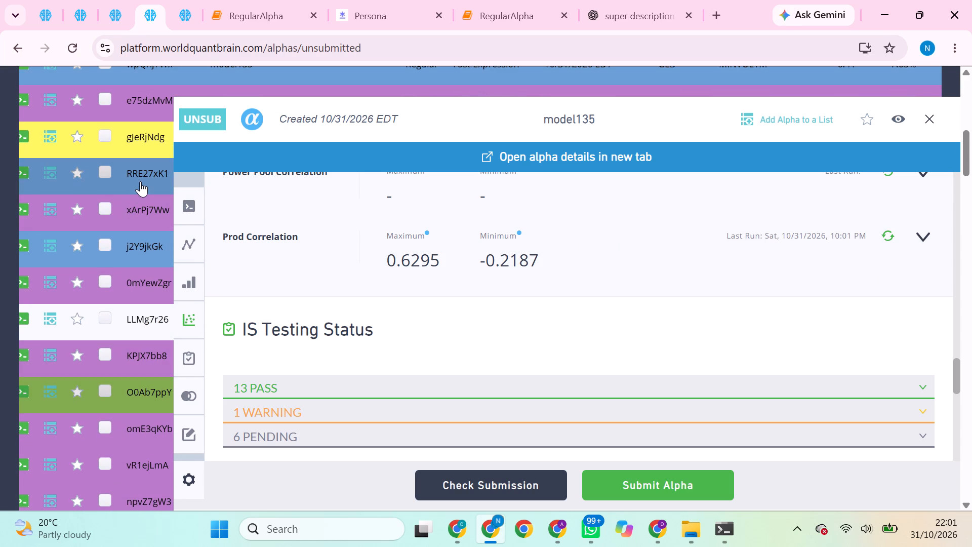
click(140, 181)
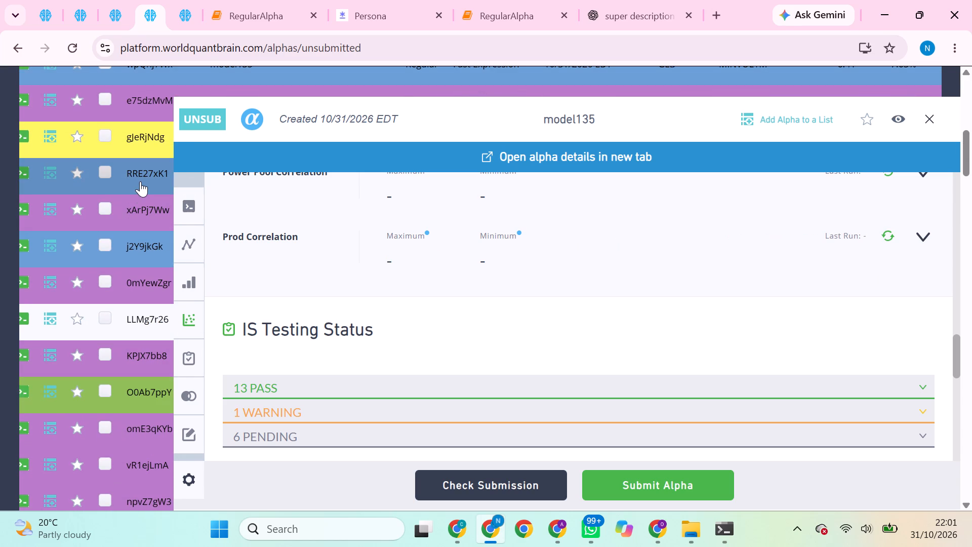
click(884, 233)
scroll(884, 233, up, 1)
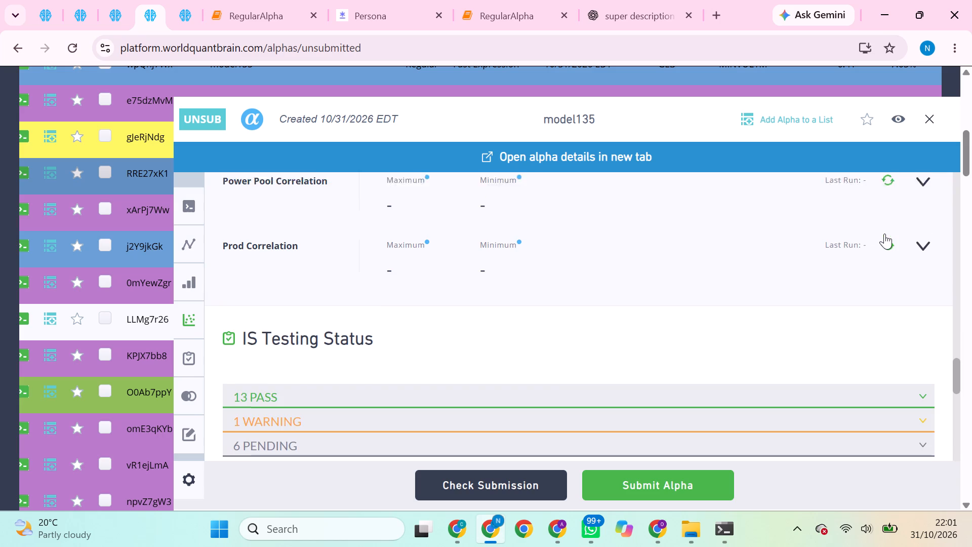
scroll(884, 233, up, 1)
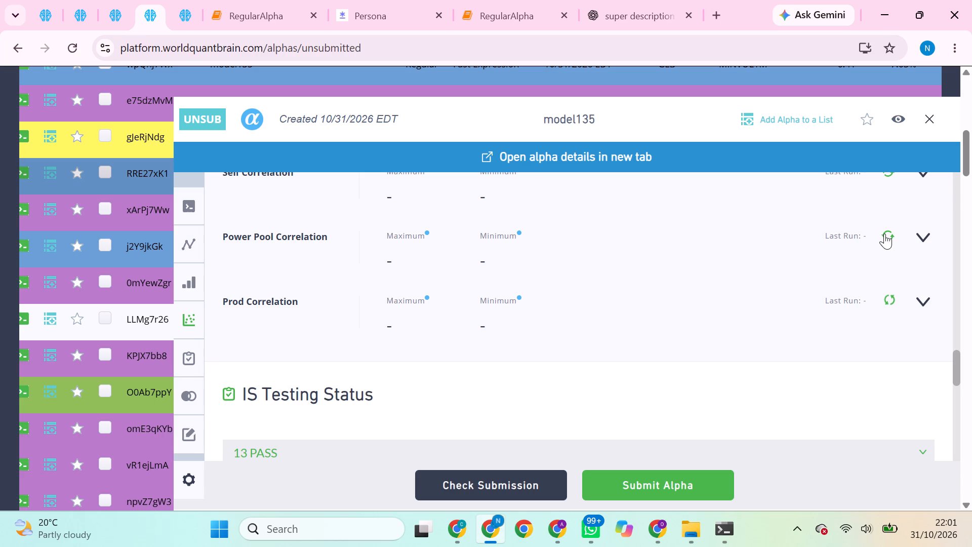
scroll(884, 233, up, 1)
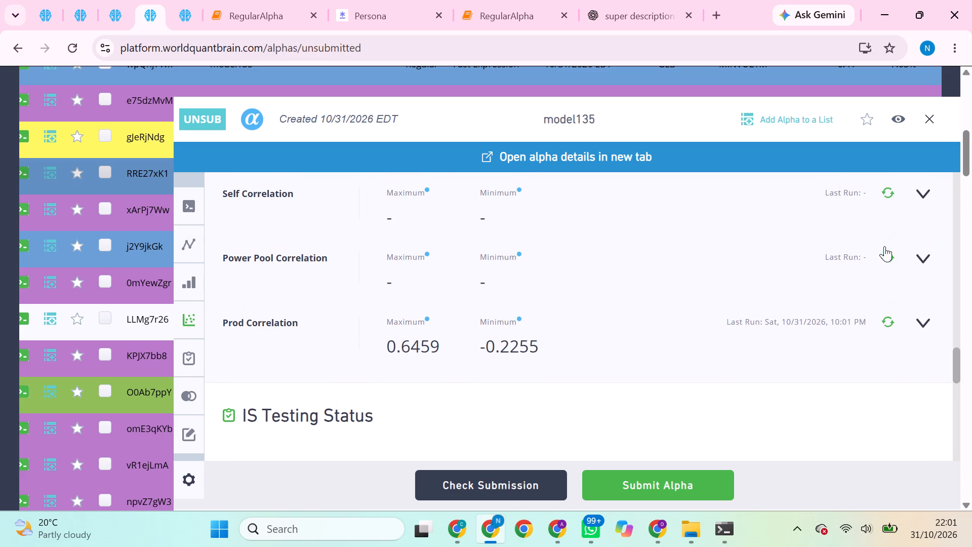
click(884, 258)
click(886, 192)
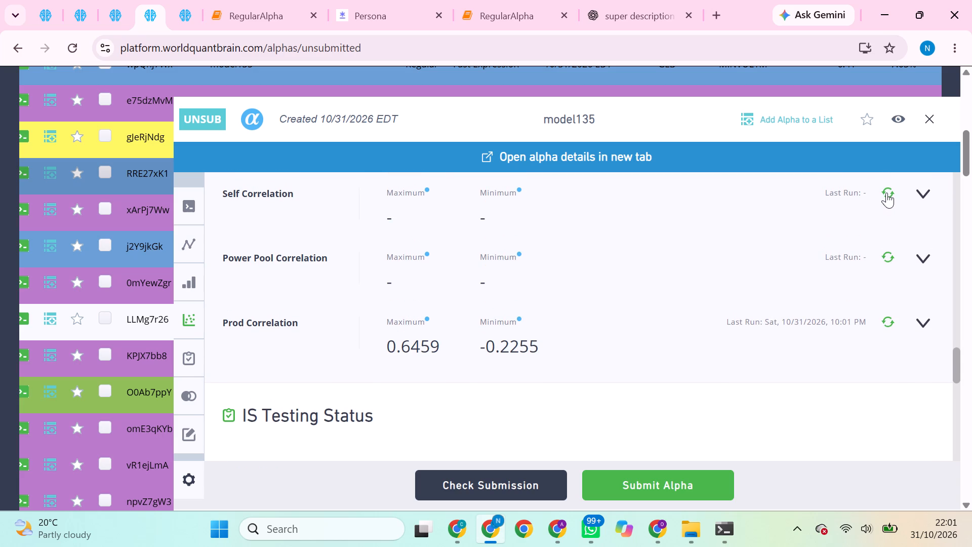
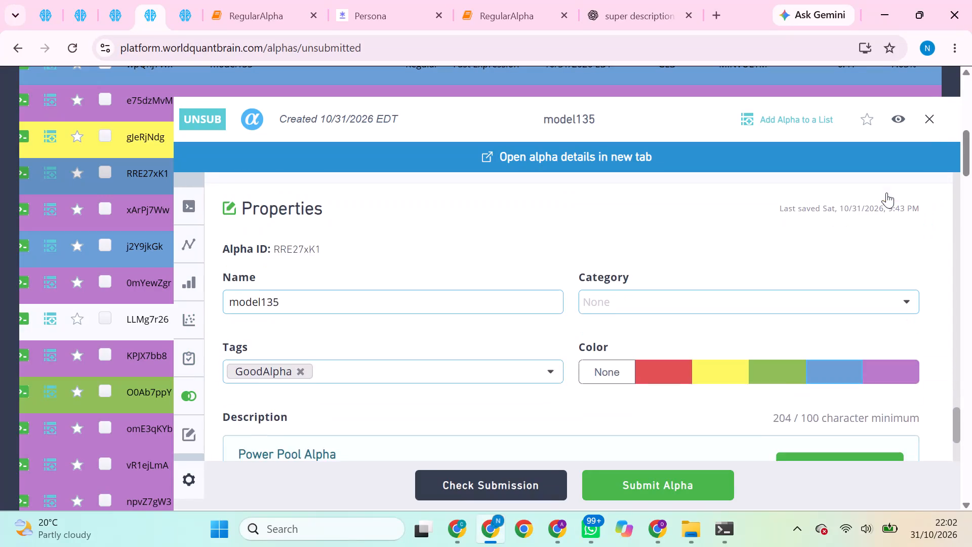
Review the IS summary, correlations and Performance Comparison of alpha RRE27xK1, leaving the comparison section collapsed.
scroll(886, 192, up, 1)
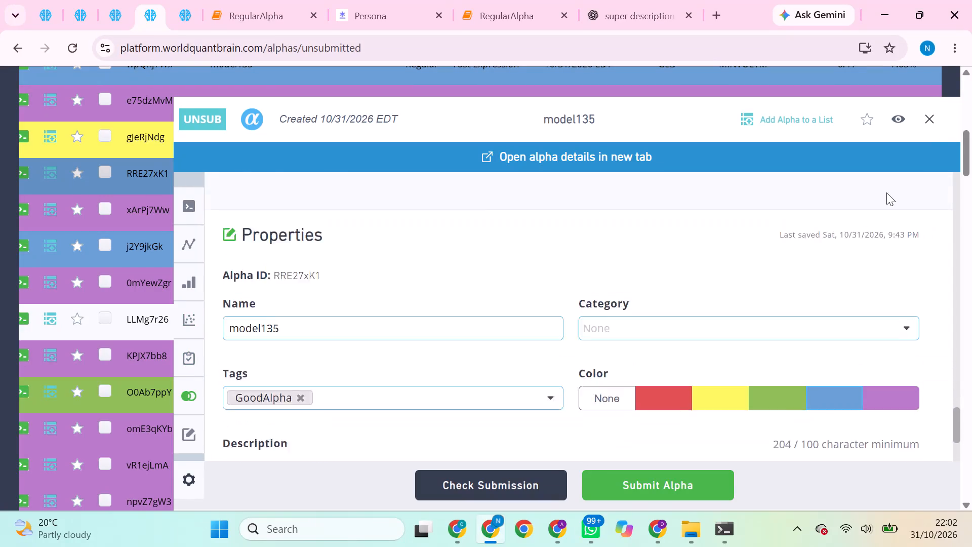
scroll(886, 192, up, 5)
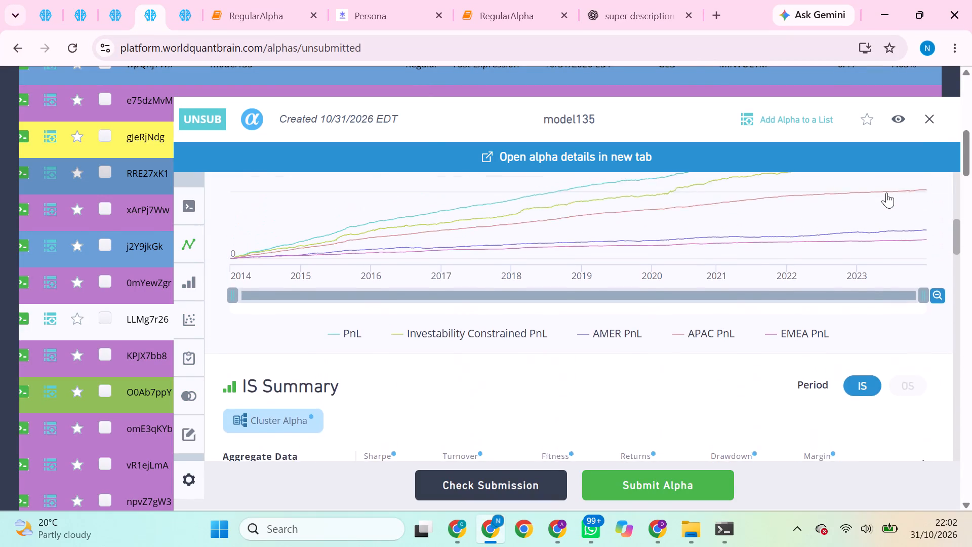
scroll(886, 192, down, 2)
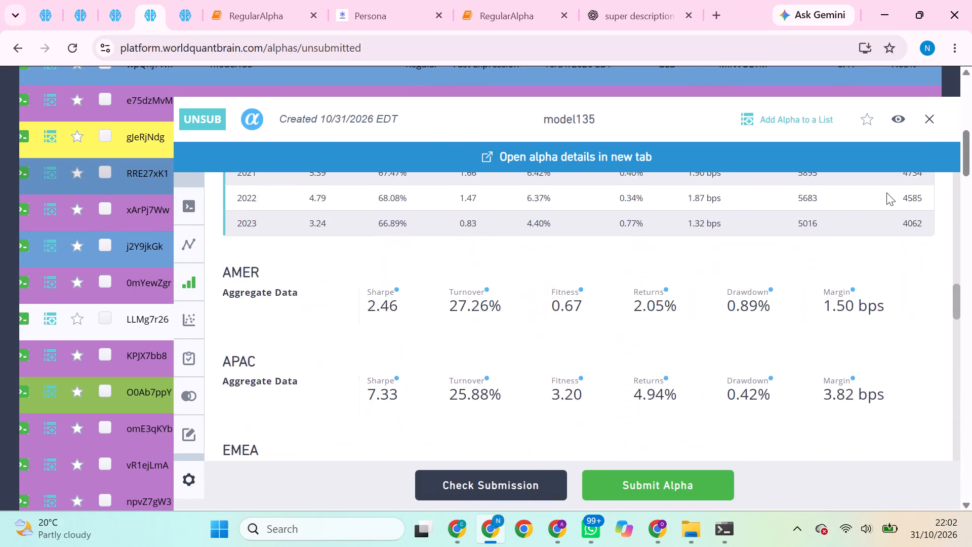
scroll(886, 192, down, 3)
scroll(886, 192, up, 3)
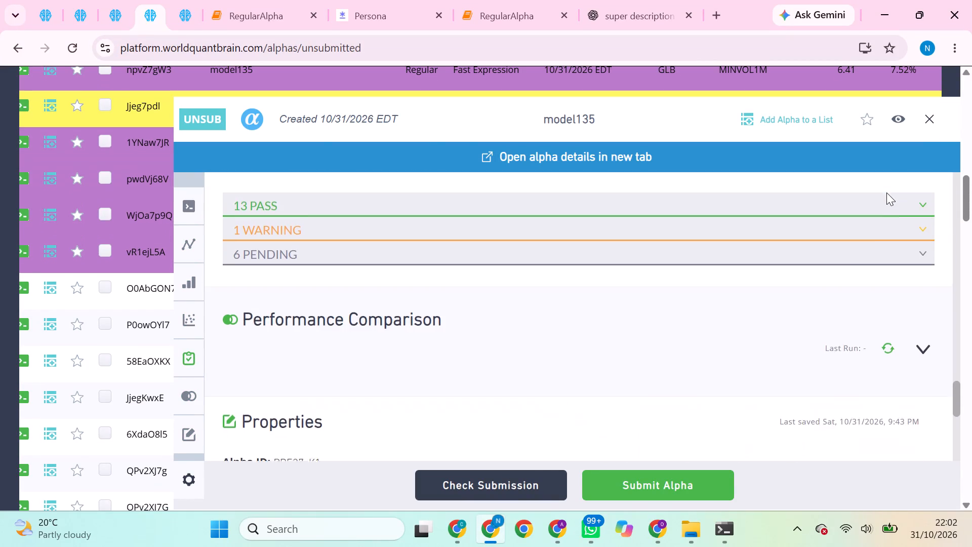
scroll(886, 192, up, 6)
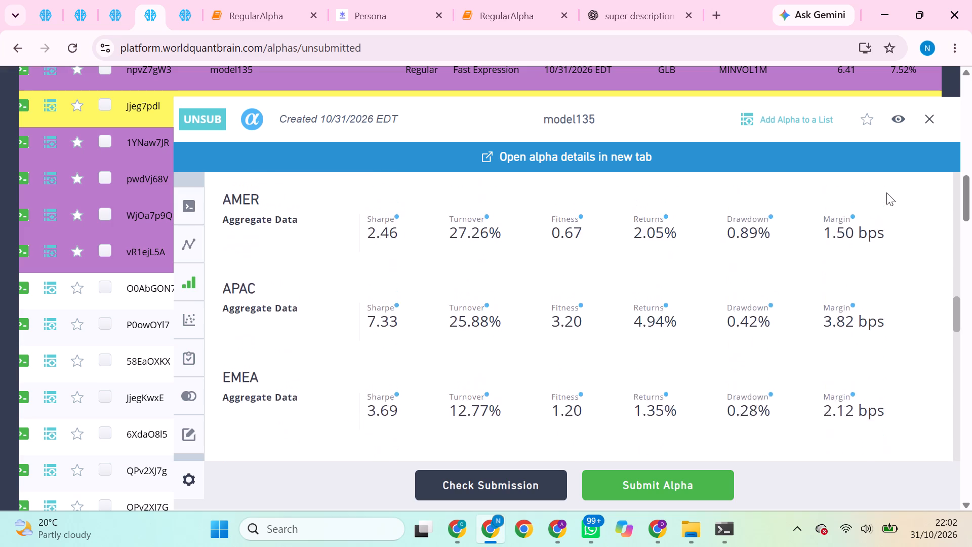
scroll(886, 192, up, 3)
scroll(886, 192, down, 1)
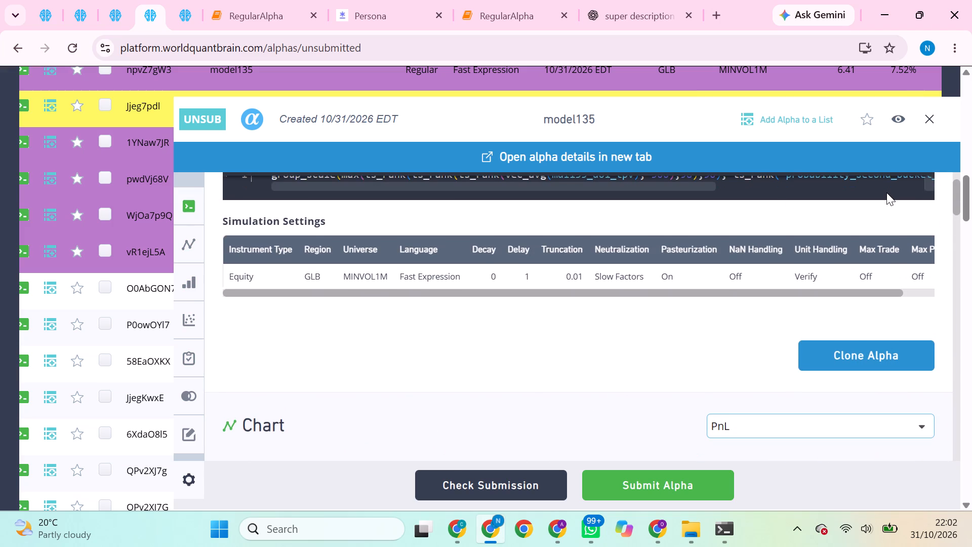
scroll(892, 333, down, 5)
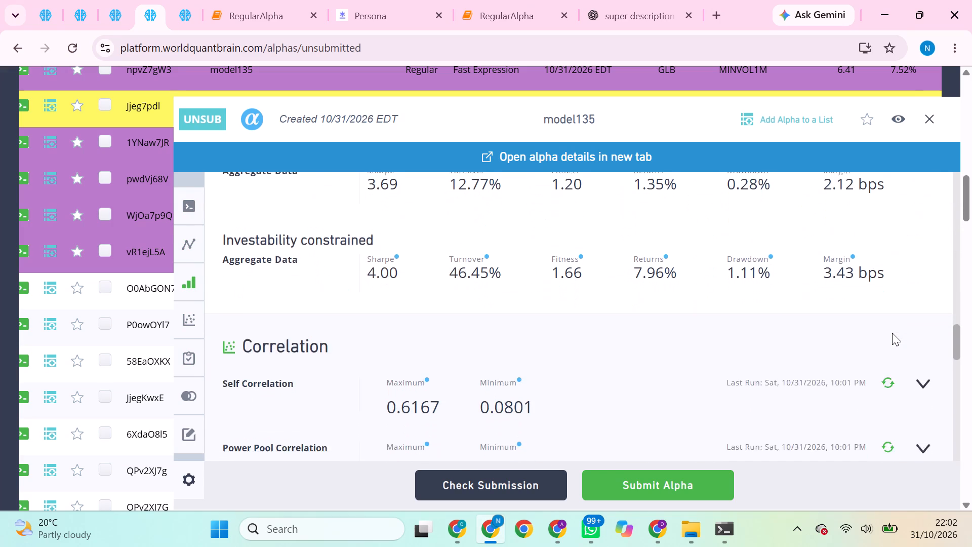
scroll(892, 333, down, 3)
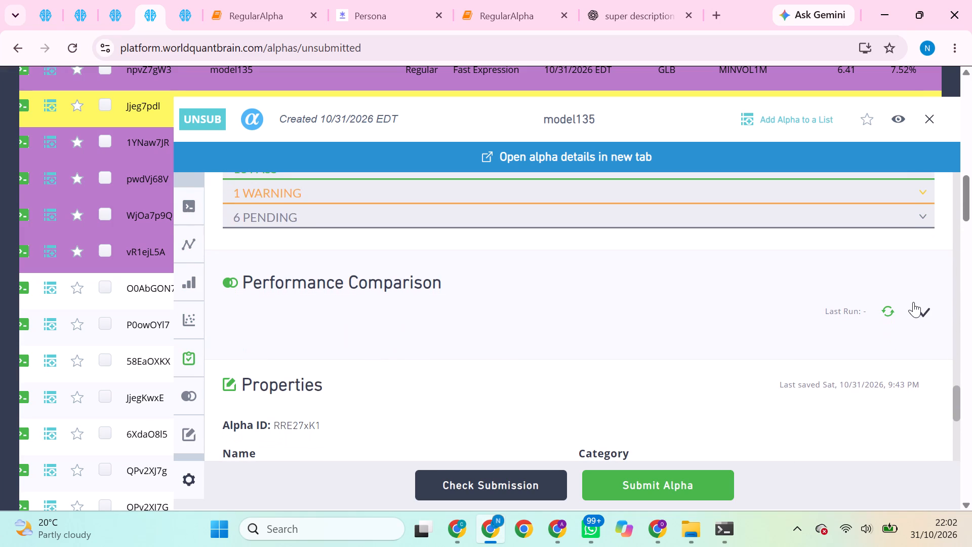
click(930, 307)
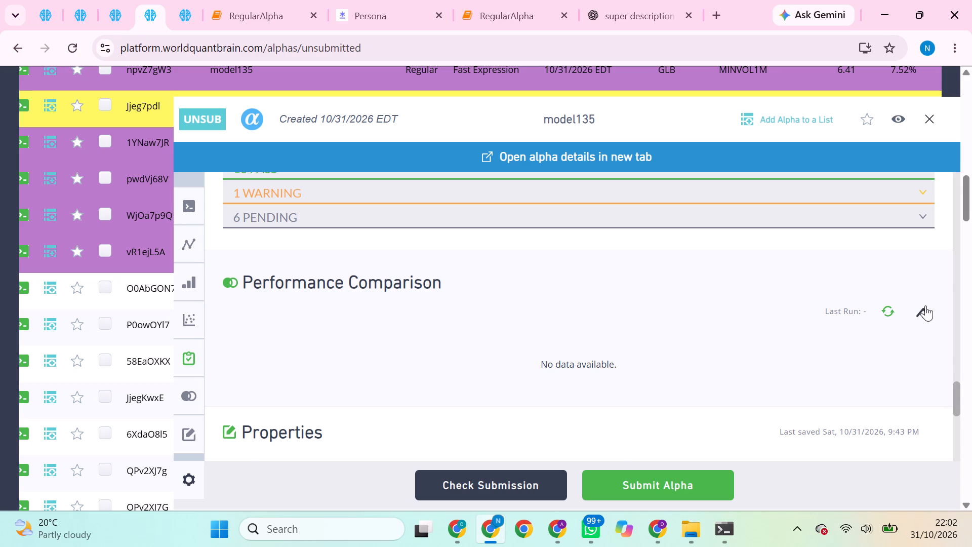
click(925, 305)
scroll(637, 357, down, 1)
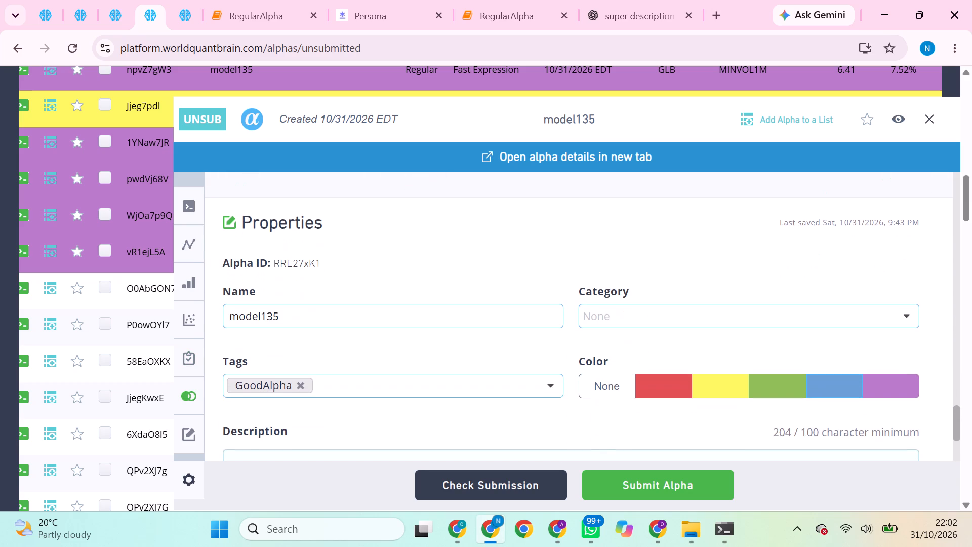
scroll(107, 367, down, 2)
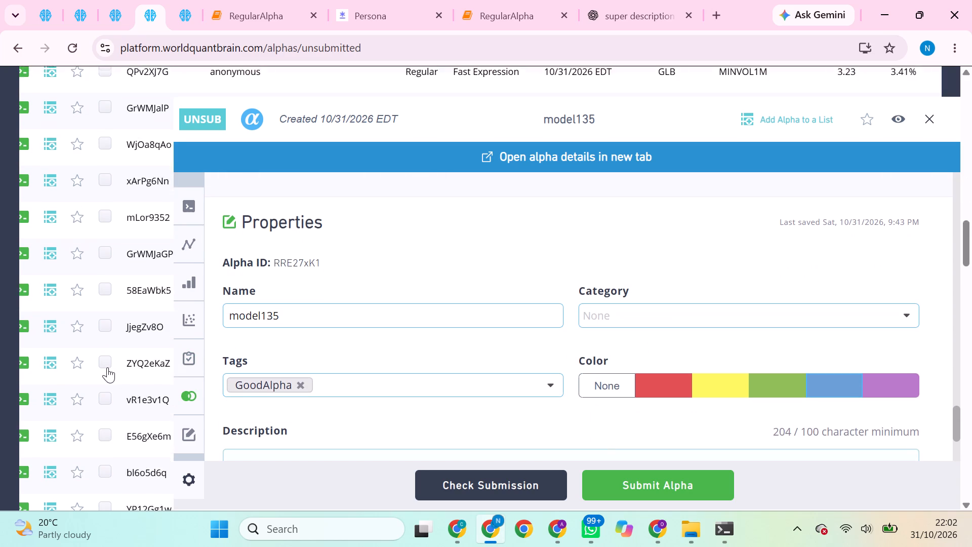
Open the green model135 alpha O0Ab7ppY from the unsubmitted alphas list.
scroll(107, 367, down, 2)
scroll(107, 367, up, 5)
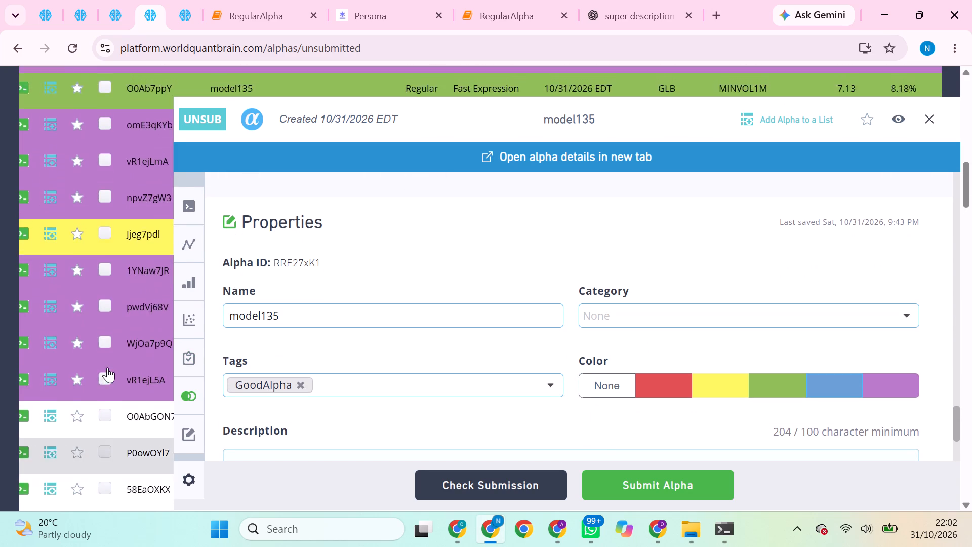
scroll(107, 367, up, 2)
click(127, 428)
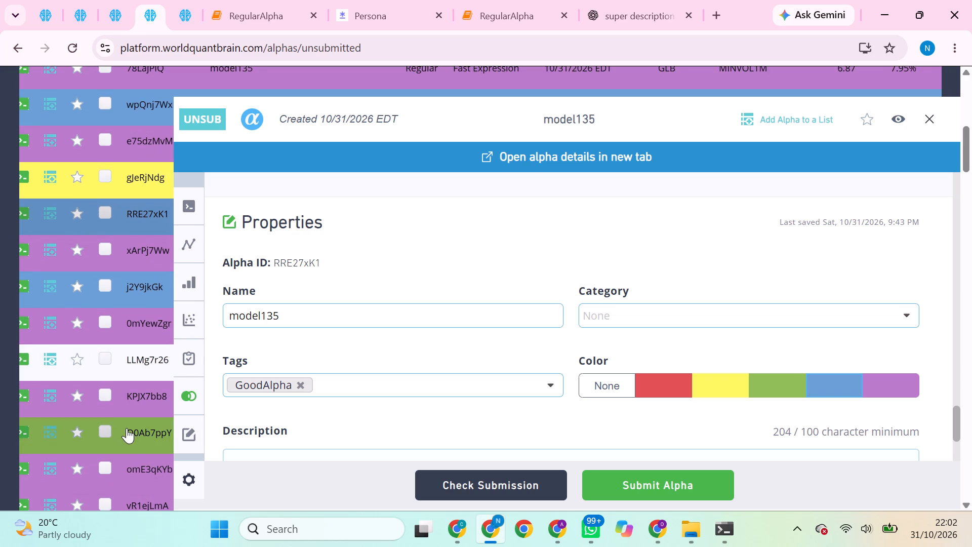
click(127, 428)
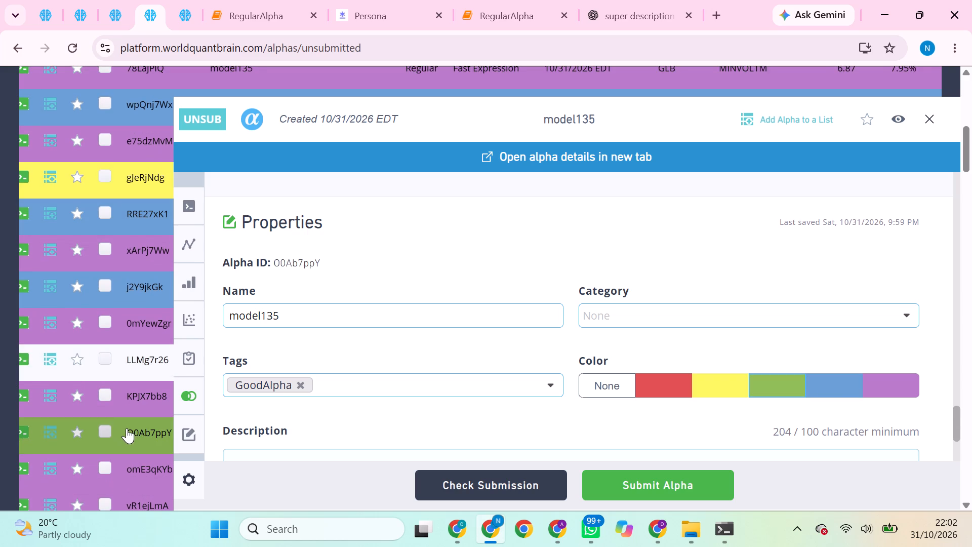
click(127, 428)
Open the purple model135 alpha KPJX7bb8 from the list and copy its full code expression.
scroll(127, 428, up, 3)
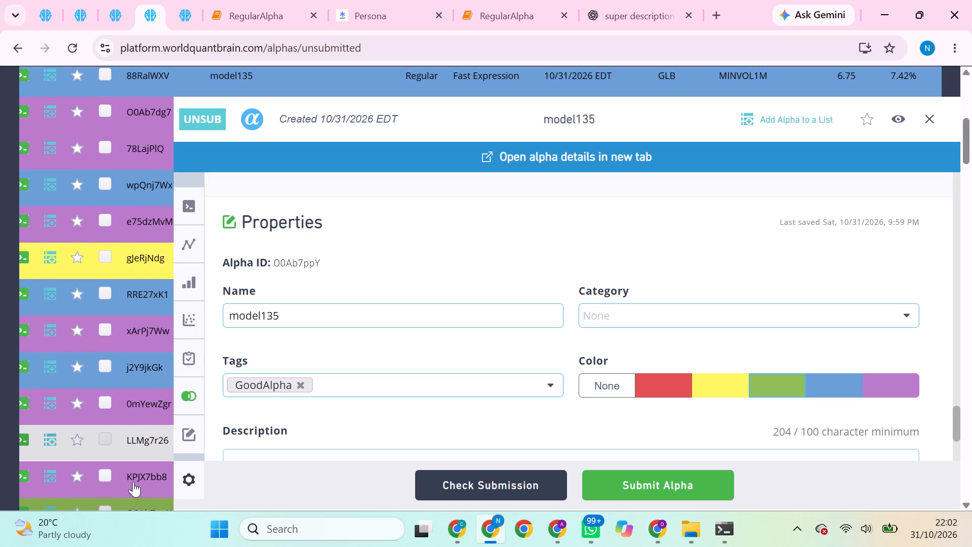
double_click(133, 482)
click(133, 482)
scroll(504, 284, up, 1)
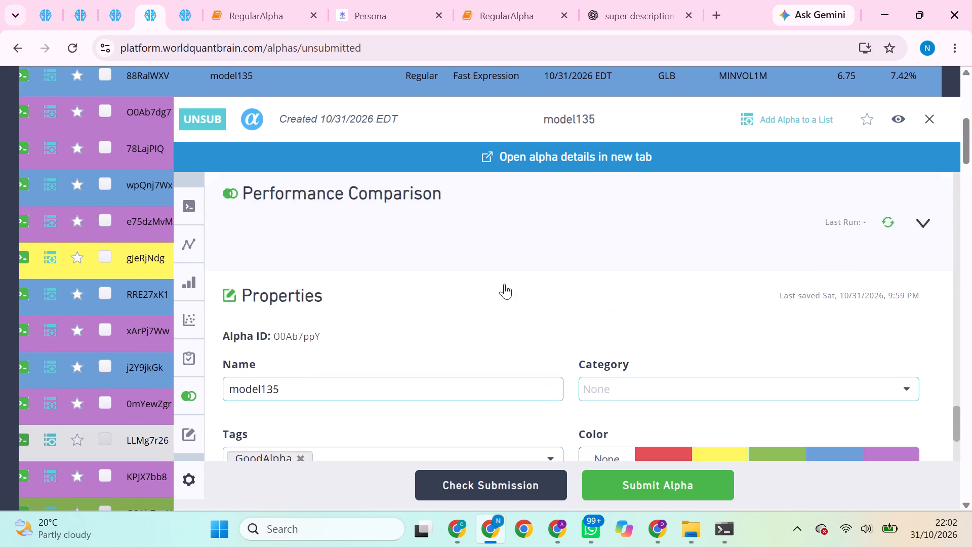
scroll(504, 284, up, 2)
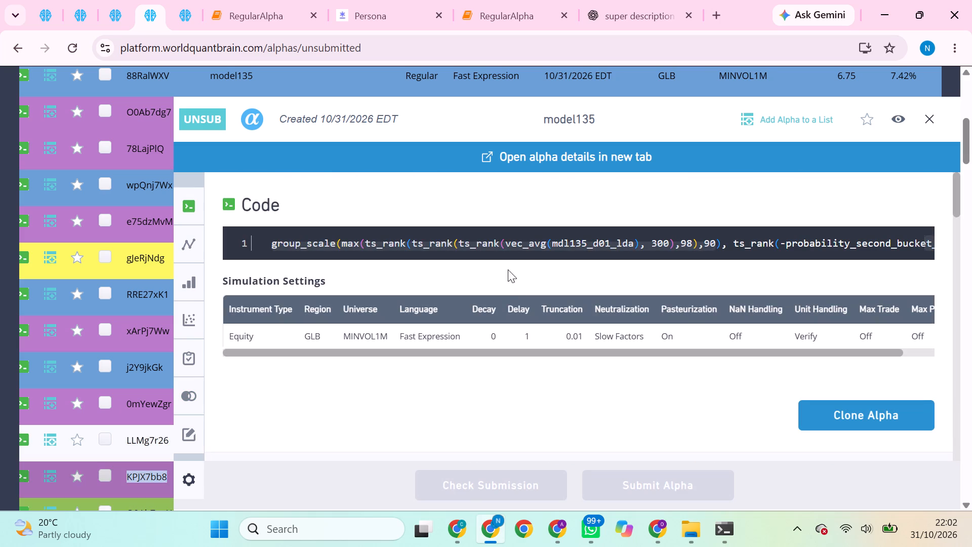
triple_click(494, 237)
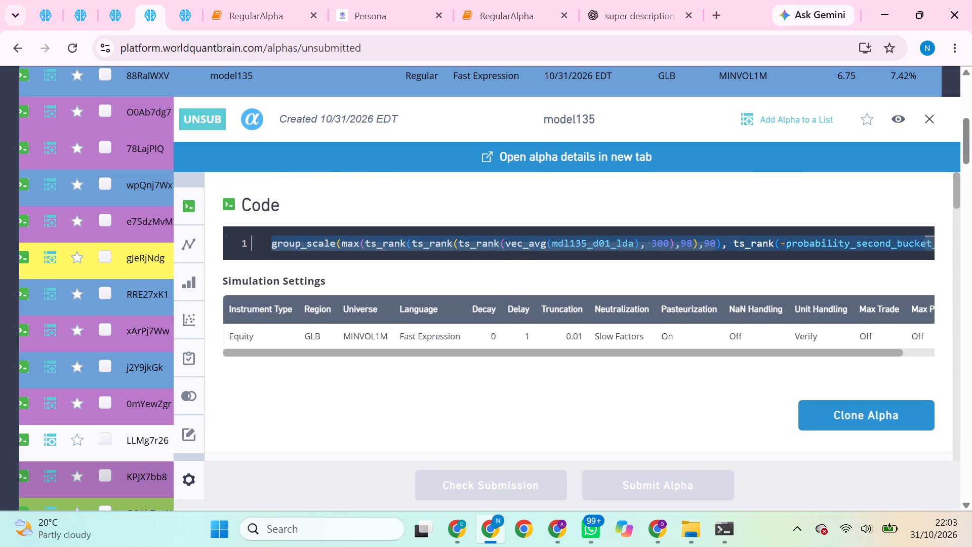
double_click(494, 237)
key(ctrl+c)
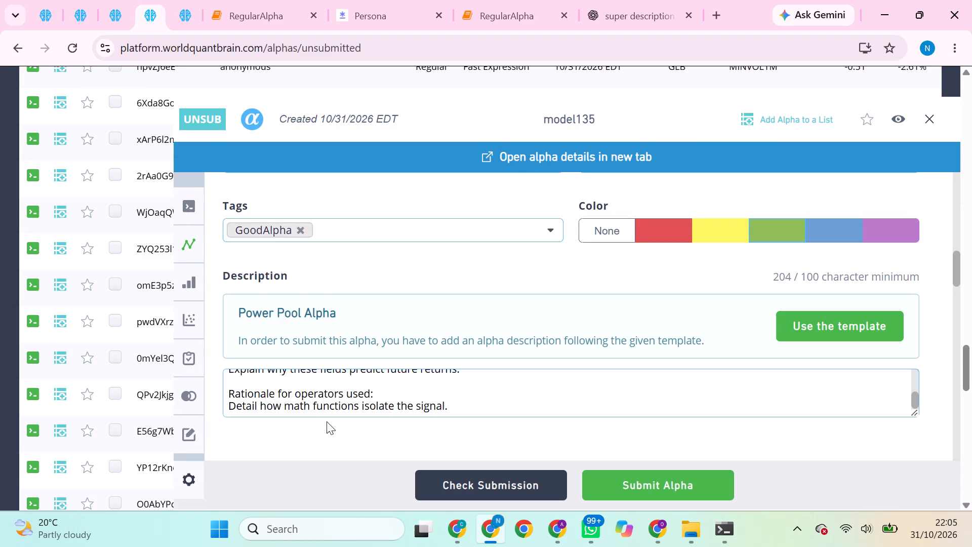
scroll(322, 394, up, 2)
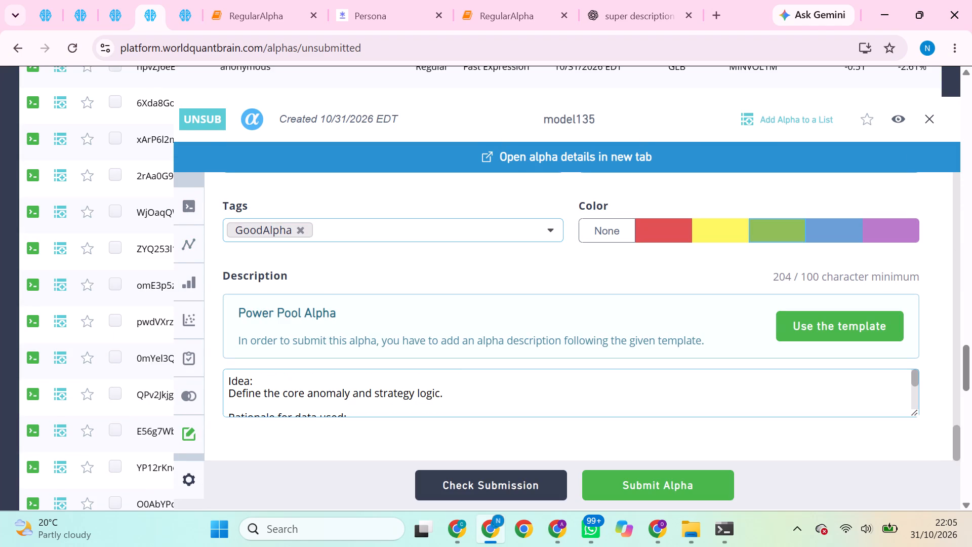
drag(221, 380, 257, 395)
drag(257, 395, 770, 427)
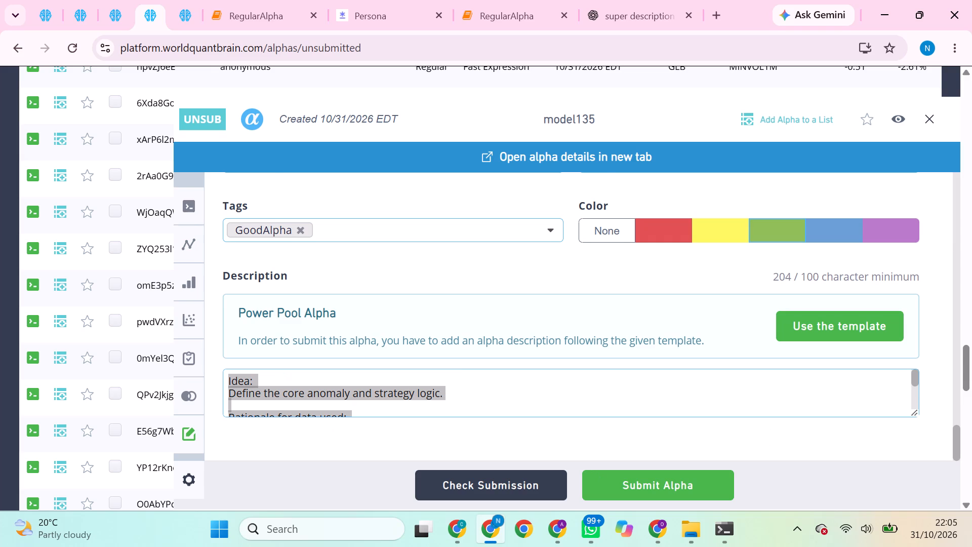
drag(770, 427, 893, 405)
scroll(893, 405, up, 2)
scroll(893, 405, down, 5)
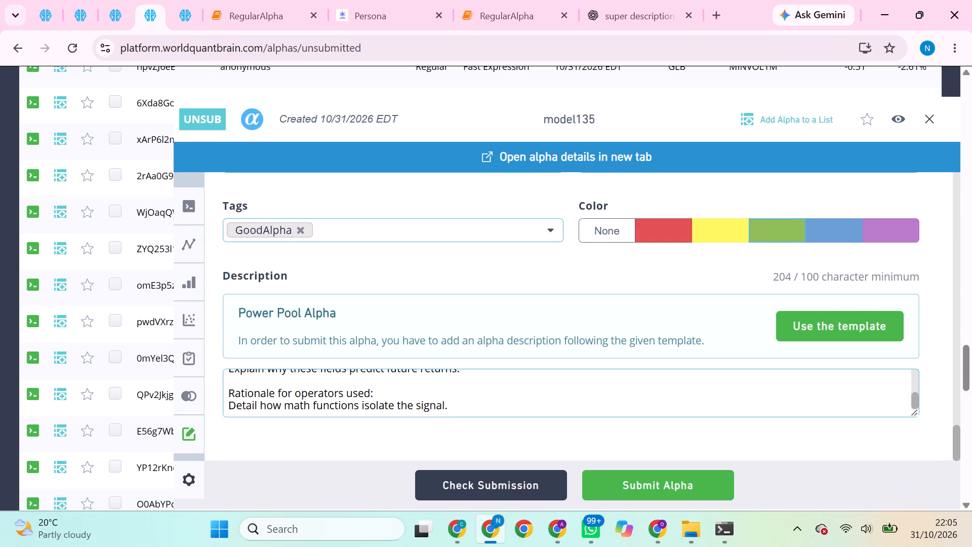
drag(893, 405, 228, 385)
scroll(346, 394, up, 2)
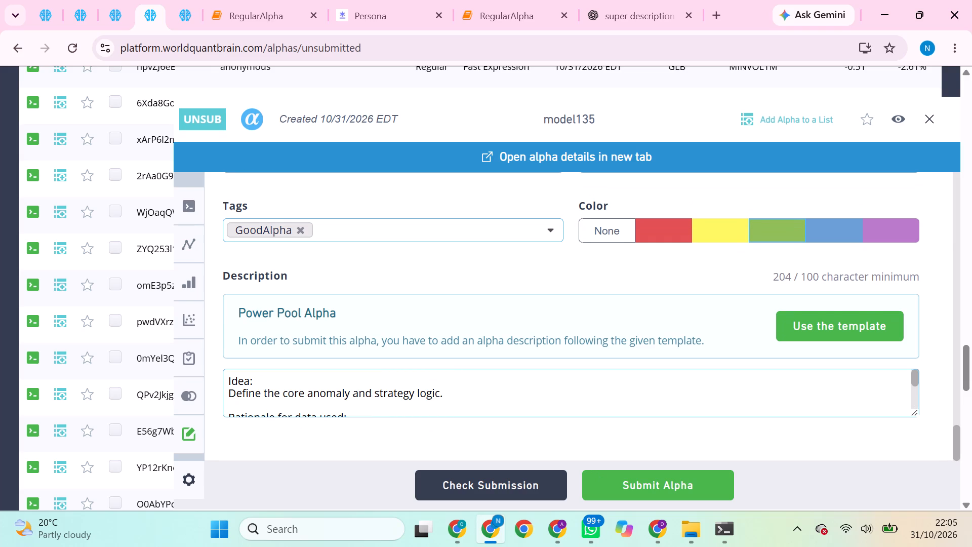
drag(227, 383, 655, 425)
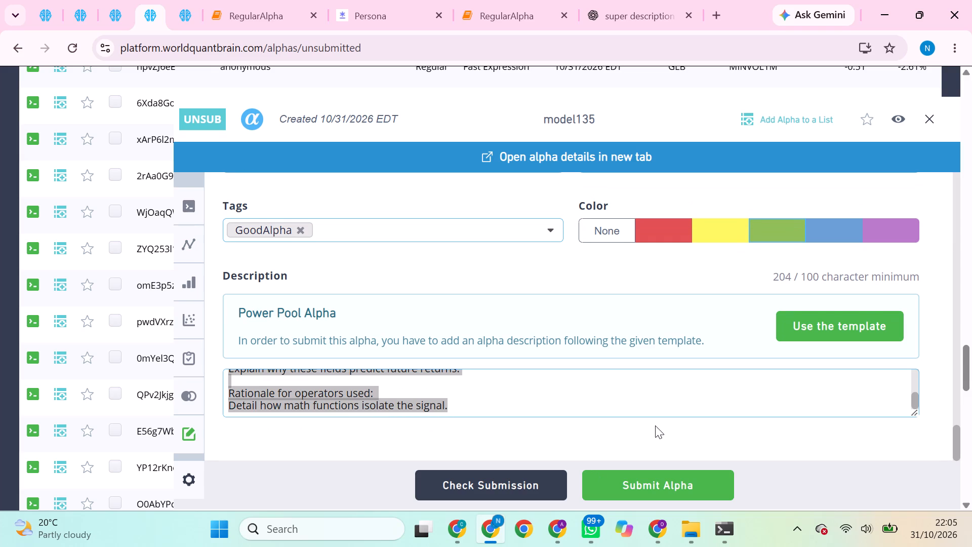
key(ctrl+v)
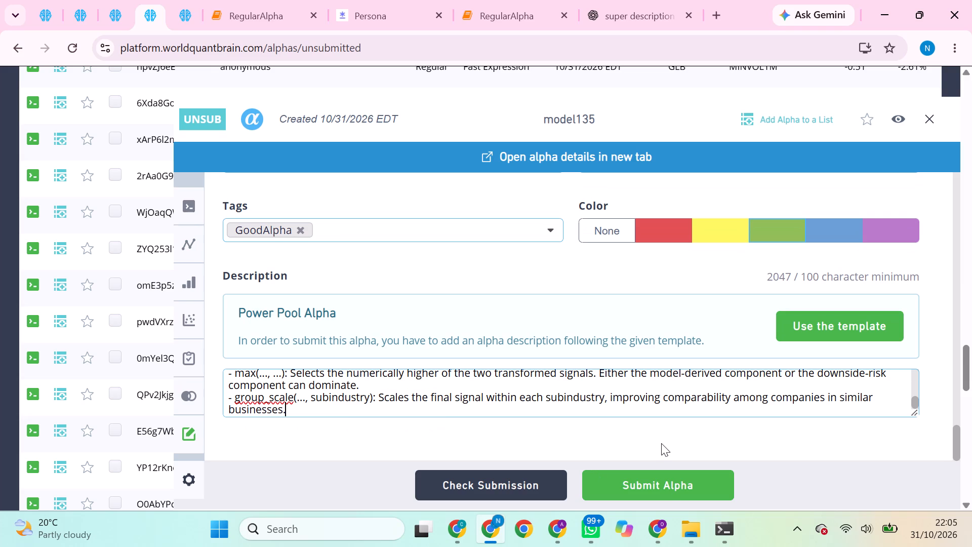
Submit alpha O0Ab7ppY with its completed Power Pool description.
click(665, 485)
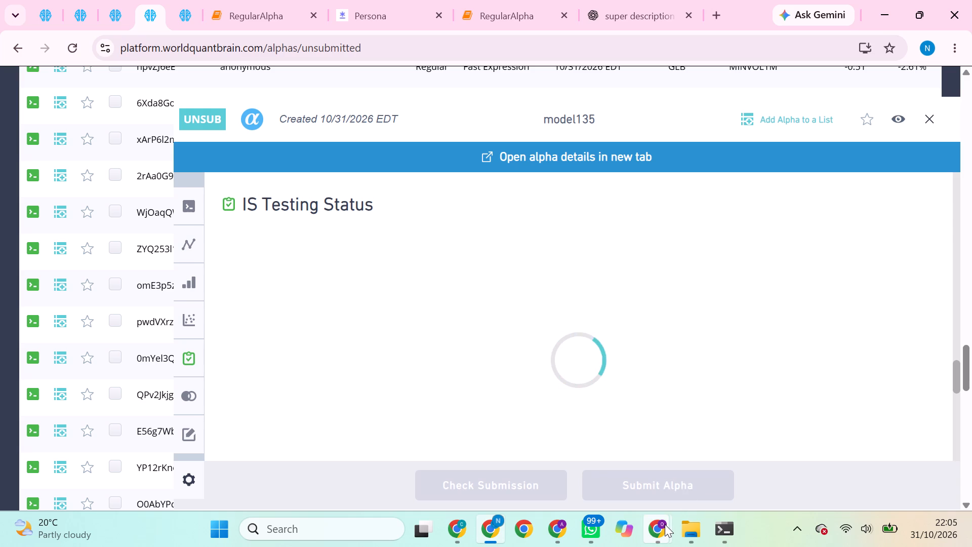
Switch to the other browser profile's first WorldQuant BRAIN simulation, review the smest_growth_next_vs_this_yr_revenue_6 alpha's results, and run its Prod Correlation check.
click(577, 482)
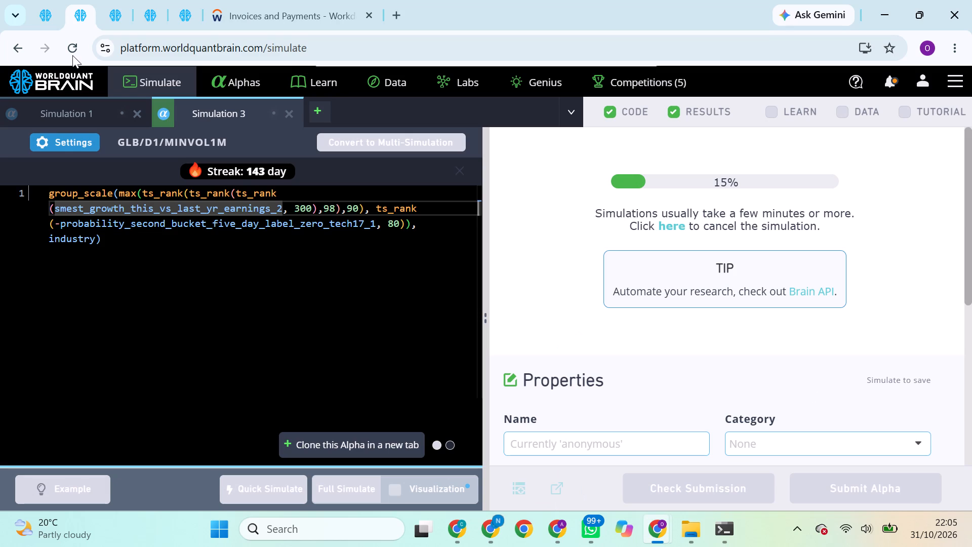
click(29, 0)
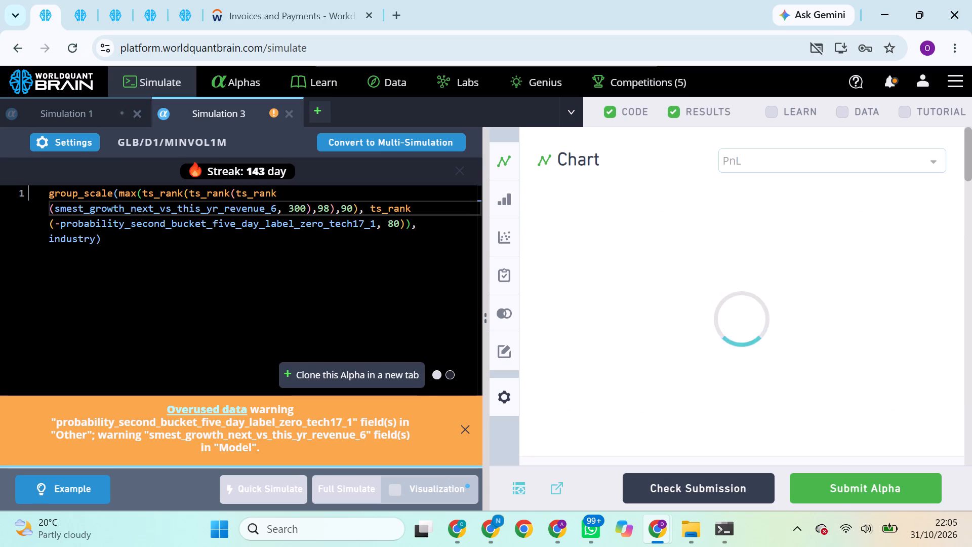
scroll(779, 303, down, 3)
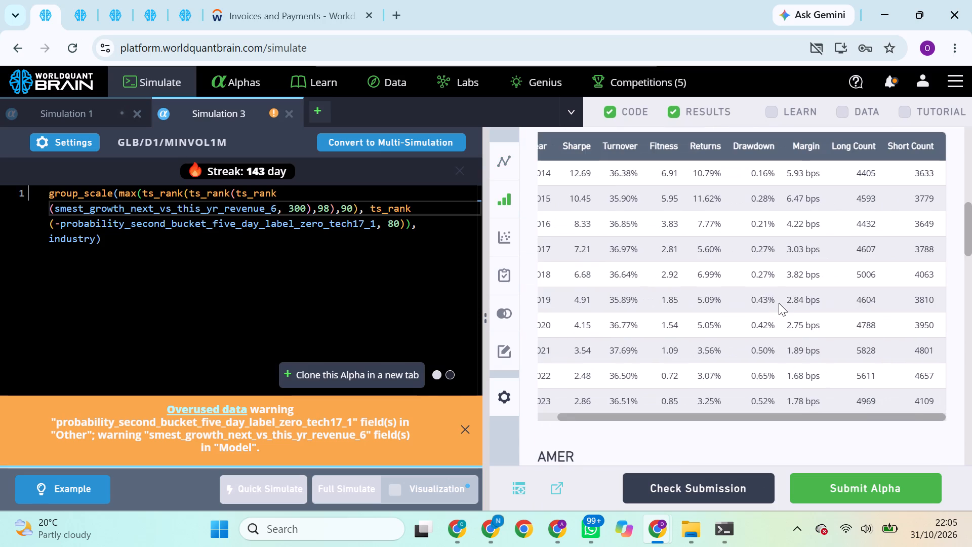
scroll(779, 303, up, 5)
scroll(779, 303, down, 1)
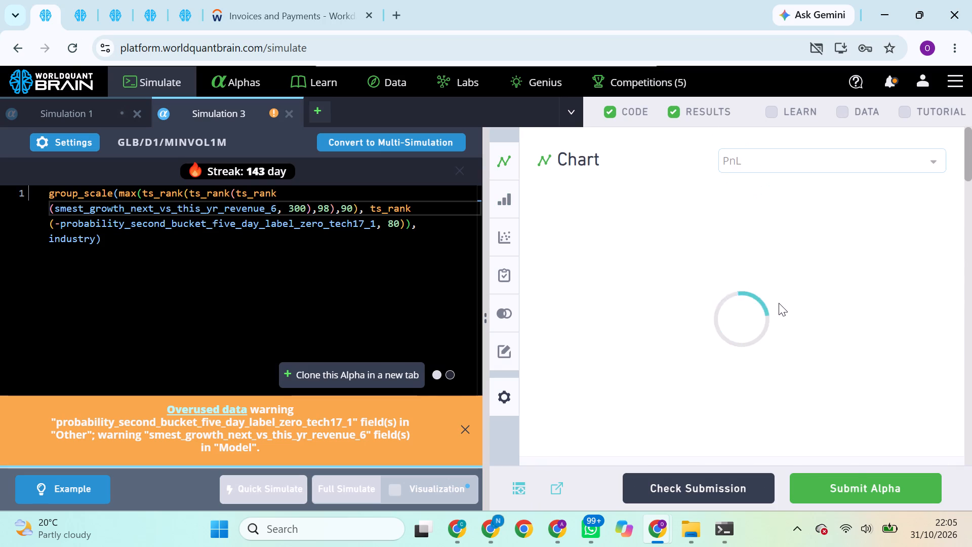
scroll(779, 303, down, 3)
scroll(779, 303, up, 2)
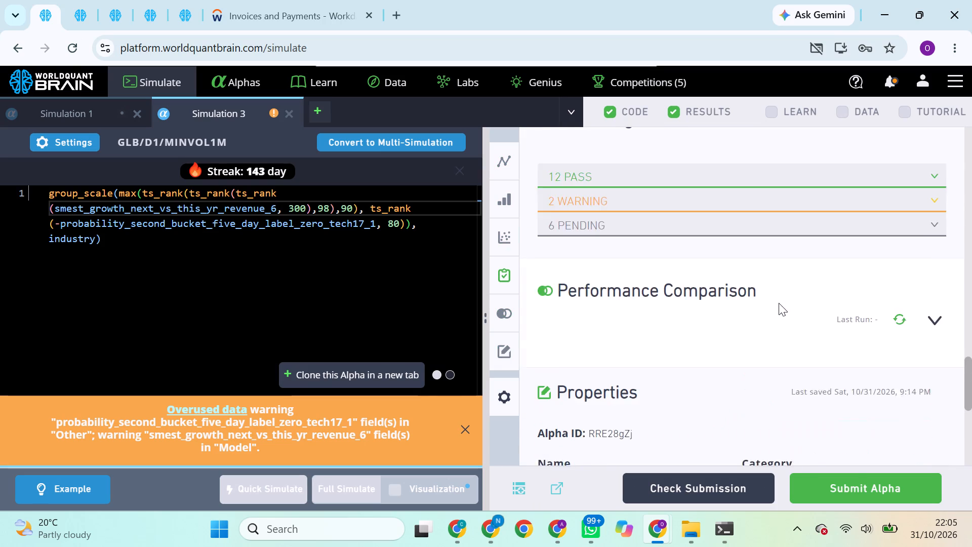
scroll(779, 303, up, 6)
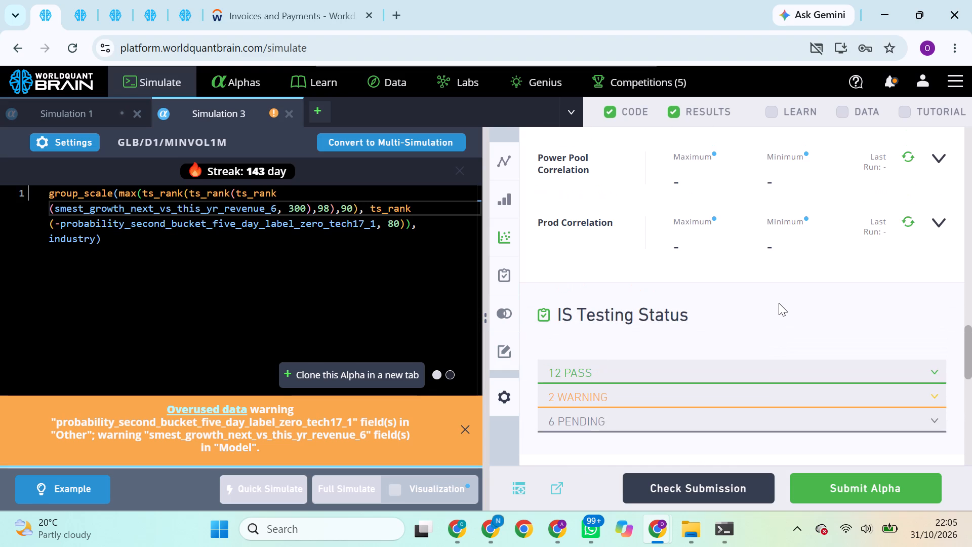
click(907, 218)
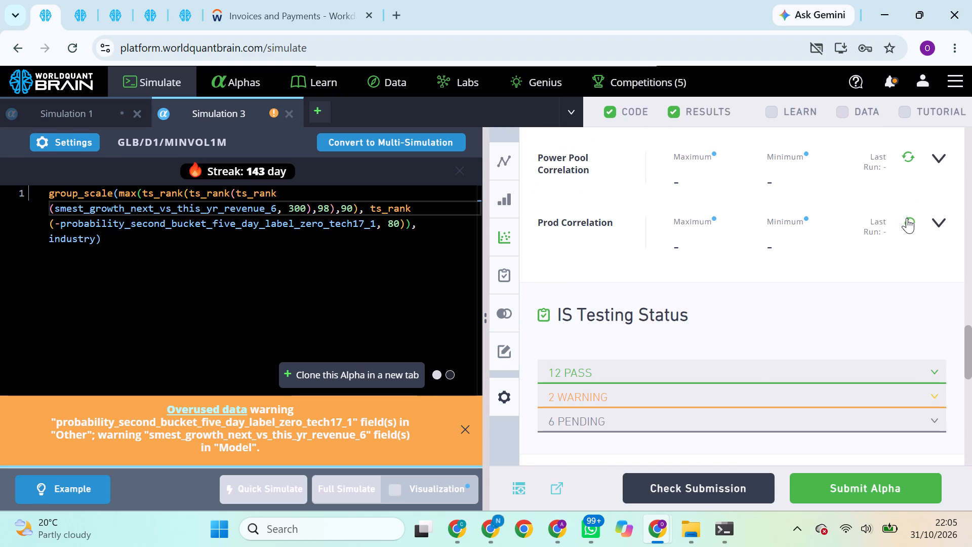
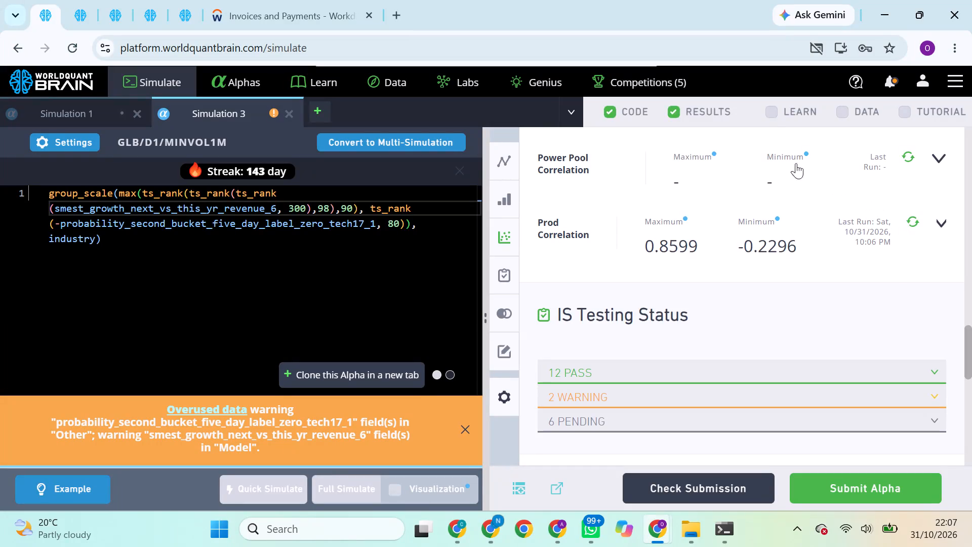
Go to the smest_growth_this_vs_last_yr_earnings_2 simulation, dismiss its tutorial checks, and run the alpha's Prod Correlation check.
click(84, 0)
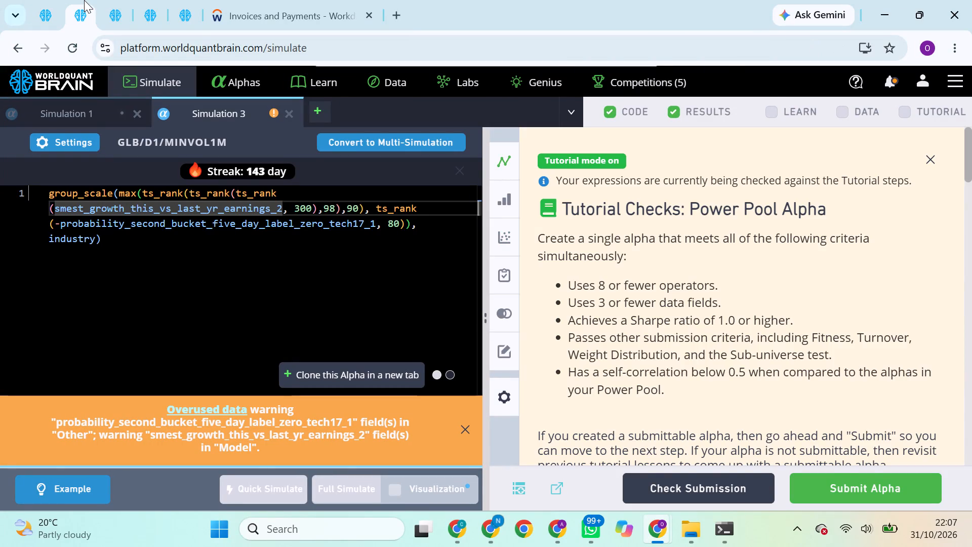
click(84, 0)
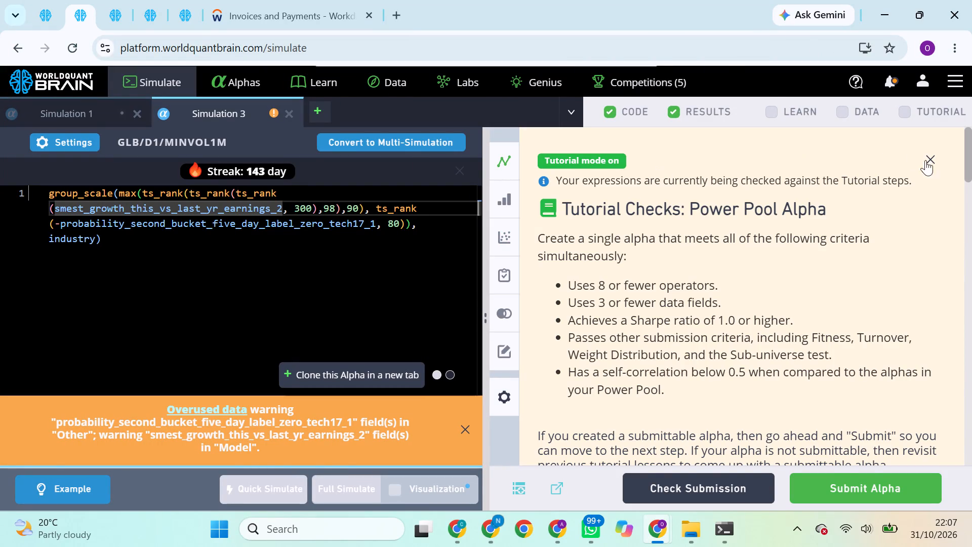
click(928, 163)
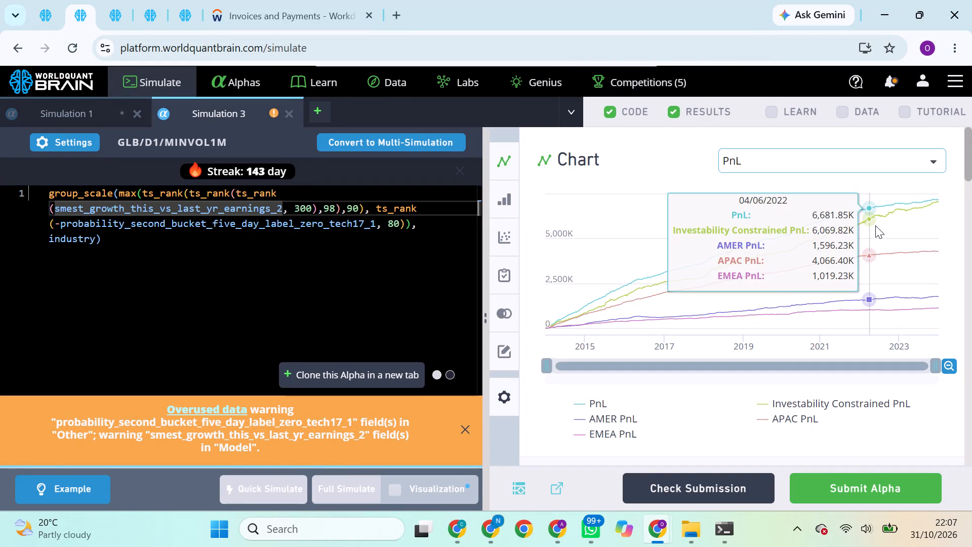
scroll(875, 225, down, 5)
scroll(875, 225, up, 1)
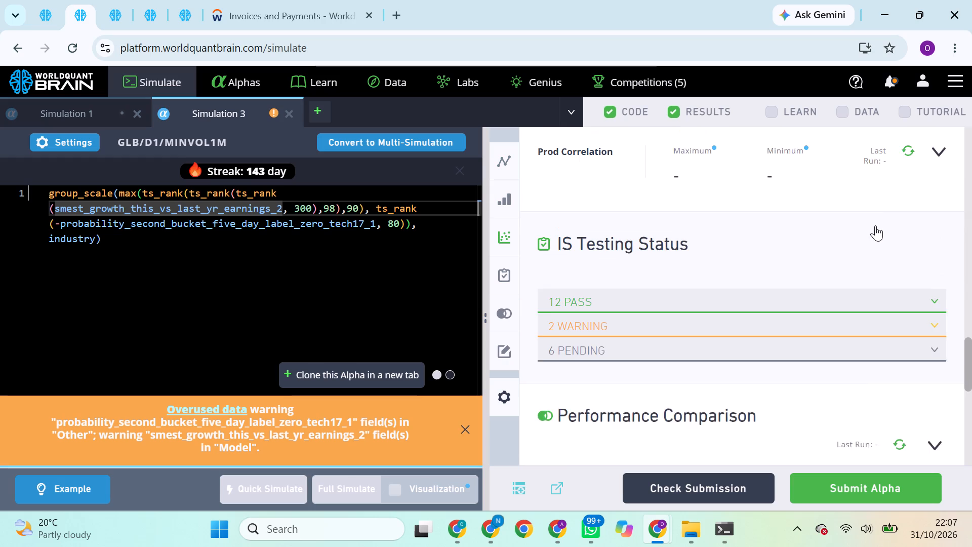
scroll(875, 225, up, 2)
click(909, 226)
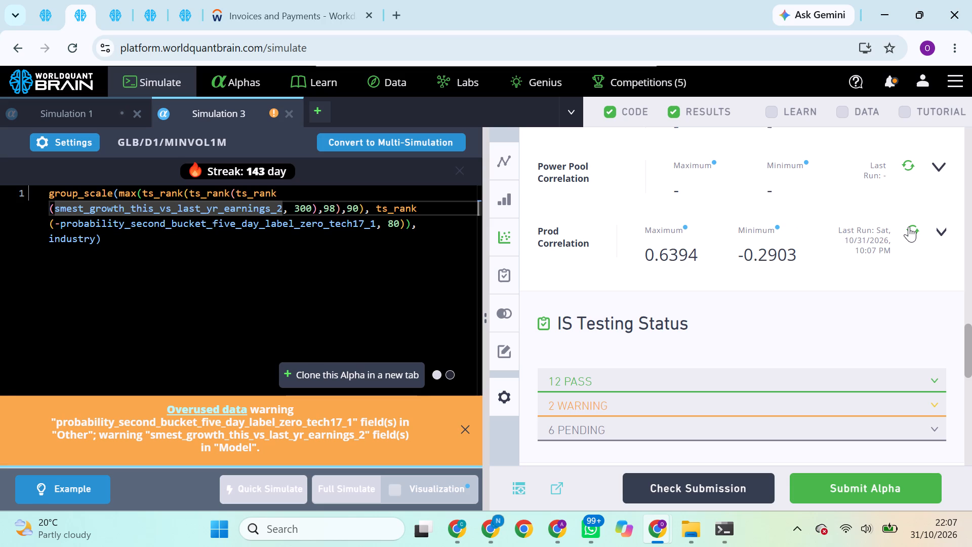
right_click(909, 226)
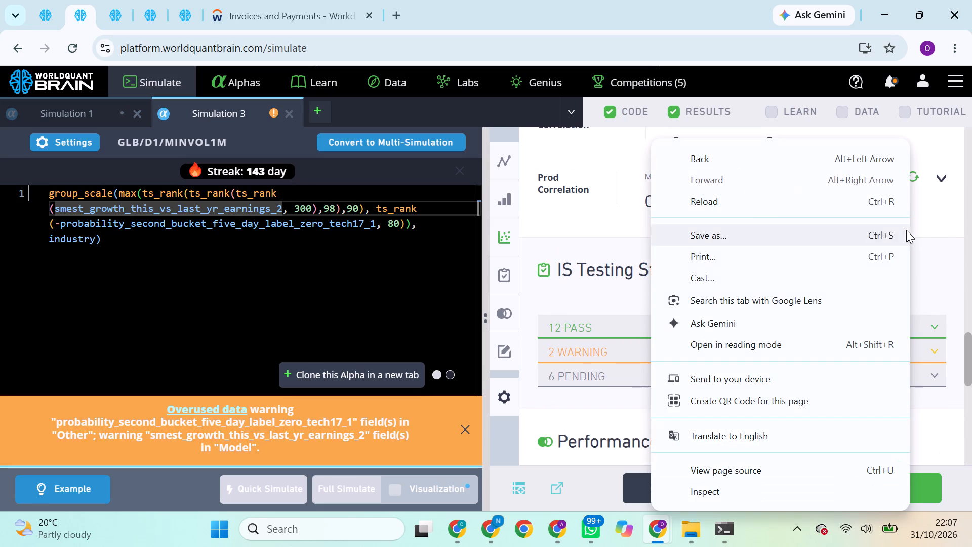
click(545, 289)
Run the Power Pool Correlation and Self Correlation checks for the smest_growth_this_vs_last_yr_earnings_2 alpha.
scroll(816, 241, up, 2)
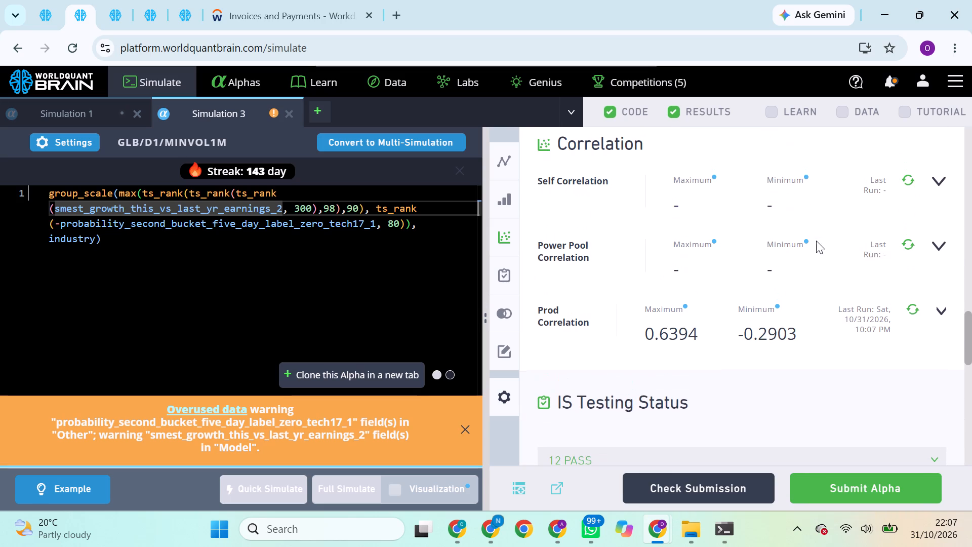
click(910, 240)
click(910, 243)
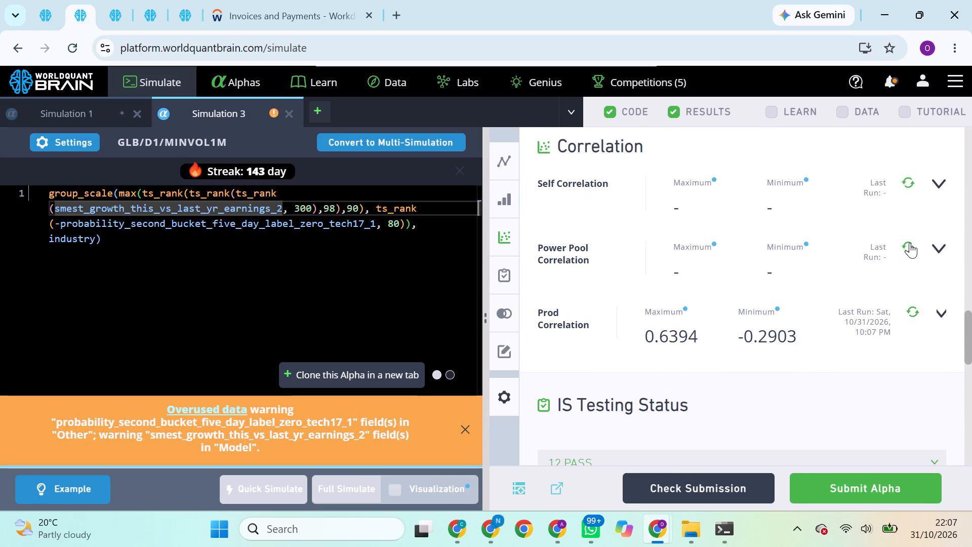
drag(907, 187, 908, 179)
click(908, 179)
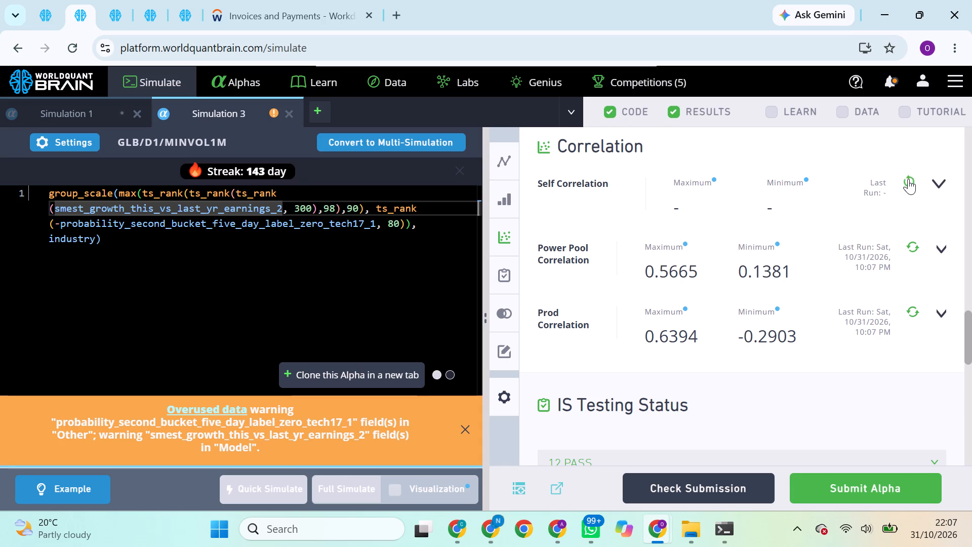
Run the Performance Comparison for the smest_growth_this_vs_last_yr_earnings_2 alpha and review its aggregate data.
scroll(869, 325, down, 2)
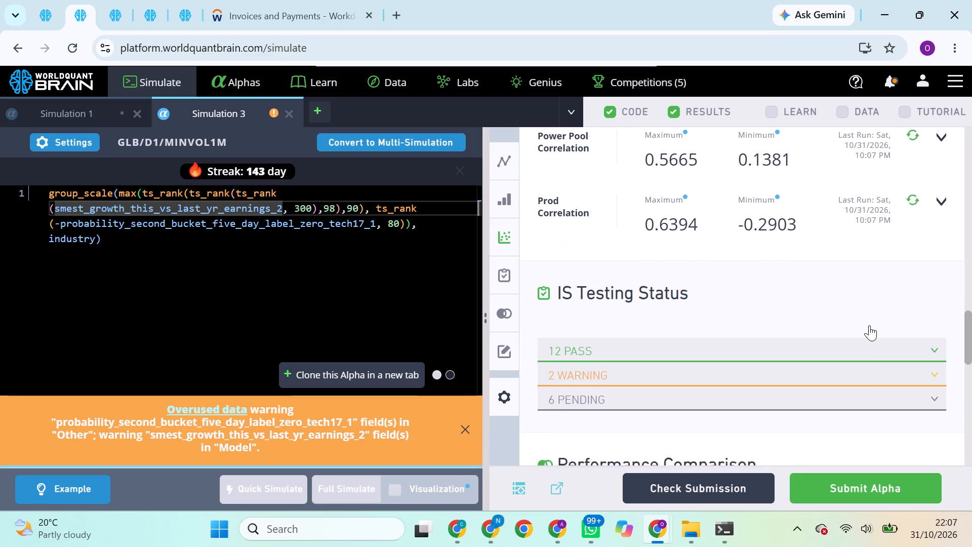
click(876, 365)
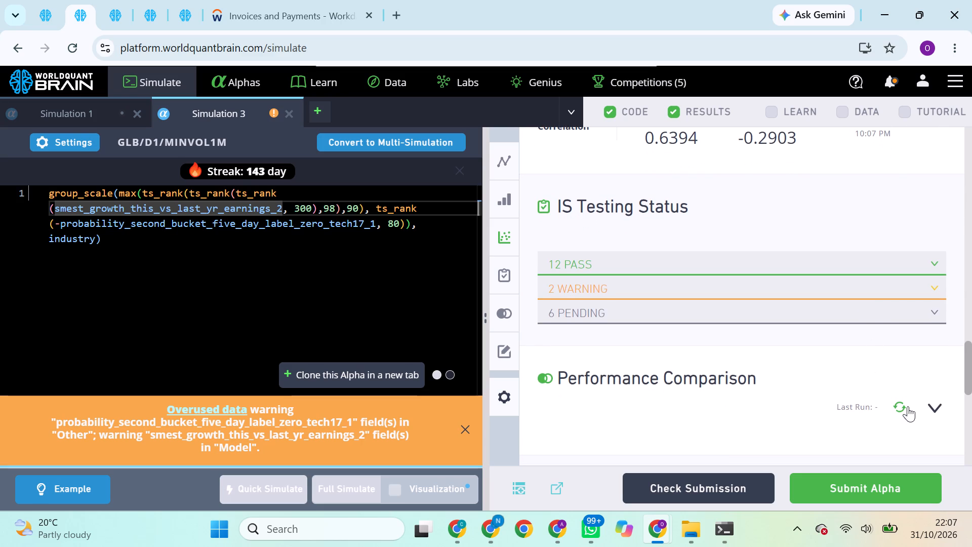
click(937, 408)
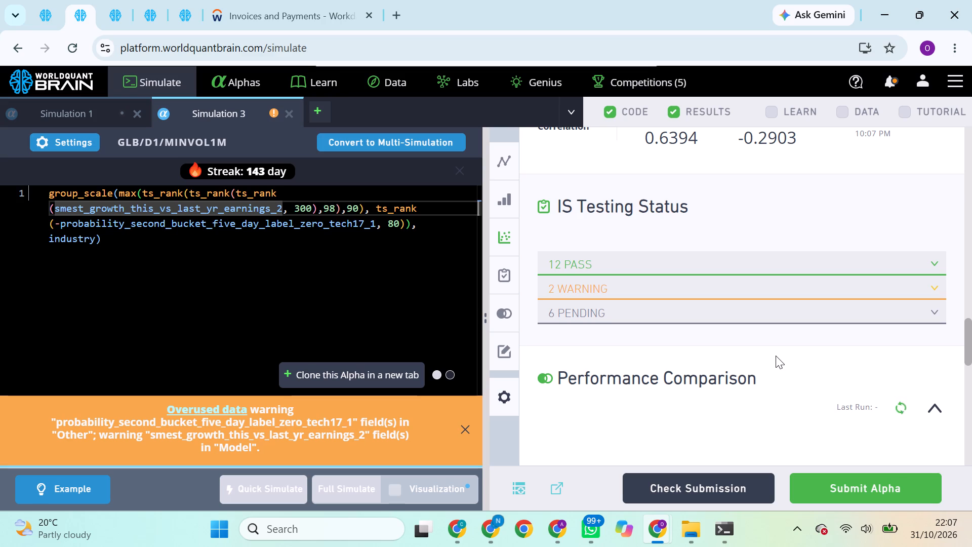
scroll(776, 356, down, 2)
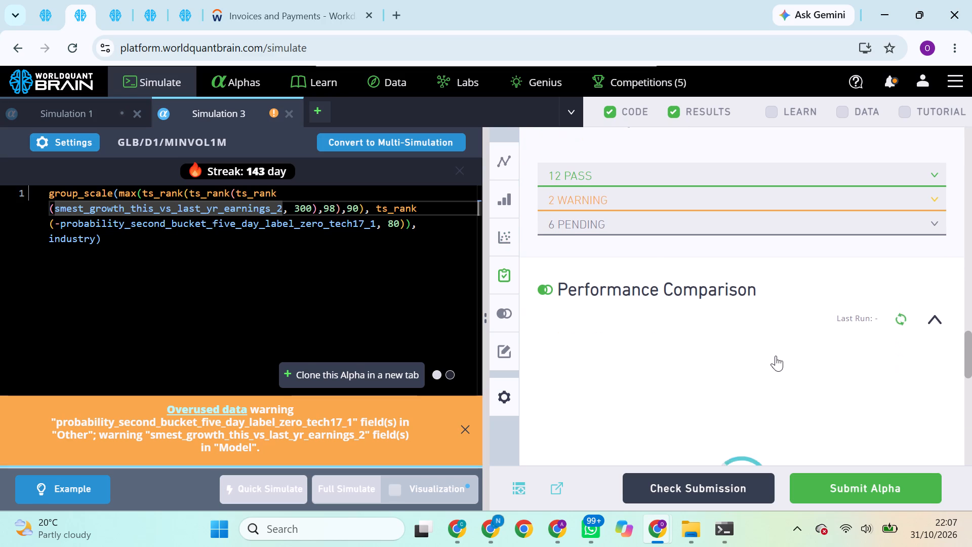
scroll(776, 356, down, 2)
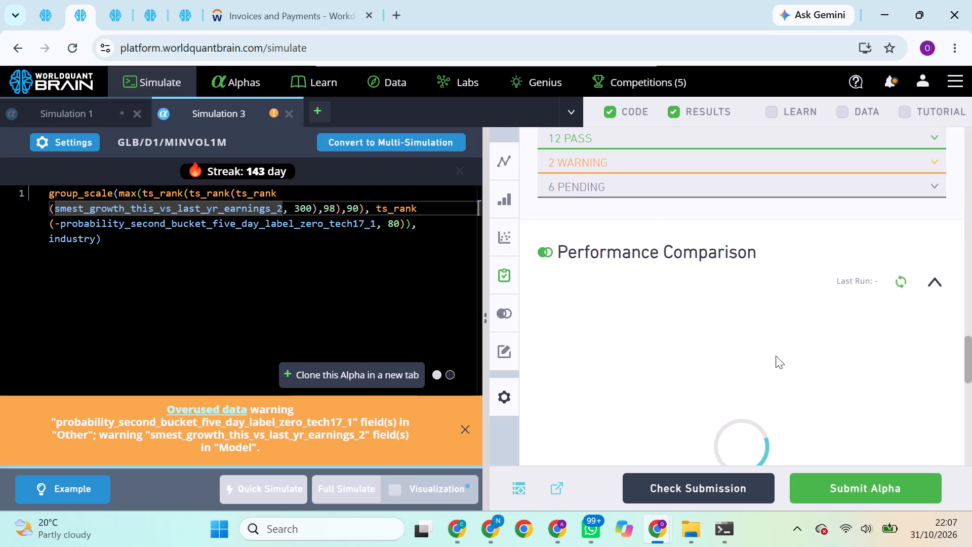
scroll(749, 309, down, 1)
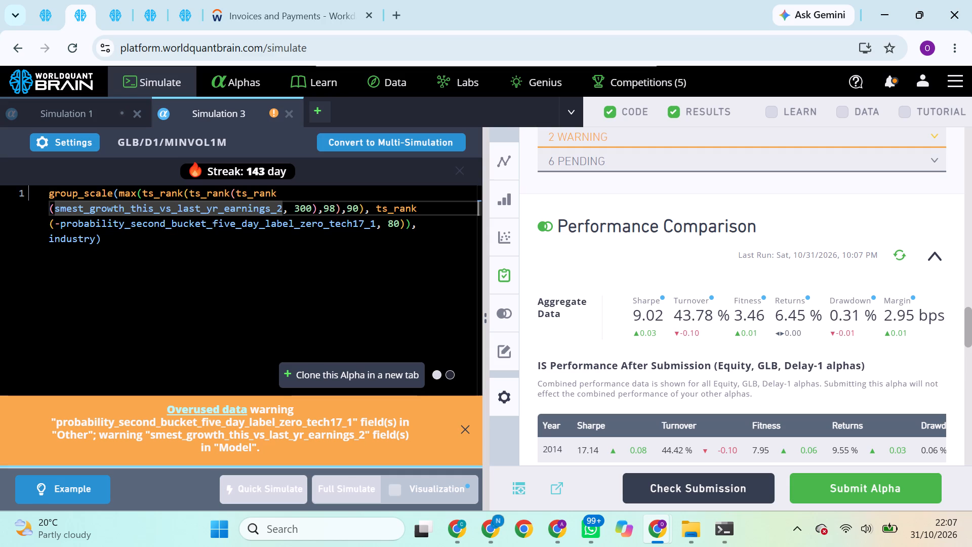
Mark alpha QPv2bzmQ with the blue color in its properties.
scroll(748, 303, down, 3)
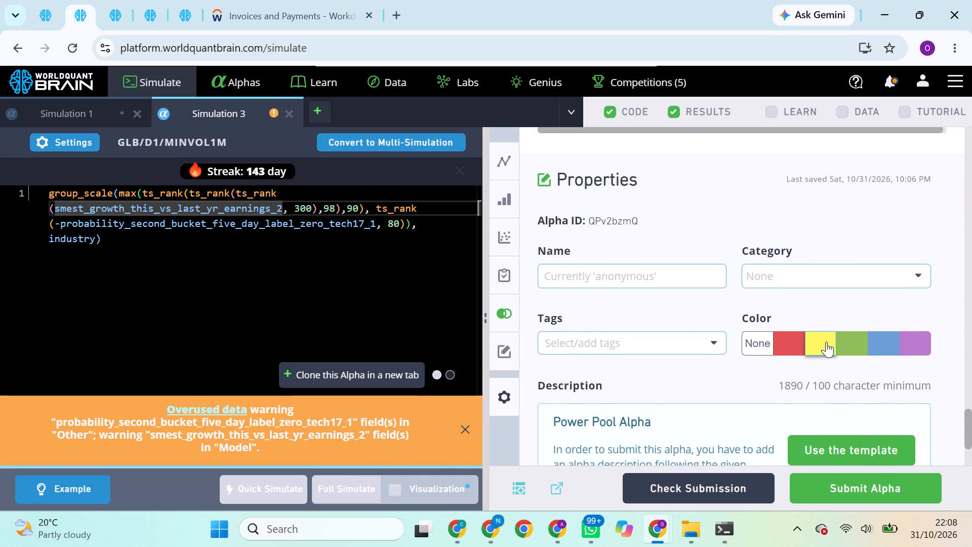
click(882, 344)
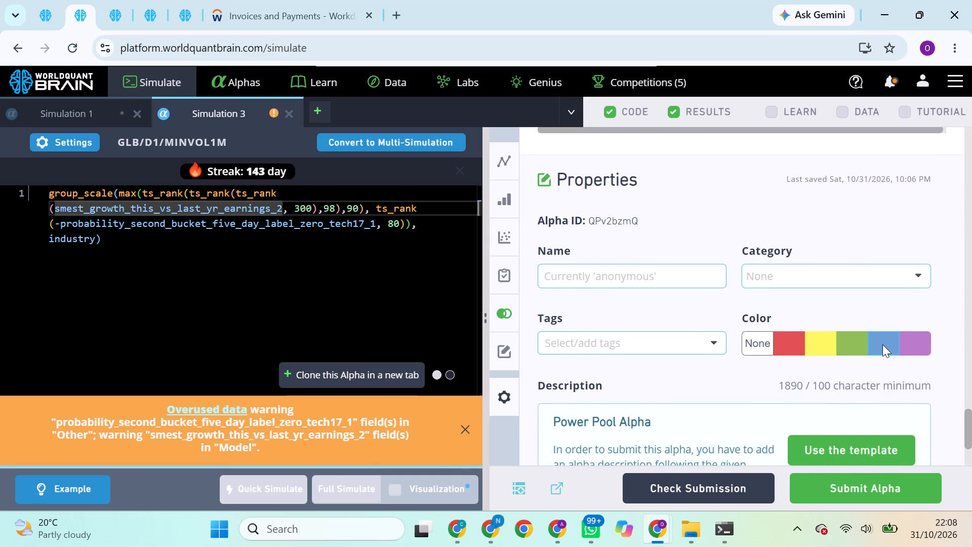
Go to the USA/D1/TOP3000 super simulation, dismiss the tutorial checks, review its yearly results, and run its Prod Correlation check.
click(121, 3)
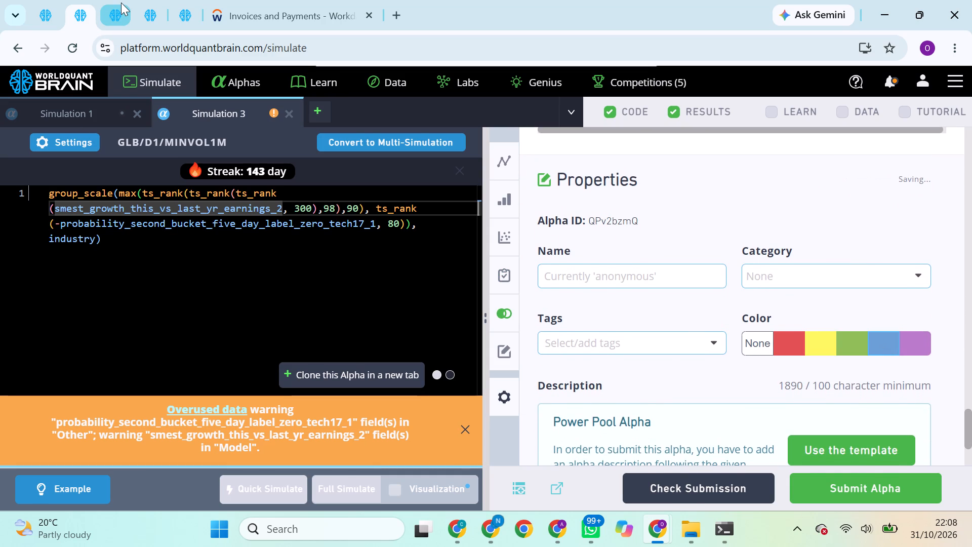
click(154, 11)
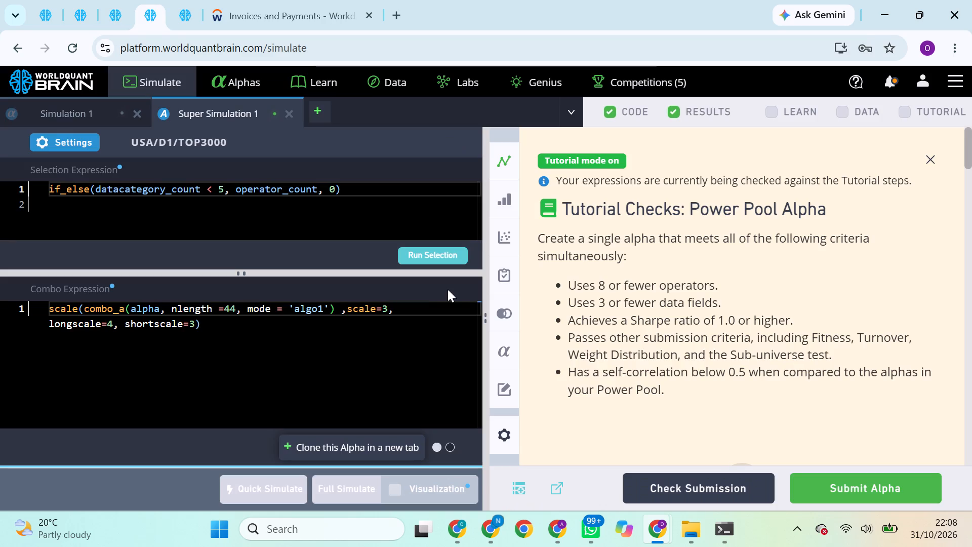
click(928, 159)
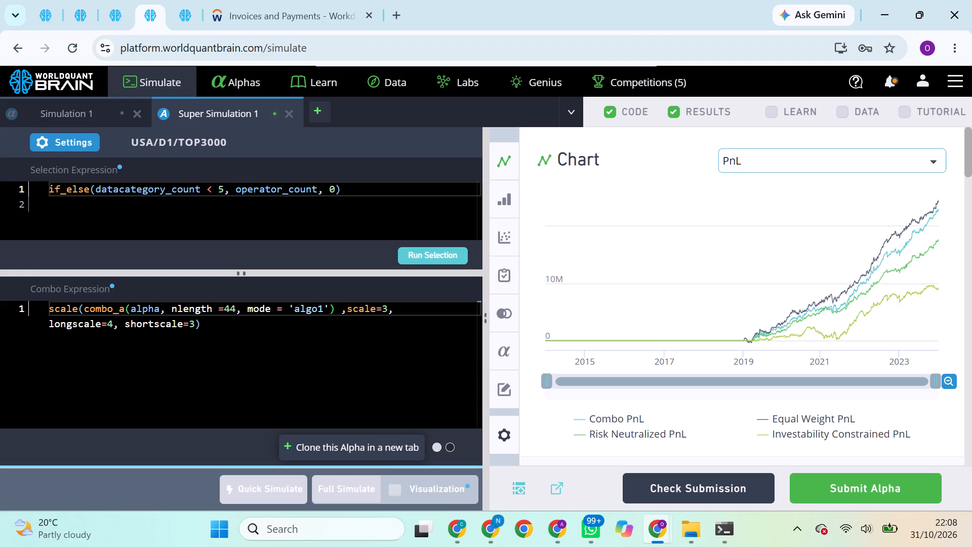
scroll(366, 314, down, 2)
scroll(537, 363, down, 3)
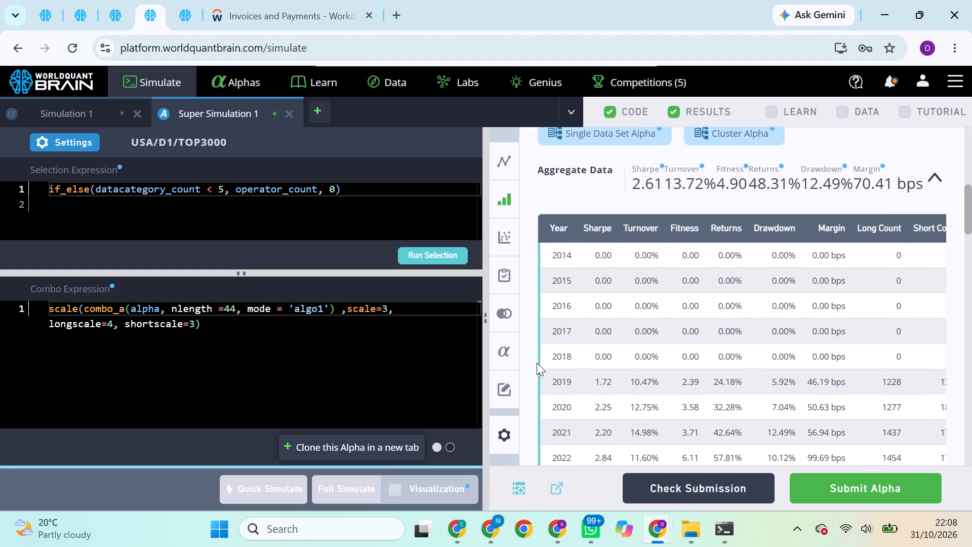
scroll(537, 363, down, 2)
scroll(537, 363, up, 3)
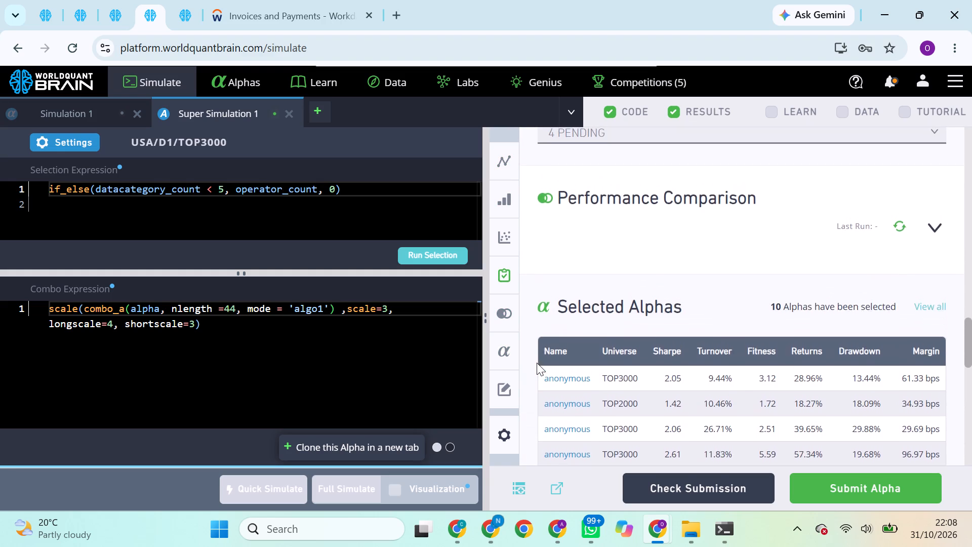
scroll(537, 363, up, 2)
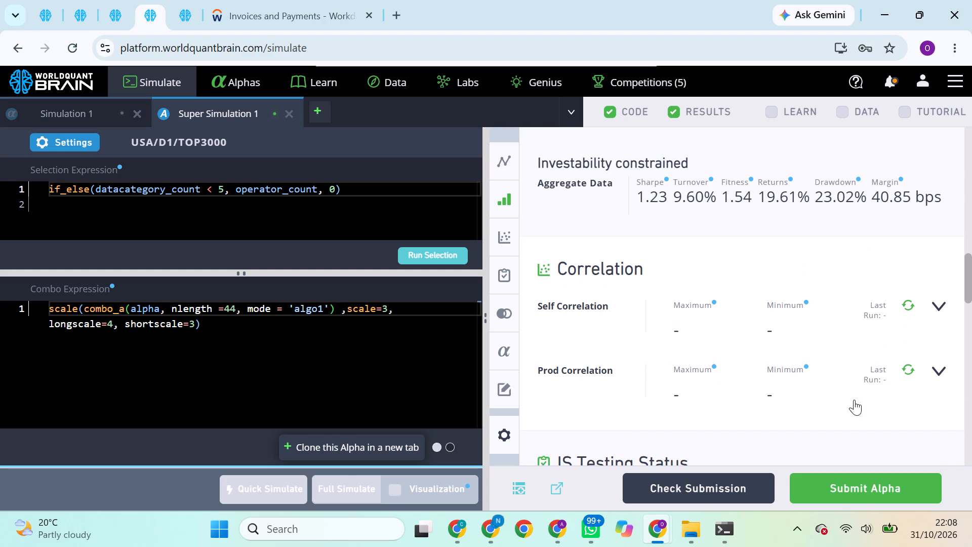
click(908, 368)
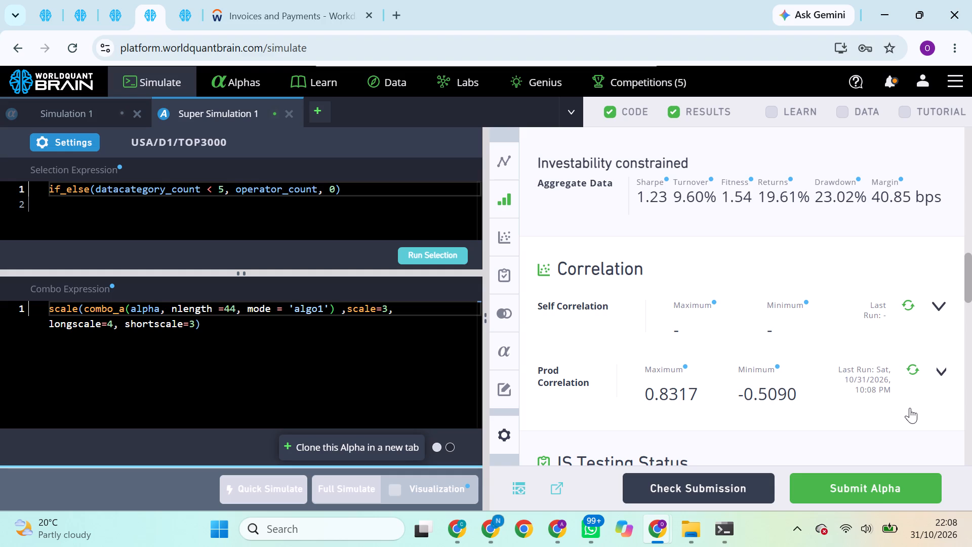
click(878, 411)
In the super simulation settings, set the region to GLB and the decay to 0.
click(82, 143)
scroll(147, 348, down, 1)
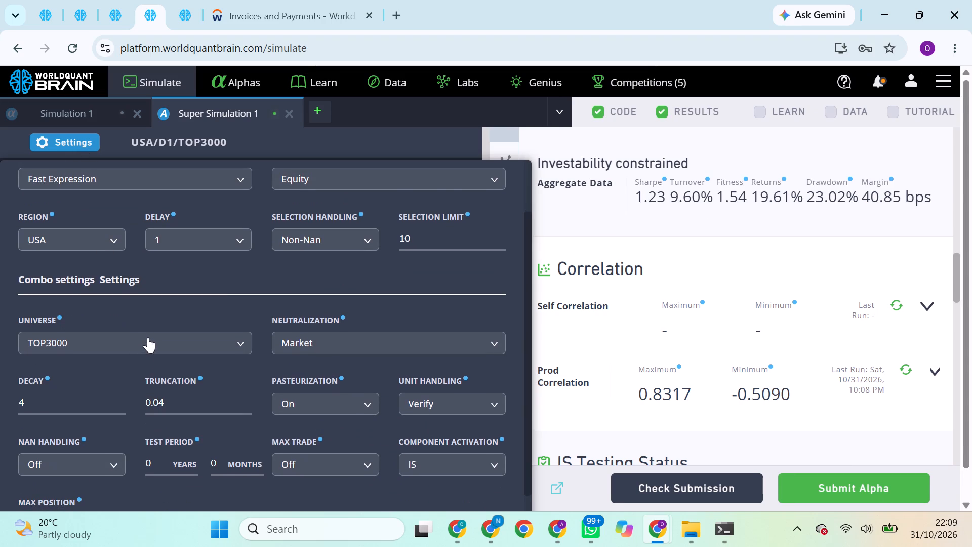
click(78, 243)
click(60, 284)
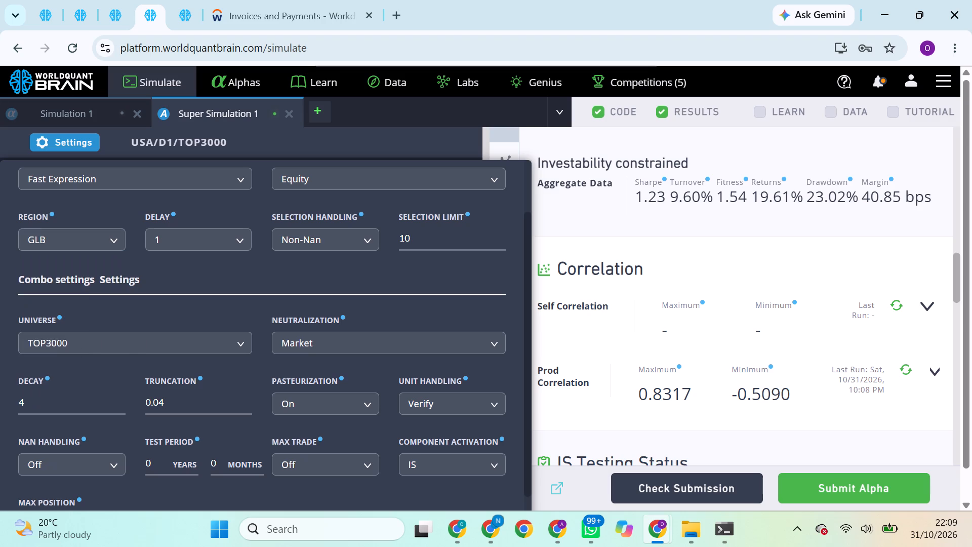
scroll(132, 393, down, 2)
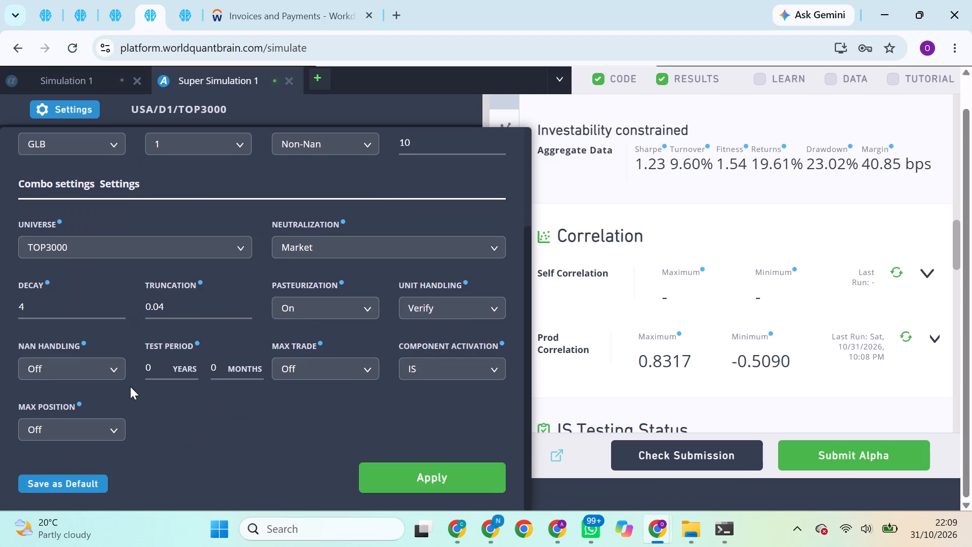
click(75, 310)
key(BackSpace)
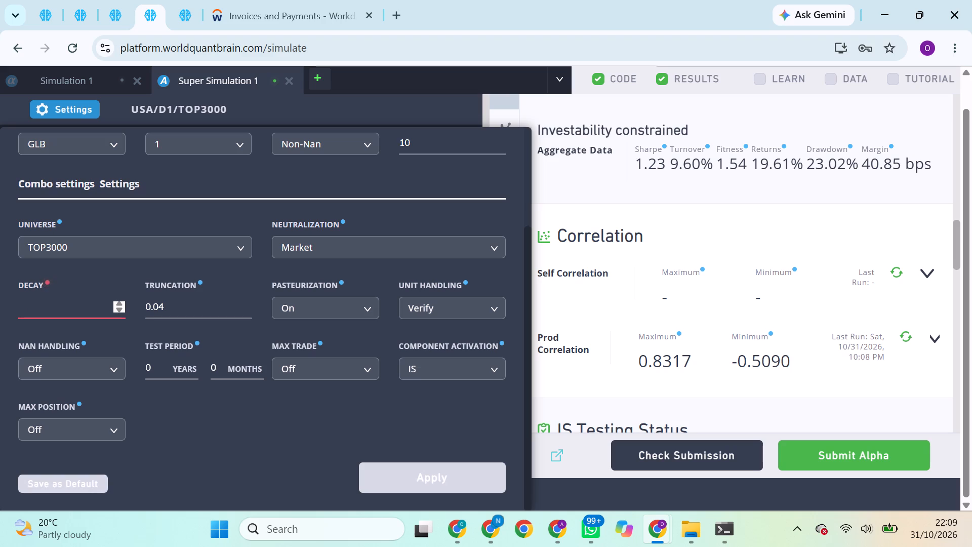
key(0)
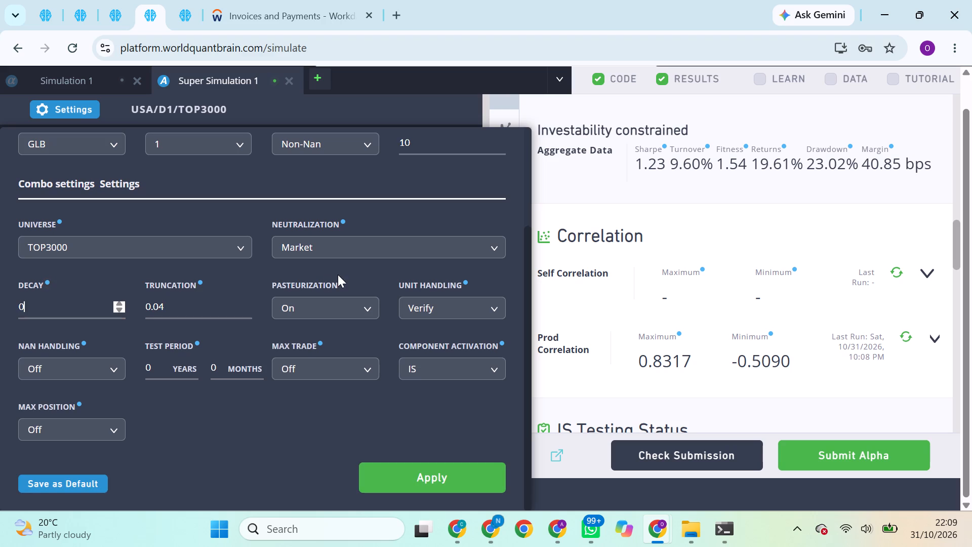
Try the MINVOL1M universe, switch the region back to USA with the TOP3000 universe, and apply the super simulation settings.
click(176, 249)
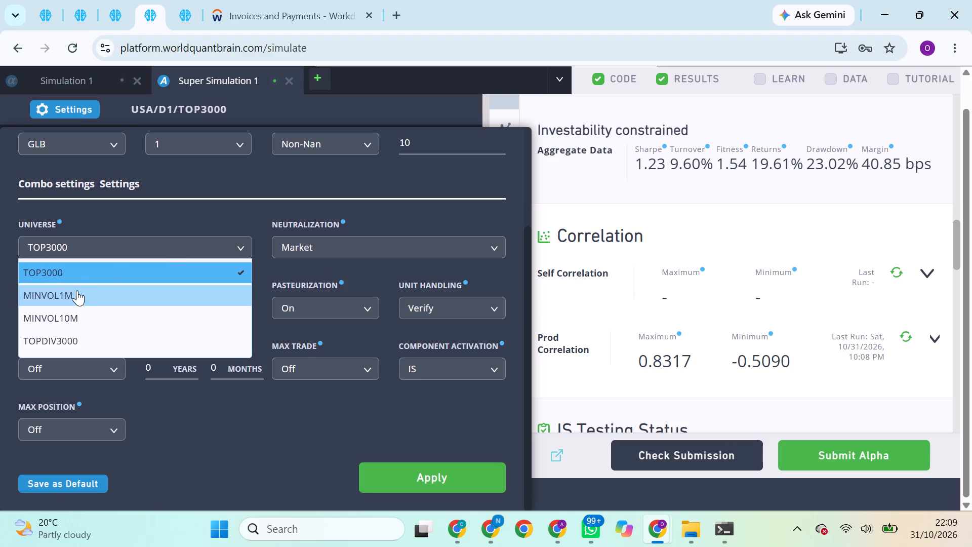
click(75, 292)
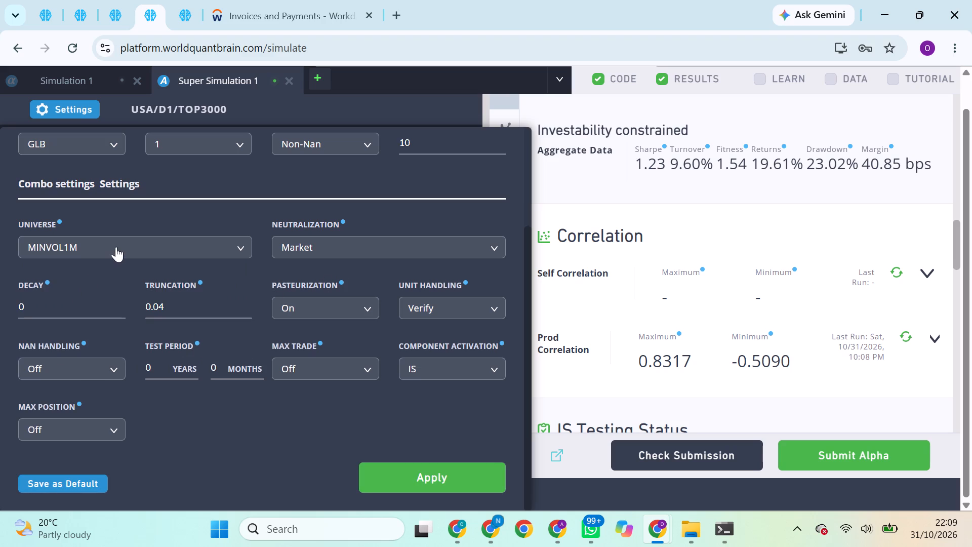
click(116, 247)
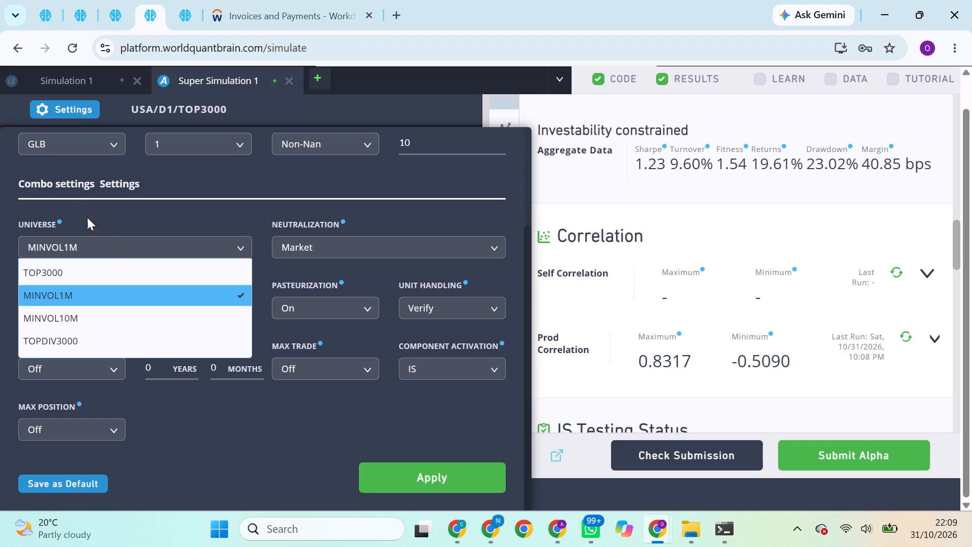
click(57, 144)
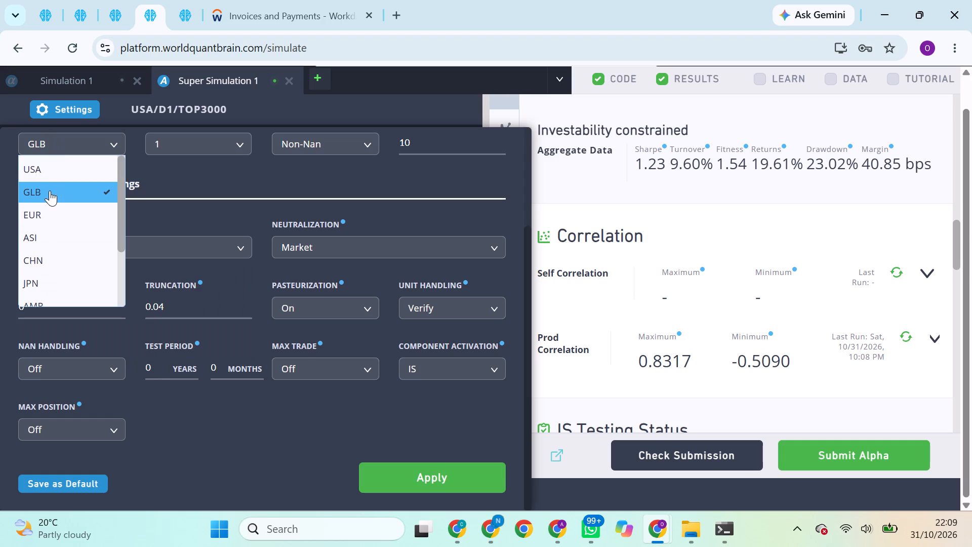
click(54, 165)
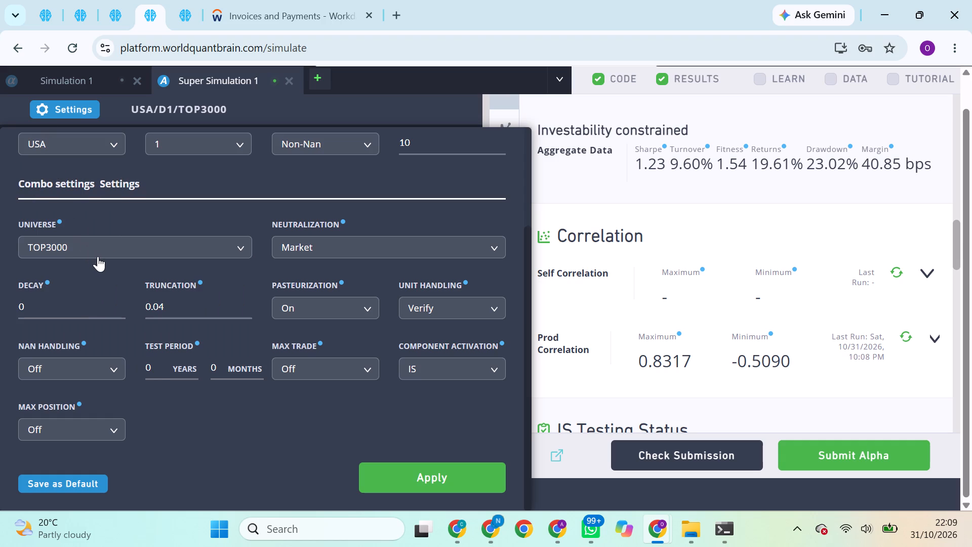
right_click(215, 326)
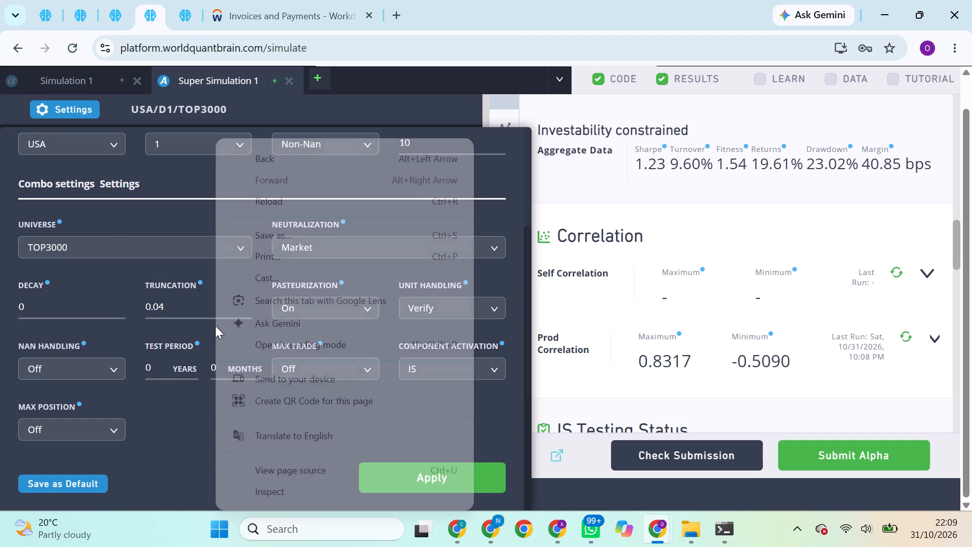
click(194, 445)
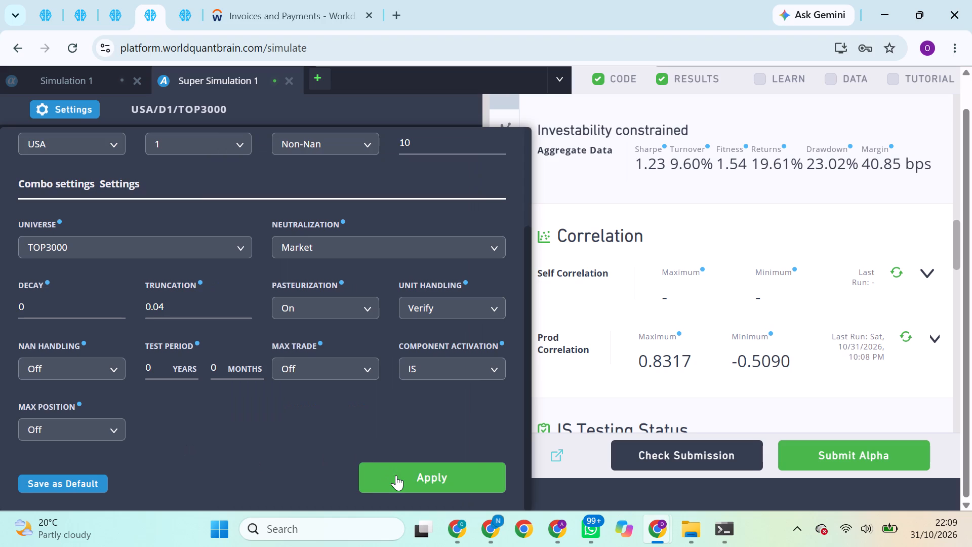
click(396, 475)
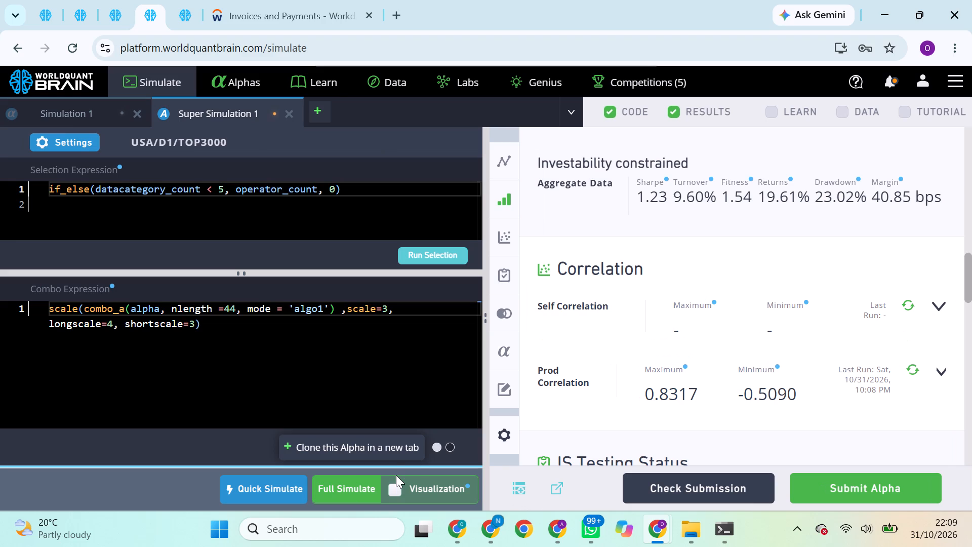
Run the selection expression and start a full simulation of the USA/D1/TOP3000 super alpha.
click(420, 251)
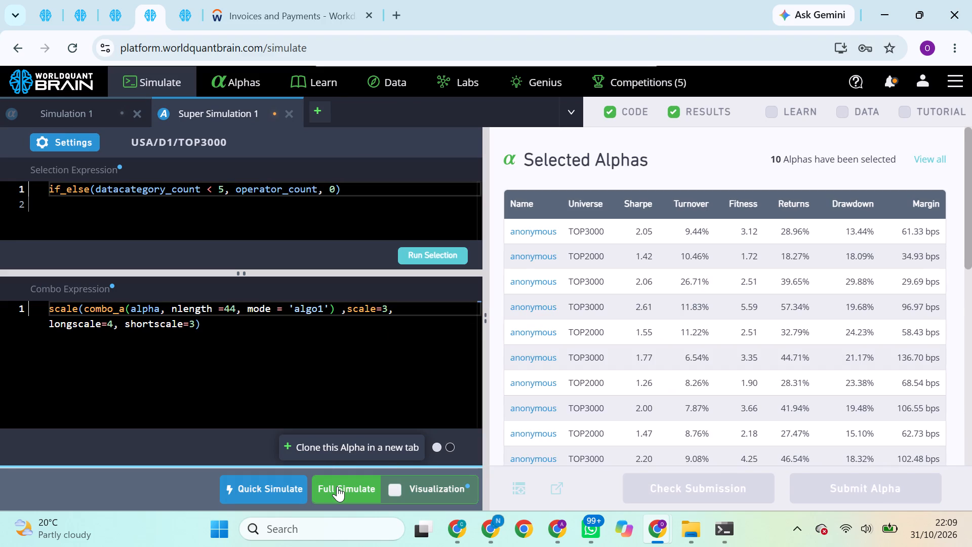
click(337, 486)
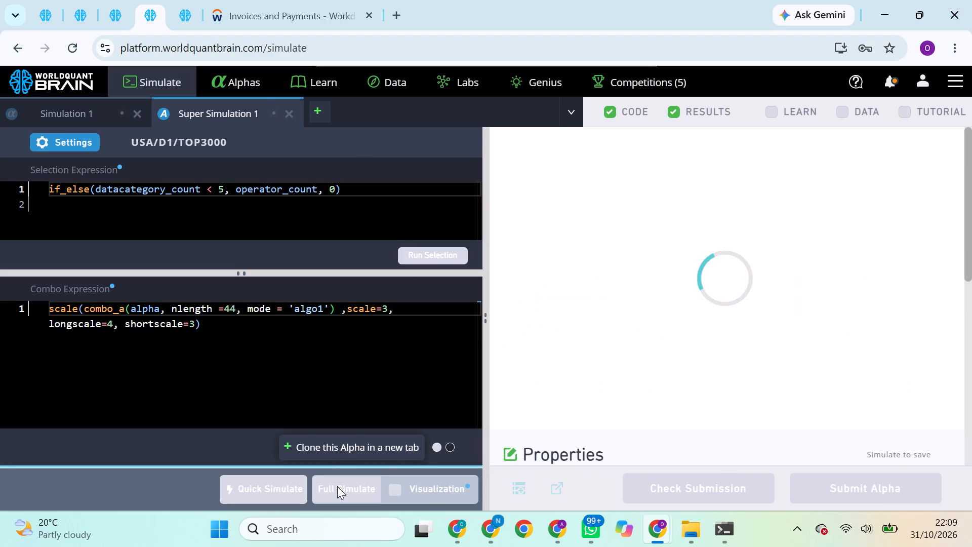
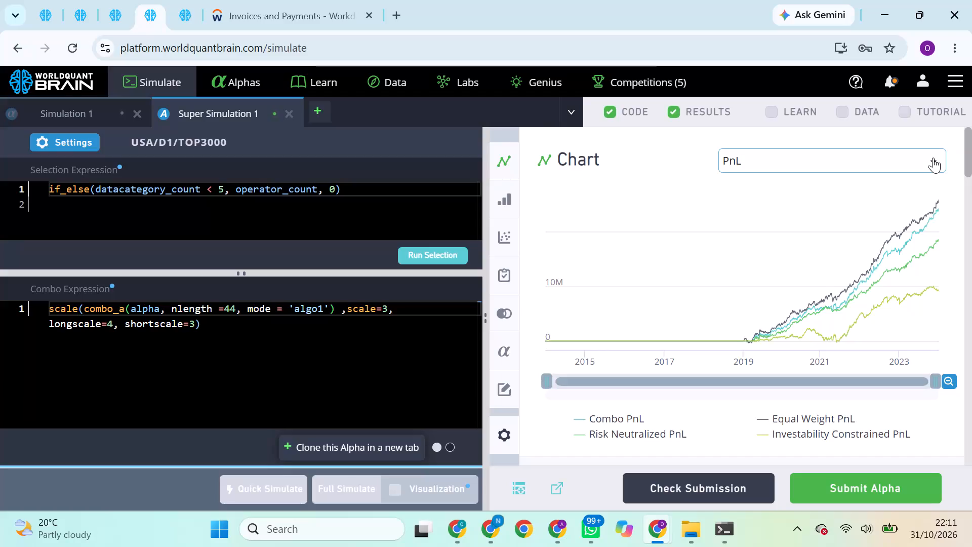
Run the Prod Correlation check on the newly simulated USA/D1/TOP3000 super alpha.
scroll(858, 261, down, 1)
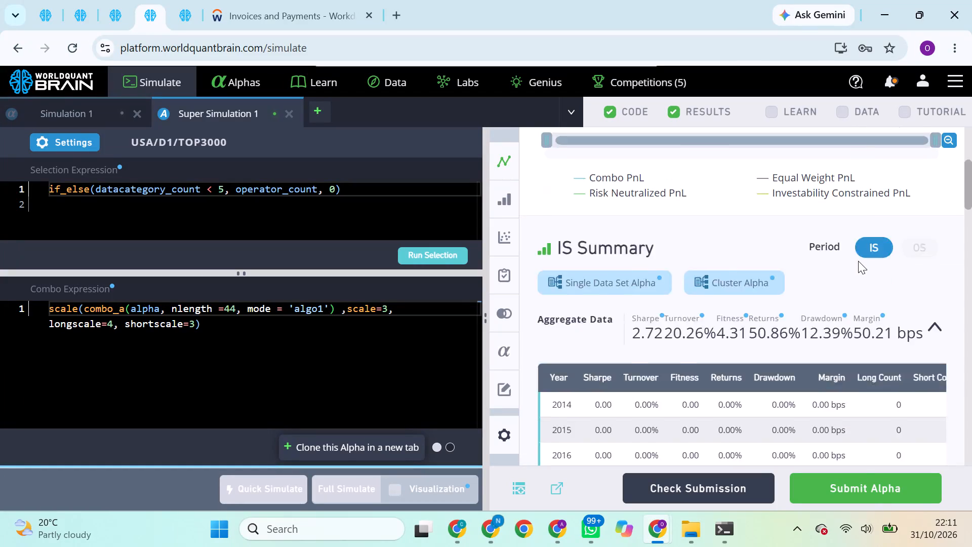
scroll(858, 261, down, 3)
click(858, 261)
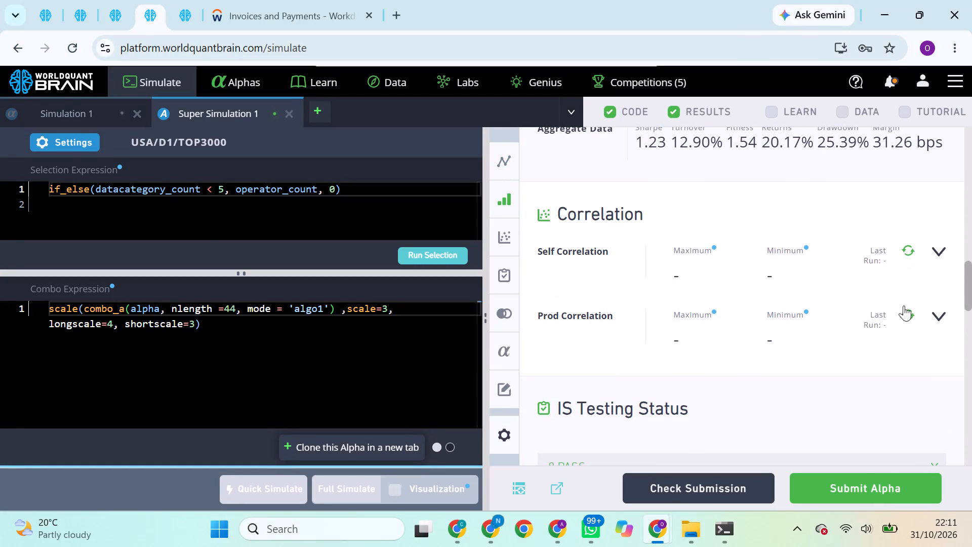
click(910, 311)
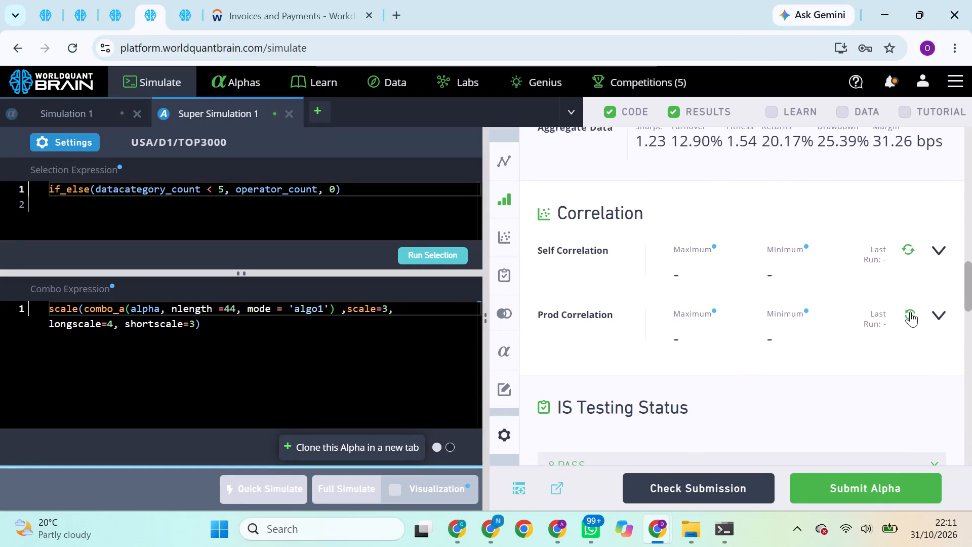
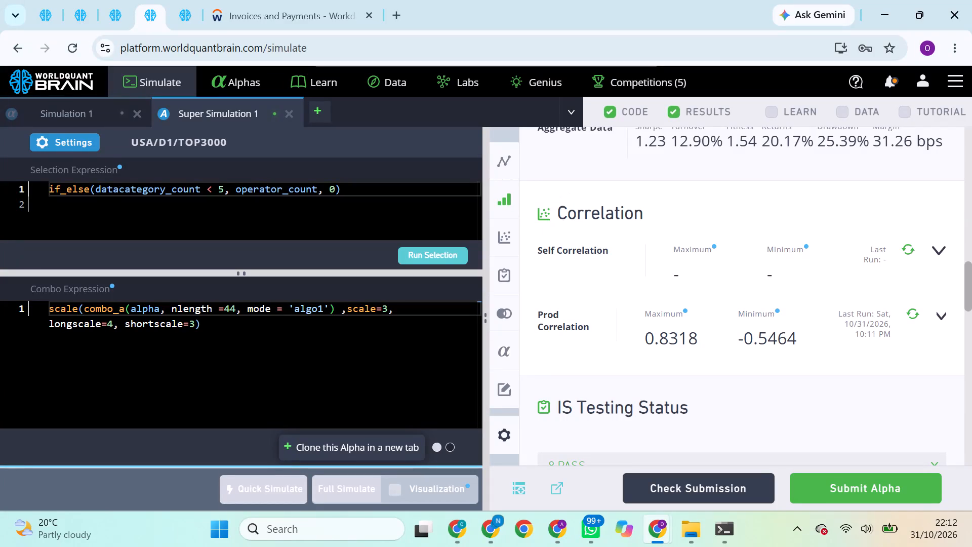
Set the super alpha's universe to TOP2000 in the simulation settings and apply it.
click(78, 138)
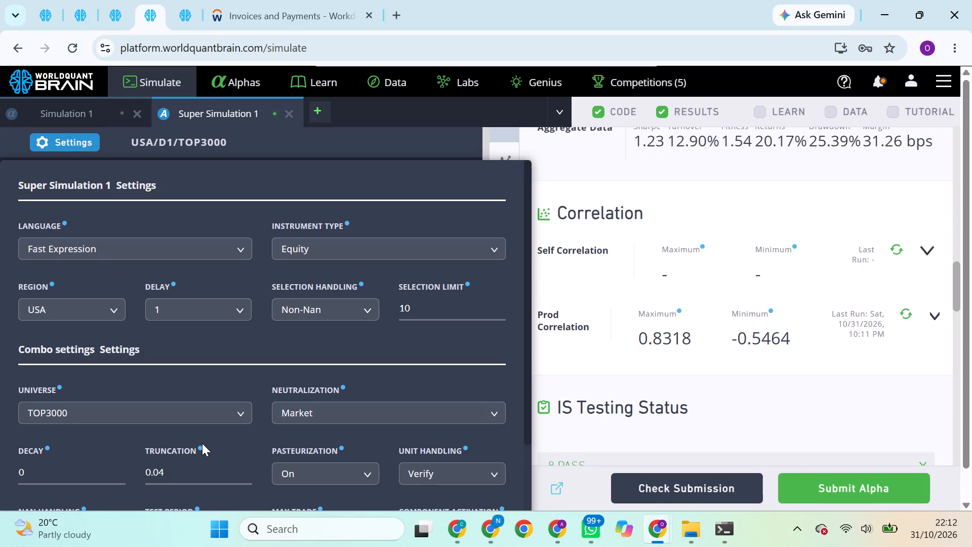
click(175, 405)
click(116, 455)
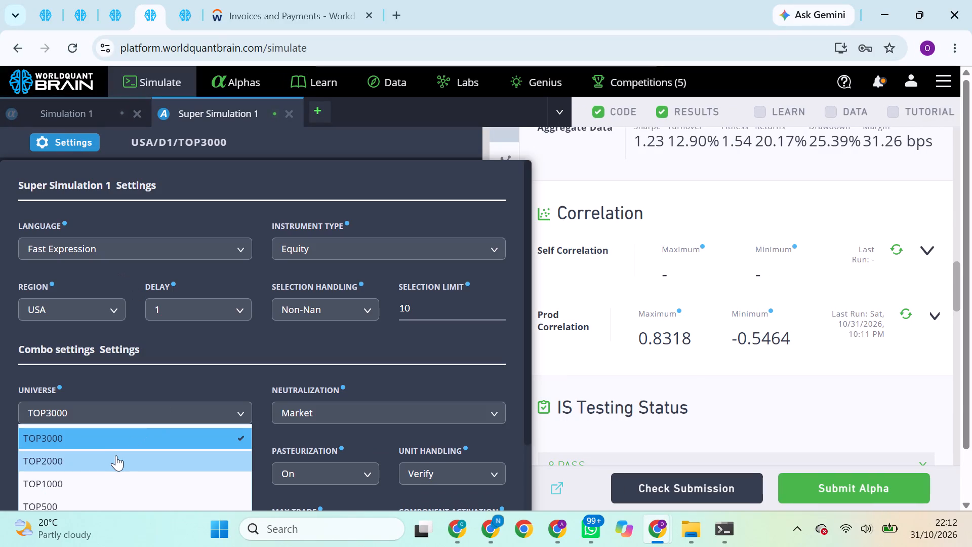
scroll(334, 407, down, 3)
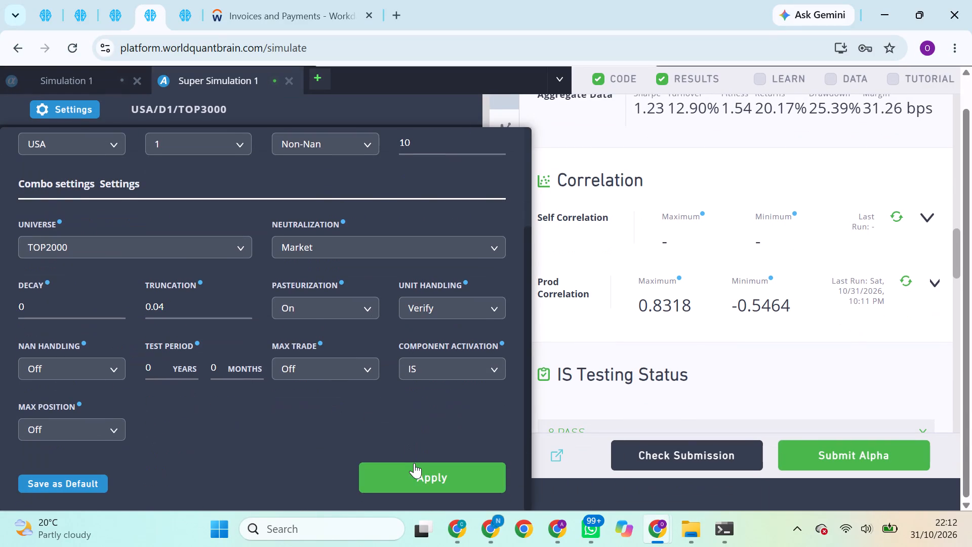
click(414, 463)
Rerun the alpha selection for USA/D1/TOP2000 and start a full simulation of the super alpha.
click(445, 252)
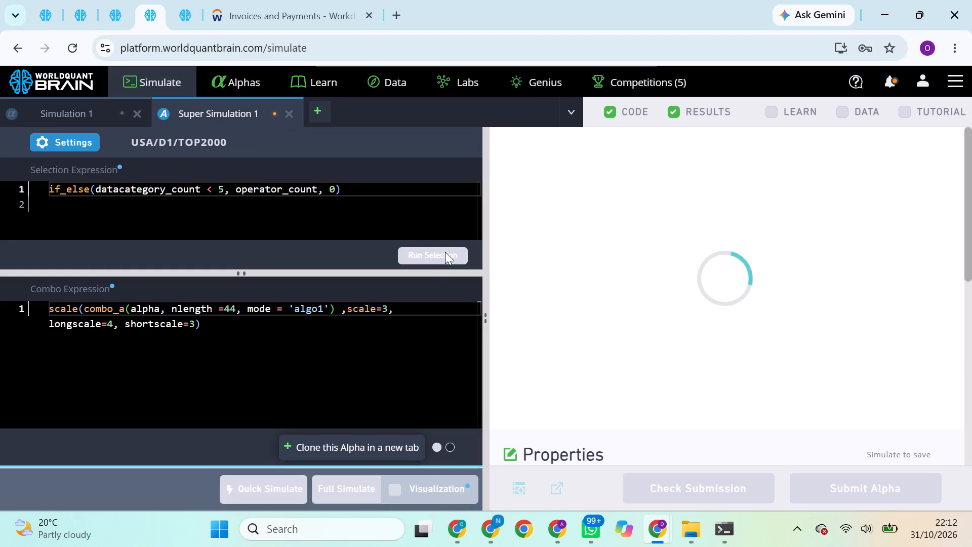
scroll(389, 369, down, 1)
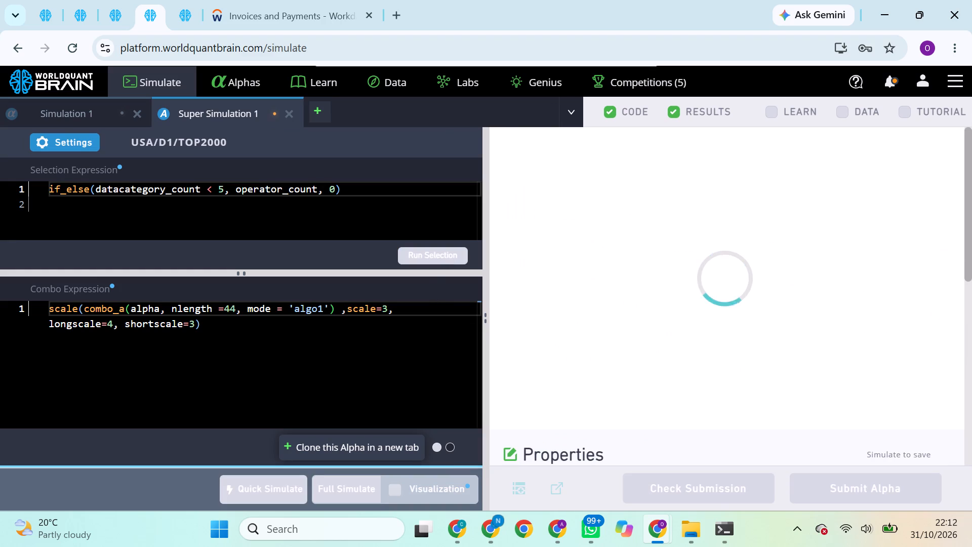
scroll(389, 369, down, 1)
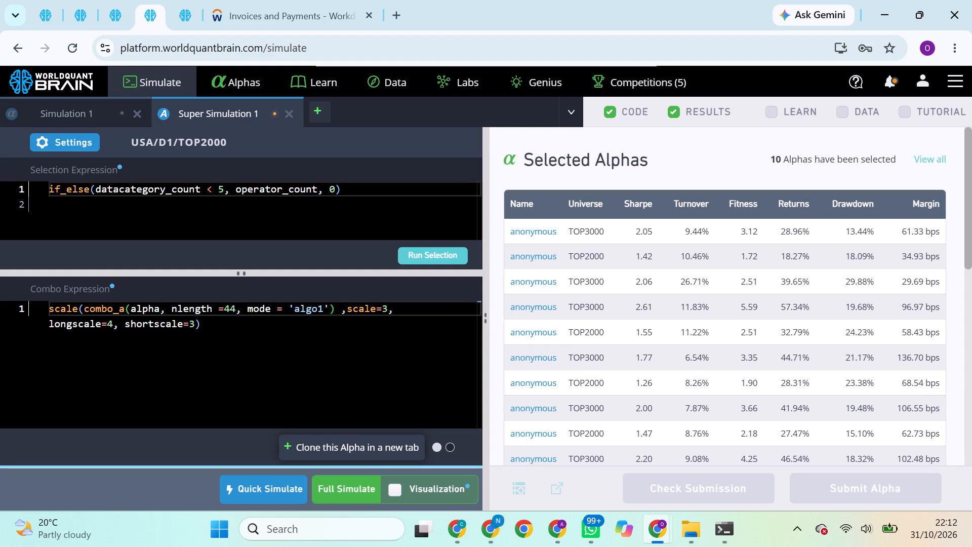
click(340, 492)
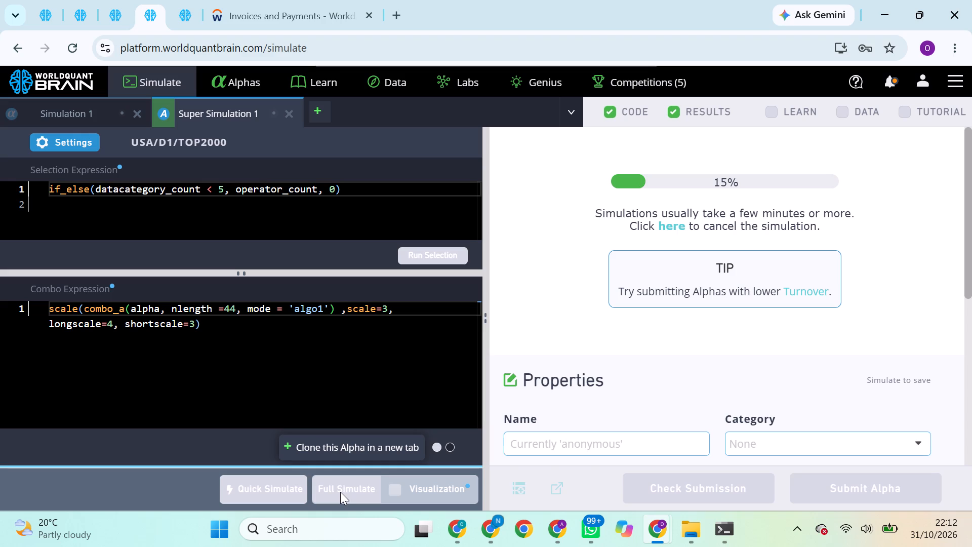
Switch to the N browser profile and go back from the model135 dataset page to the GLB/D1/MINVOL1M model datasets list.
click(500, 519)
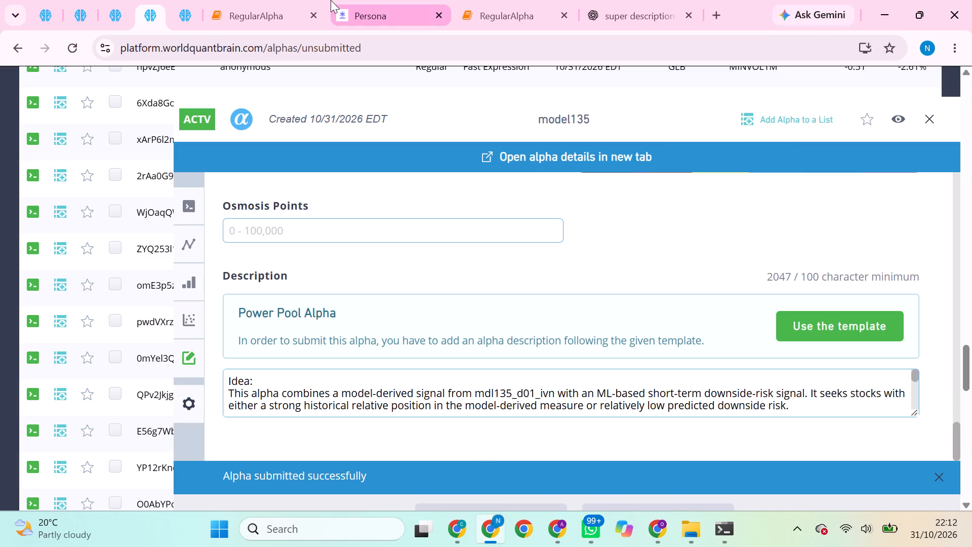
click(258, 0)
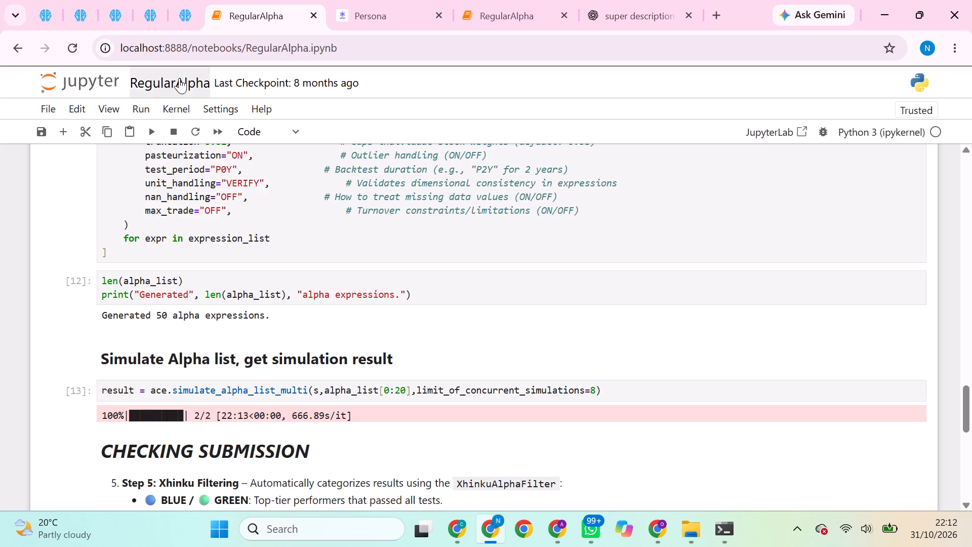
click(197, 9)
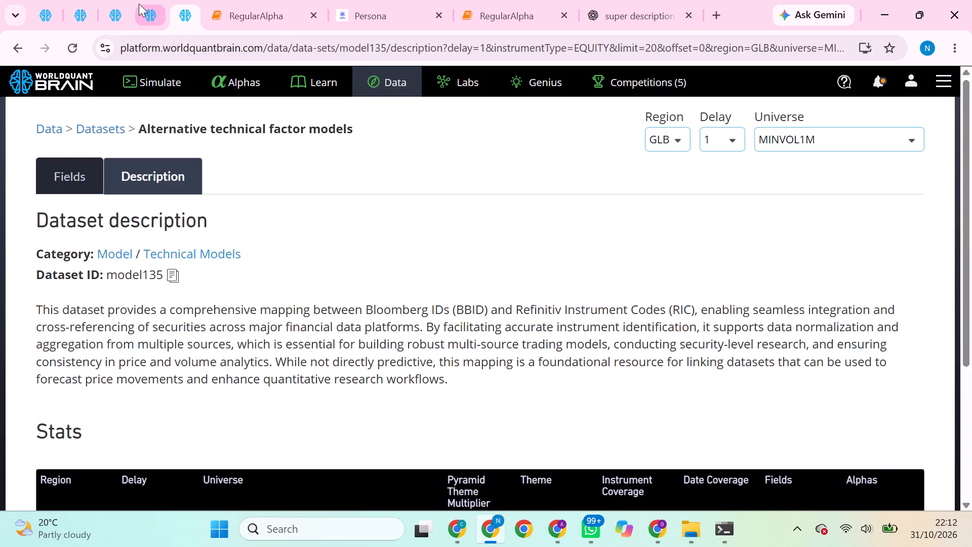
click(139, 4)
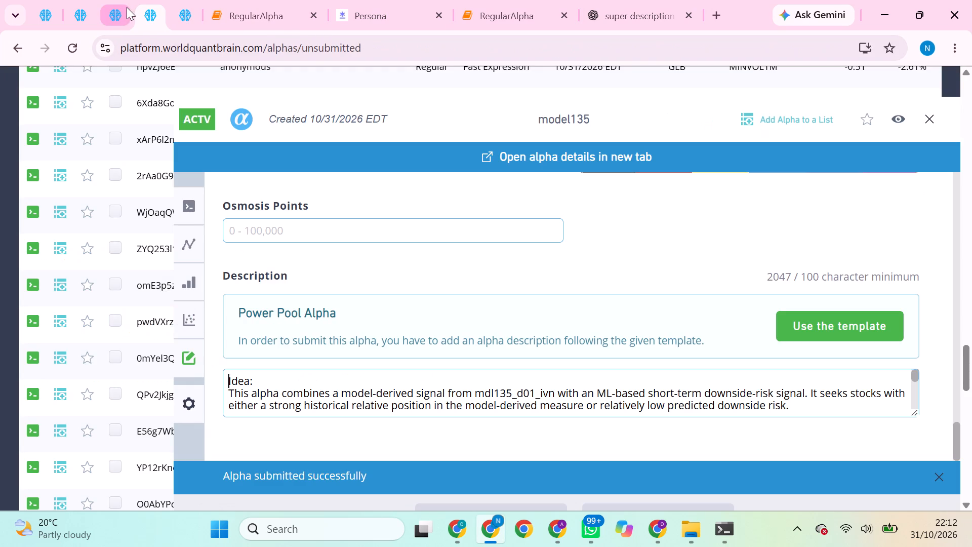
click(127, 7)
click(137, 5)
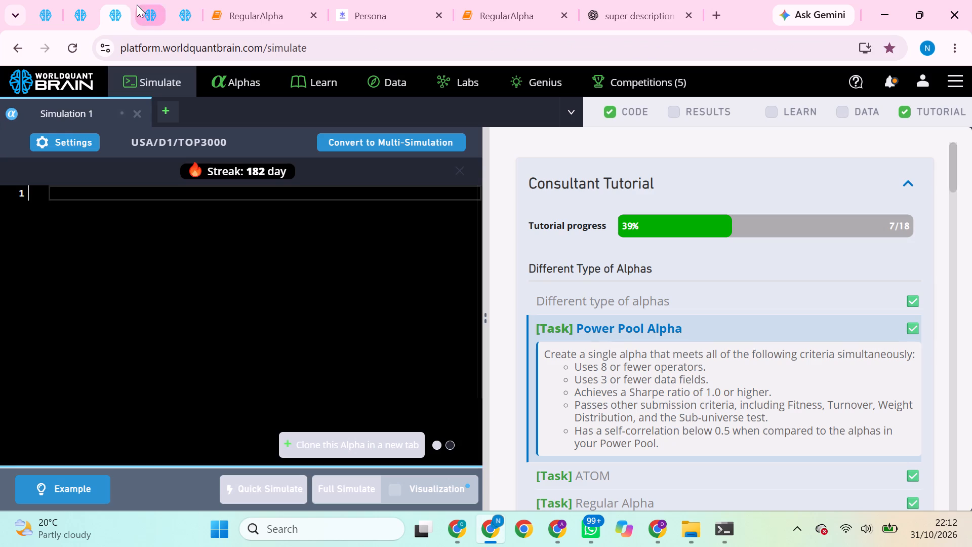
click(205, 0)
click(187, 0)
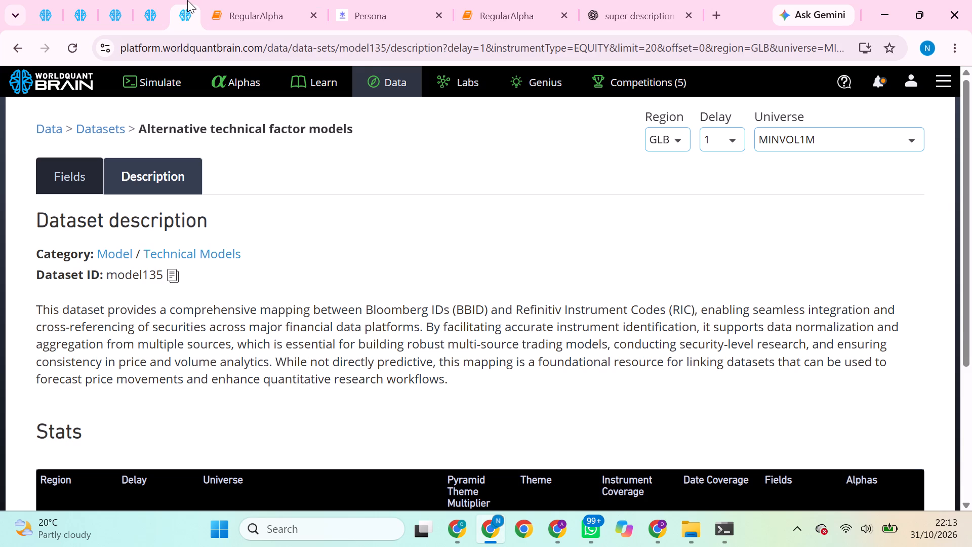
scroll(187, 0, down, 2)
click(23, 46)
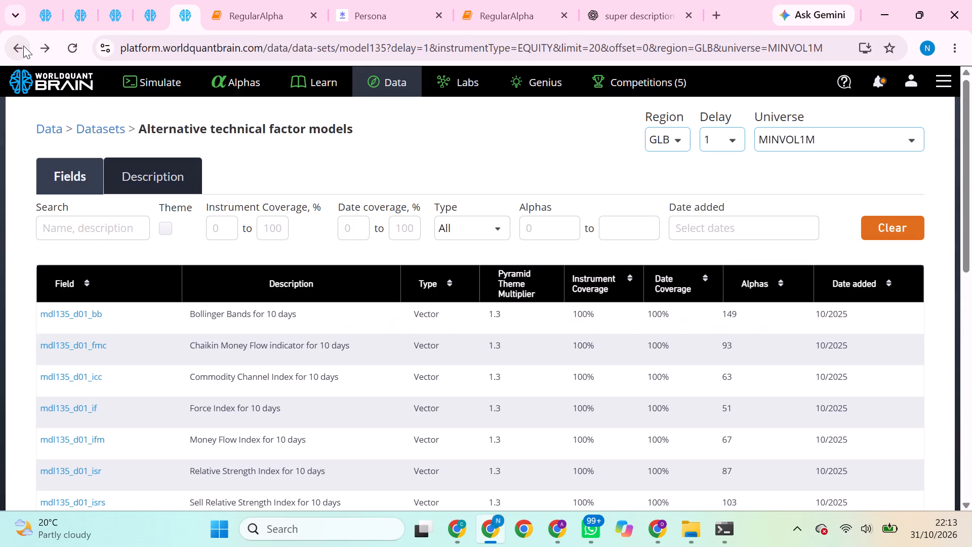
click(21, 47)
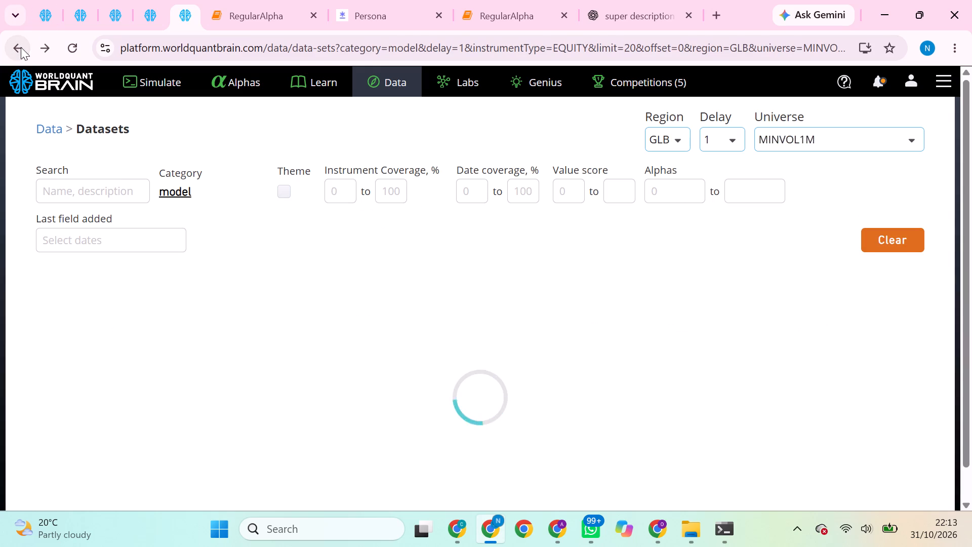
Open the Insider Transaction Analytics dataset's description and copy its dataset ID, model244.
scroll(203, 262, down, 2)
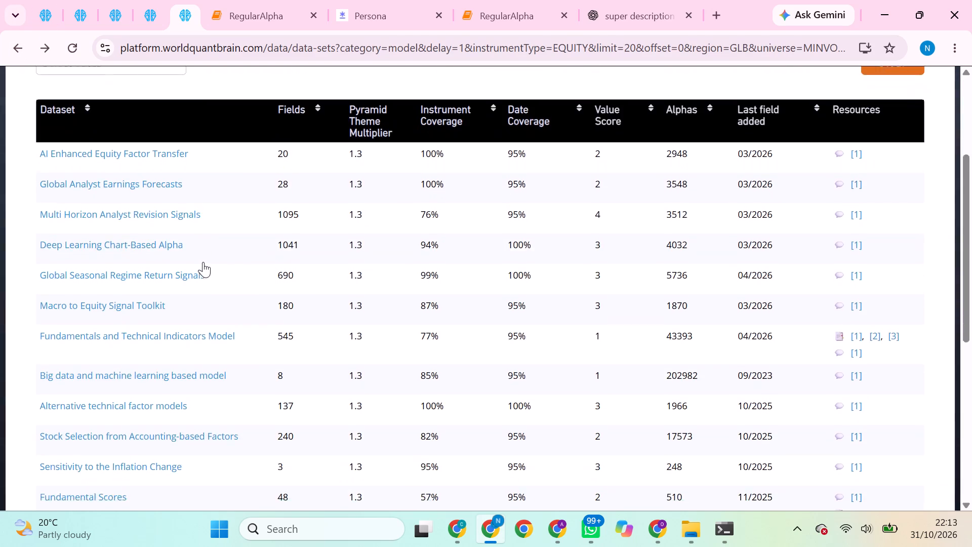
scroll(203, 262, down, 6)
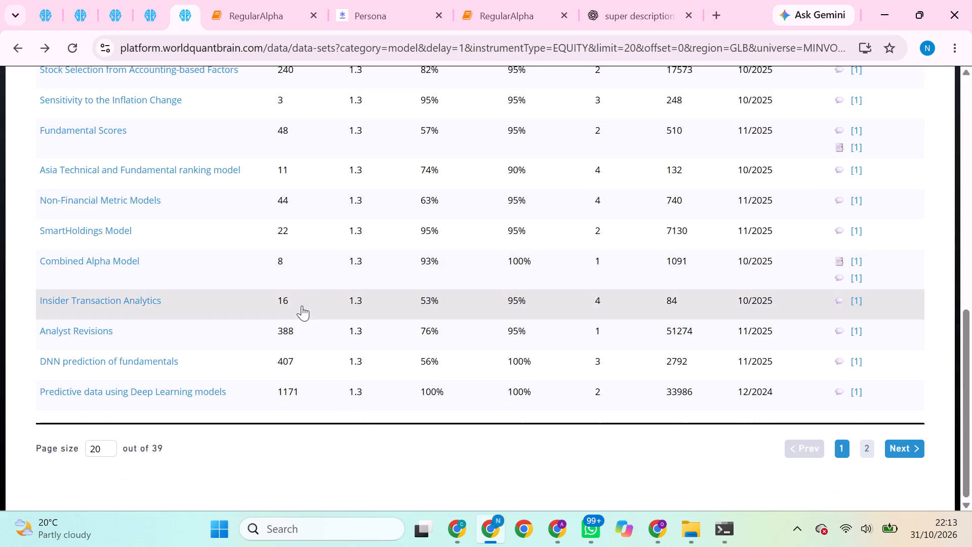
click(302, 305)
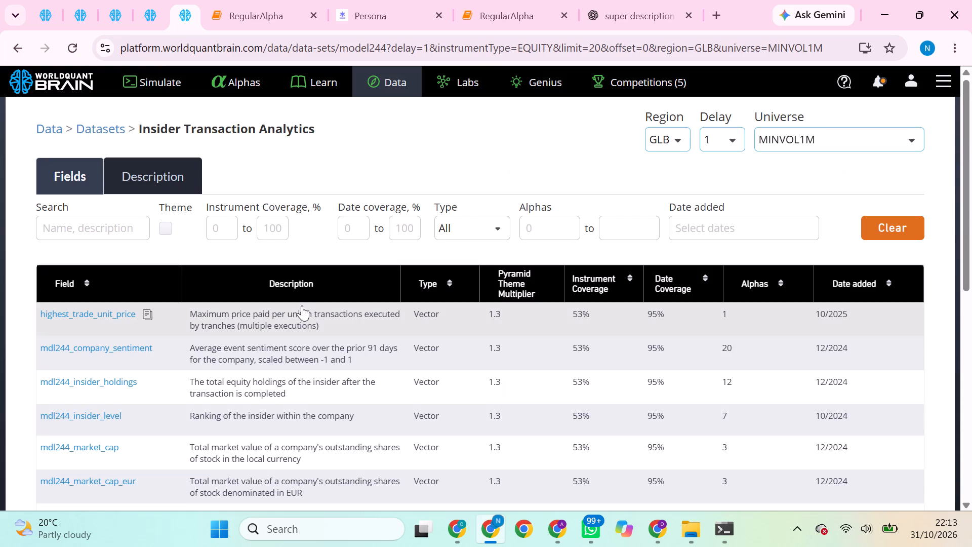
click(161, 183)
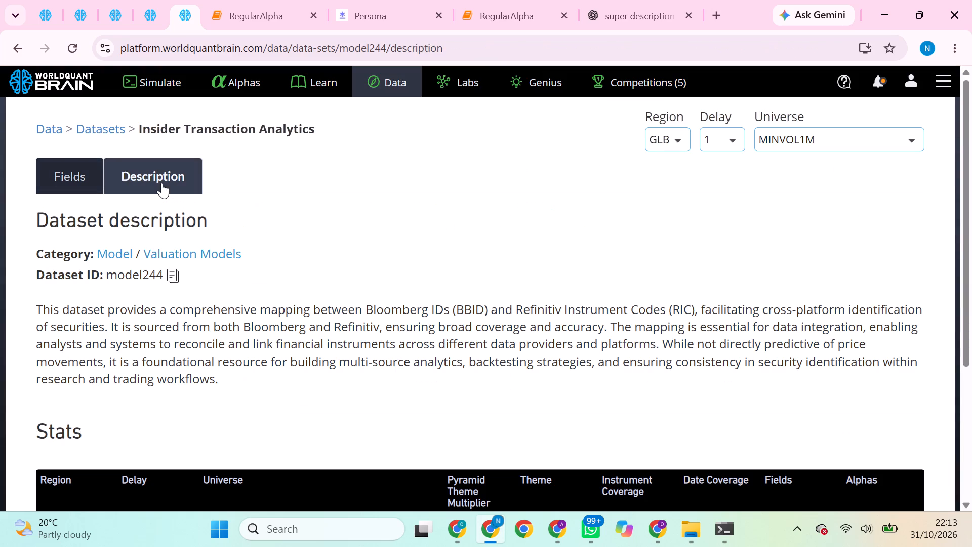
click(172, 270)
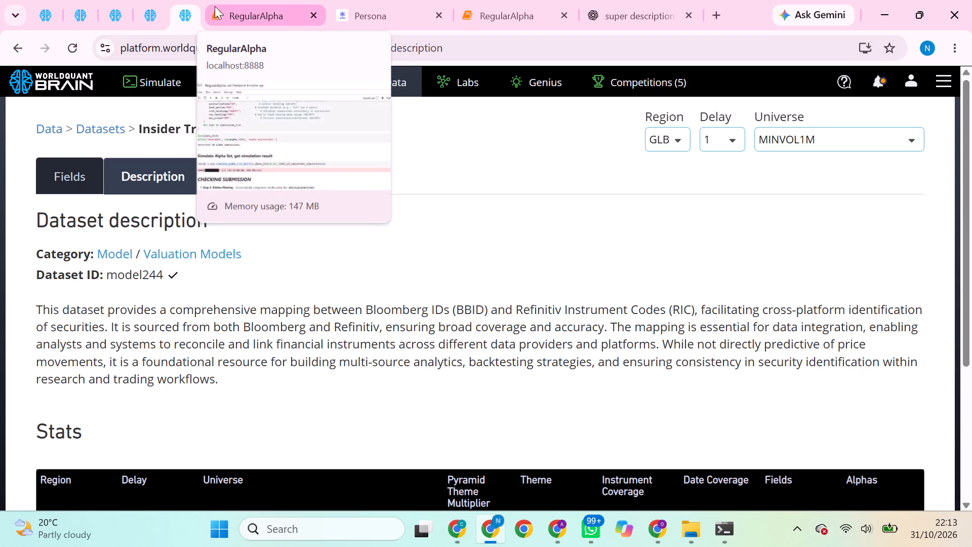
Set the dataset parameter to 'model244' in the primary simulation parameters cell of the RegularAlpha notebook.
double_click(215, 6)
click(219, 29)
scroll(279, 301, up, 2)
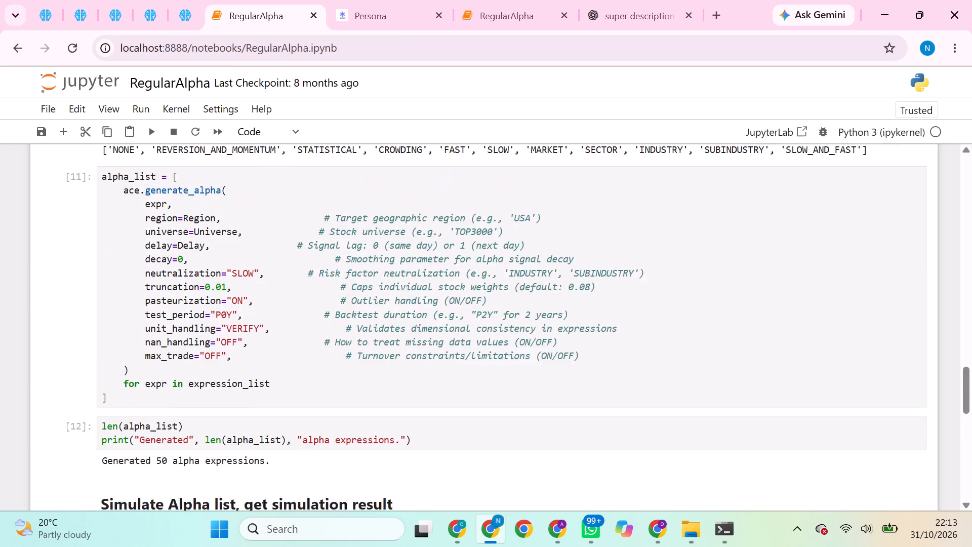
scroll(279, 301, up, 9)
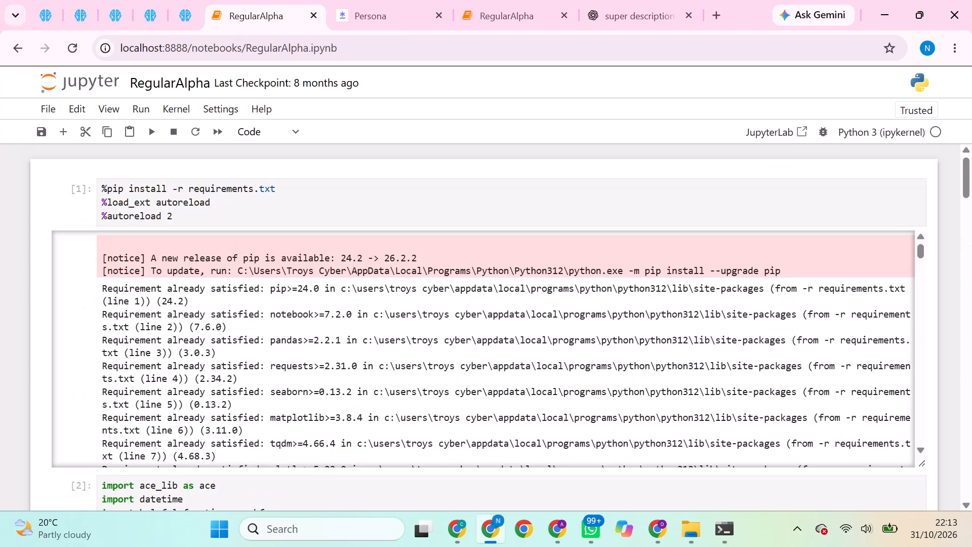
scroll(248, 470, down, 4)
scroll(181, 326, up, 1)
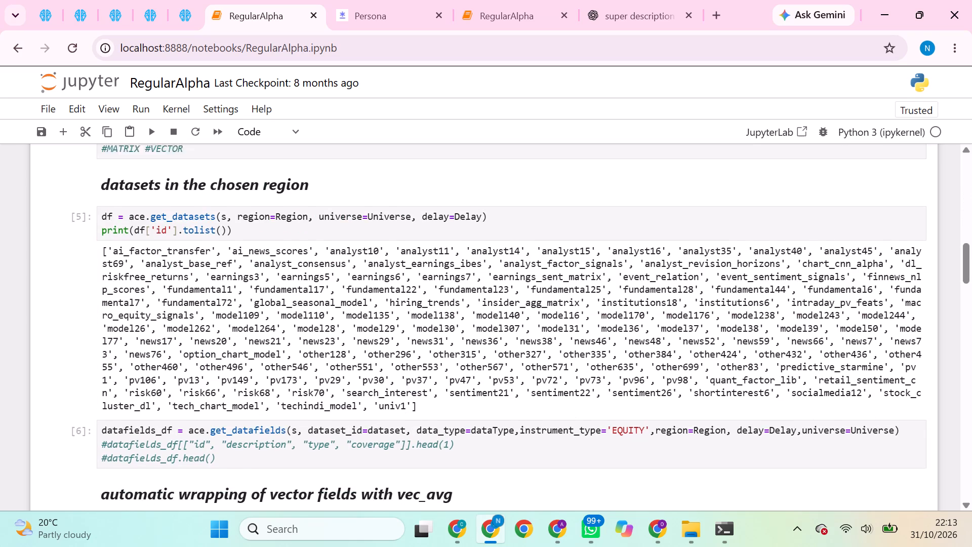
scroll(181, 326, up, 1)
double_click(187, 255)
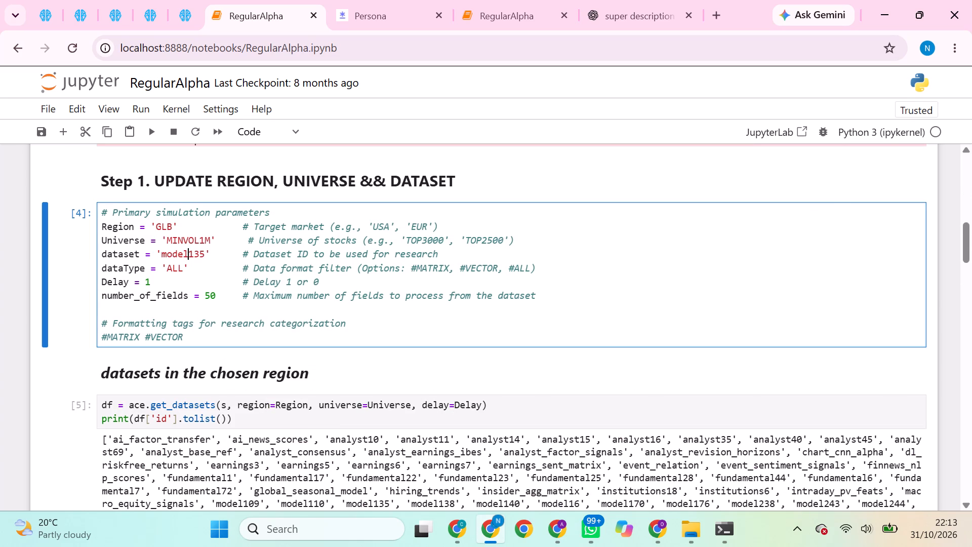
key(ctrl+v)
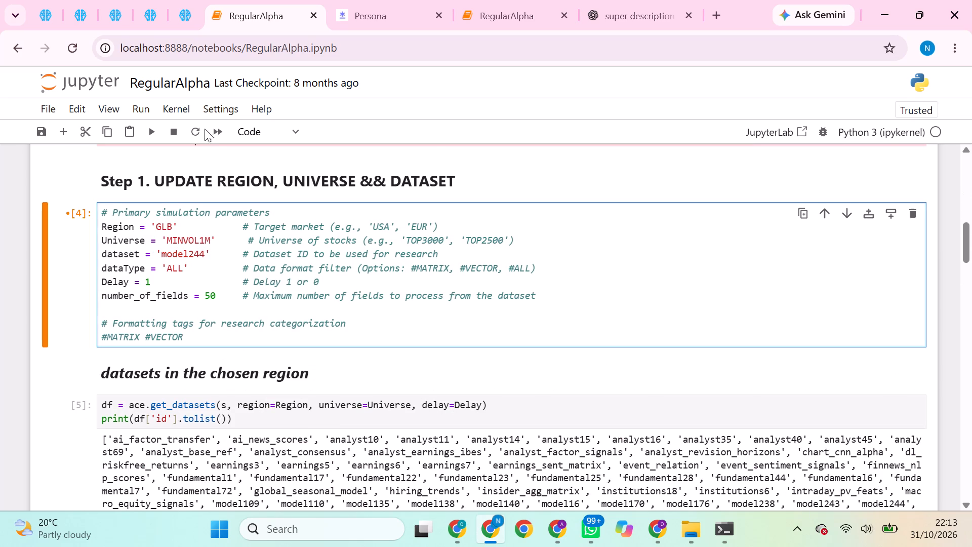
Restart the RegularAlpha notebook's kernel and run all its cells.
click(176, 103)
click(262, 208)
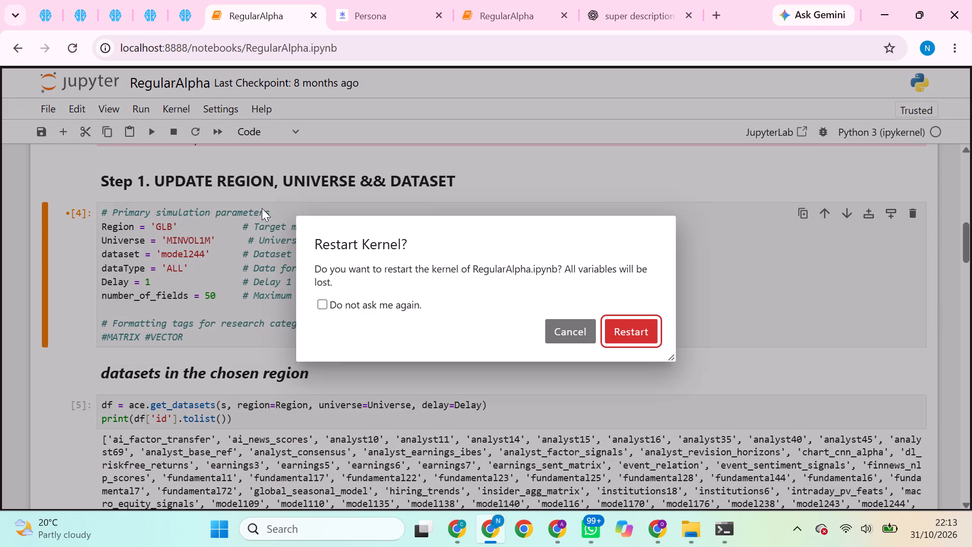
click(621, 332)
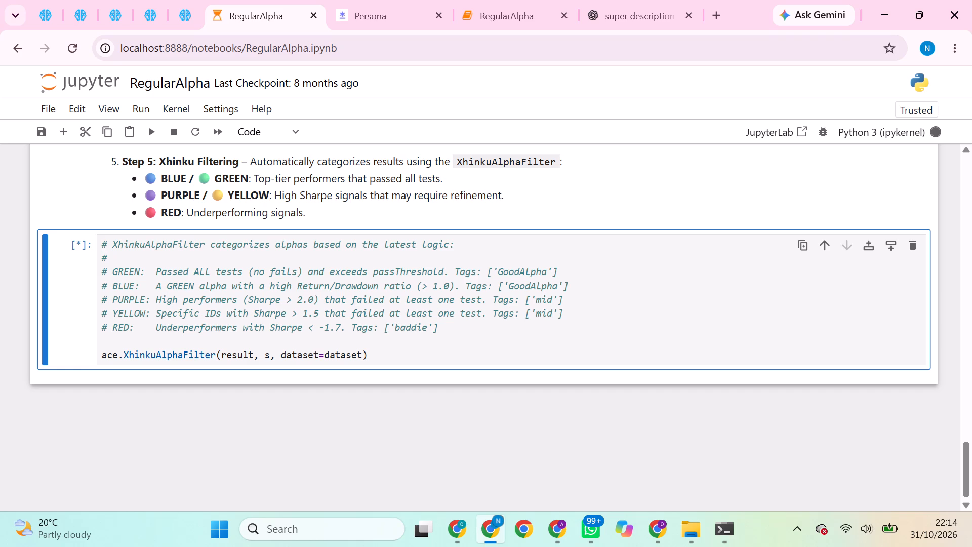
Switch to the A browser profile and rerun the full simulation of the GLB/D1/MINVOL1M alpha using oth432_trkdpitpredictiveroe_mad_pred.
click(557, 520)
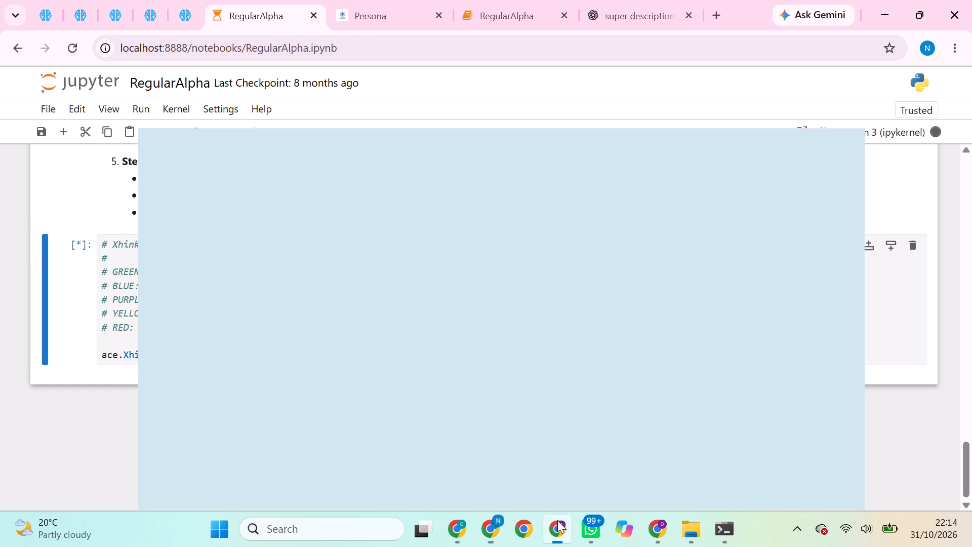
click(188, 0)
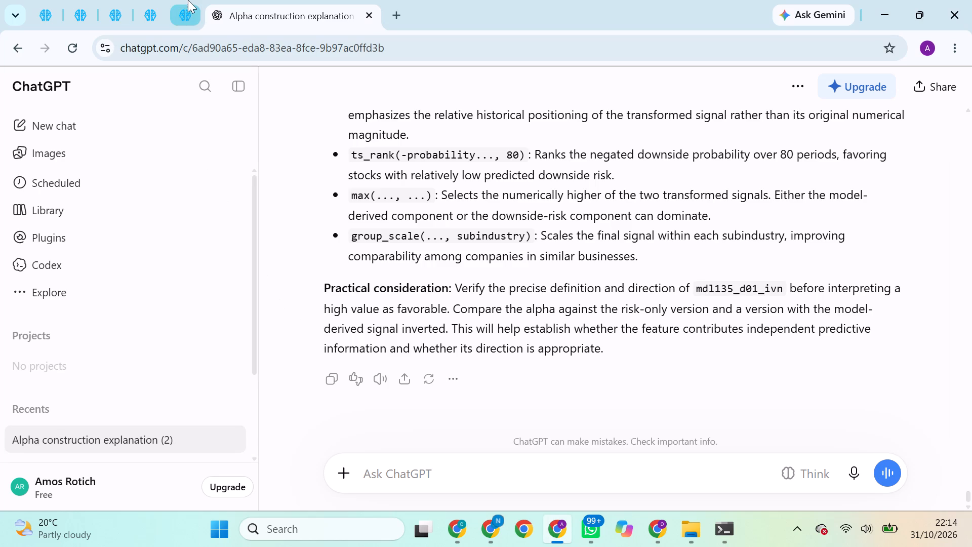
click(160, 0)
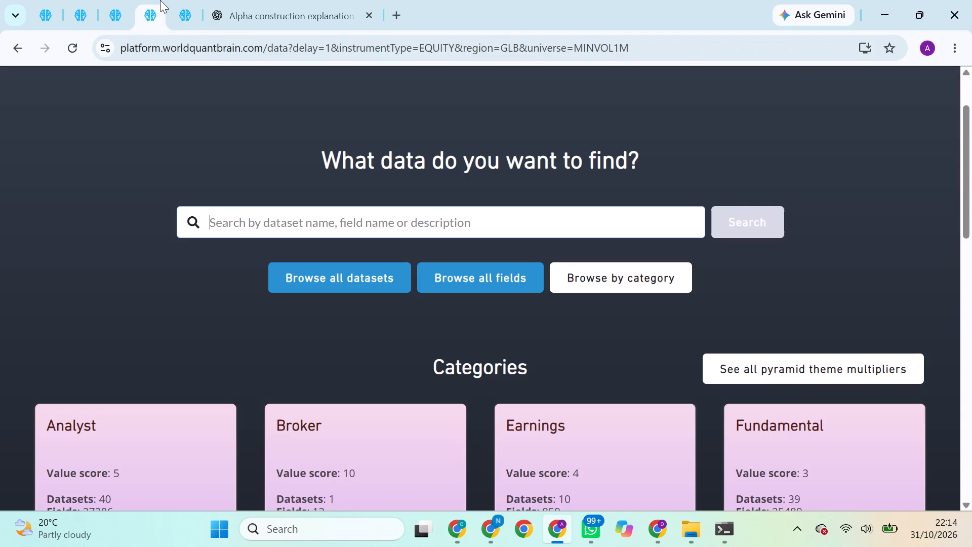
click(111, 0)
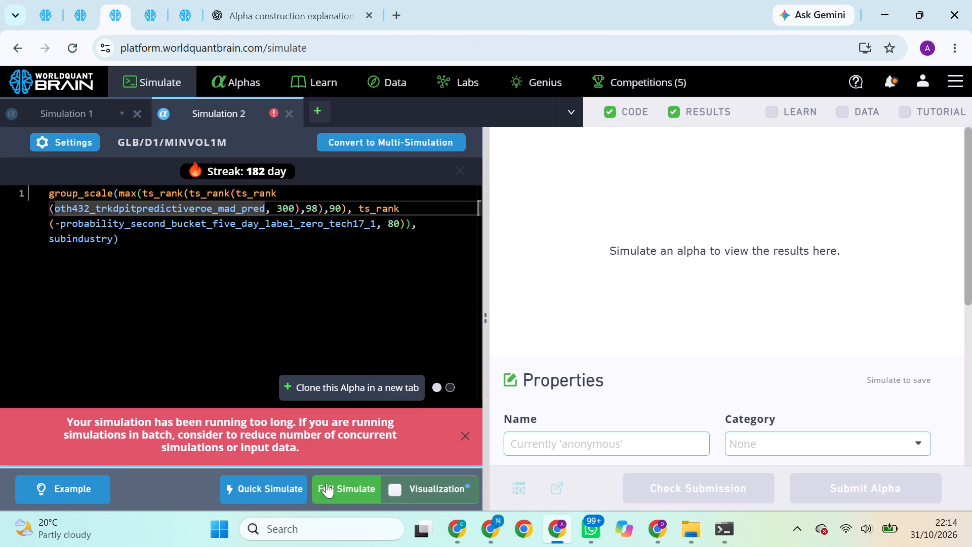
click(327, 483)
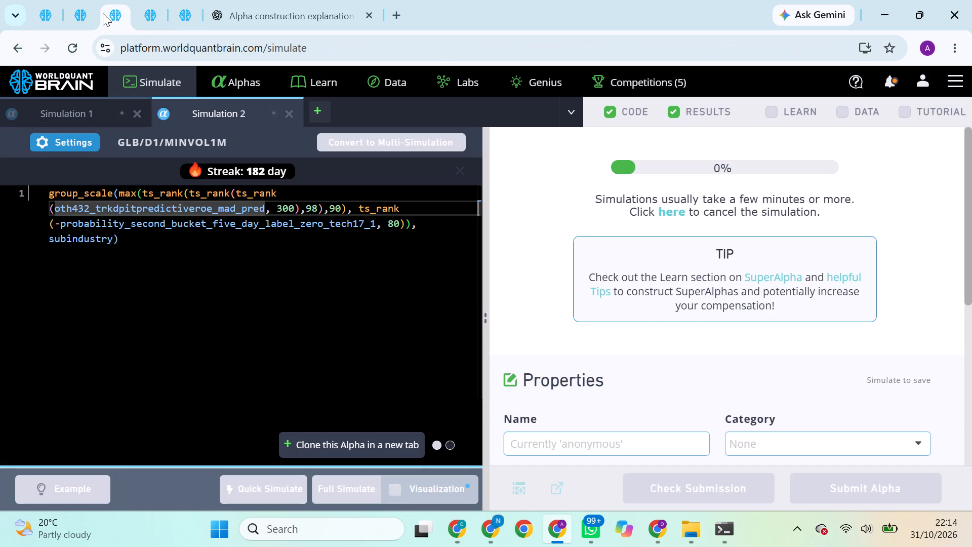
Open the list of submitted alphas in the first browser tab of the A profile.
click(79, 0)
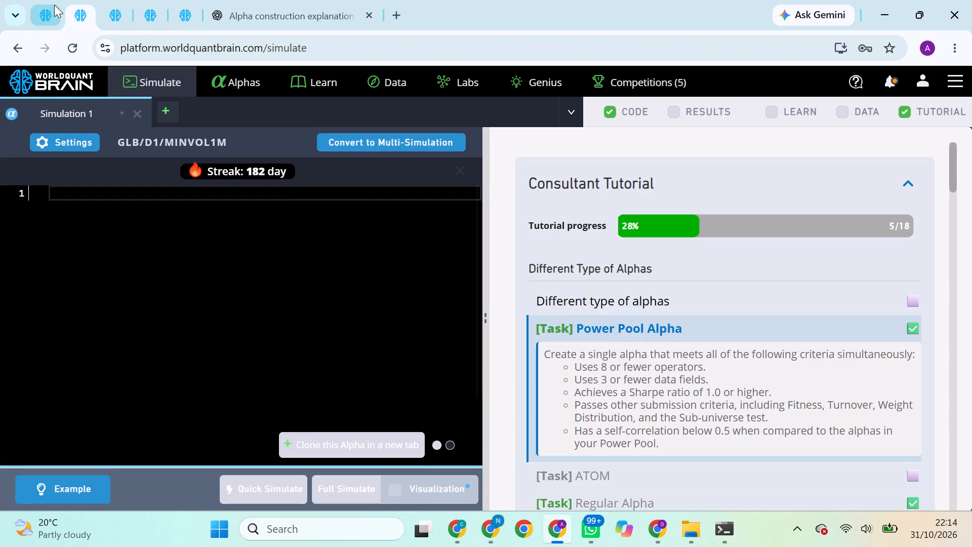
click(54, 5)
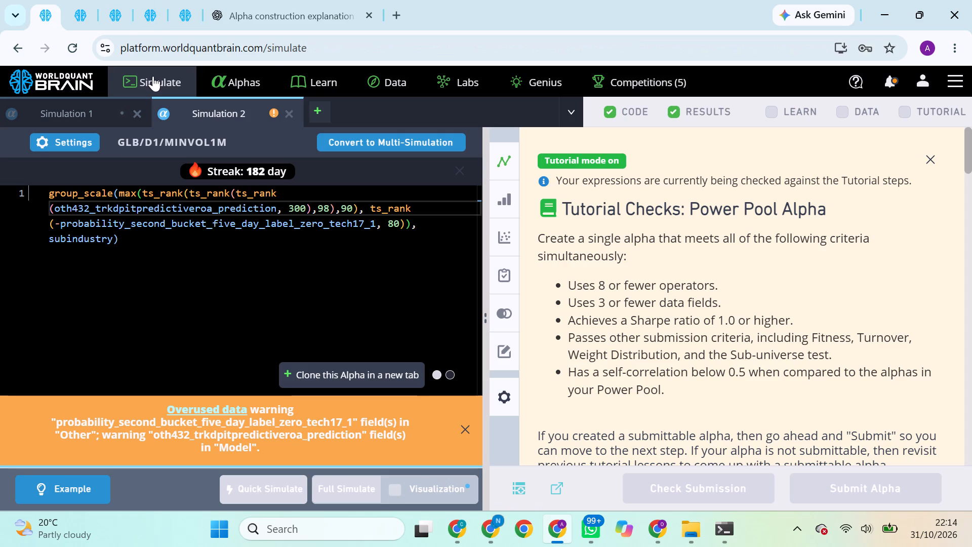
click(244, 74)
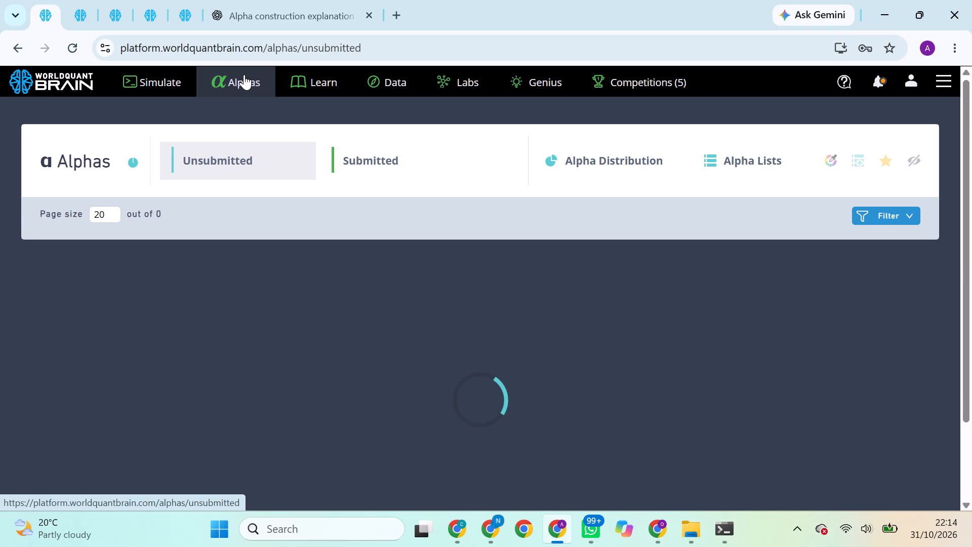
click(370, 167)
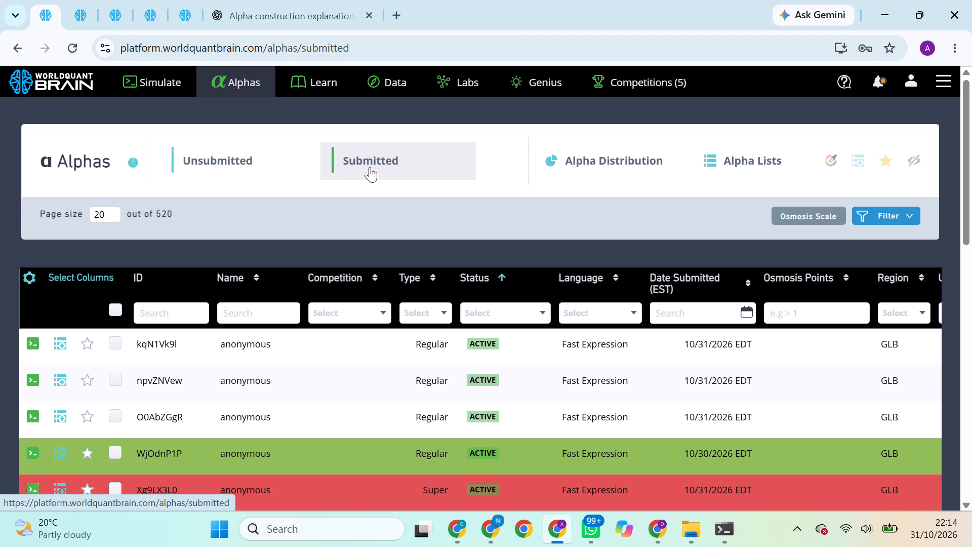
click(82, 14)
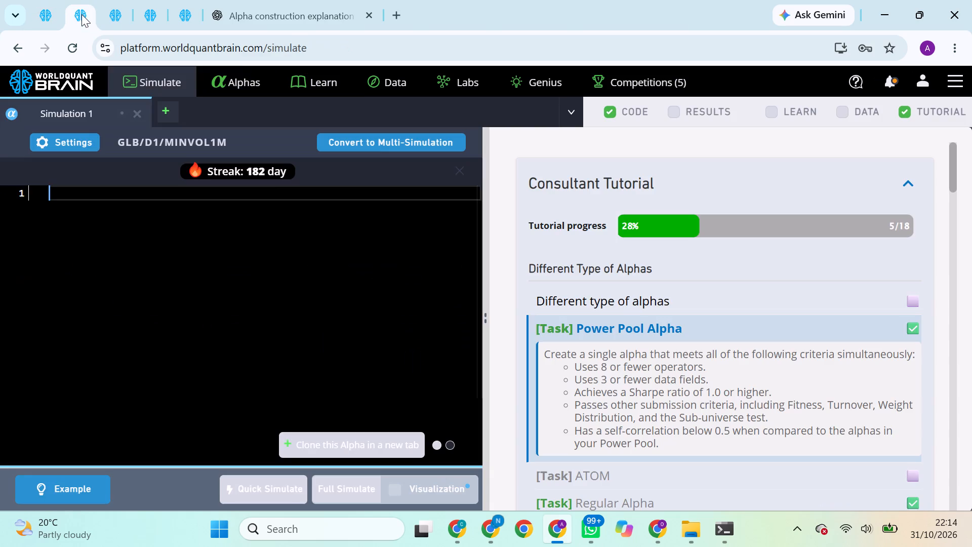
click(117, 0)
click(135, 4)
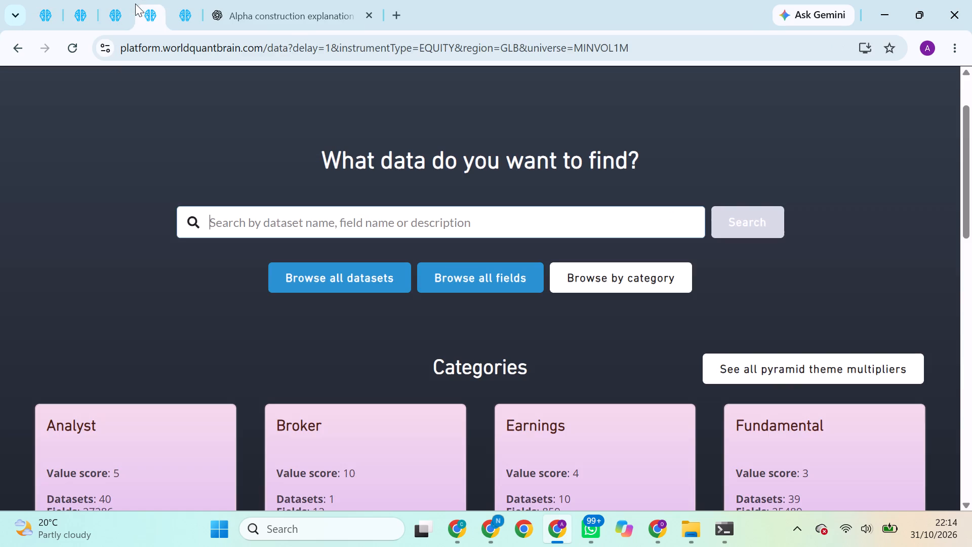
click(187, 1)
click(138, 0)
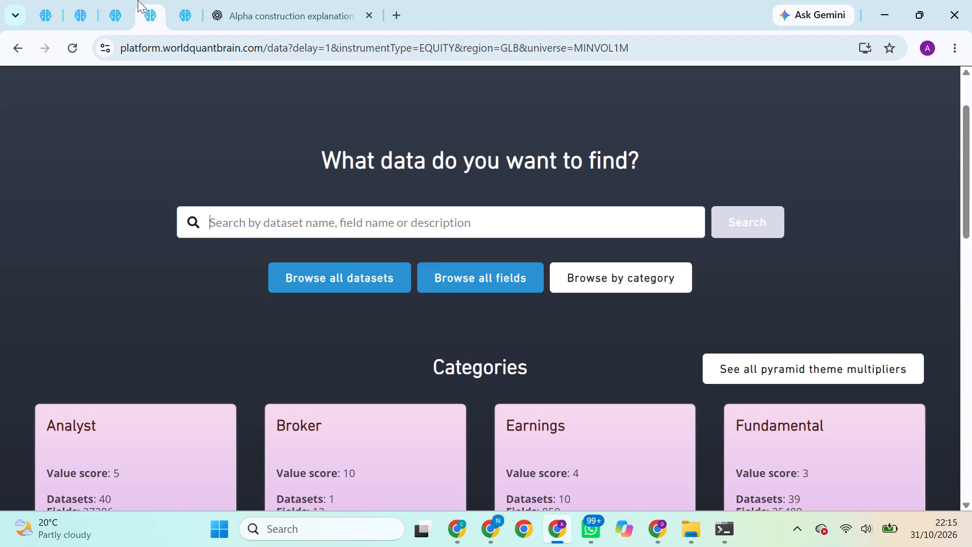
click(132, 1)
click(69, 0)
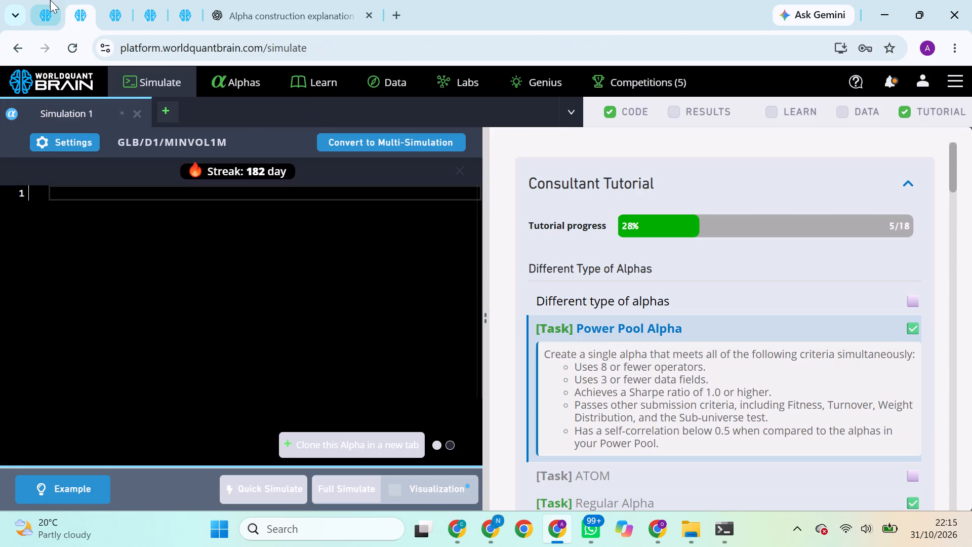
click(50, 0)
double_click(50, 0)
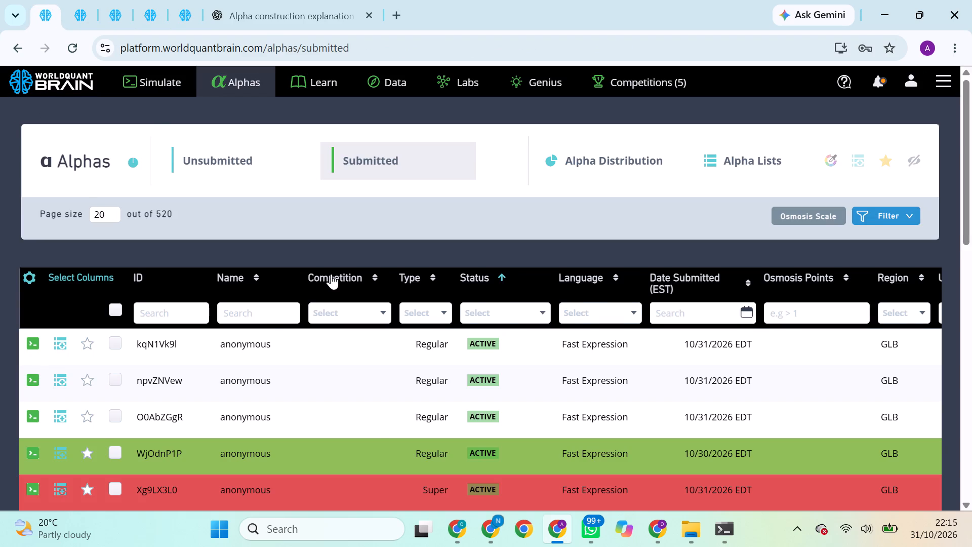
Open the submitted super alpha Xg9LX3L0 and examine its selected alphas, selection expression and combo expression.
scroll(331, 274, down, 1)
scroll(416, 413, down, 1)
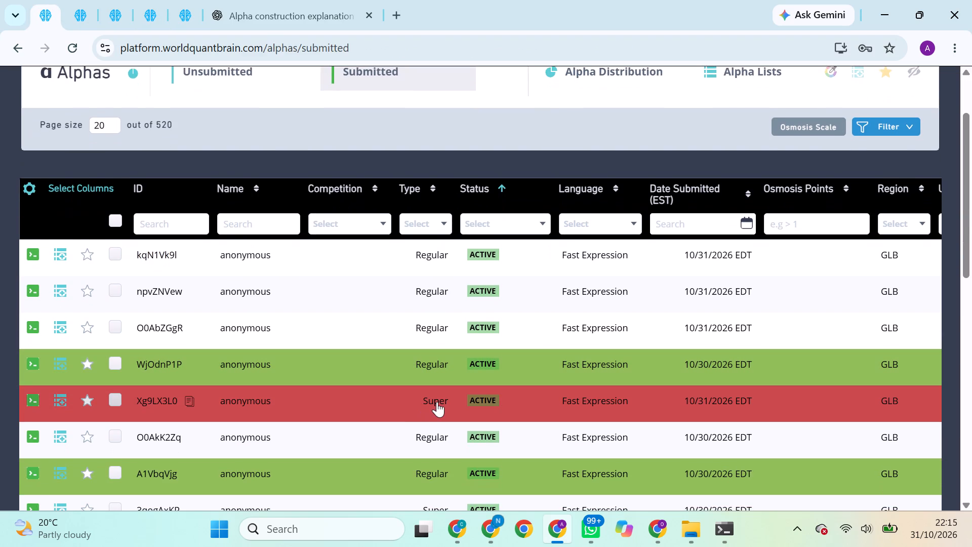
click(437, 402)
scroll(624, 406, down, 5)
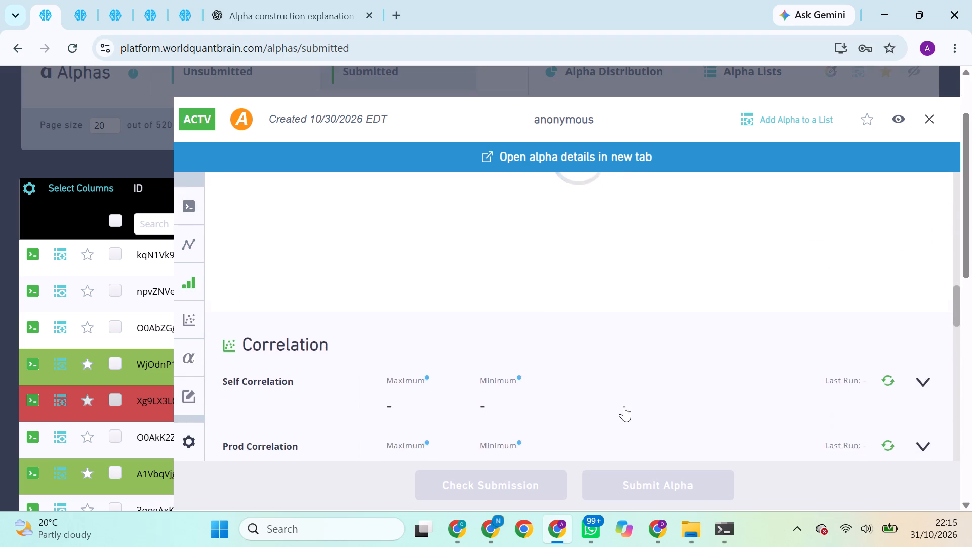
scroll(624, 406, down, 3)
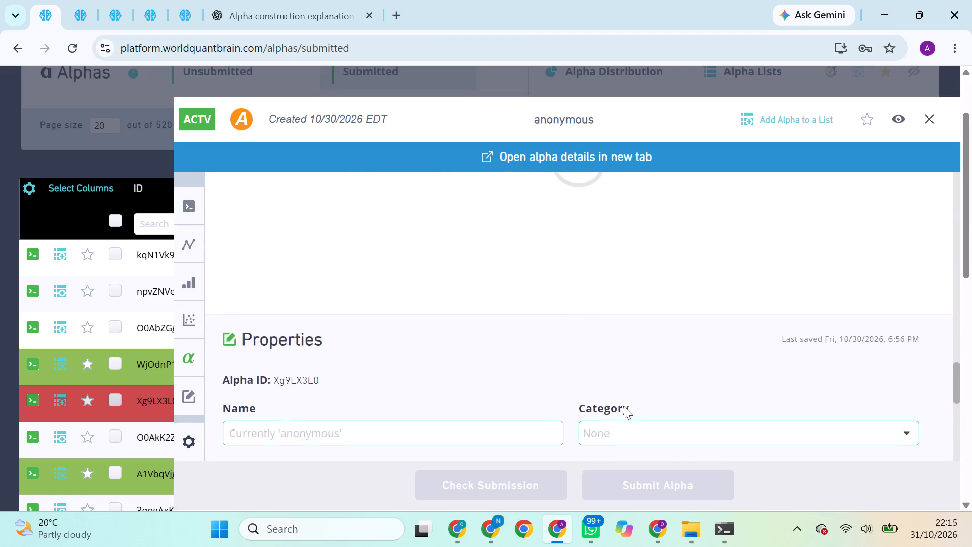
scroll(624, 406, down, 2)
scroll(624, 406, up, 6)
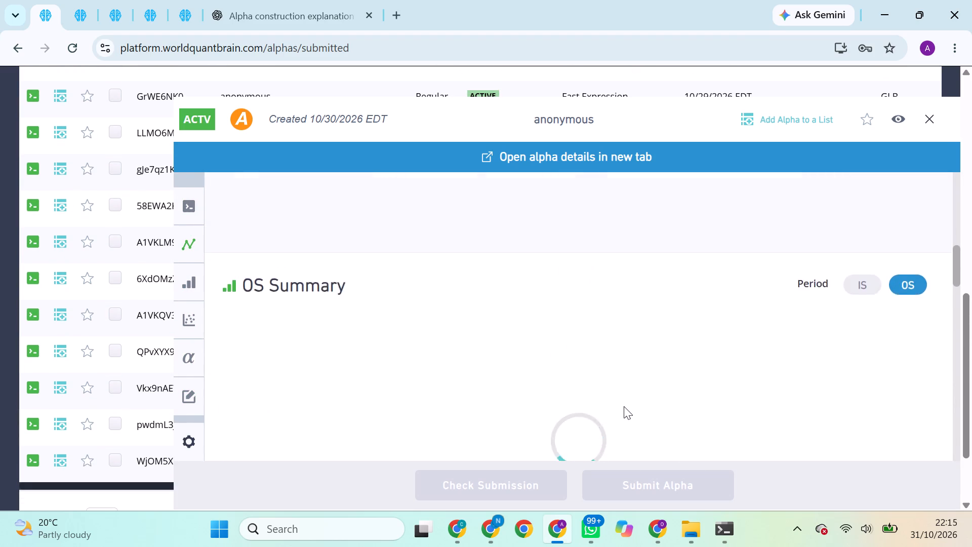
scroll(624, 406, up, 5)
scroll(624, 406, down, 2)
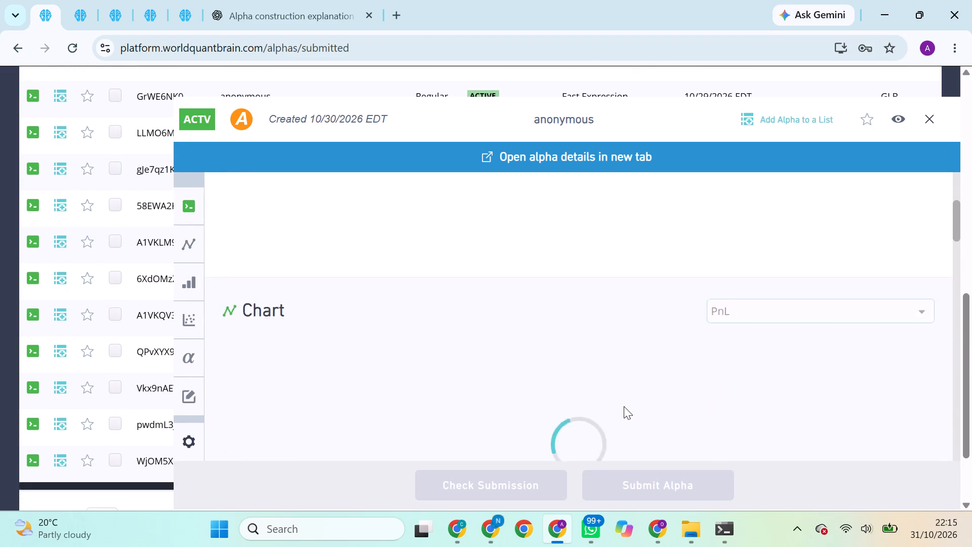
scroll(624, 406, down, 2)
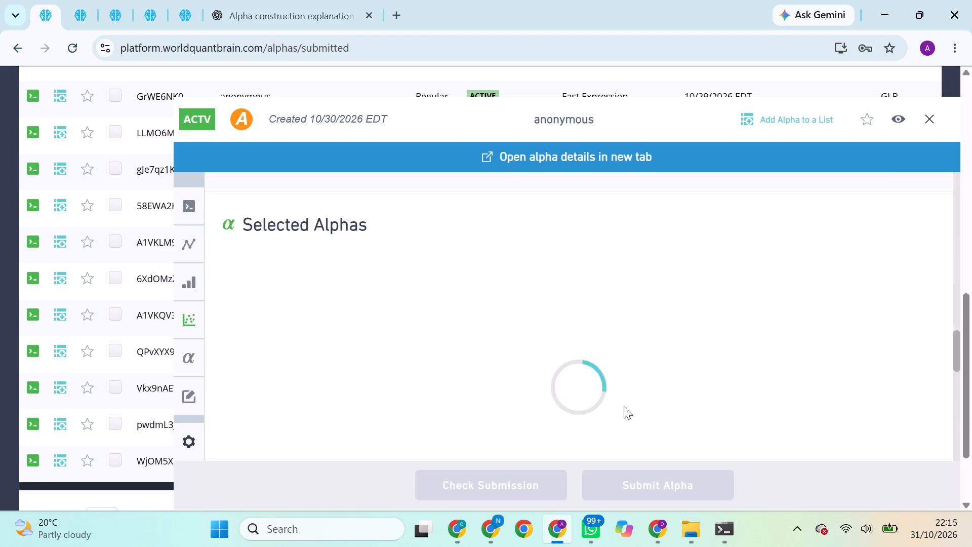
scroll(624, 406, down, 1)
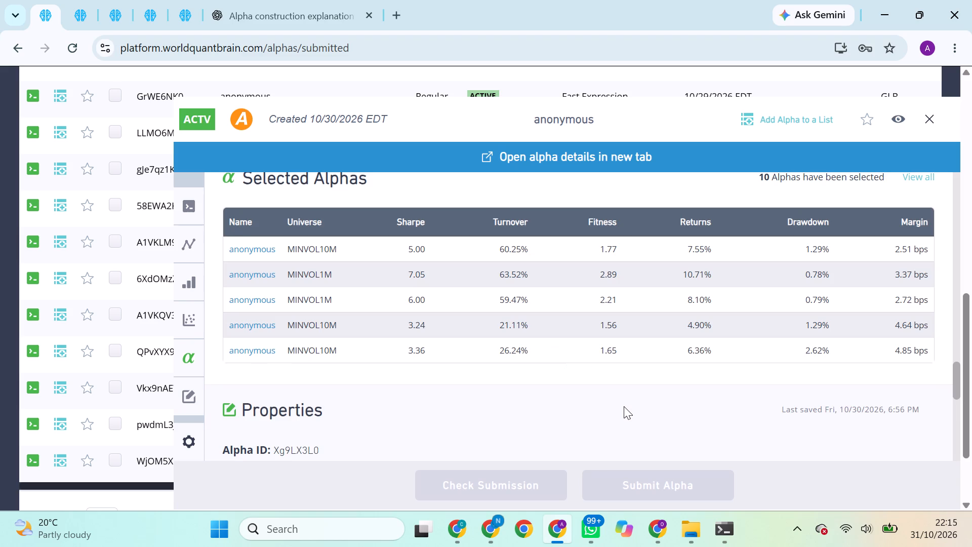
scroll(624, 406, up, 5)
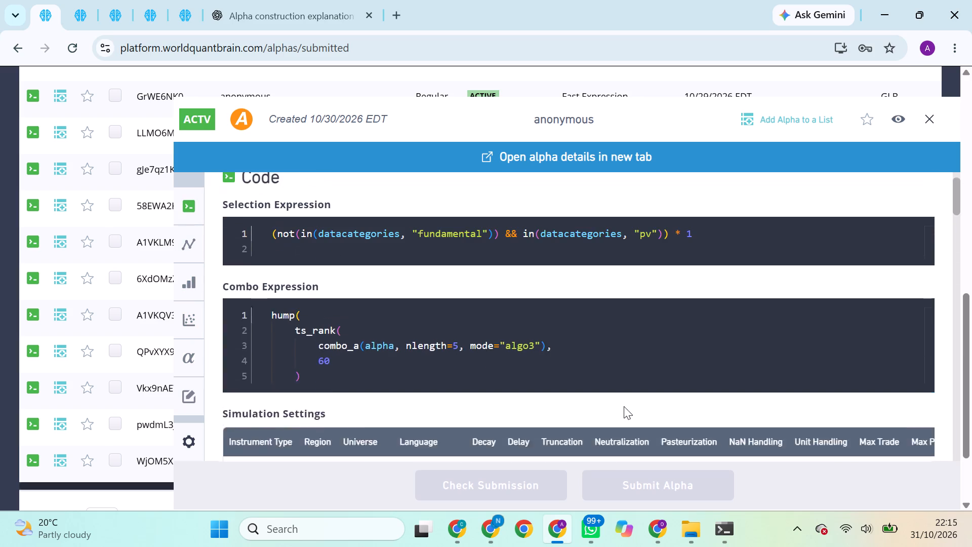
scroll(624, 406, down, 4)
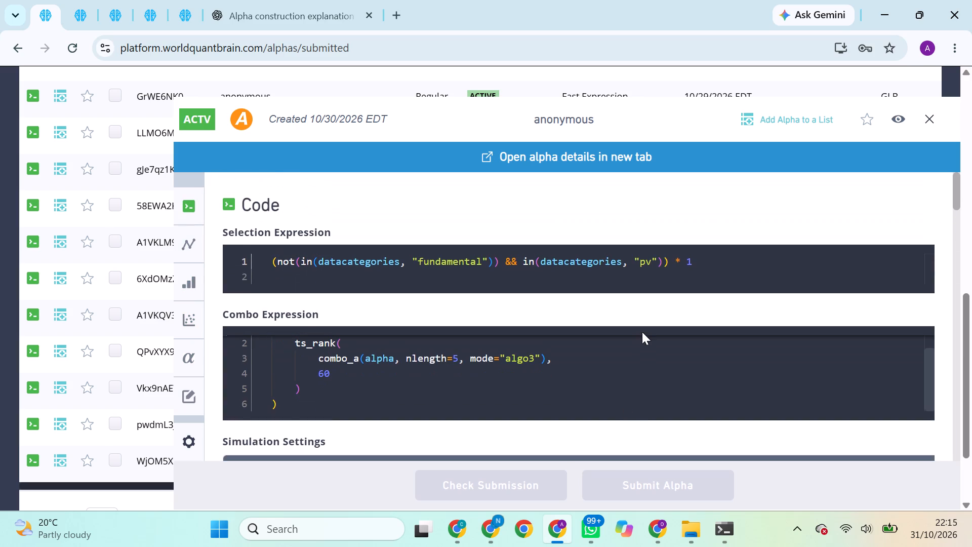
Clone the submitted super alpha Xg9LX3L0 into a new super simulation.
click(640, 303)
click(640, 303)
scroll(640, 303, down, 2)
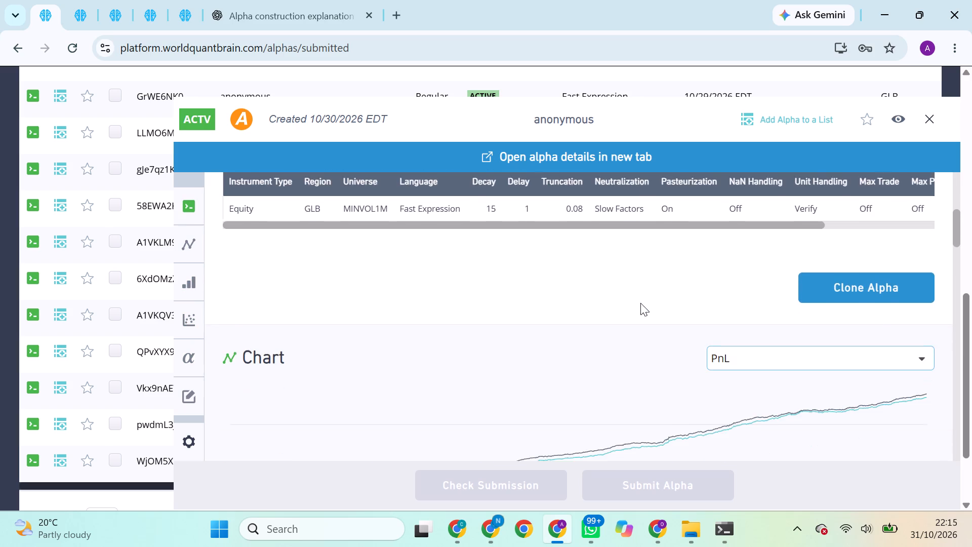
click(824, 282)
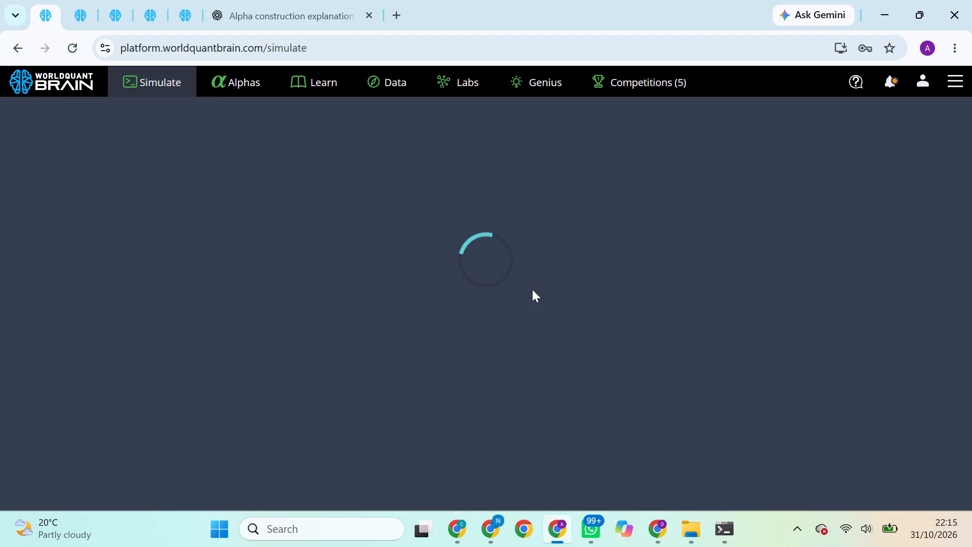
scroll(532, 289, down, 1)
scroll(532, 289, left, 3)
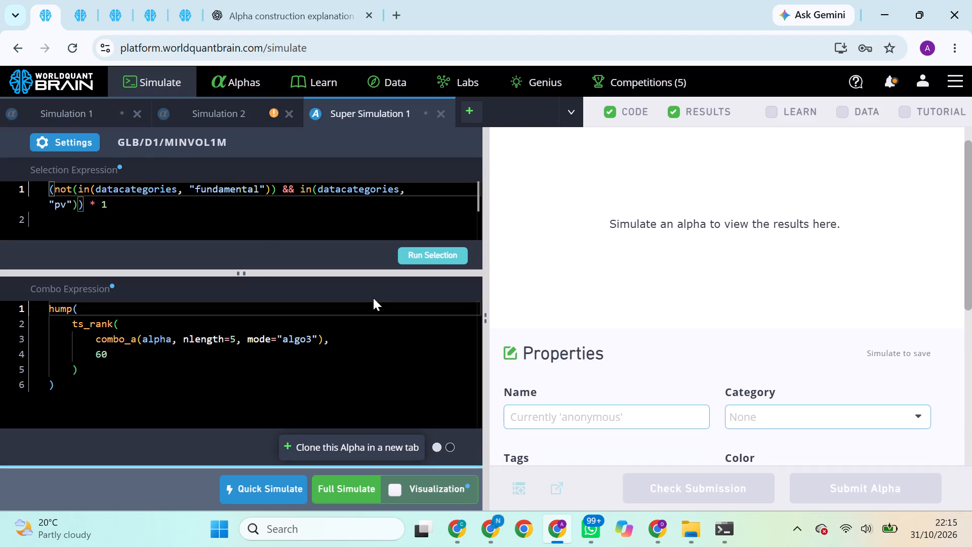
Set the cloned super alpha's decay to 16, truncation to 0.07 and neutralization to Fast Factors, and apply the settings.
click(87, 146)
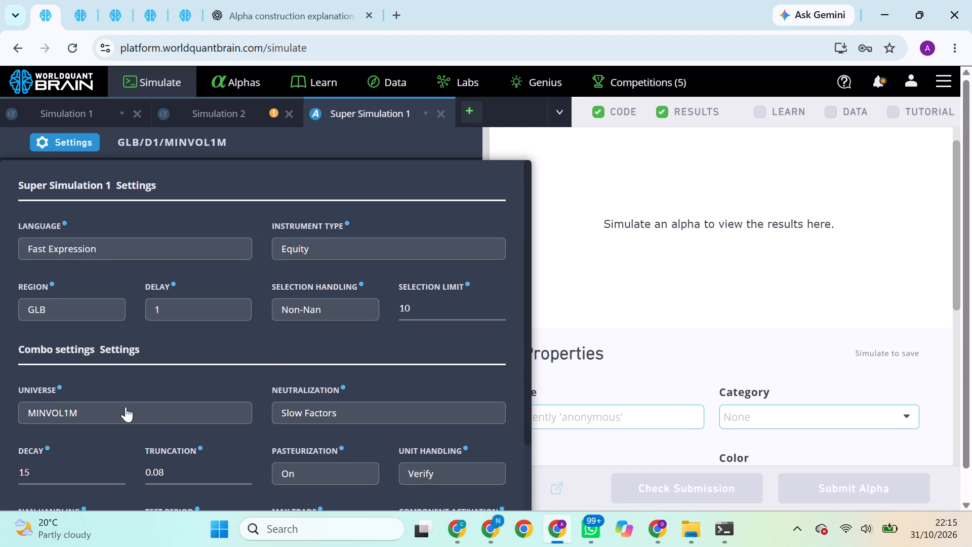
scroll(126, 407, down, 3)
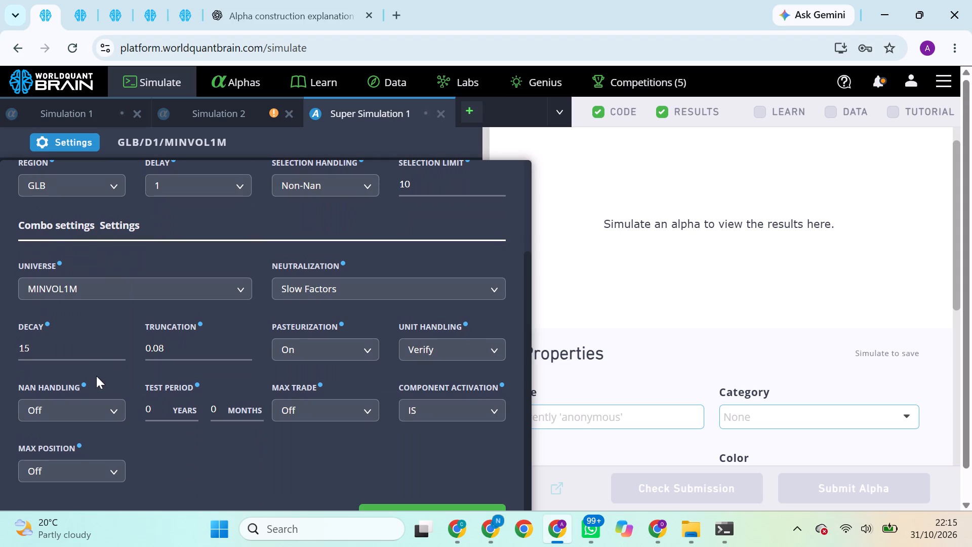
click(76, 339)
key(BackSpace)
key(BackSpace)
key(BackSpace)
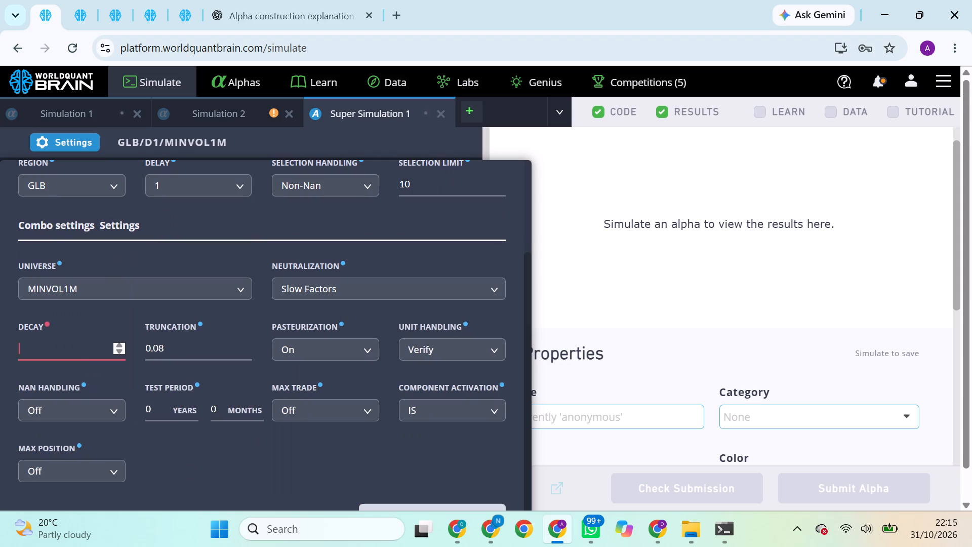
text(16)
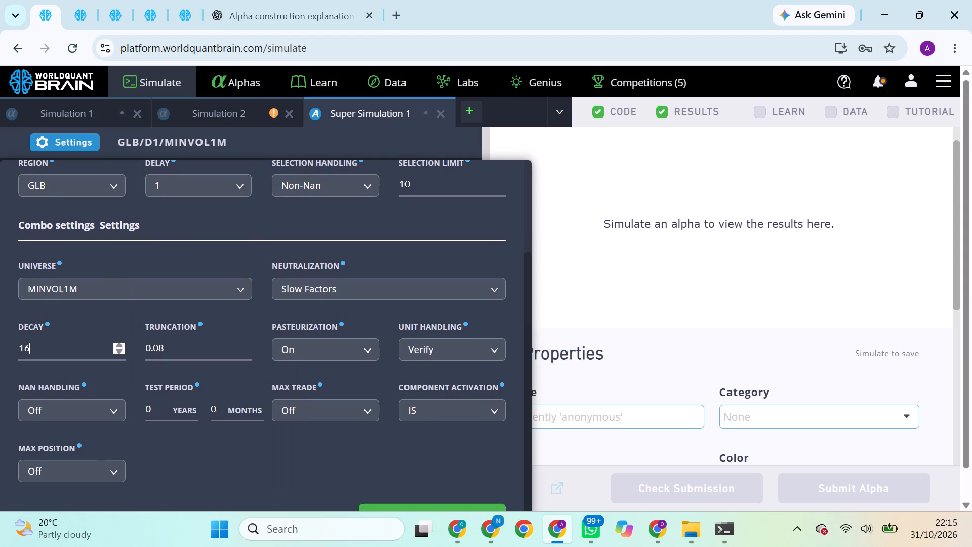
click(190, 342)
key(BackSpace)
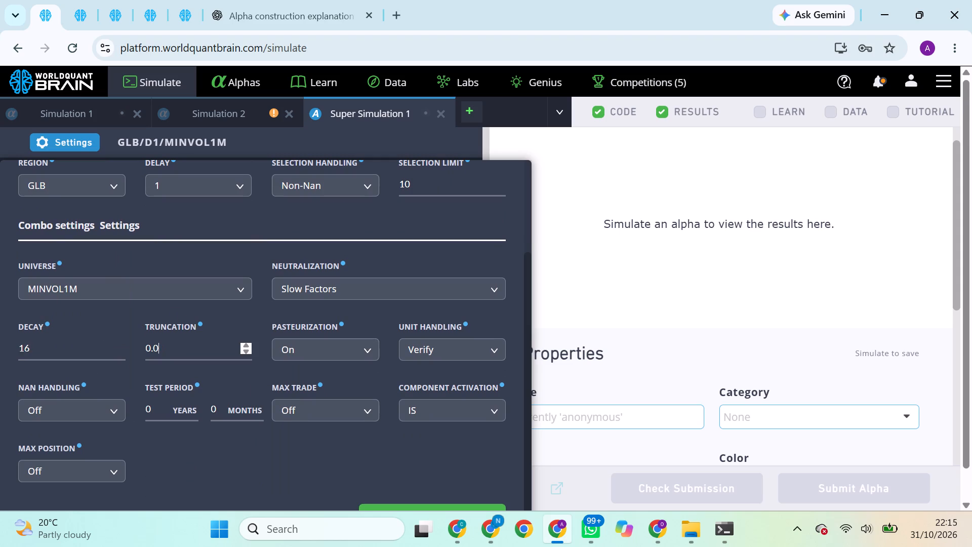
key(7)
click(346, 292)
click(308, 96)
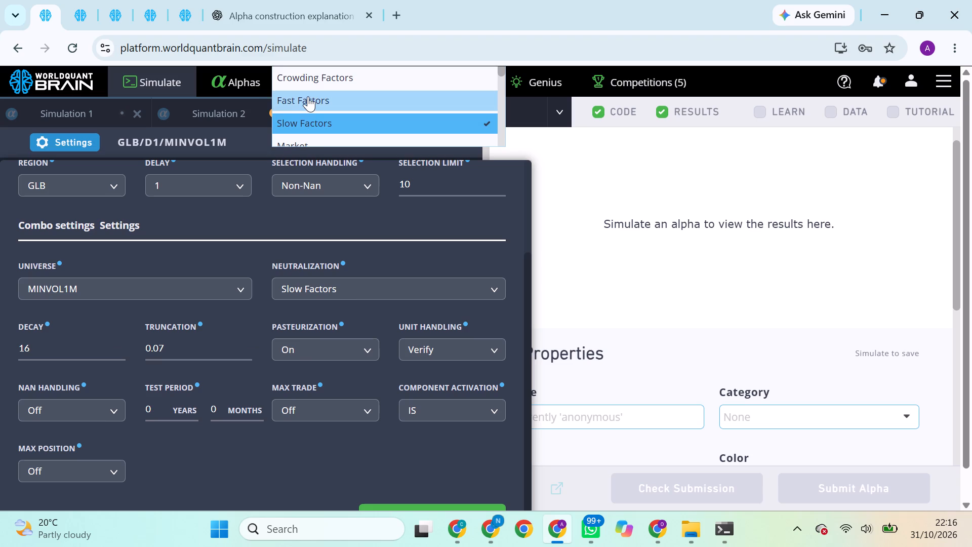
scroll(294, 286, down, 3)
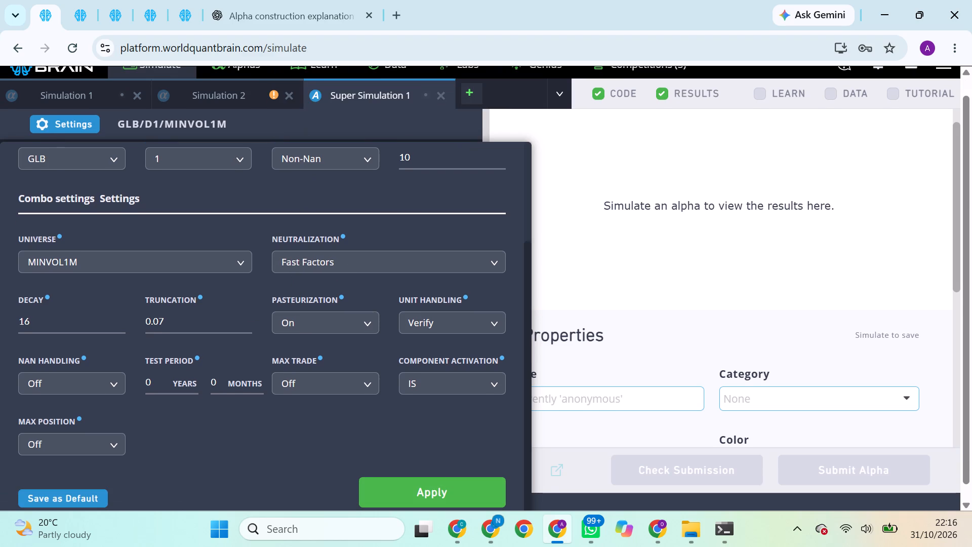
click(396, 476)
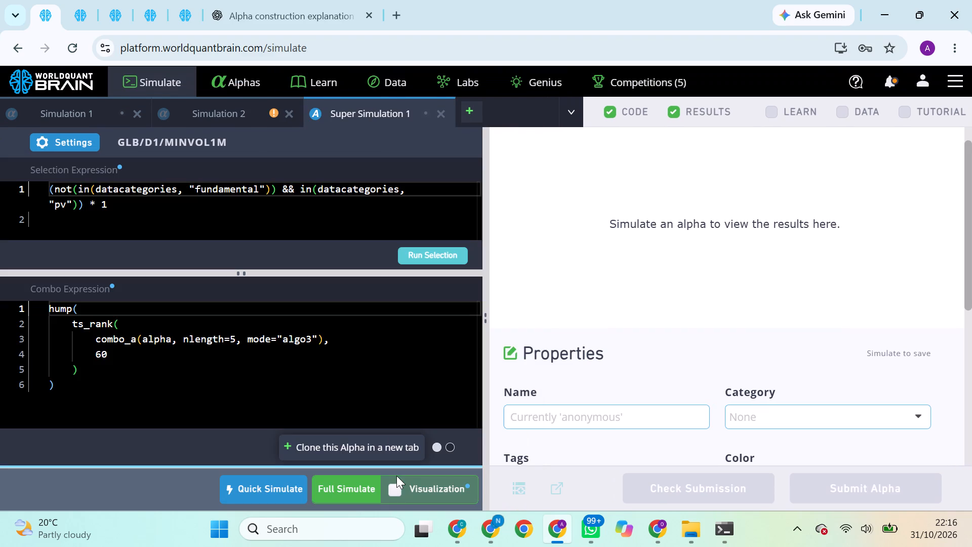
Run the cloned super alpha's selection and start its full simulation.
click(435, 261)
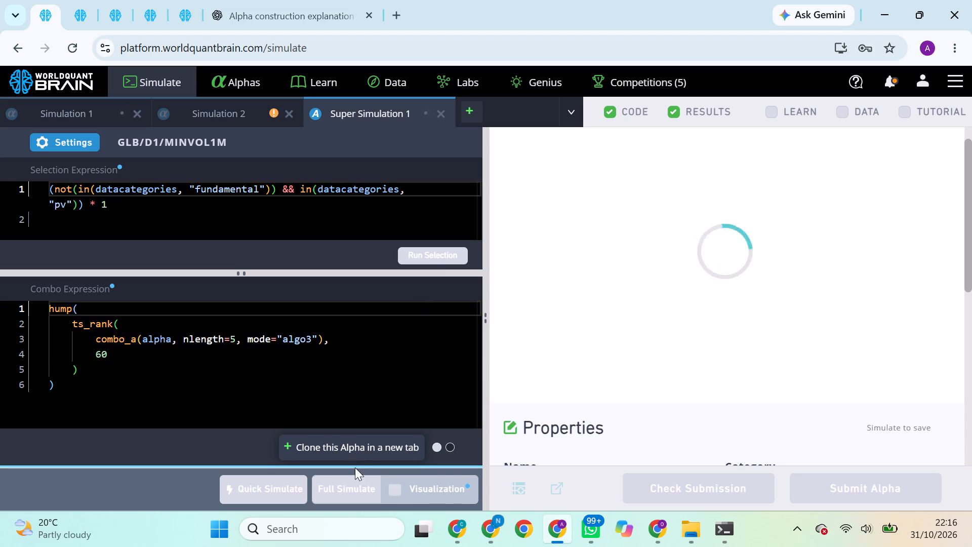
click(352, 484)
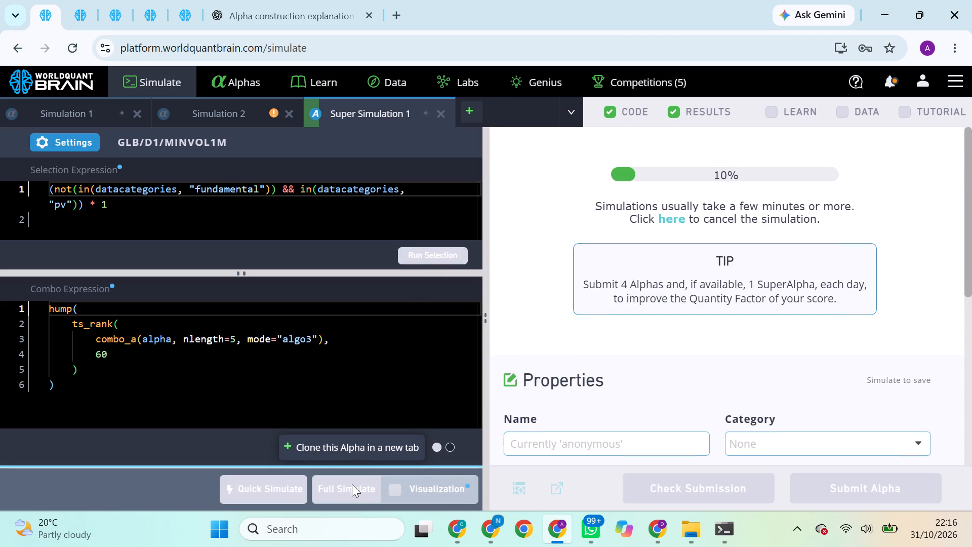
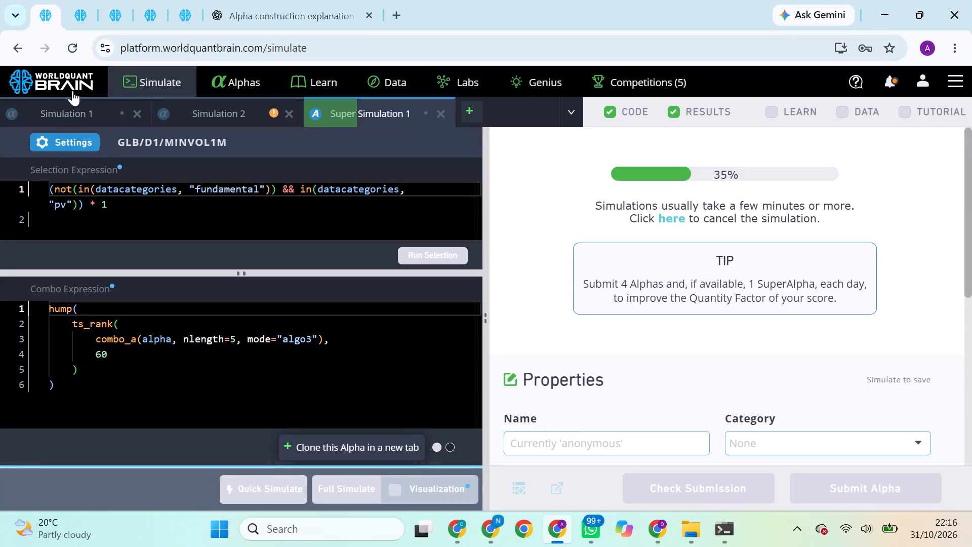
Check the progress of the simulations running in the neighbouring browser tabs of this account.
click(83, 0)
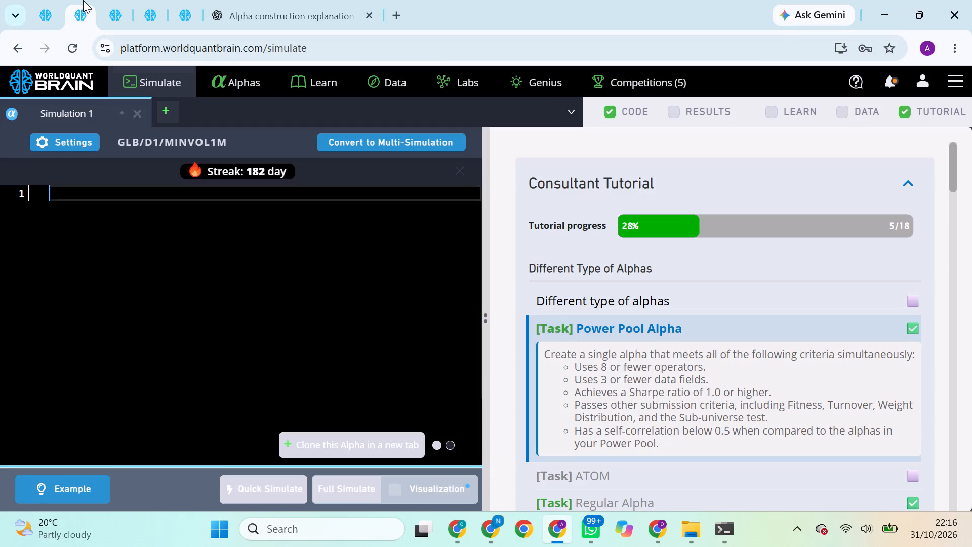
click(103, 0)
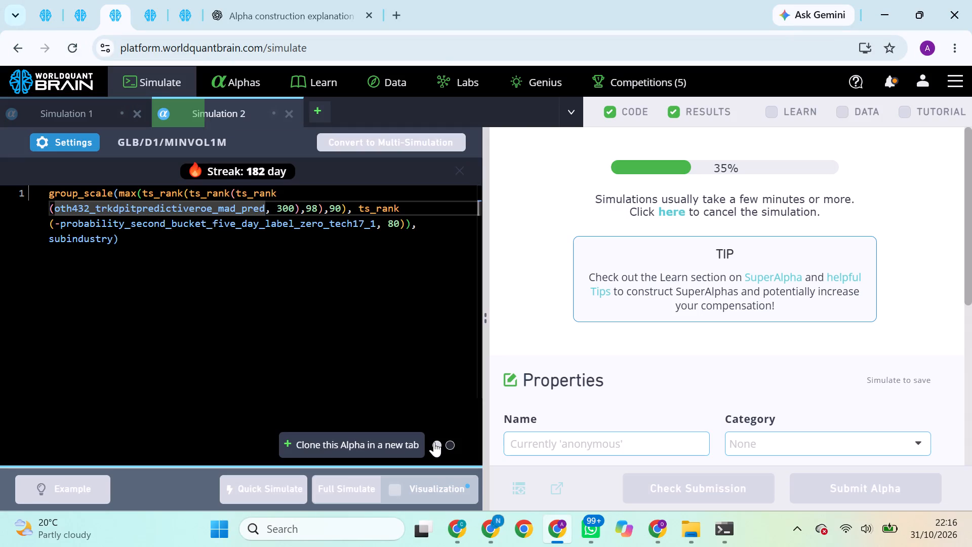
Switch to the other WorldQuant BRAIN browser window, dismiss the tutorial checks, and run the Prod Correlation check for the USA/D1/TOP2000 SuperAlpha.
click(657, 524)
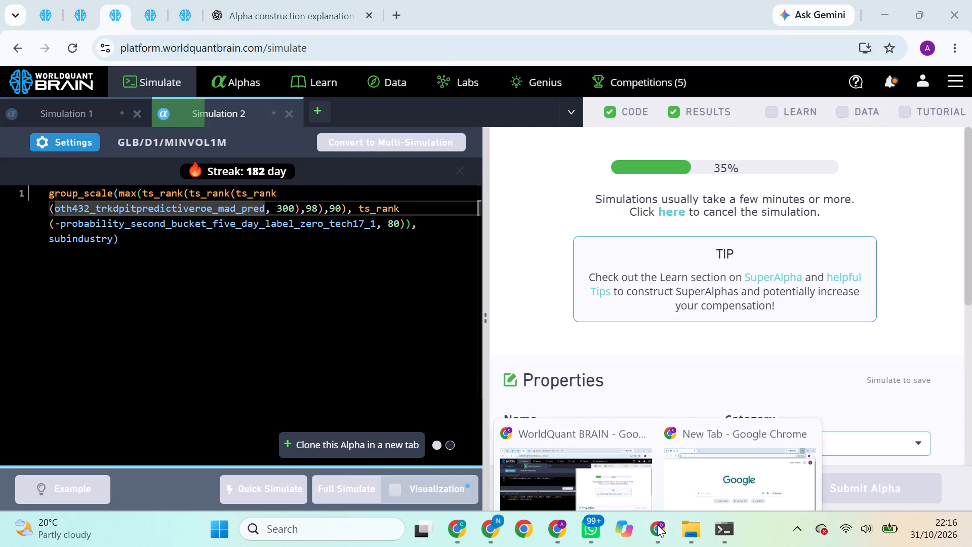
click(586, 459)
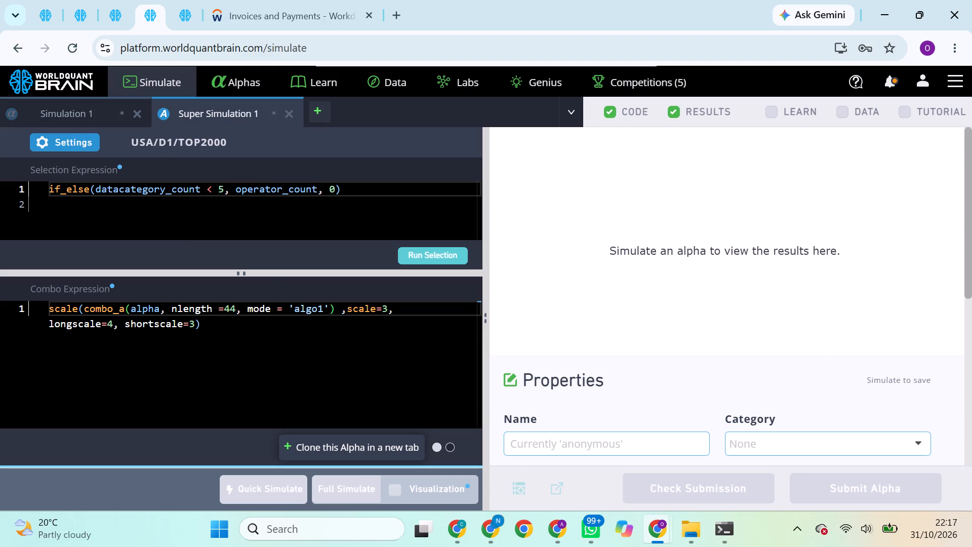
click(931, 161)
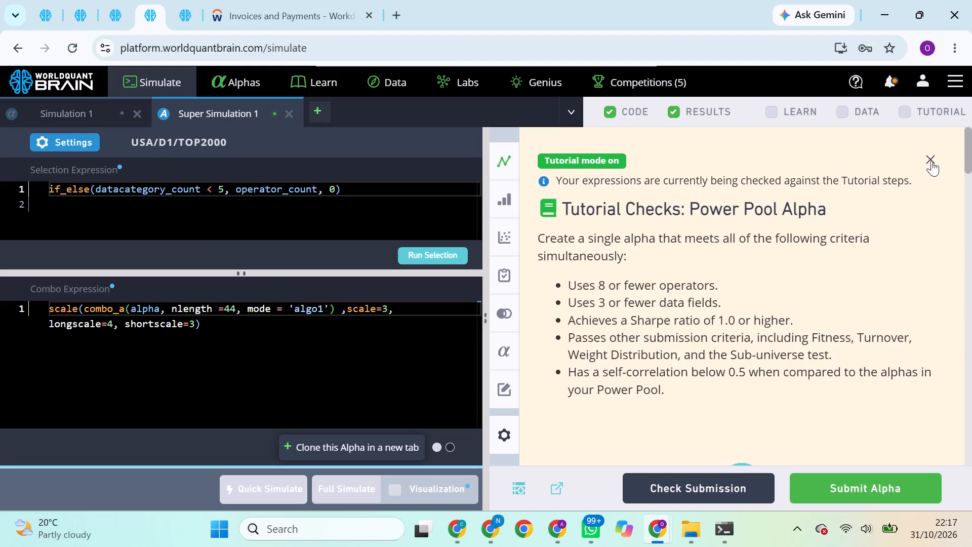
scroll(781, 290, down, 4)
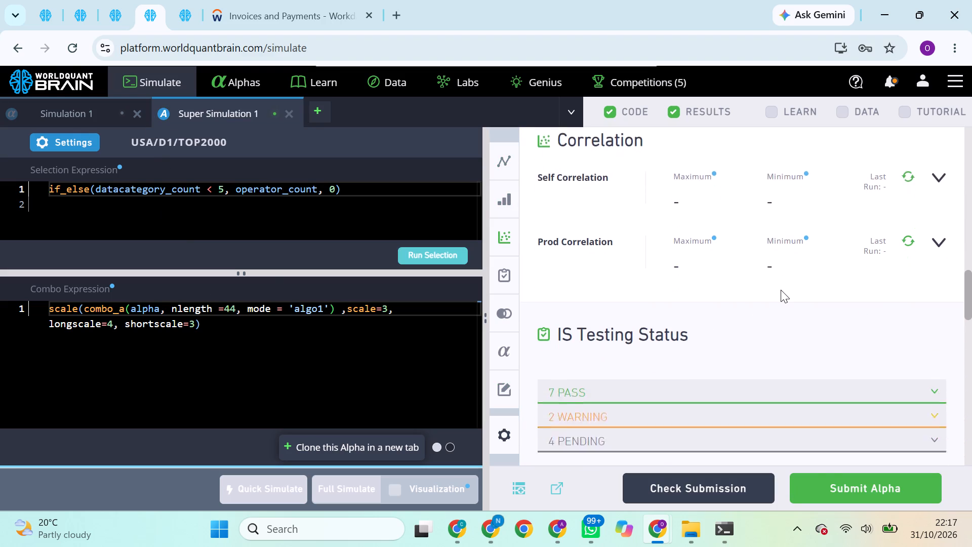
right_click(781, 290)
click(909, 178)
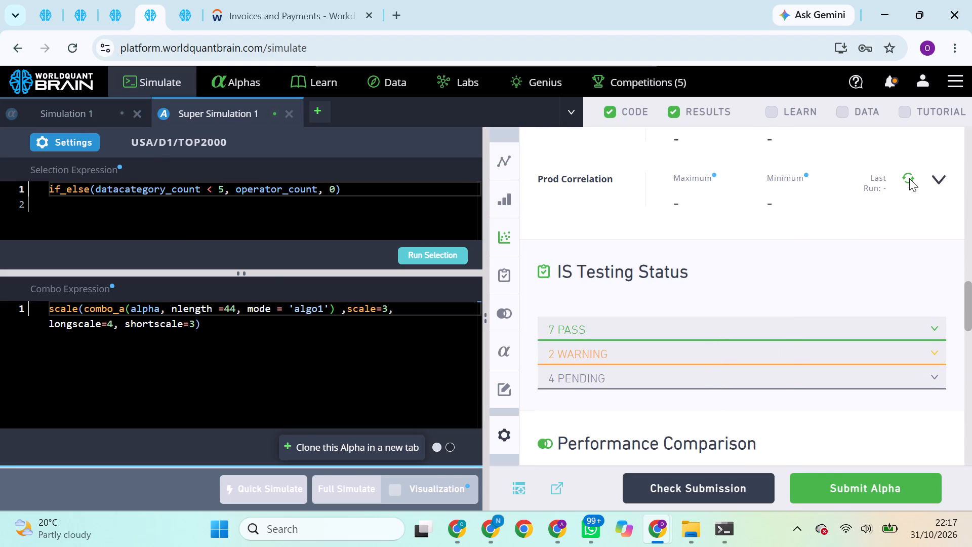
click(909, 178)
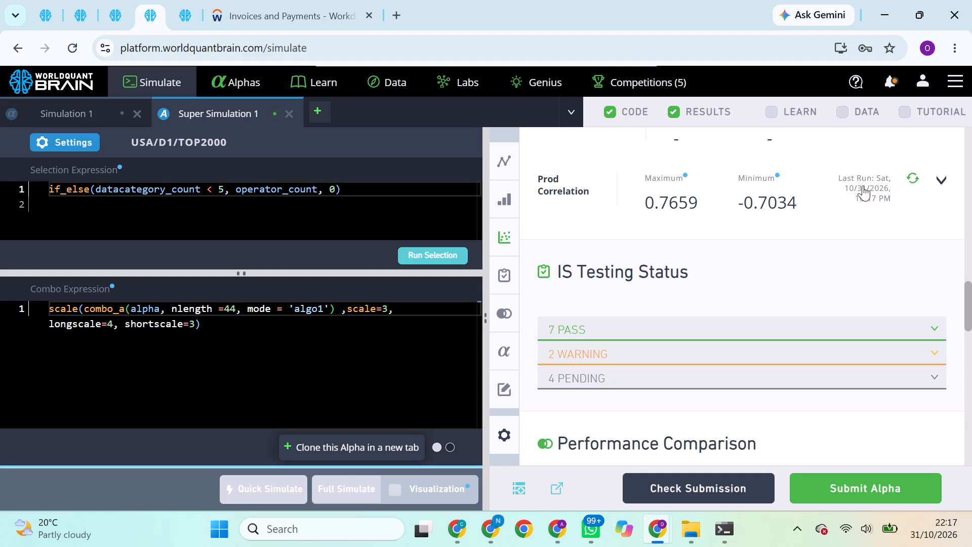
Set nlength to 21 in the combo_a call of the SuperAlpha's combo expression.
click(229, 302)
double_click(229, 302)
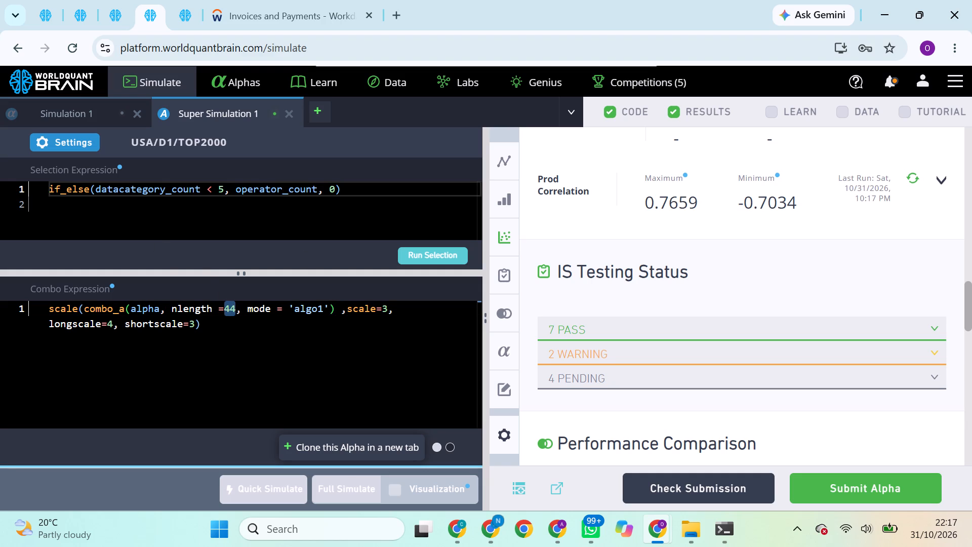
text(21)
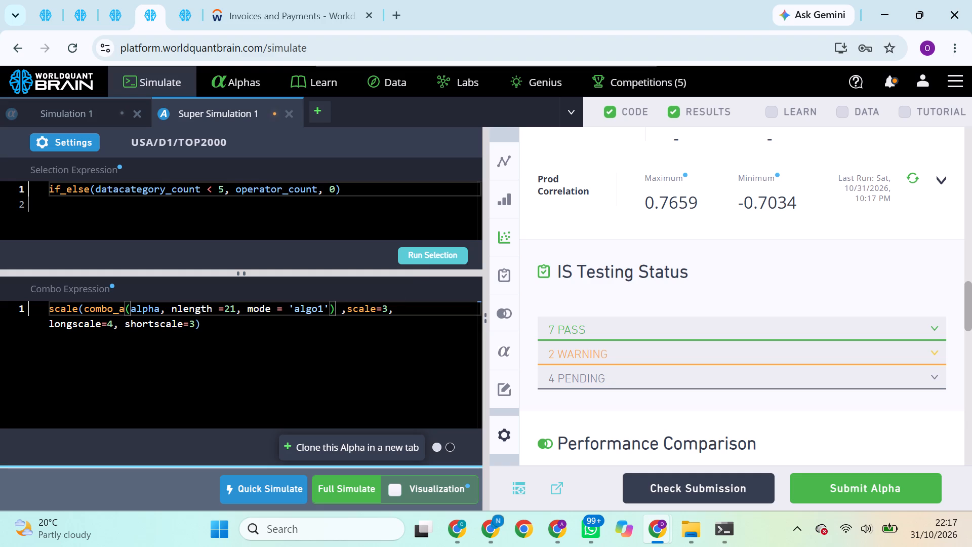
Run the alpha selection and start a full simulation of the edited SuperAlpha.
click(425, 260)
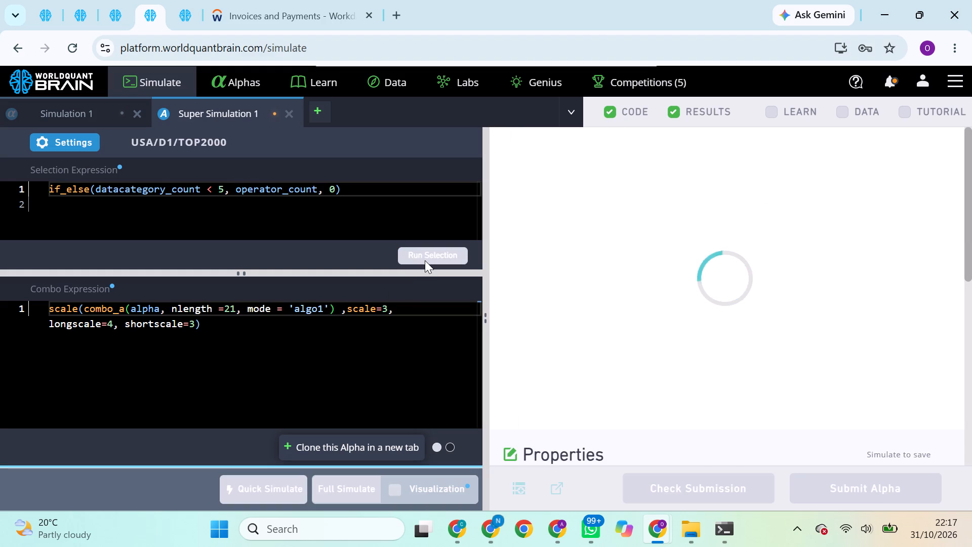
click(354, 485)
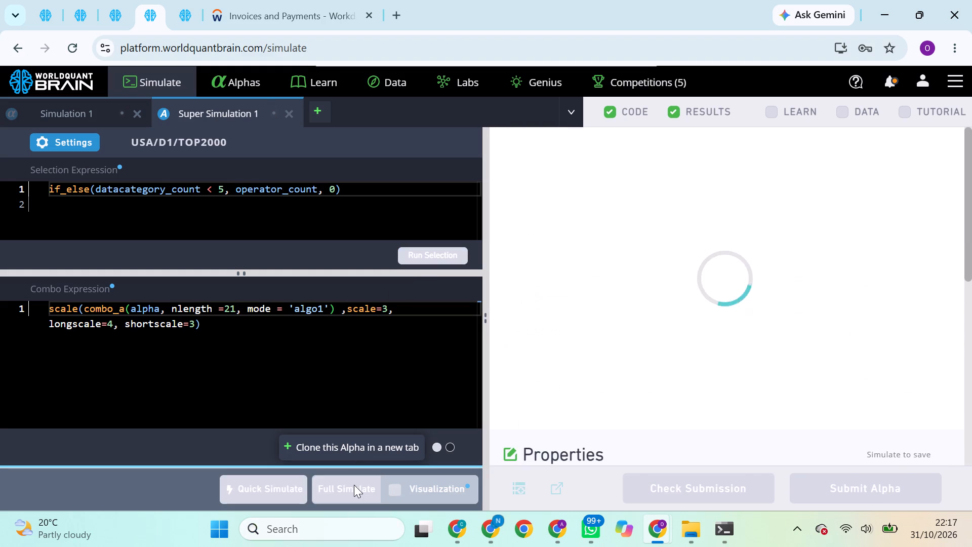
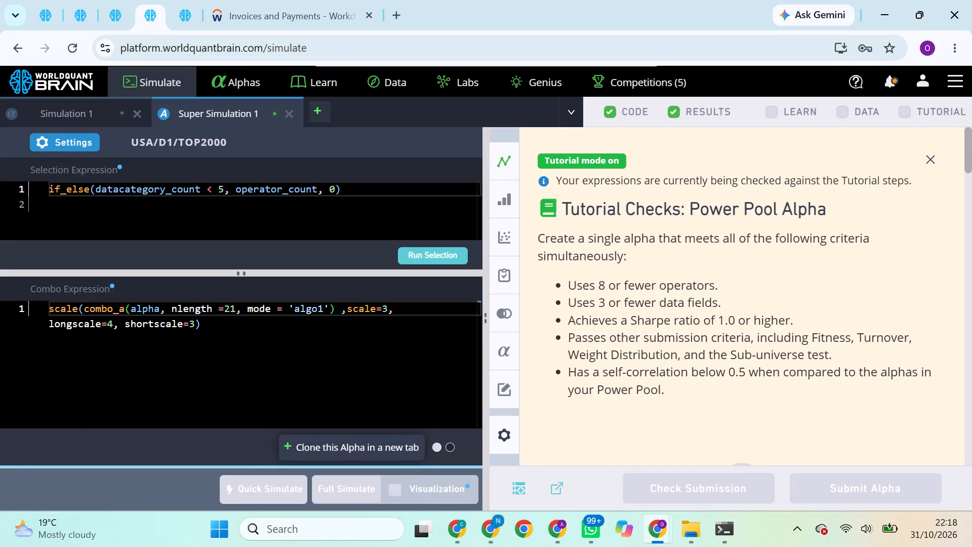
Set nlength to 69 in the combo_a call of the SuperAlpha's combo expression.
double_click(226, 307)
text(69)
Run the alpha selection again and start a full simulation of the SuperAlpha with the edited combo expression.
click(429, 245)
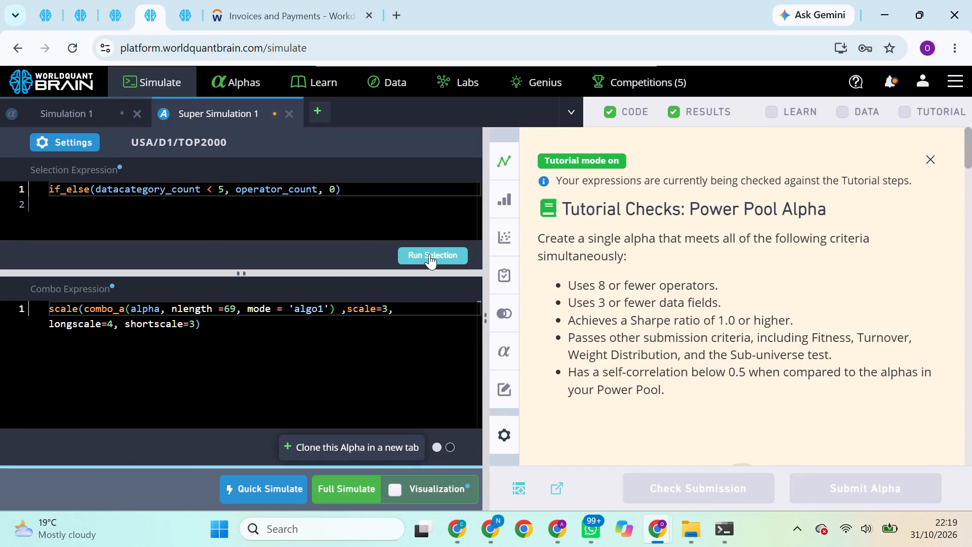
click(429, 255)
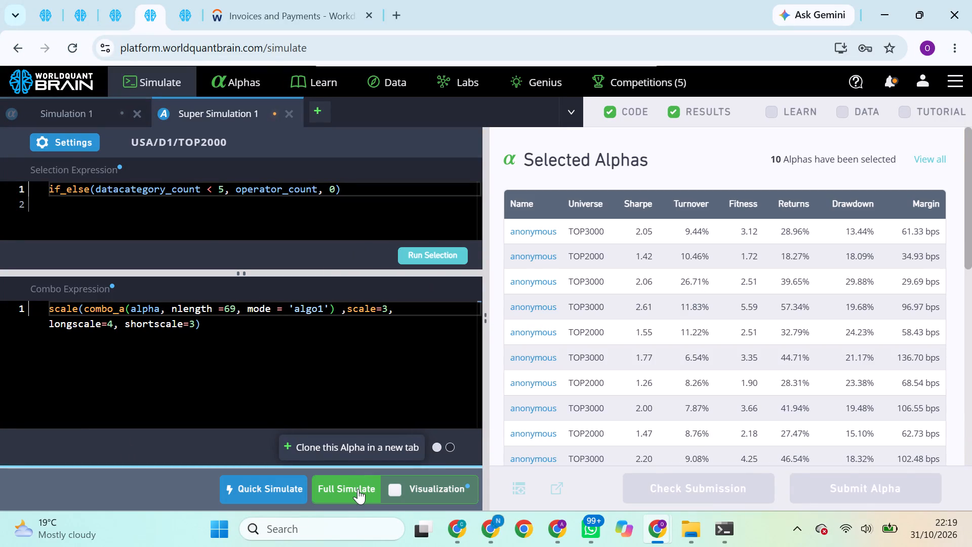
click(358, 489)
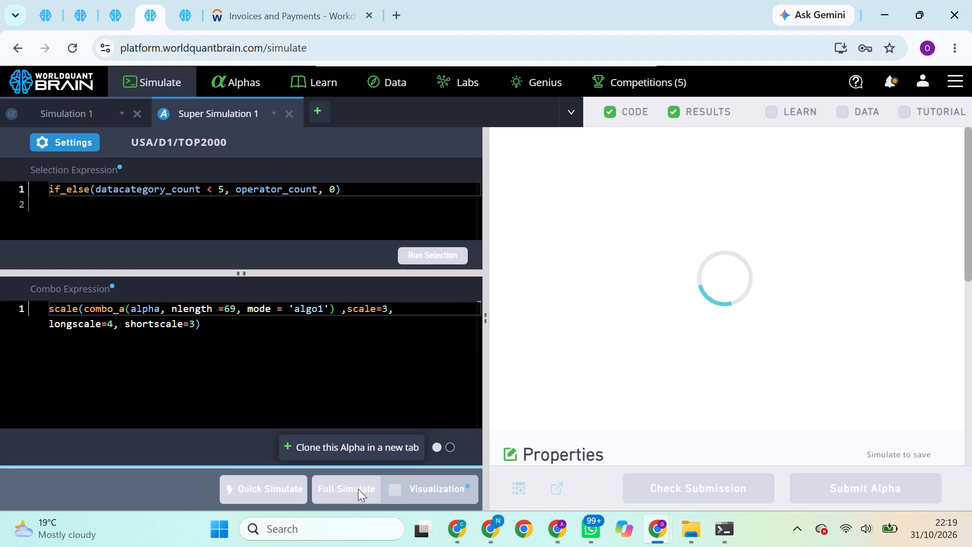
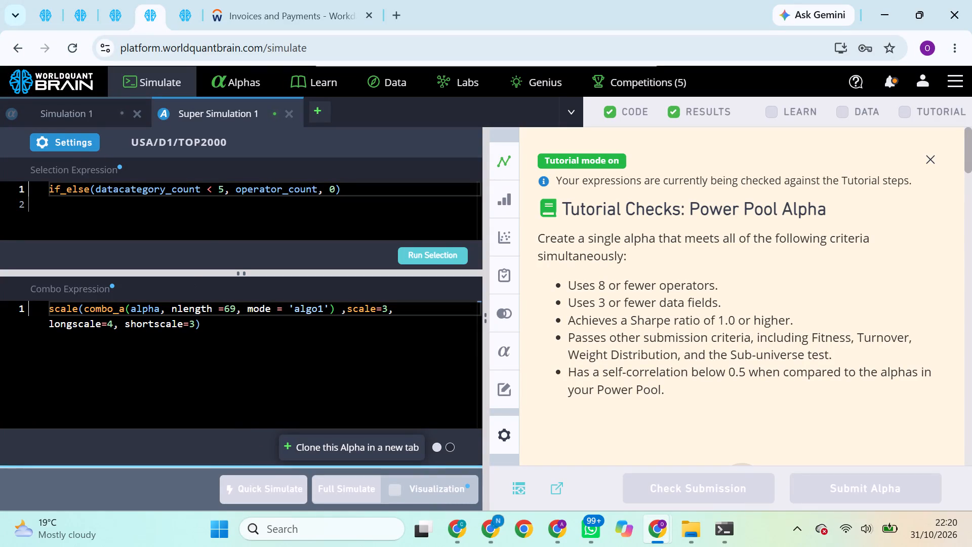
Change the SuperAlpha's combo settings to Subindustry neutralization and apply the simulation settings.
click(83, 141)
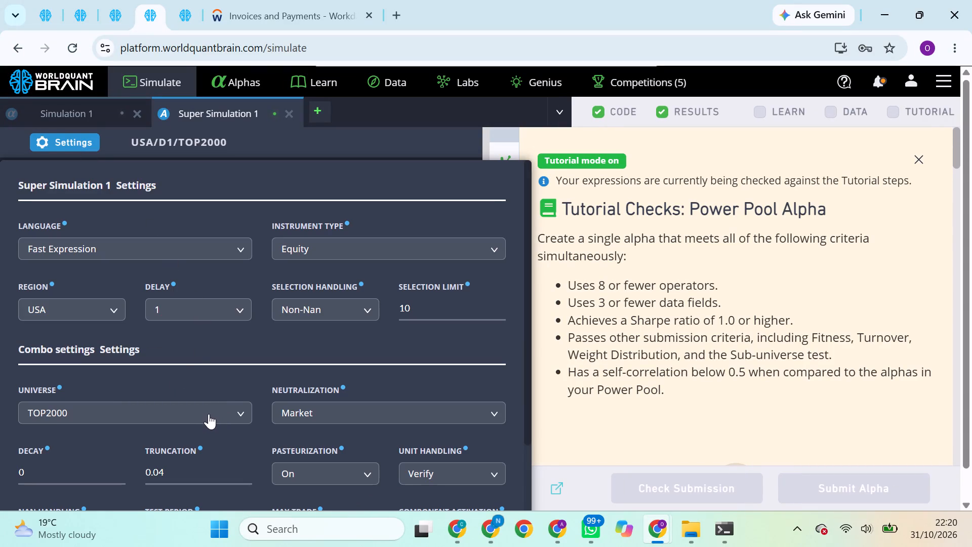
click(319, 415)
scroll(306, 487, down, 2)
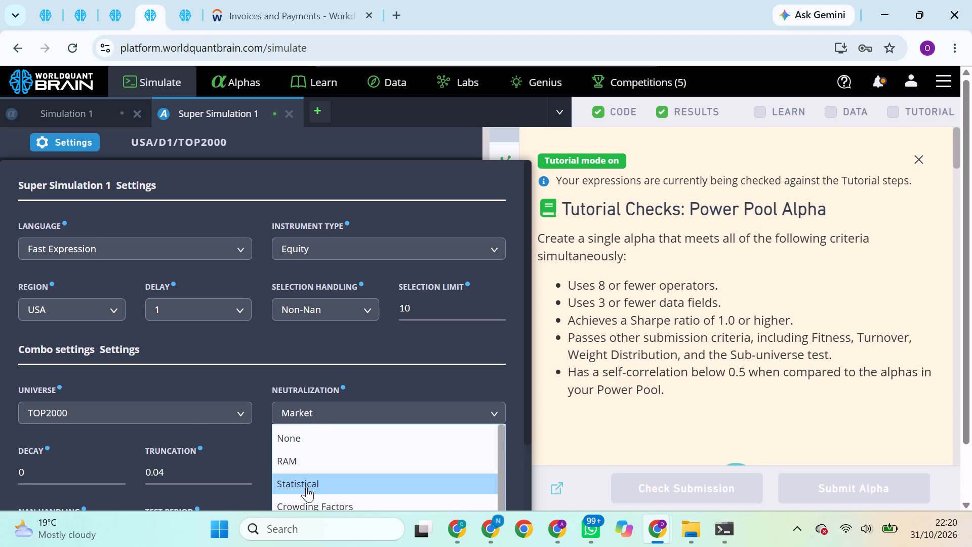
scroll(306, 487, down, 2)
click(307, 468)
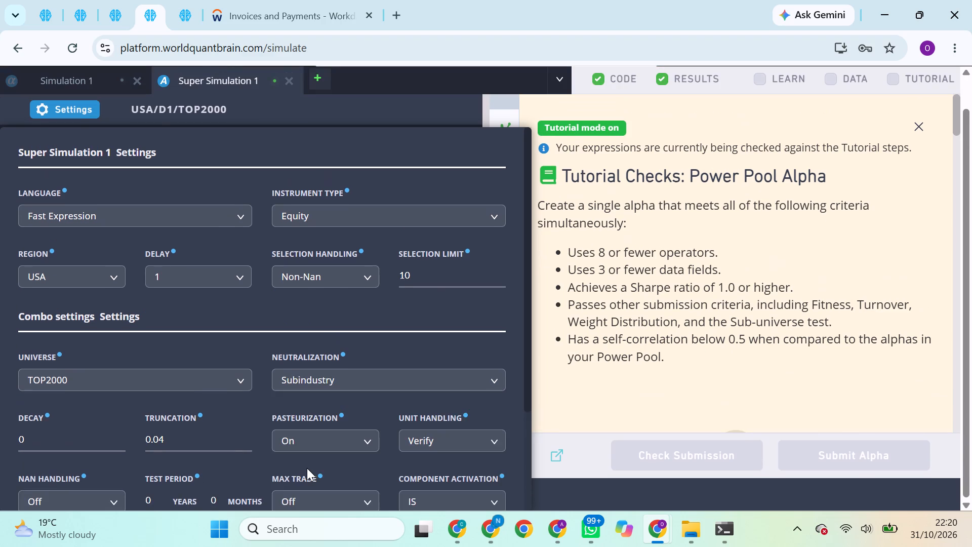
scroll(307, 468, down, 3)
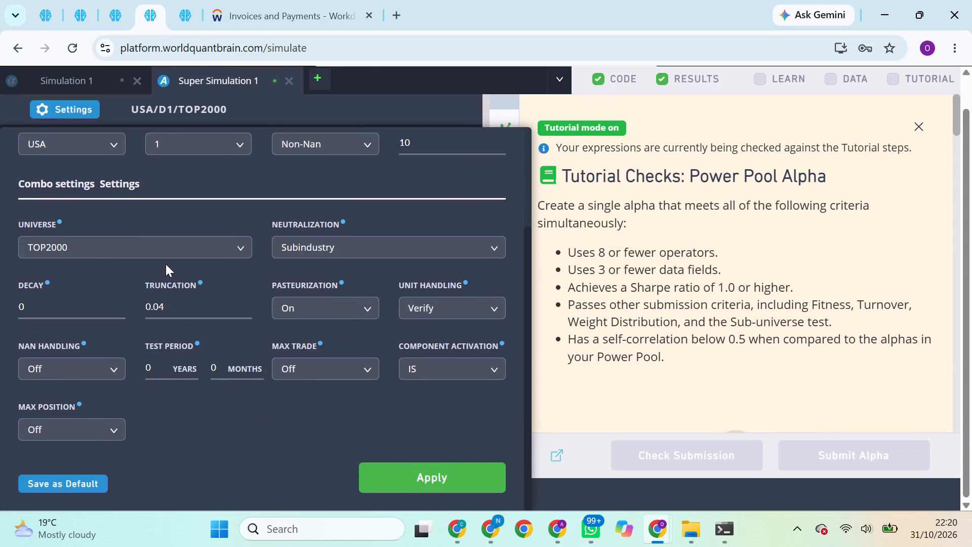
click(78, 309)
click(393, 464)
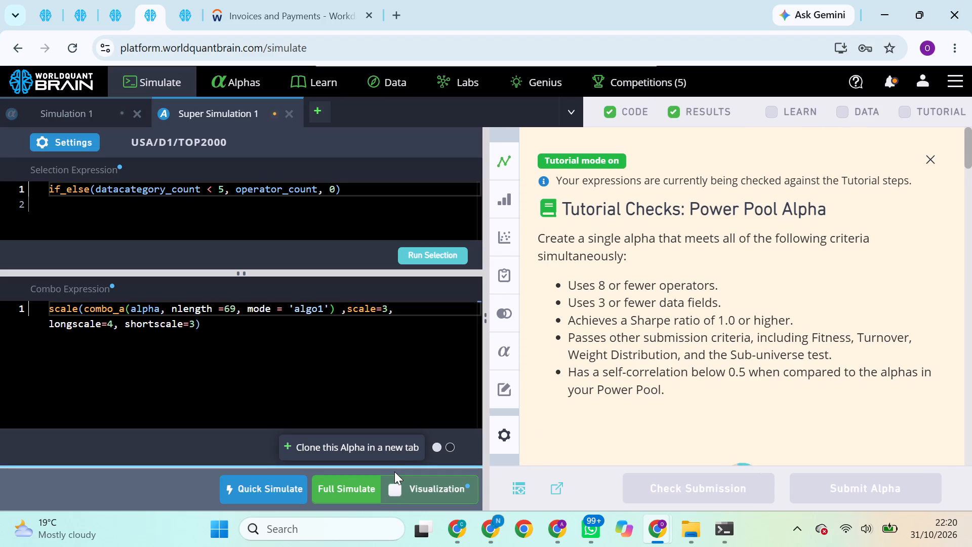
Run the alpha selection again and start a full simulation of the SuperAlpha with the updated settings.
click(431, 249)
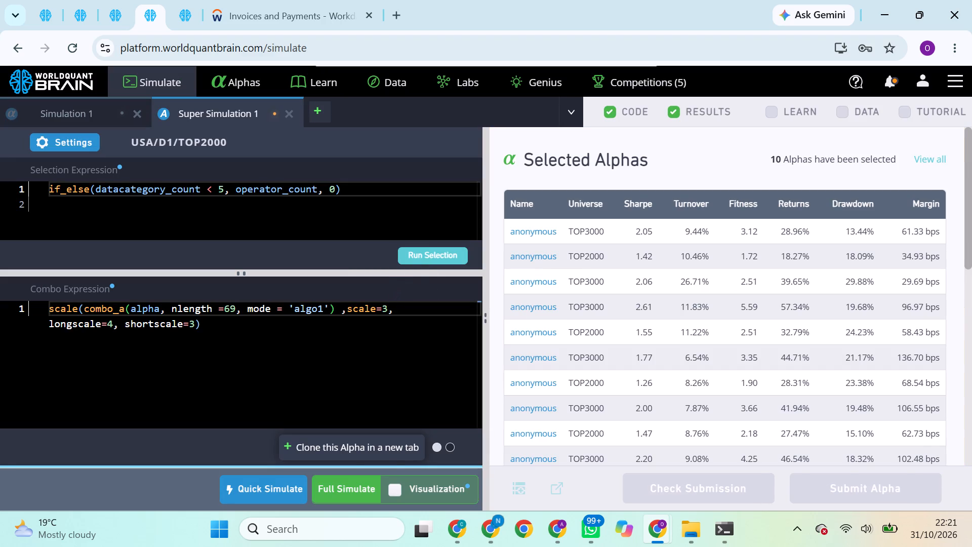
click(338, 492)
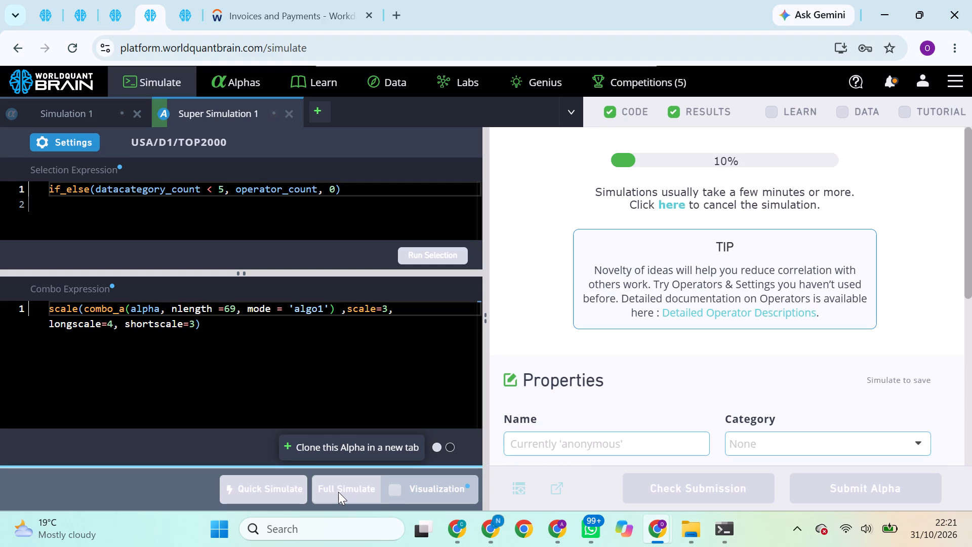
Review the GLB/D1/MINVOL1M simulations in the other browser tabs and the alpha list simulation's progress in the RegularAlpha Jupyter notebook.
click(97, 0)
click(122, 3)
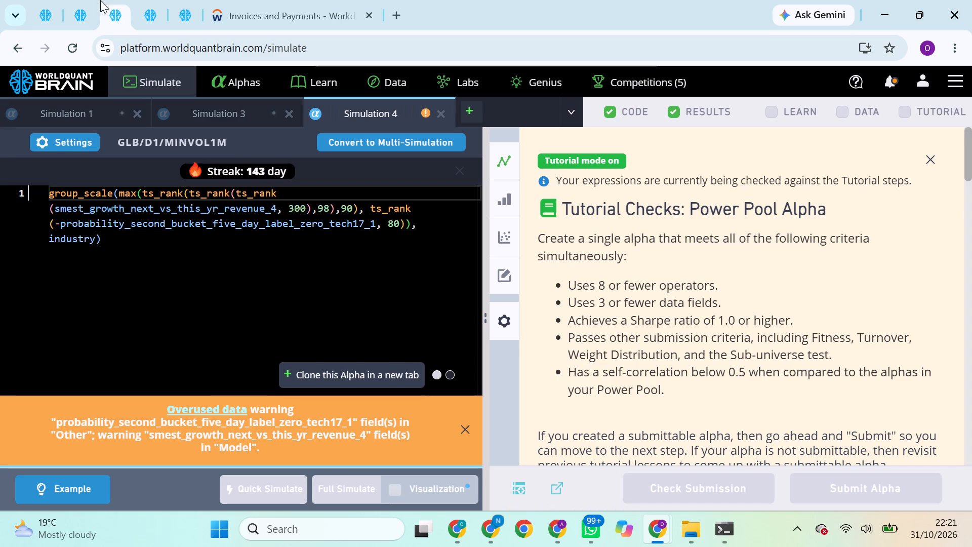
click(82, 0)
click(46, 3)
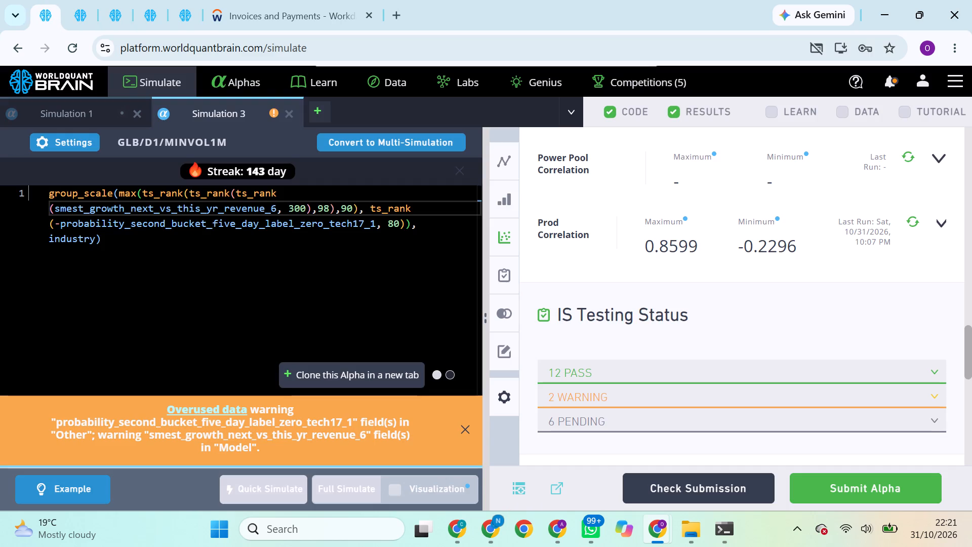
click(520, 529)
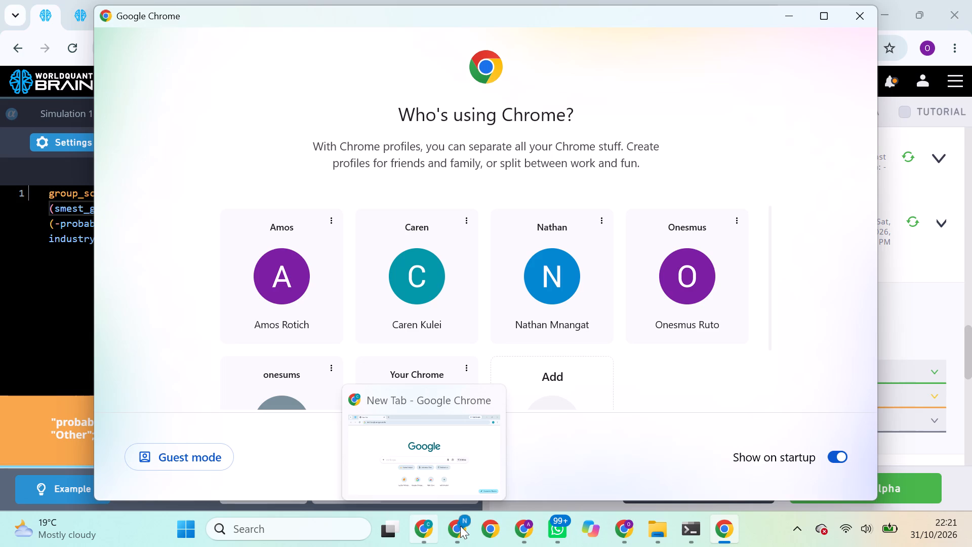
click(495, 526)
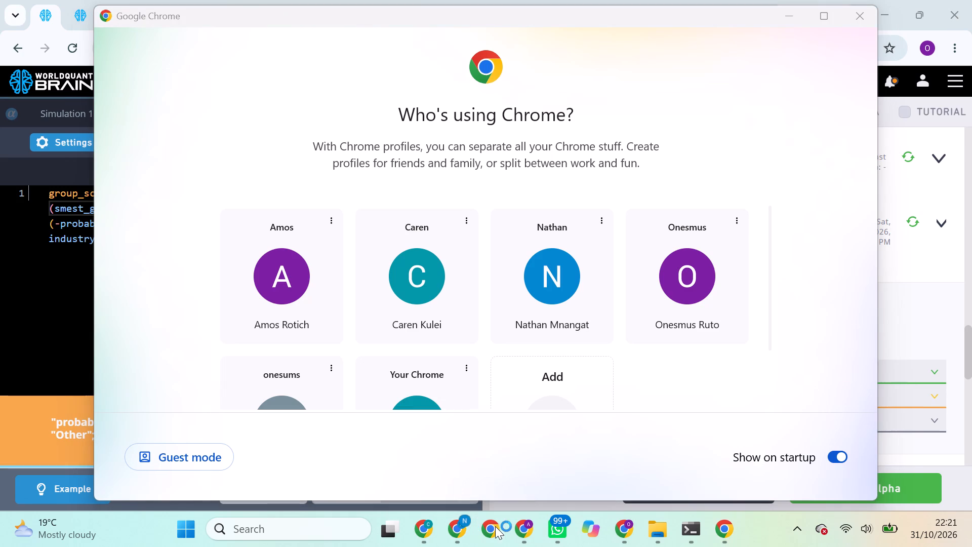
click(452, 532)
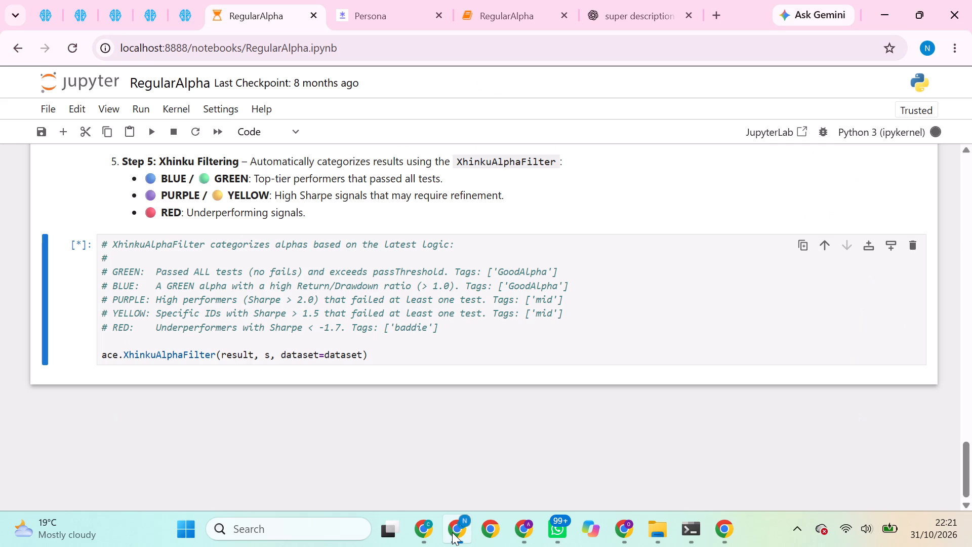
scroll(339, 257, up, 3)
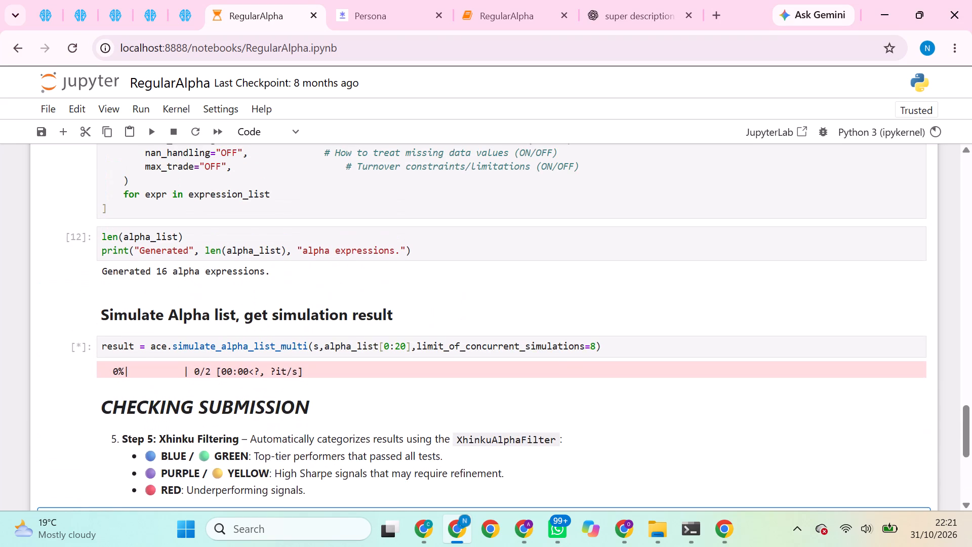
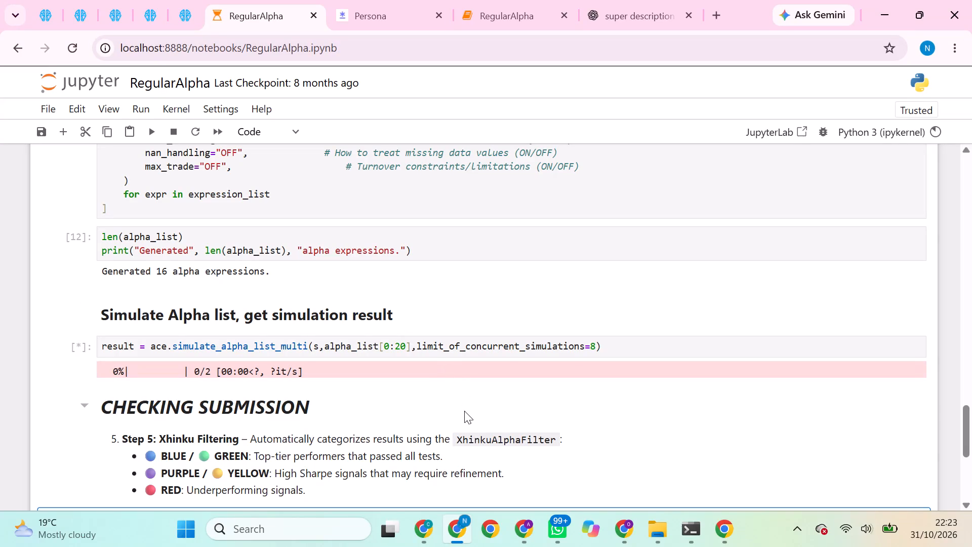
Switch back to the WorldQuant BRAIN window and apply Industry neutralization in the USA/D1/TOP2000 SuperAlpha's combo settings.
click(633, 532)
click(586, 487)
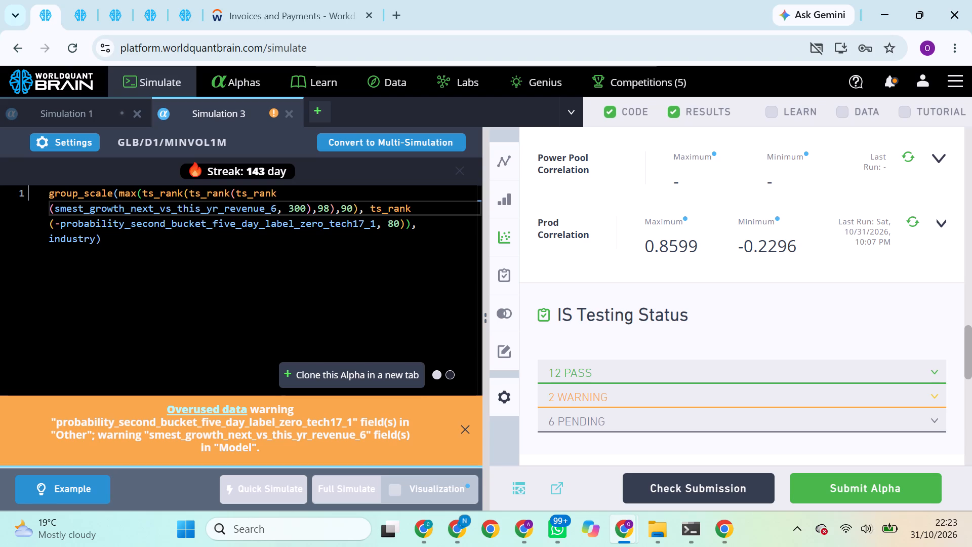
double_click(183, 4)
click(158, 4)
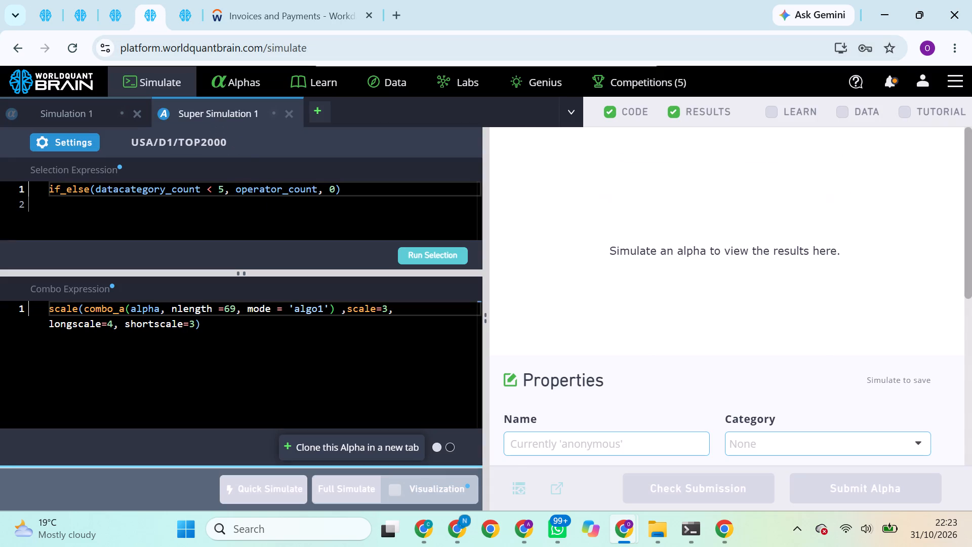
click(73, 145)
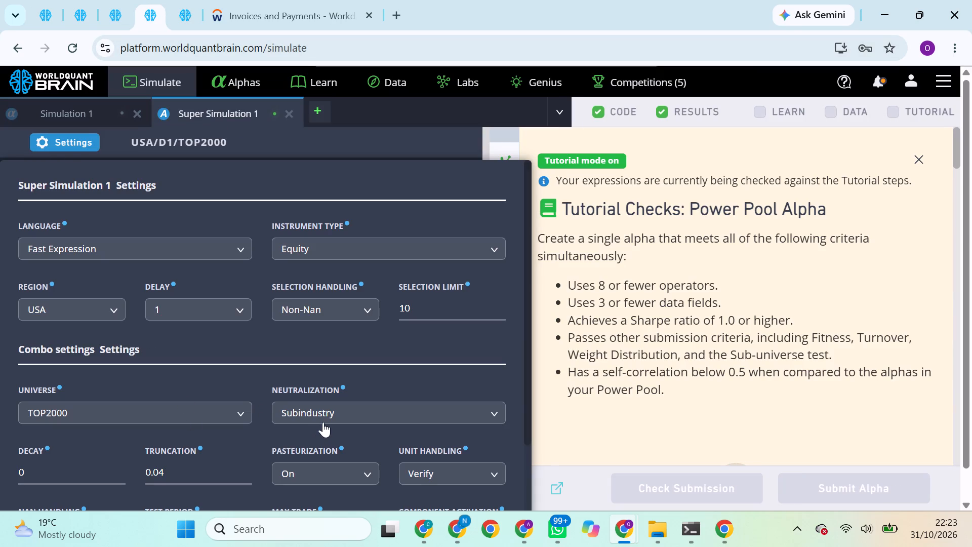
click(324, 417)
scroll(324, 417, down, 1)
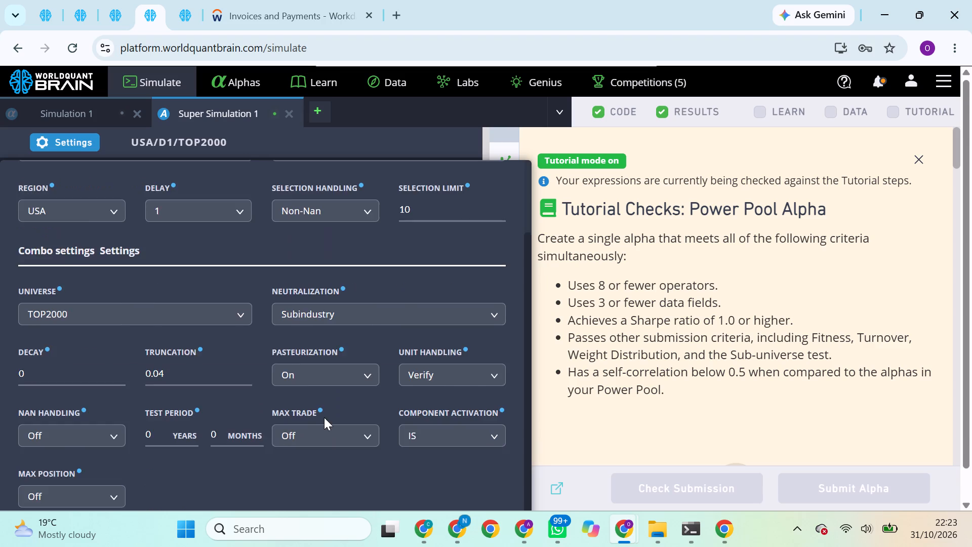
scroll(324, 417, down, 1)
click(322, 284)
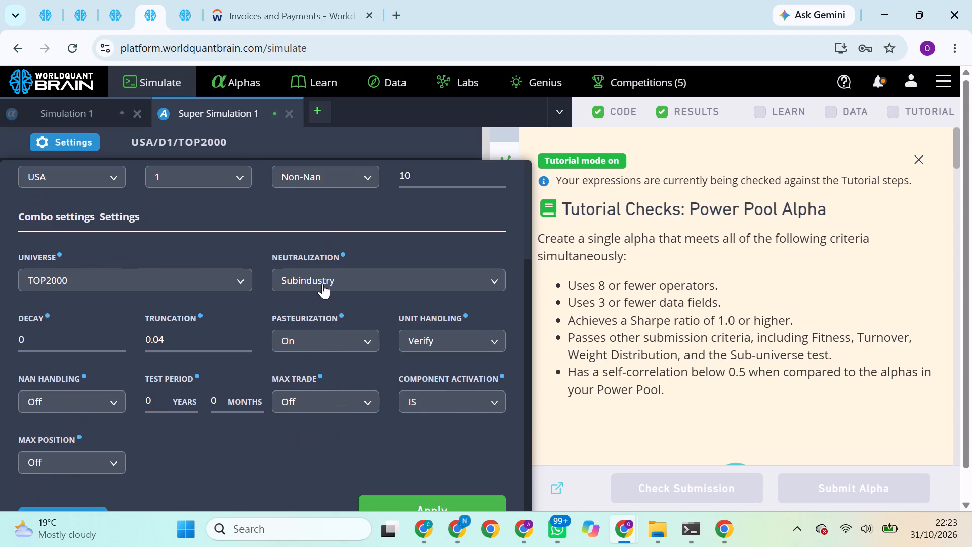
scroll(314, 385, down, 4)
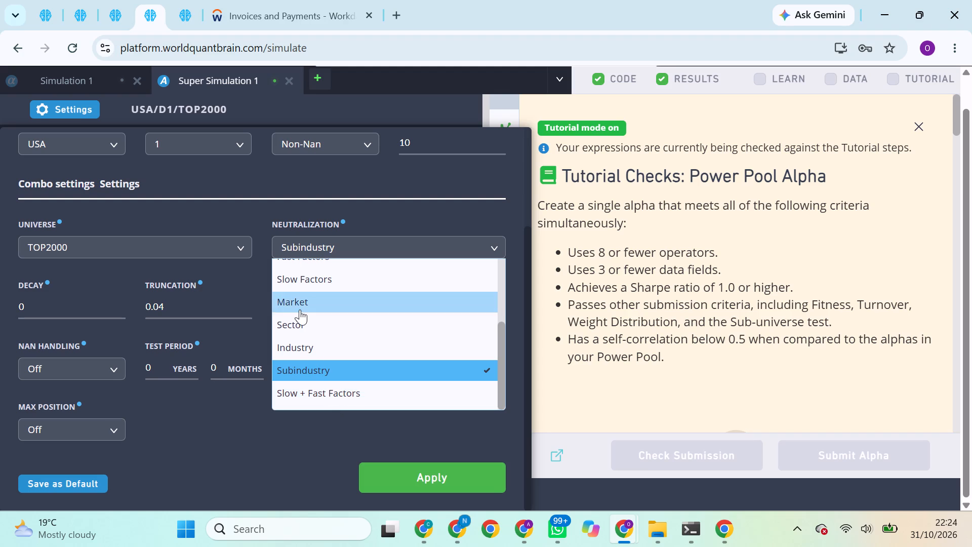
click(306, 353)
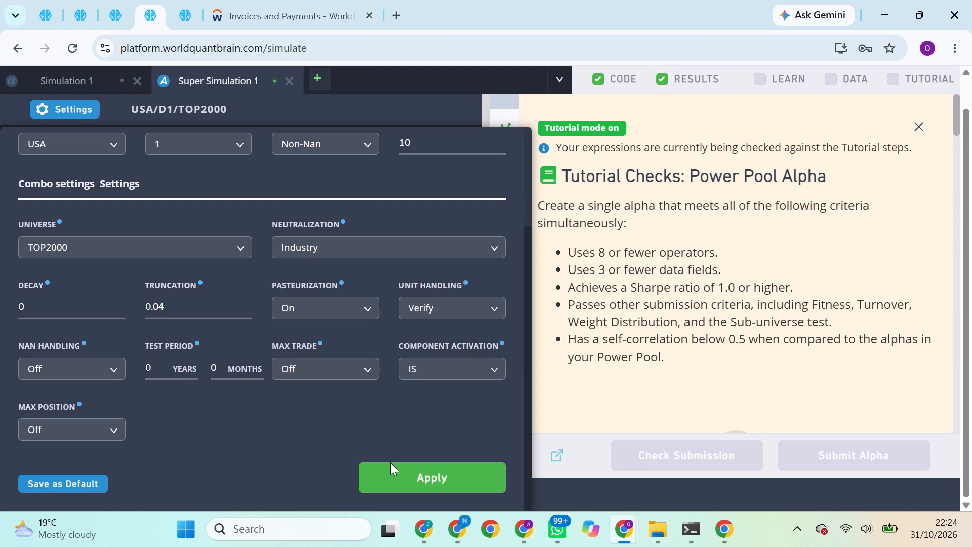
click(394, 473)
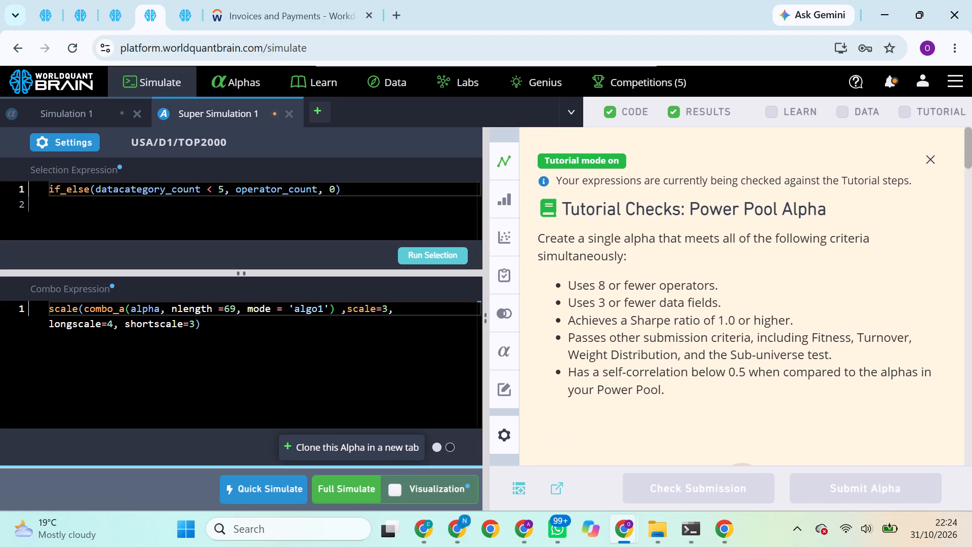
Run the alpha selection again and start a full simulation of the SuperAlpha.
click(416, 253)
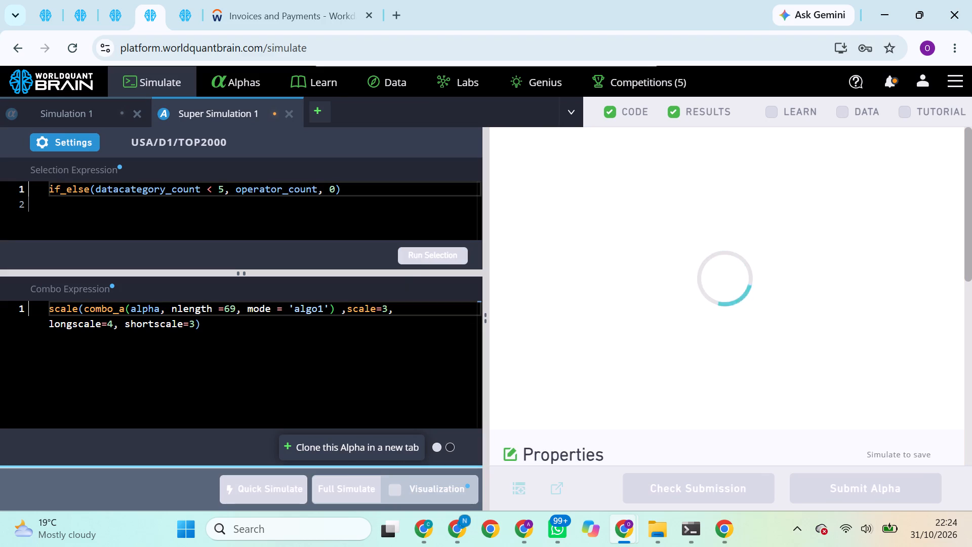
click(357, 492)
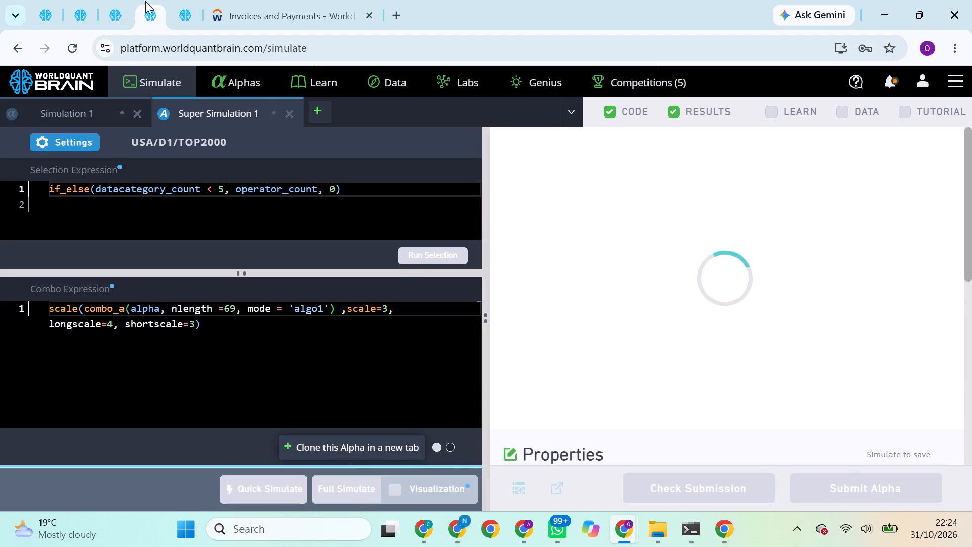
Review the GLB/D1/MINVOL1M simulations in the other browser tabs and check the SuperAlpha simulation's progress.
click(109, 2)
click(92, 0)
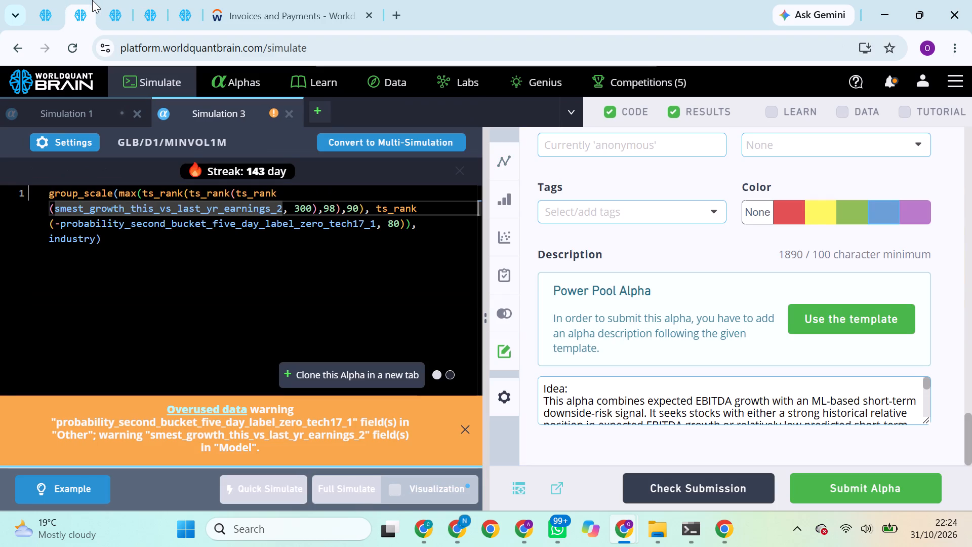
click(32, 1)
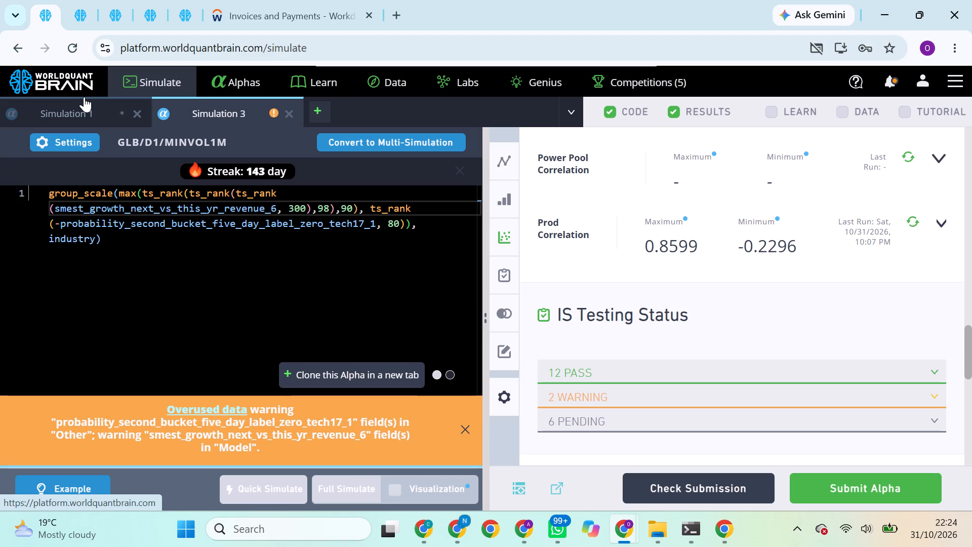
click(100, 0)
click(85, 0)
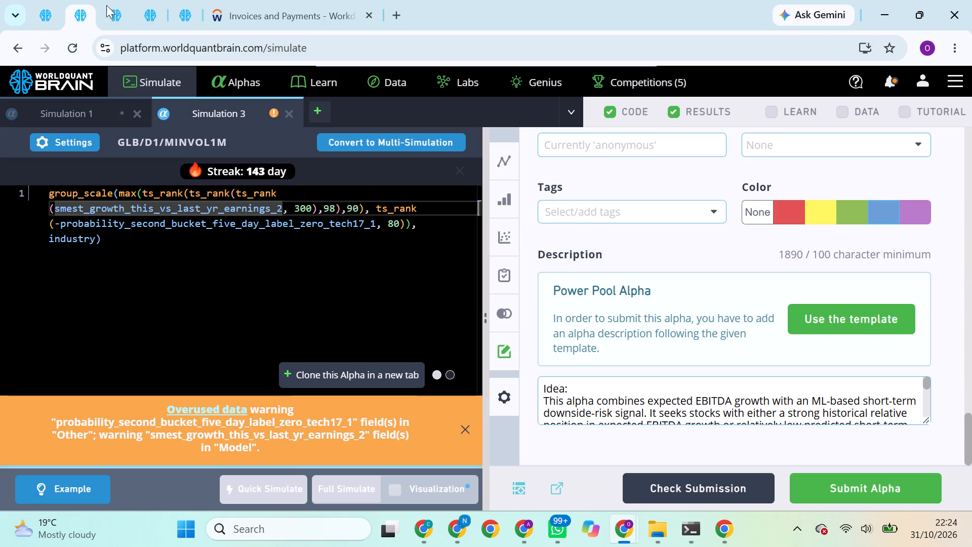
click(112, 8)
click(160, 2)
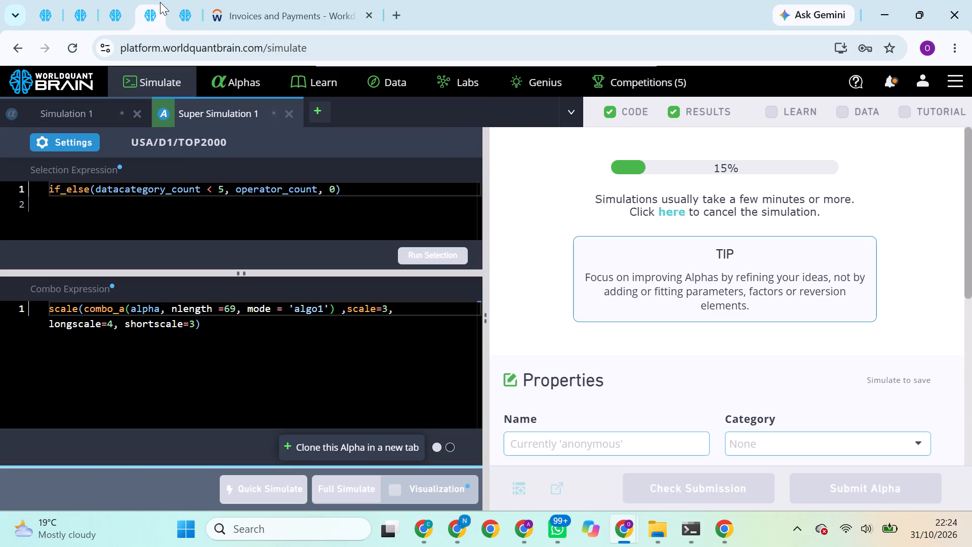
click(193, 3)
click(152, 13)
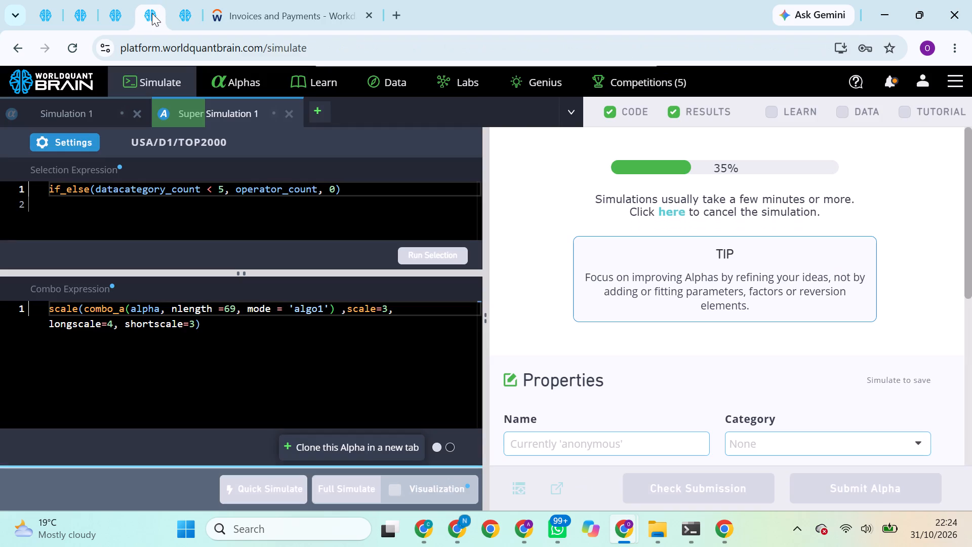
click(111, 11)
click(111, 11)
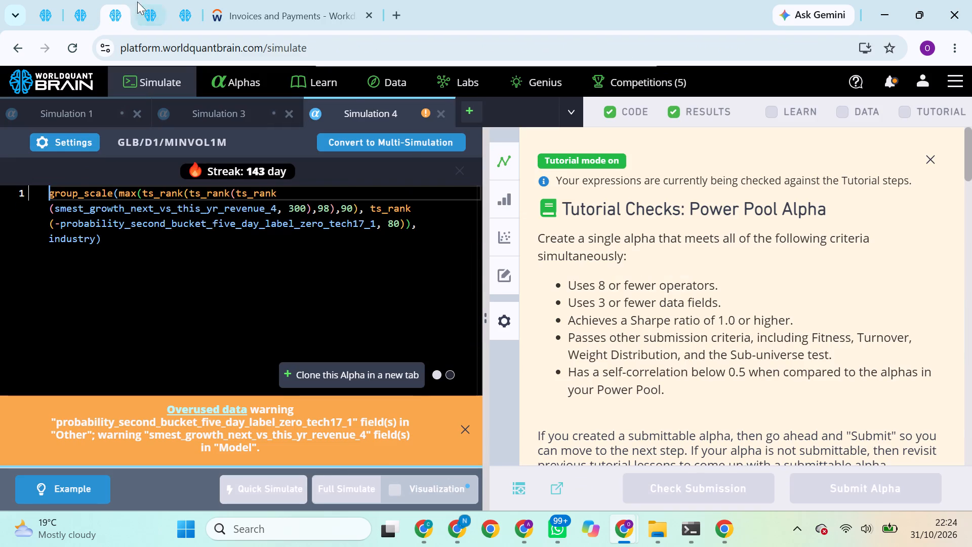
click(140, 2)
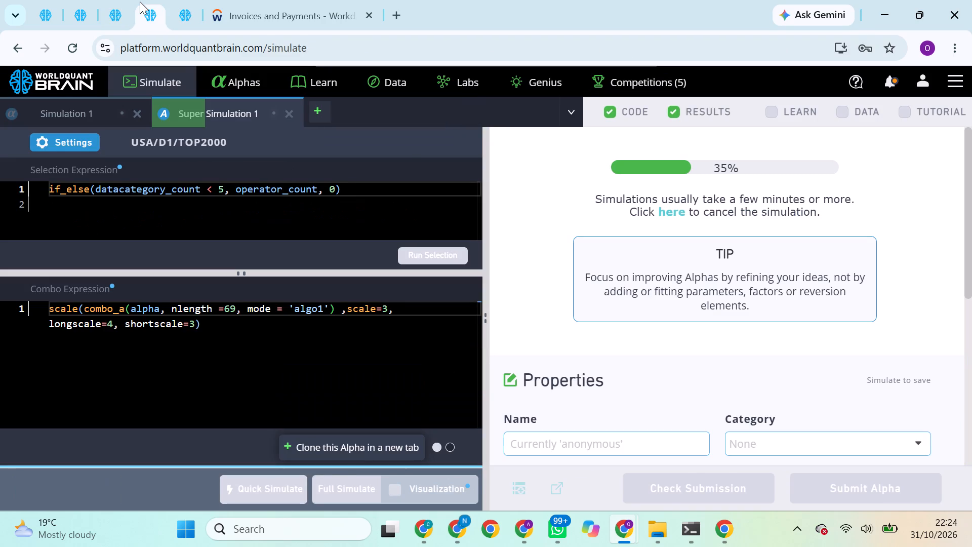
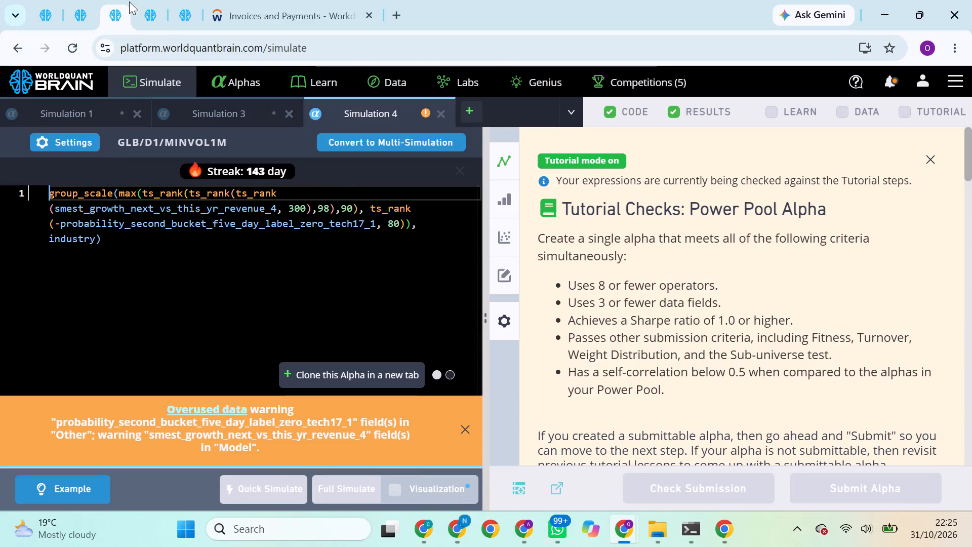
Check the USA/D1/TOP2000 SuperAlpha simulation's progress, and switch to the RegularAlpha notebook in Jupyter to check its alpha list simulation.
click(143, 0)
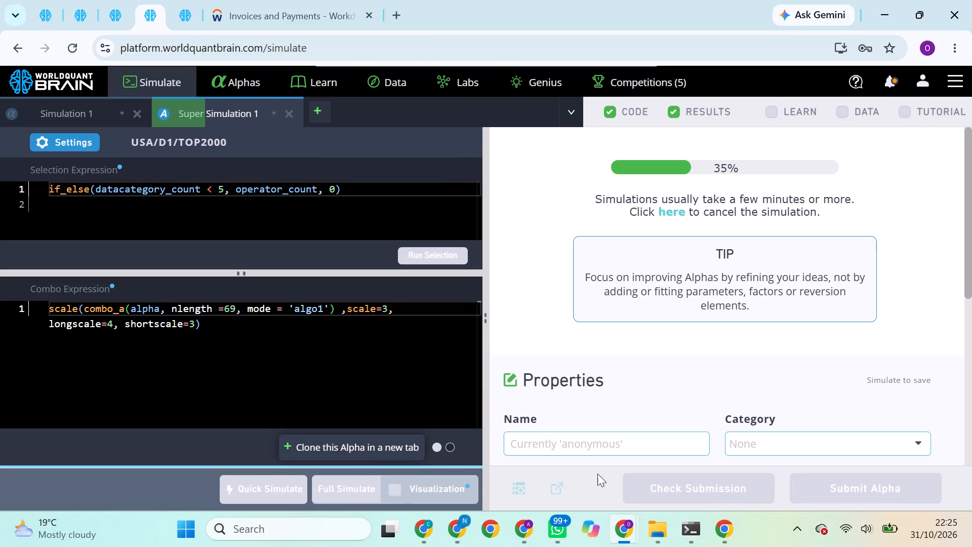
click(470, 519)
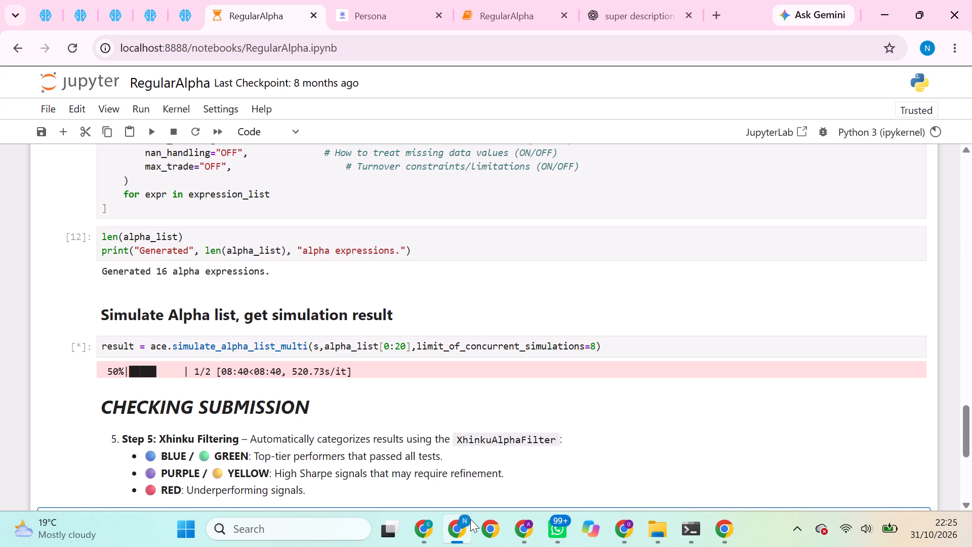
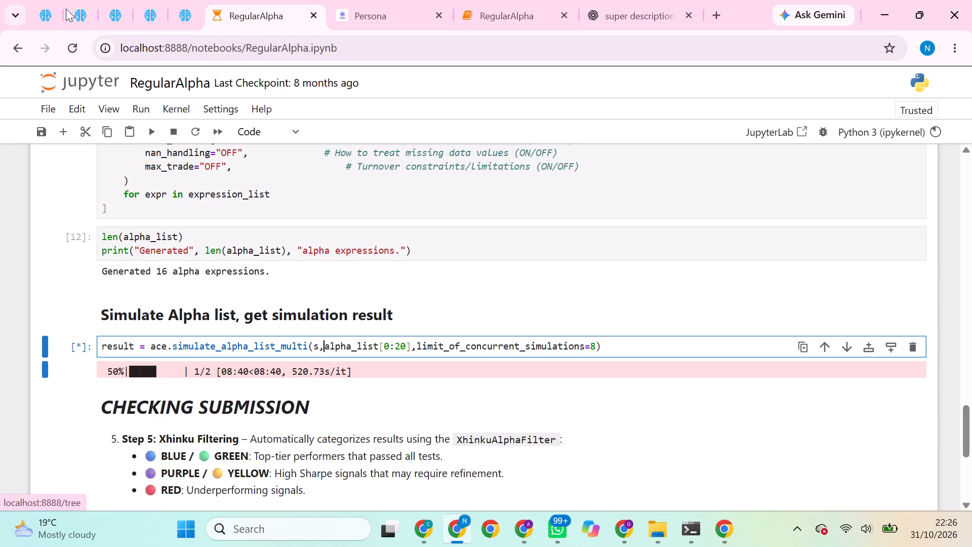
Switch to WorldQuant BRAIN and open the unsubmitted alphas list to look over the newest GLB MINVOL1M api_alpha entries.
click(55, 0)
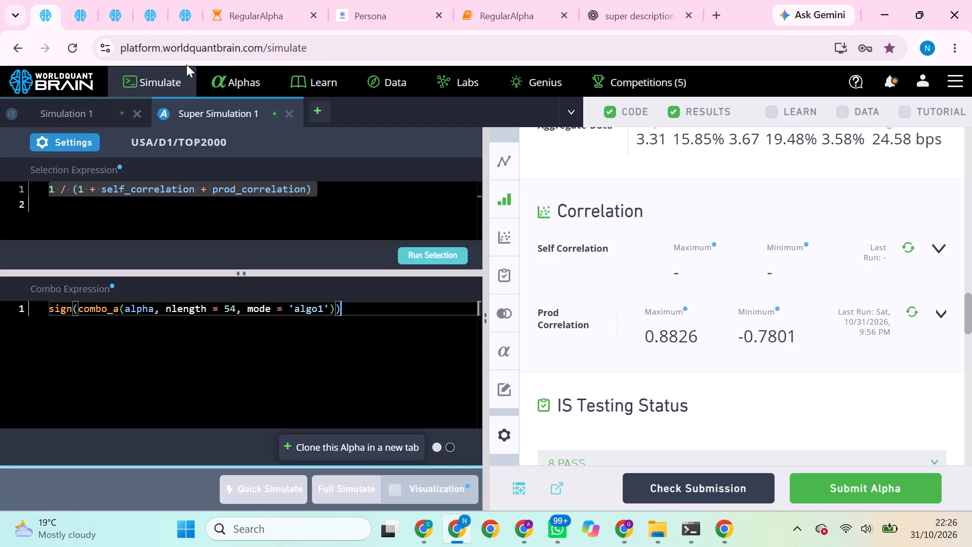
click(242, 80)
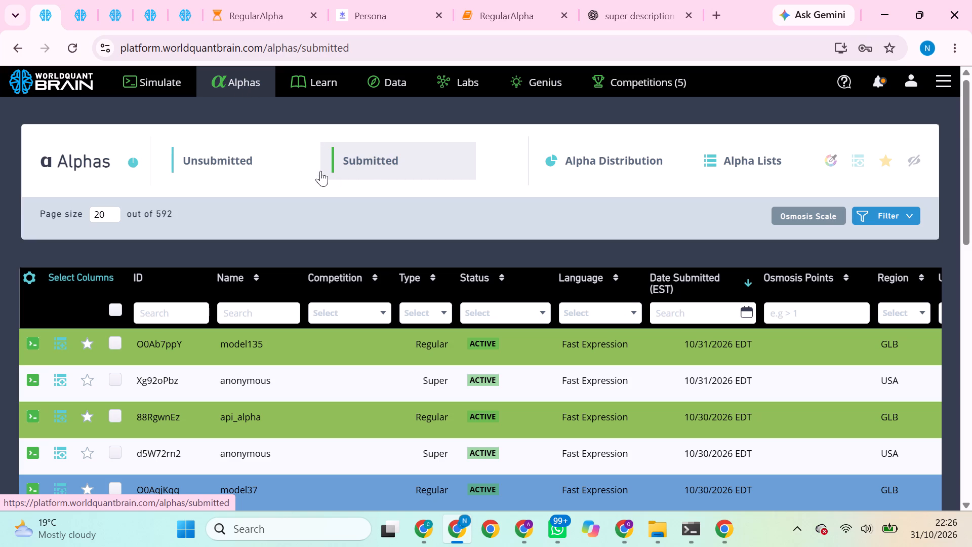
click(264, 148)
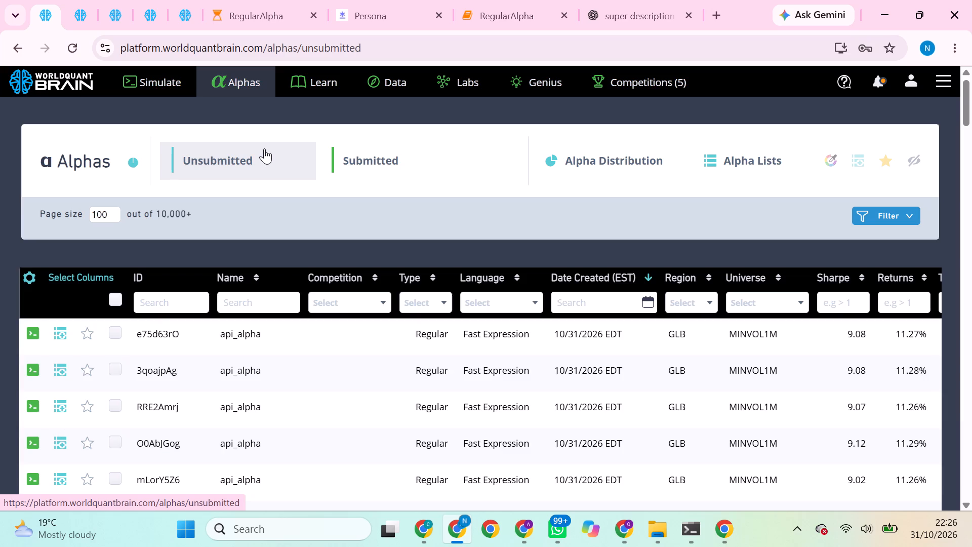
scroll(348, 337, down, 4)
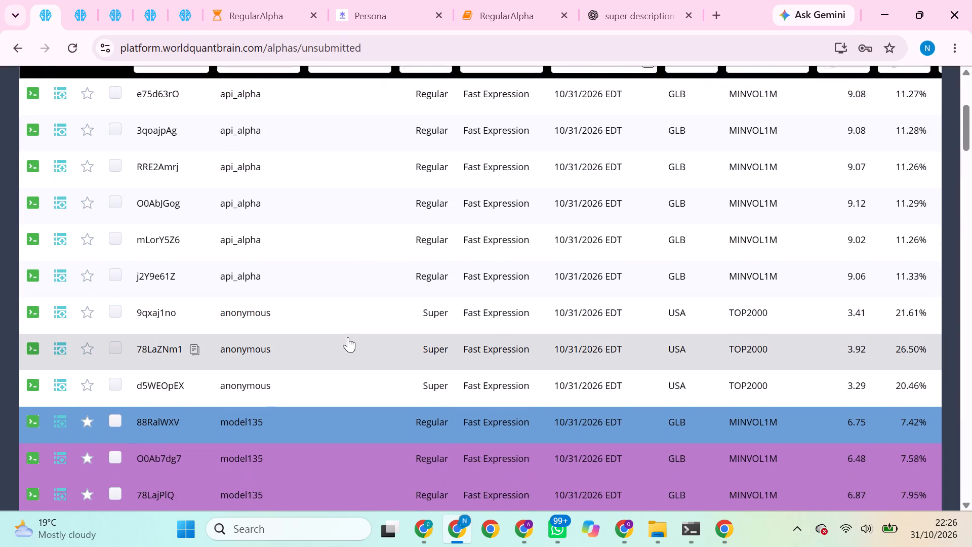
scroll(348, 337, down, 1)
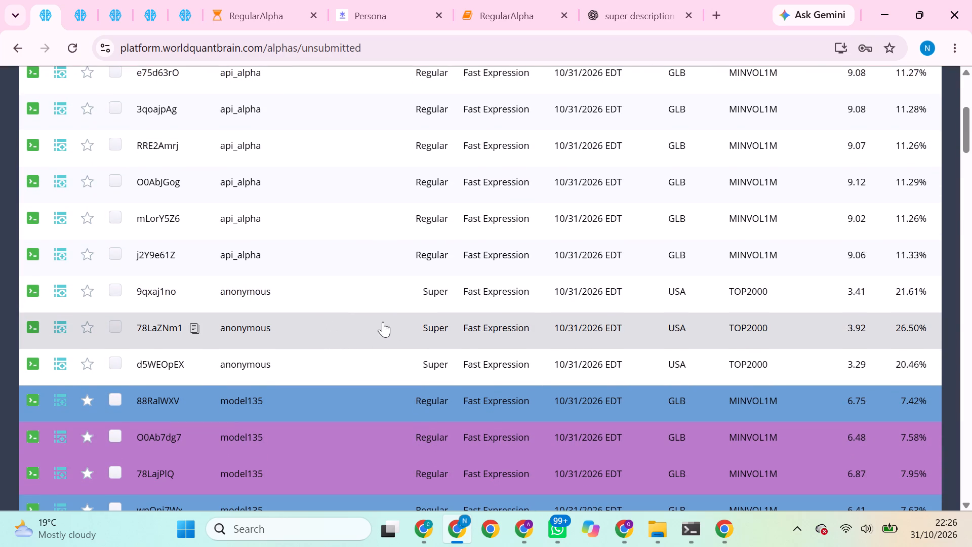
Review the code and simulation settings of GLB alphas j2Y9e61Z, mLorY5Z6, O0AbJGog, RRE2Amrj and 3qoajpAg one after another.
double_click(335, 248)
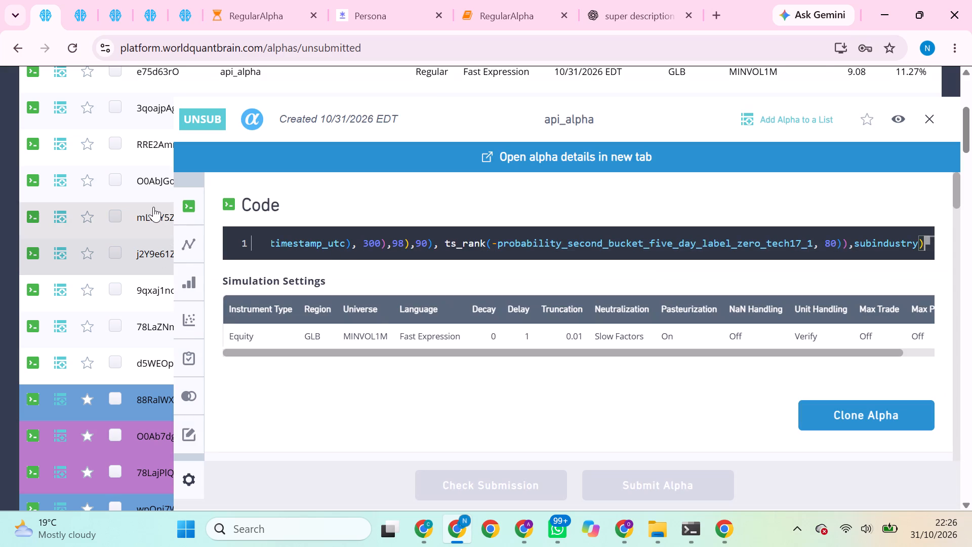
click(153, 207)
click(153, 207)
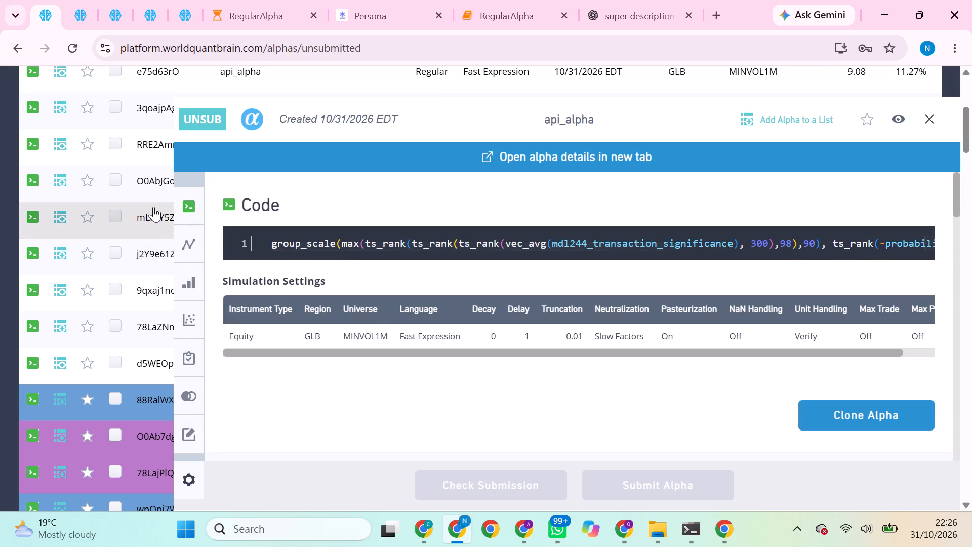
drag(153, 207, 159, 153)
click(159, 171)
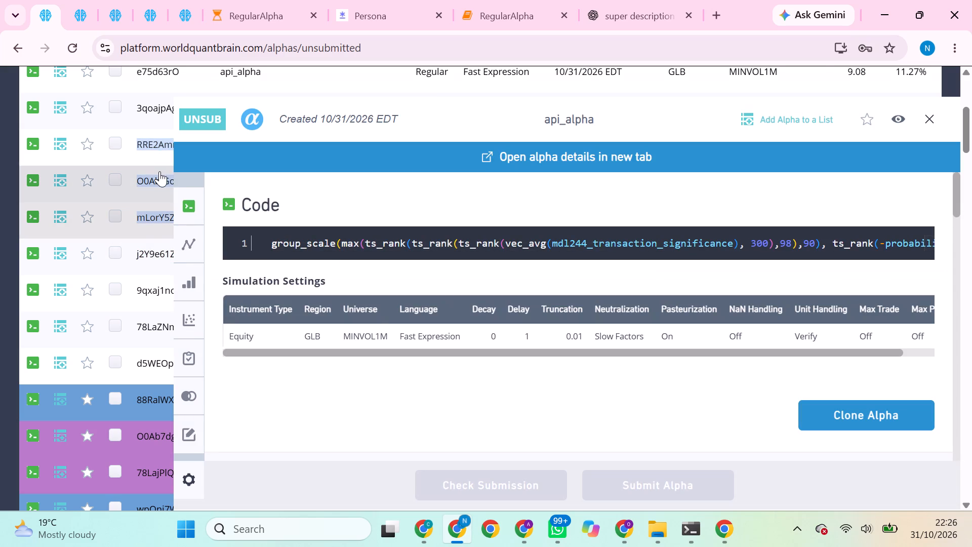
click(160, 142)
click(157, 111)
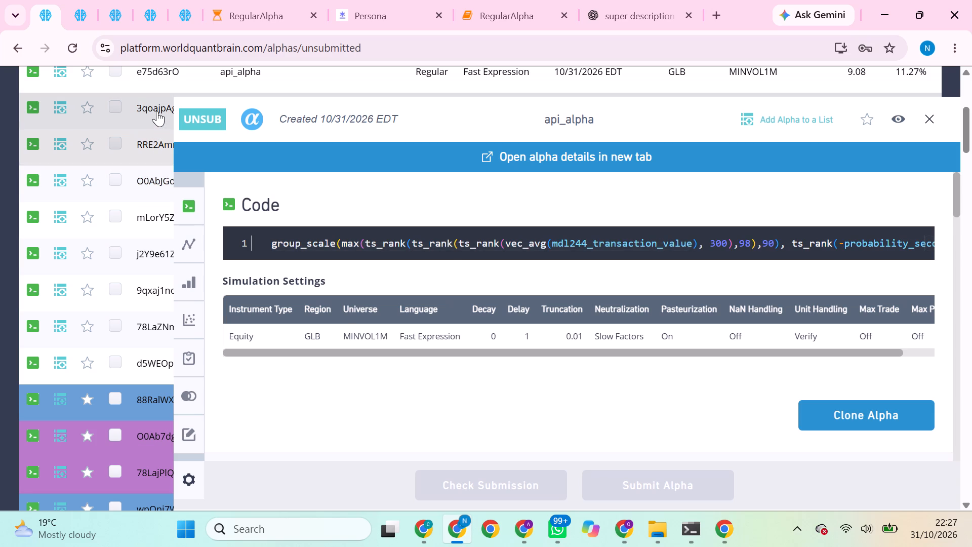
Open alpha e75d63rO's details and examine its performance data, correlation section, and IS testing warnings and failures.
scroll(157, 111, up, 2)
click(152, 196)
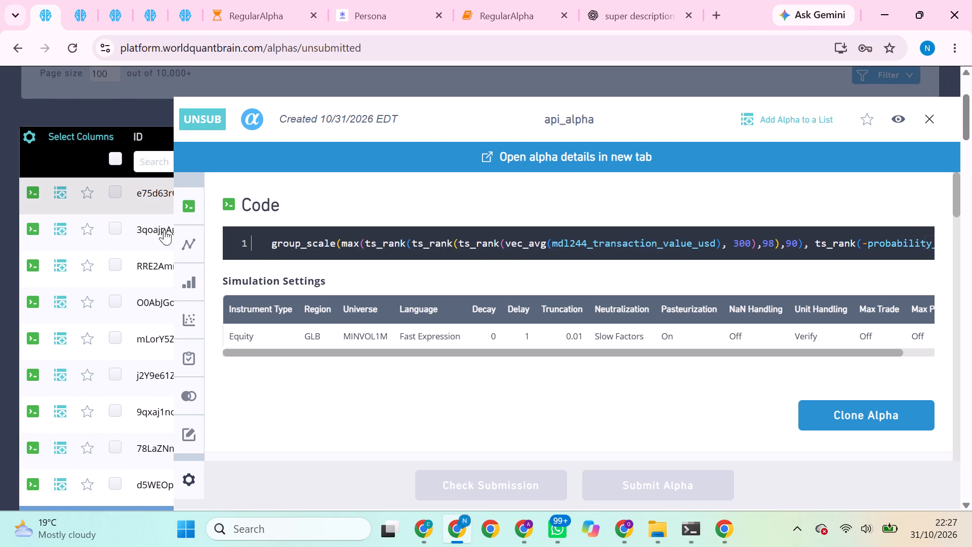
scroll(349, 442, down, 2)
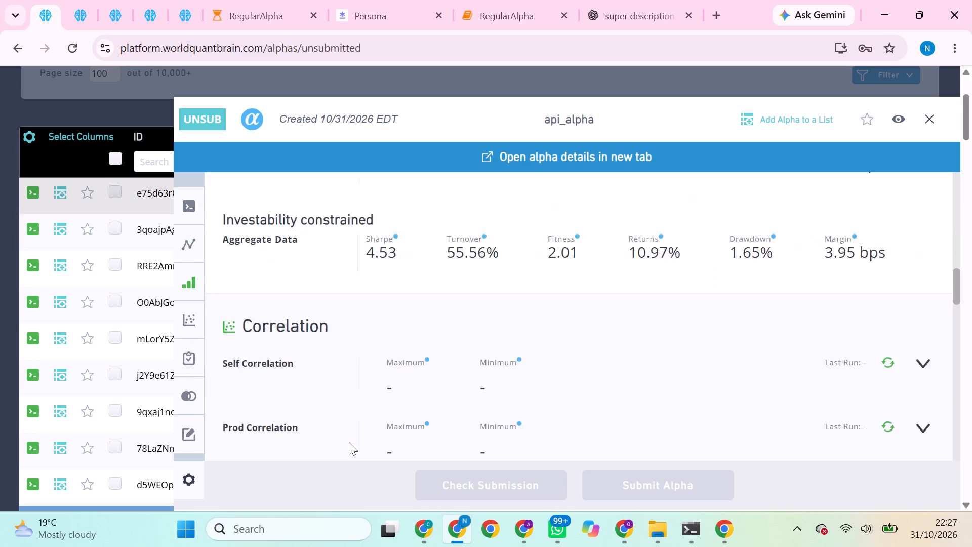
scroll(349, 442, down, 2)
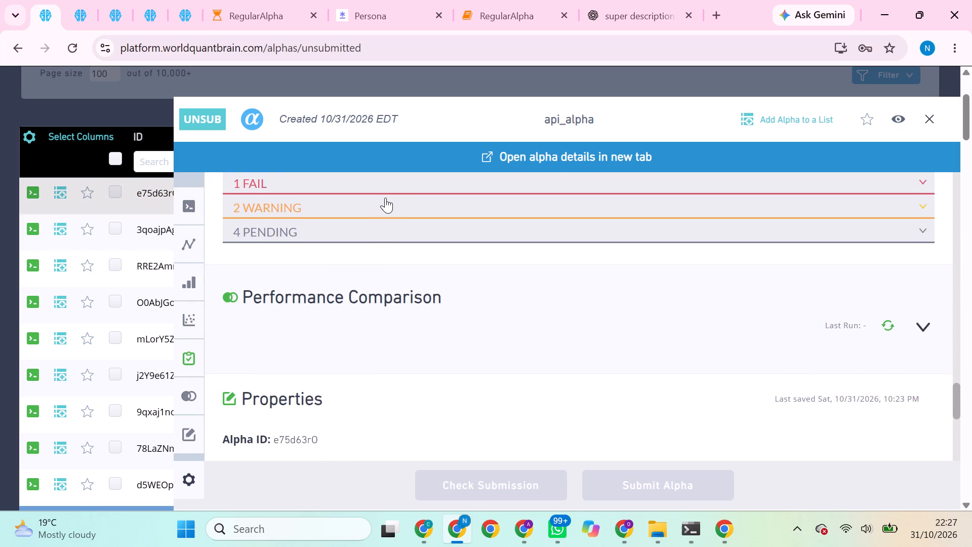
click(386, 196)
click(386, 190)
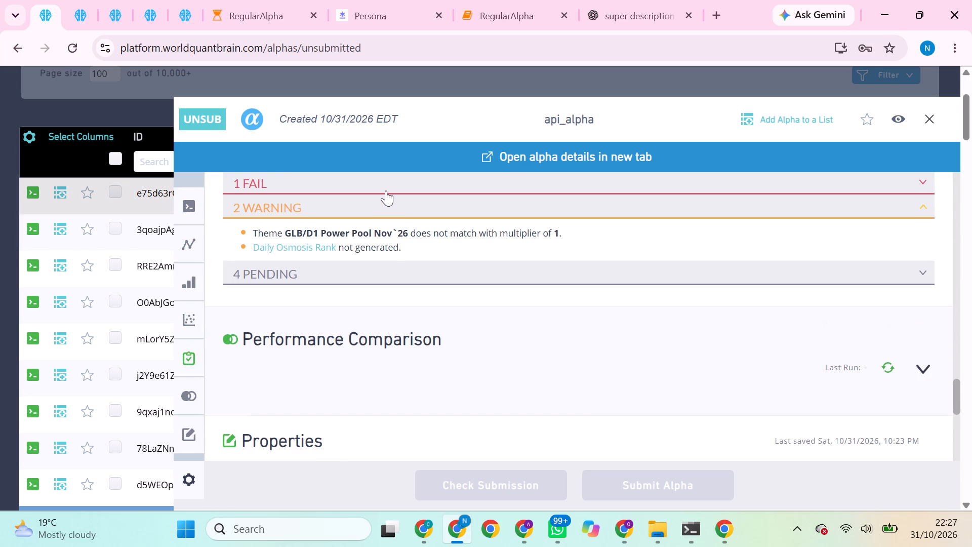
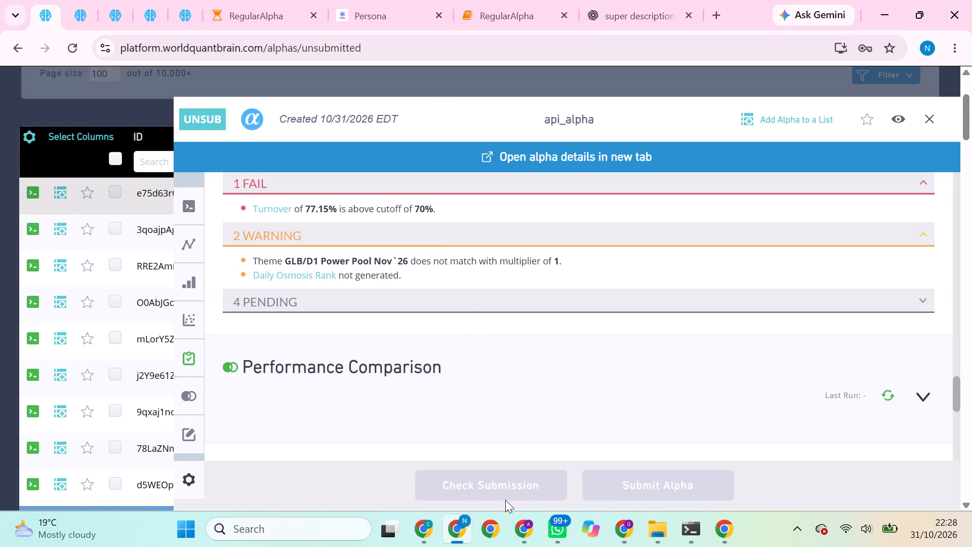
Switch to the window with the USA/D1/TOP2000 SuperAlpha, set its neutralization to Market, apply the settings and run a full simulation.
click(624, 523)
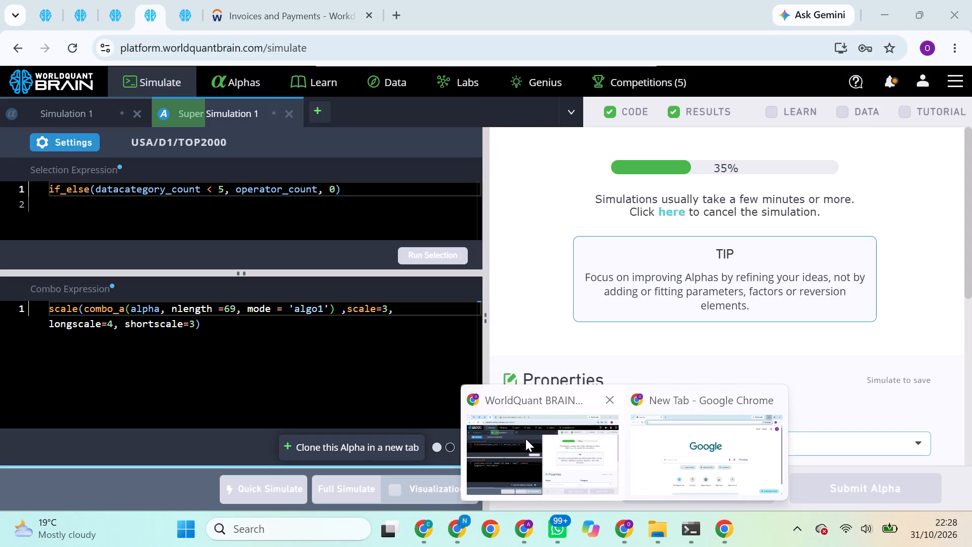
click(525, 439)
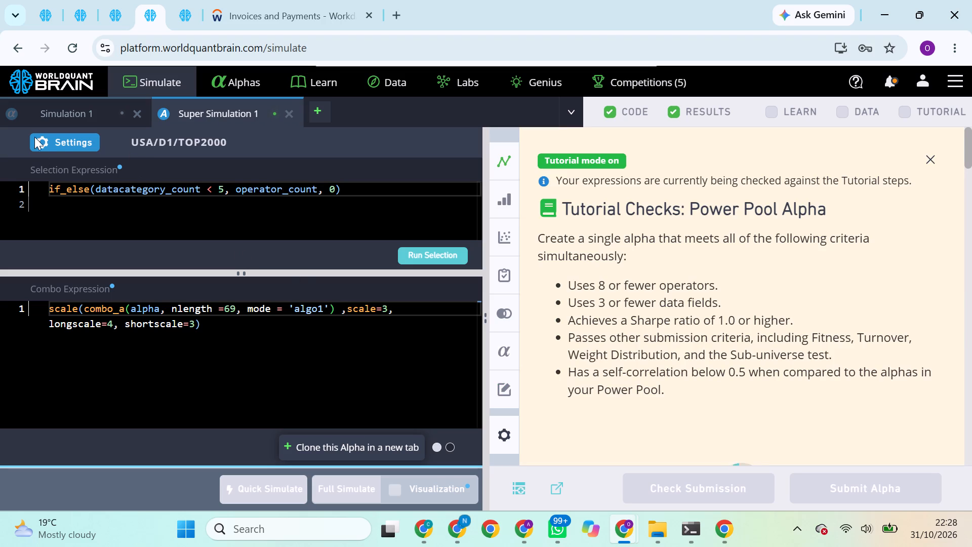
click(64, 147)
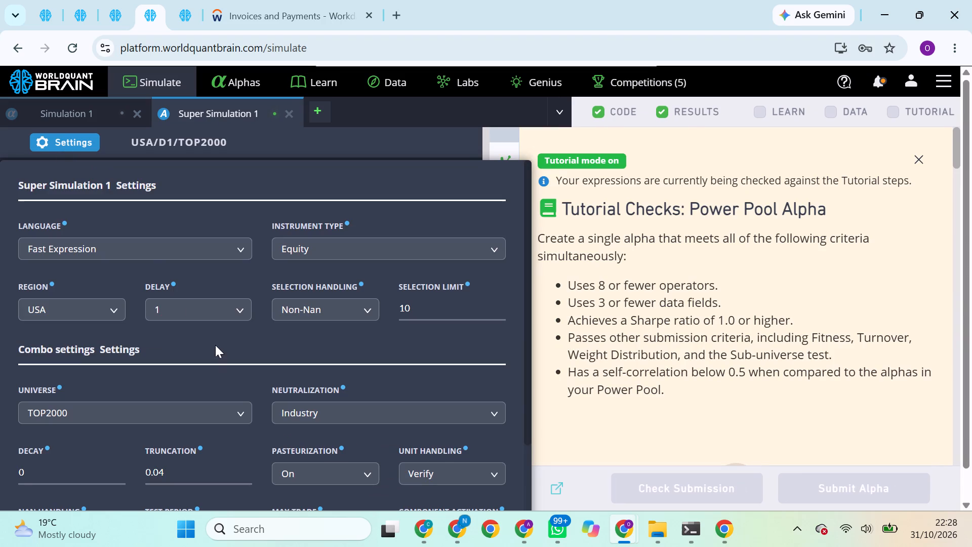
click(208, 410)
click(312, 413)
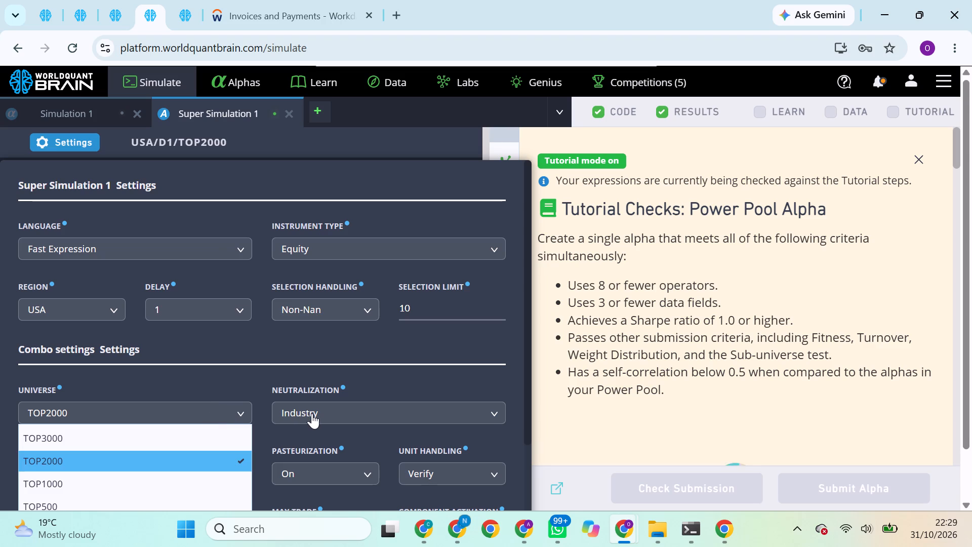
scroll(308, 478, down, 1)
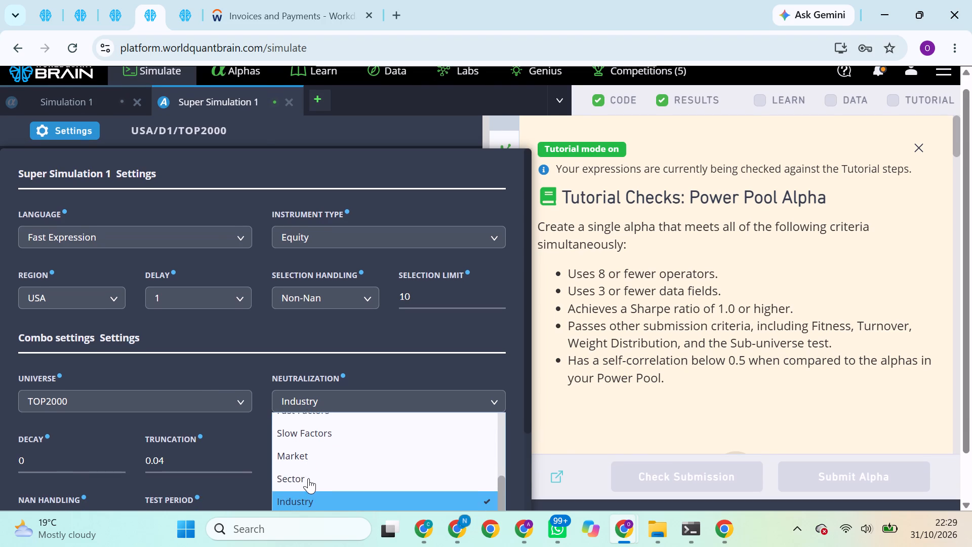
click(309, 450)
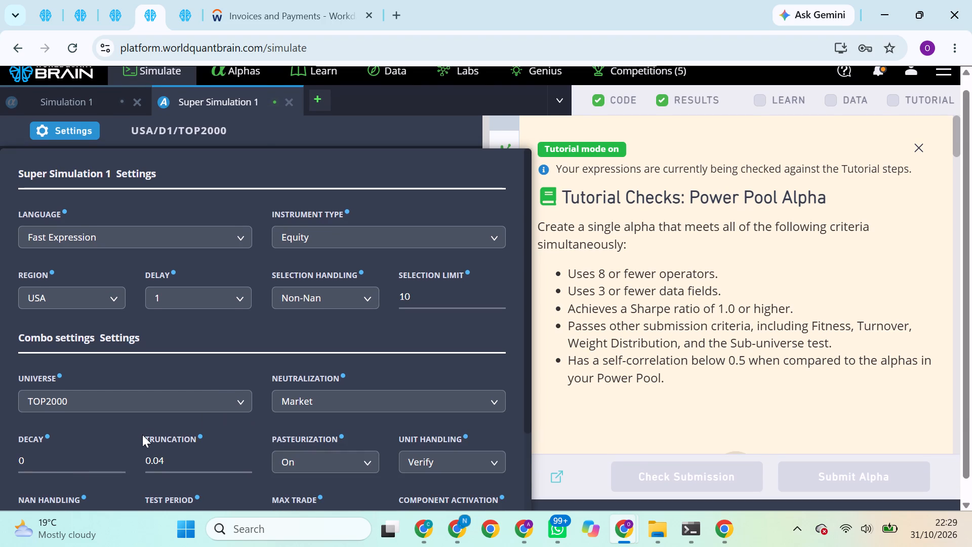
click(101, 453)
scroll(274, 439, down, 2)
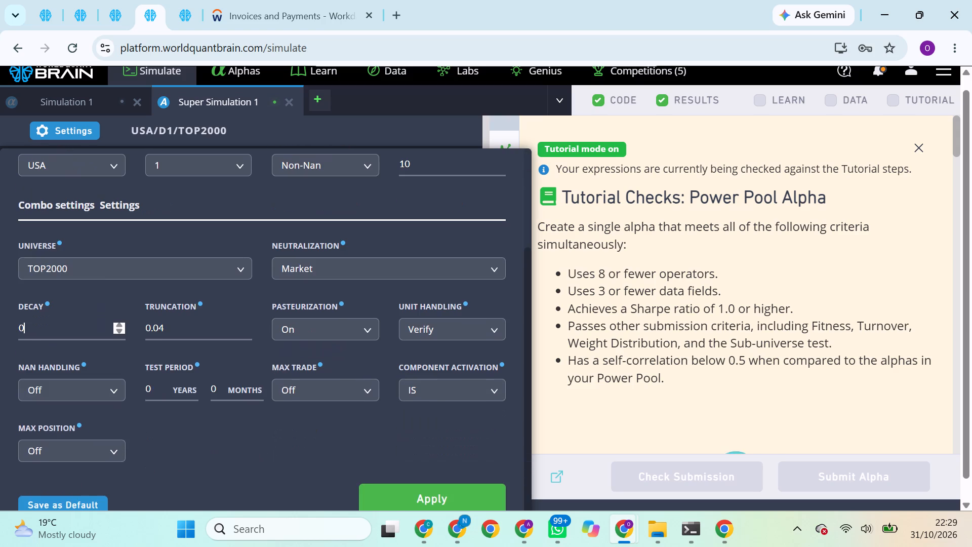
scroll(303, 451, down, 2)
click(413, 471)
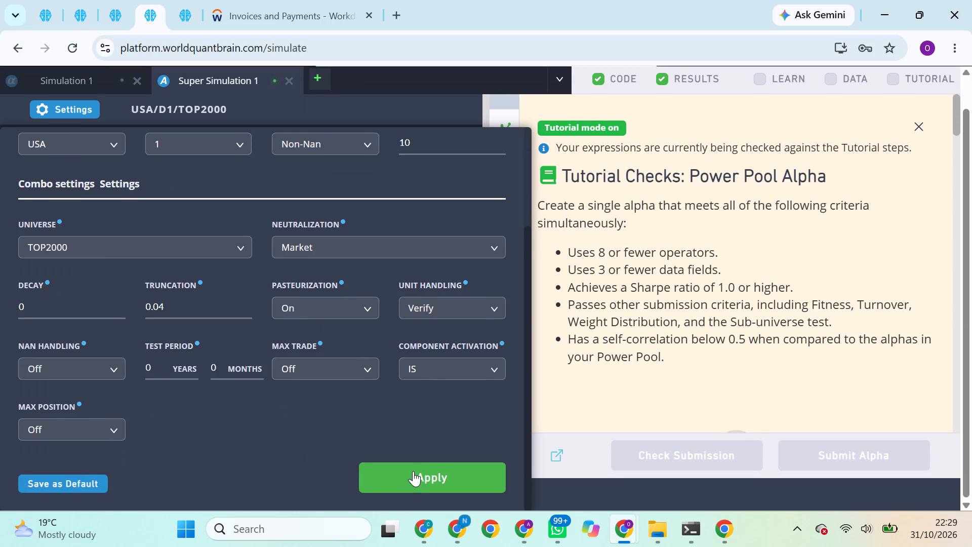
click(435, 486)
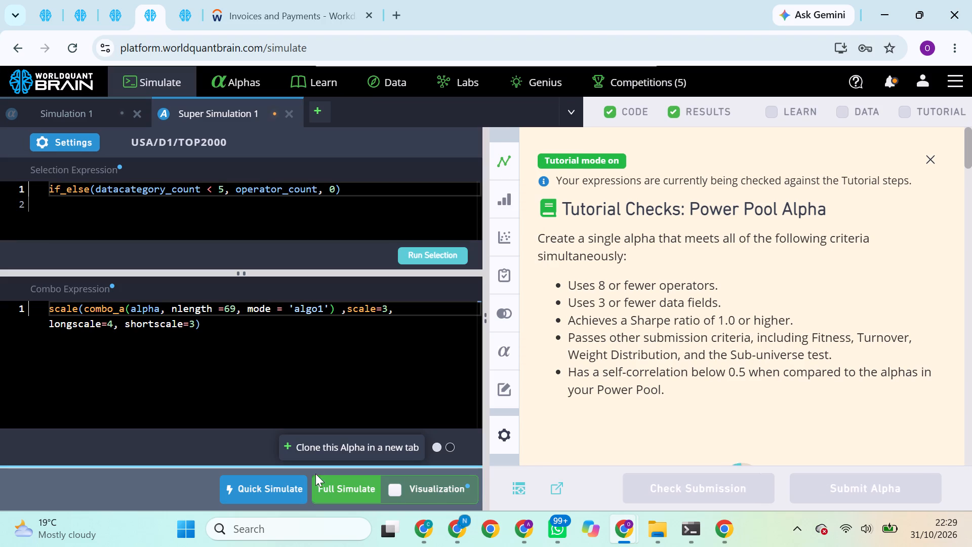
click(333, 486)
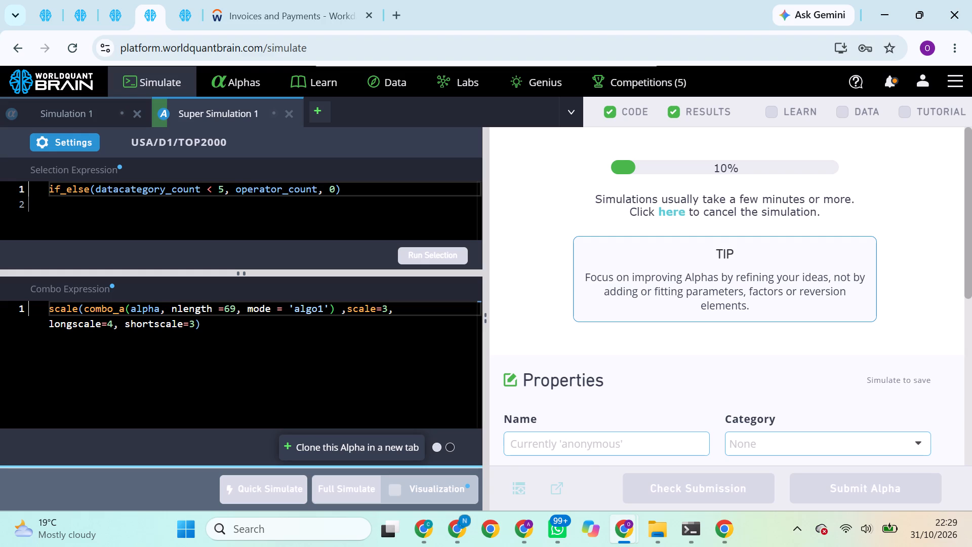
On the other GLB/D1/MINVOL1M simulation page, close Simulation 4 and Simulation 3, discarding the unsimulated code.
click(132, 0)
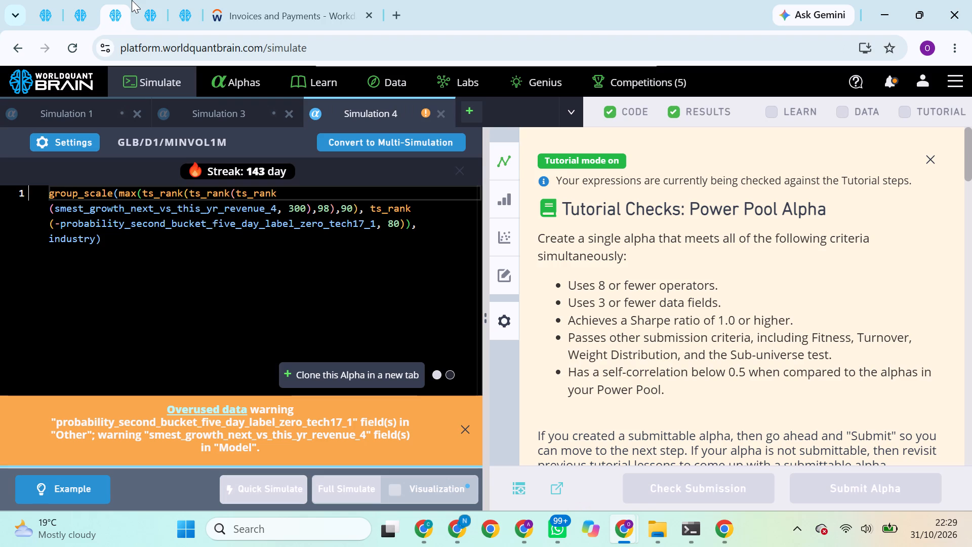
click(442, 112)
click(295, 110)
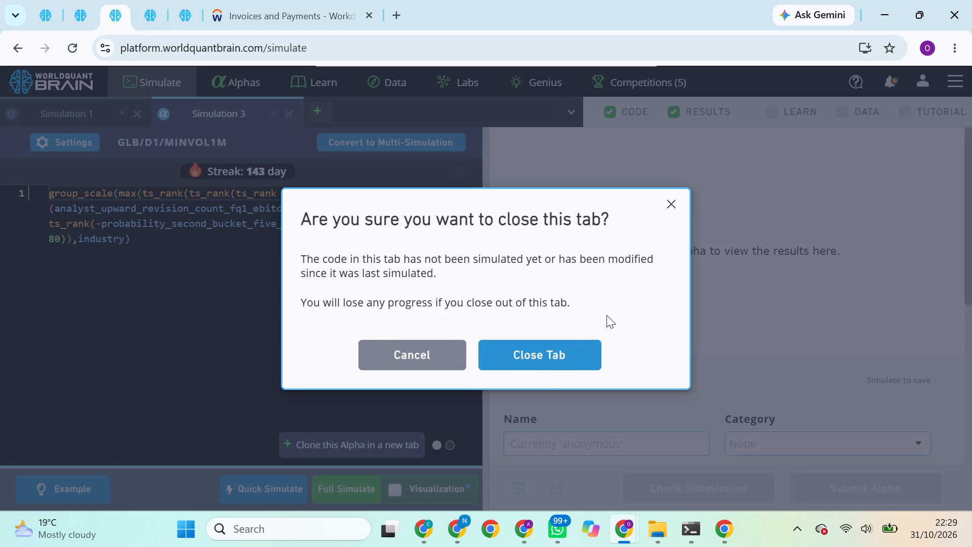
click(560, 354)
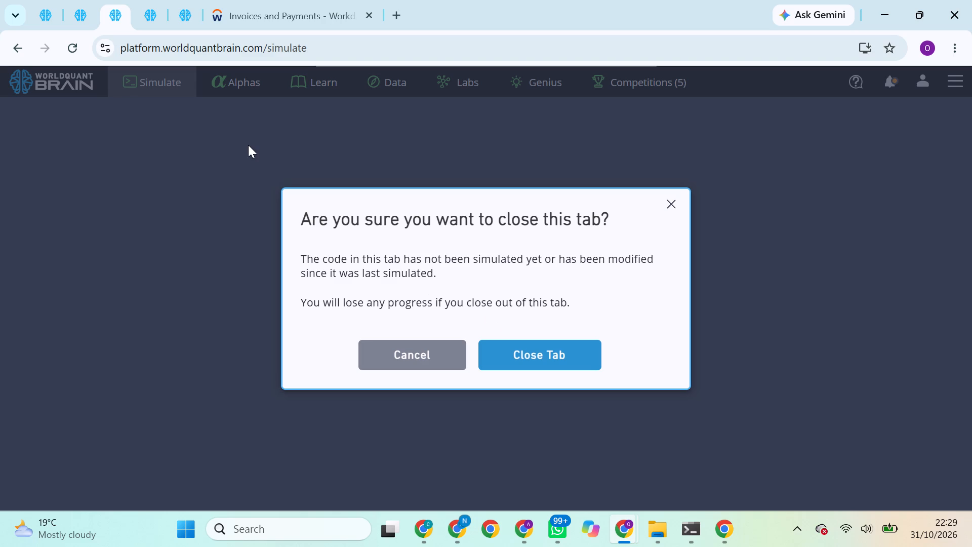
click(284, 155)
click(675, 201)
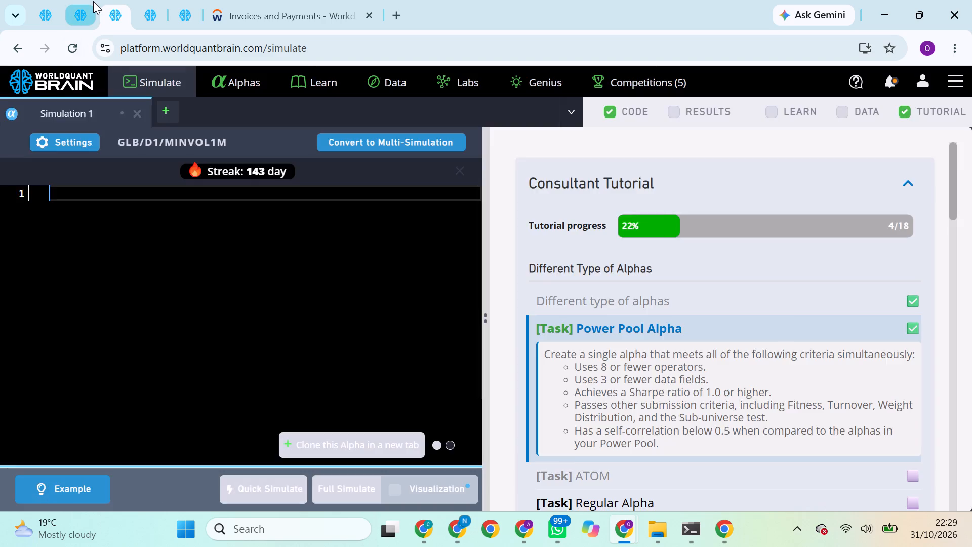
Check the progress of the running USA/D1/TOP2000 SuperAlpha simulation.
click(93, 1)
click(135, 15)
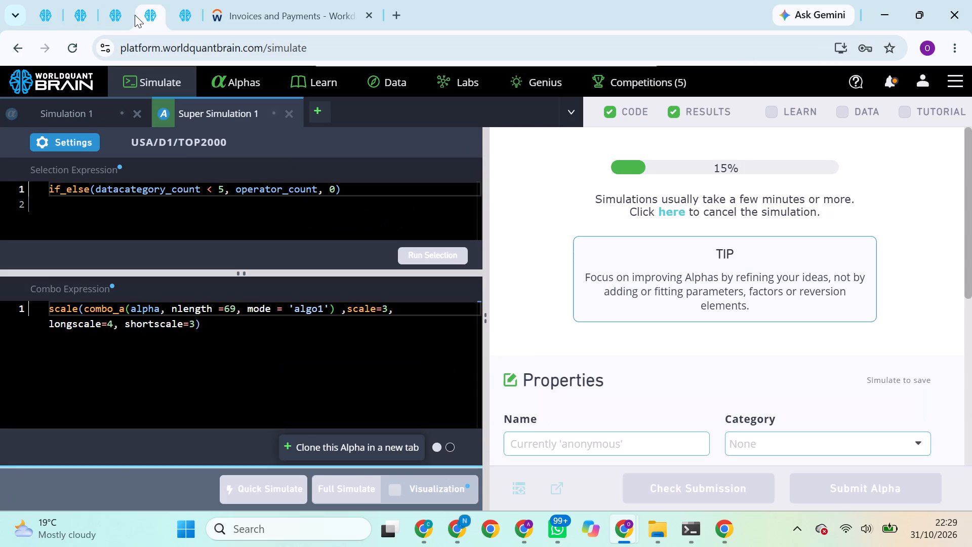
click(145, 15)
click(145, 15)
Open the submitted alphas list from the emptied simulation page, detach it into its own window and close that window without saving.
click(113, 4)
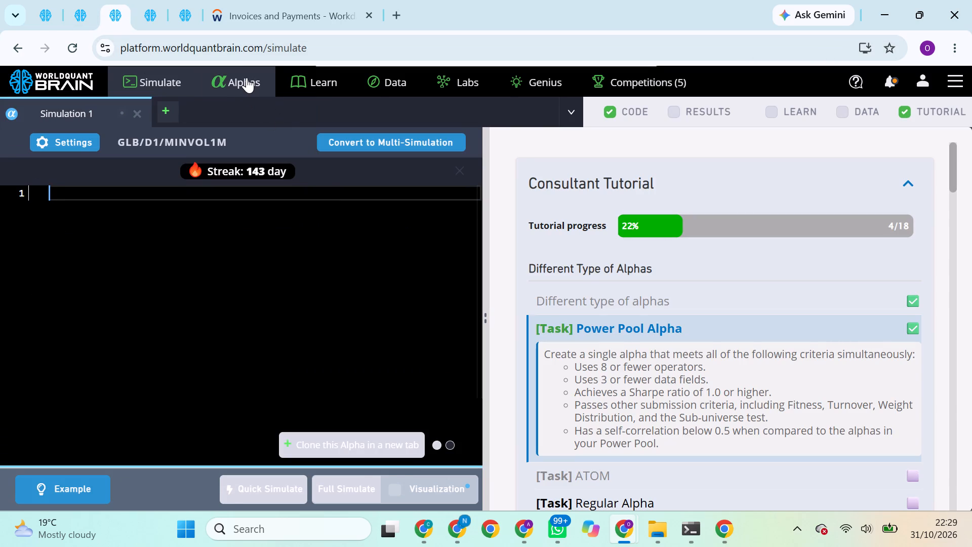
click(247, 78)
drag(154, 301, 113, 14)
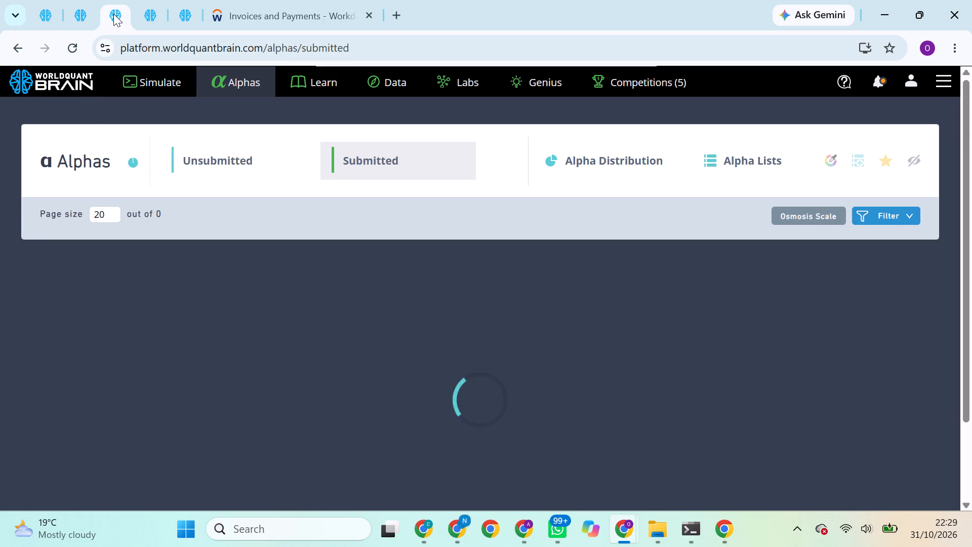
drag(113, 14, 113, 12)
drag(113, 12, 248, 226)
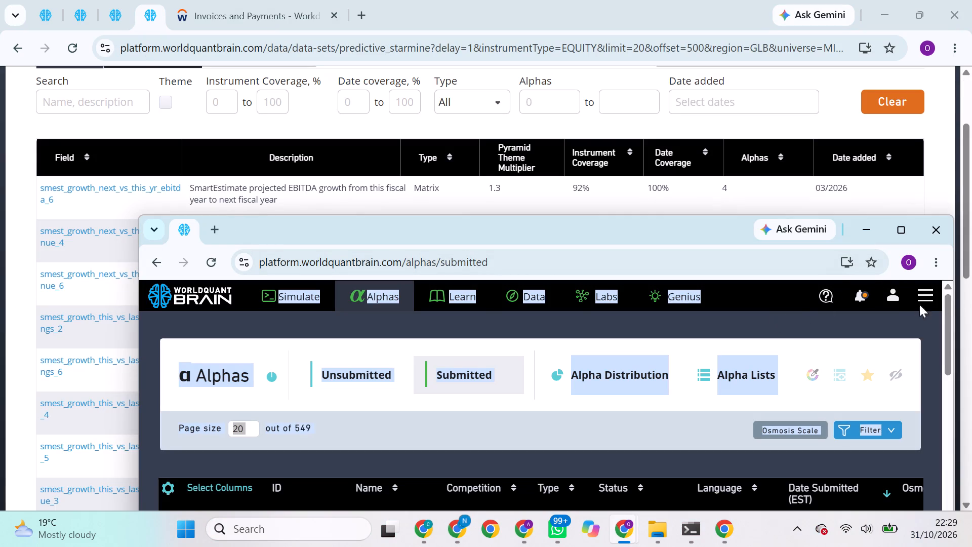
click(933, 227)
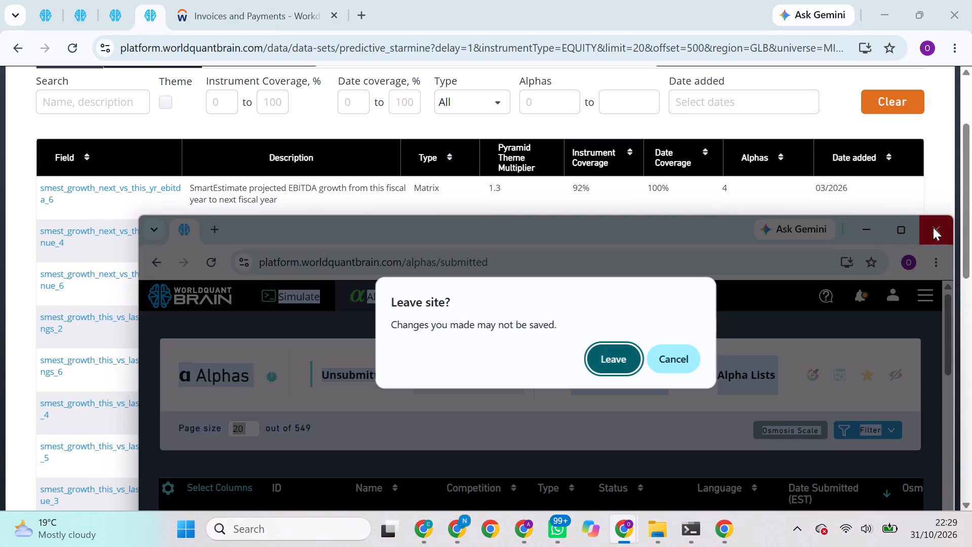
click(614, 351)
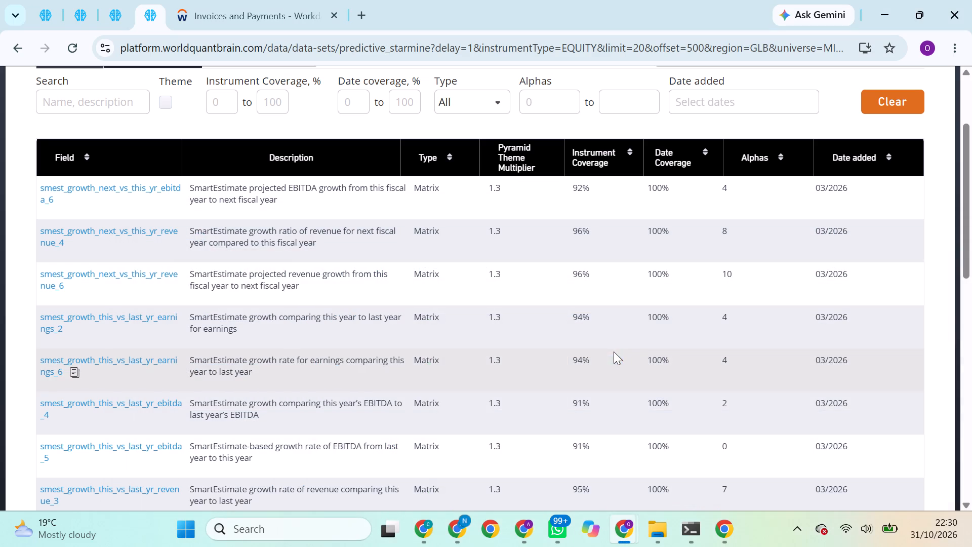
click(160, 171)
On the remaining GLB/D1/MINVOL1M simulation page, close Simulation 3 with the smest_growth_this_vs_last_yr_earnings_2 expression and the blank Simulation 1.
click(120, 0)
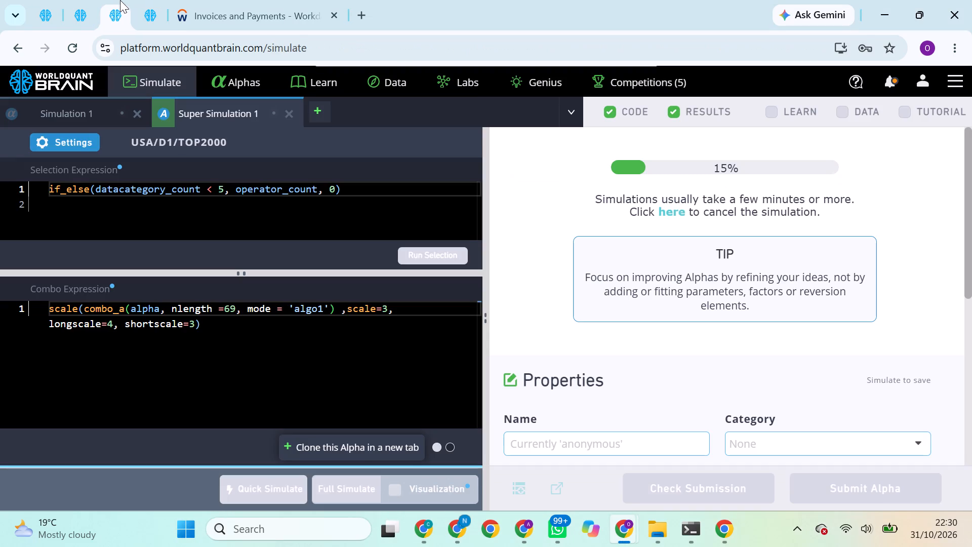
click(73, 0)
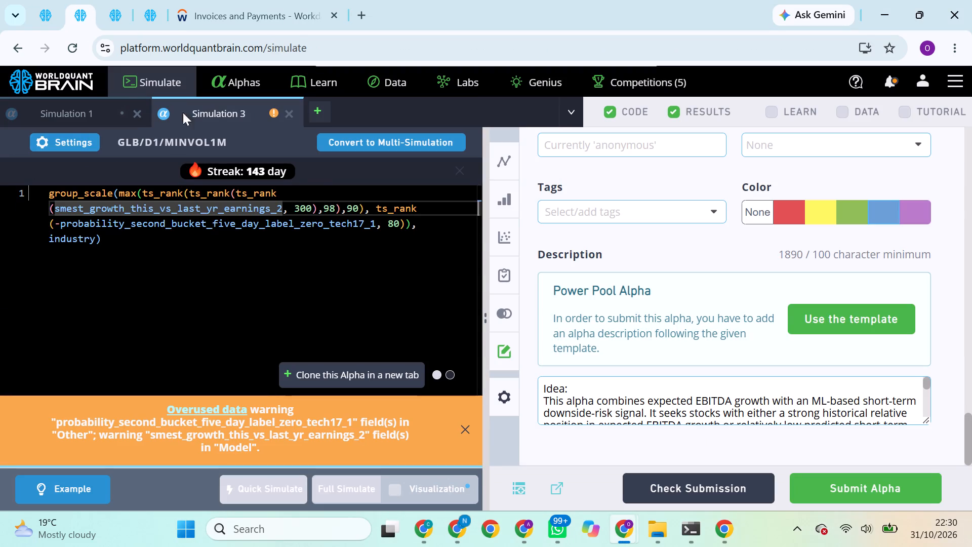
click(296, 109)
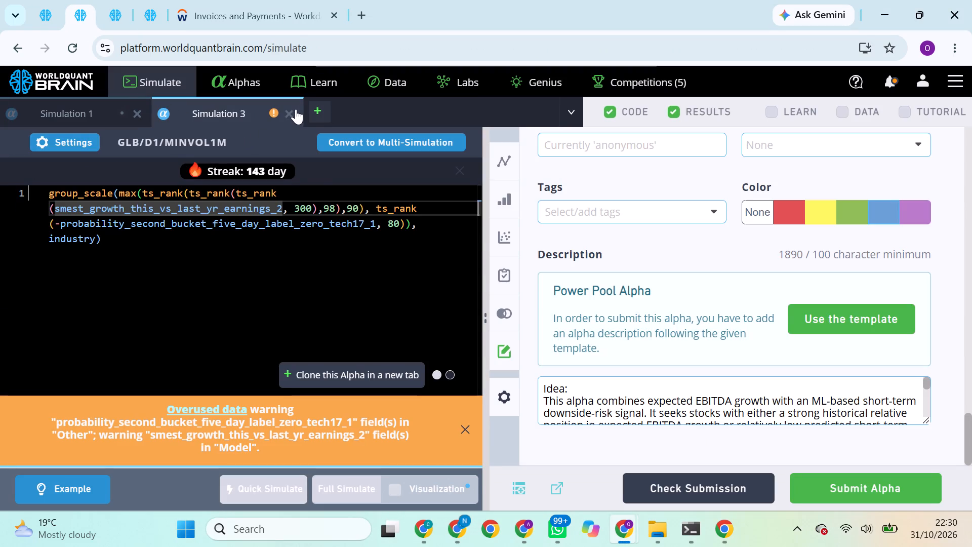
click(294, 112)
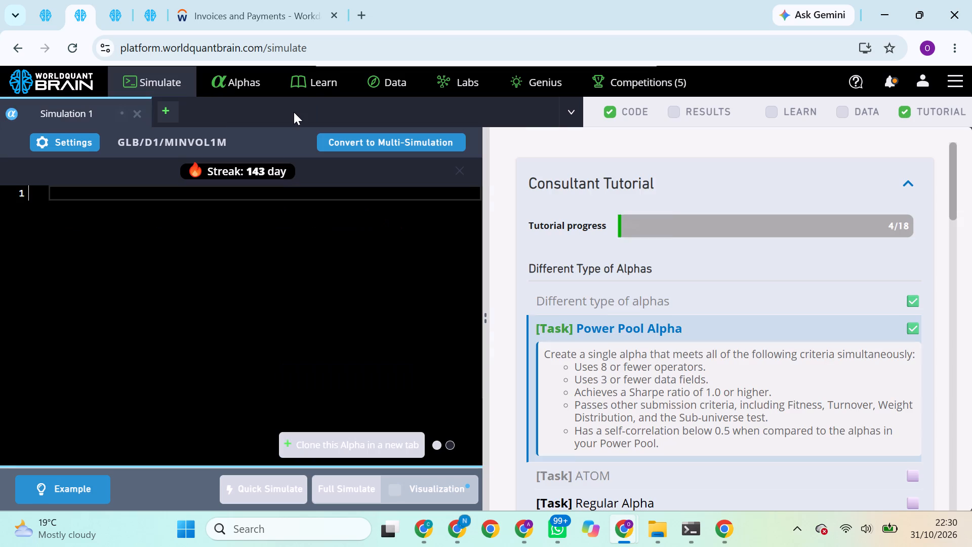
click(138, 117)
Create a new blank Super Simulation on the emptied simulation page.
click(16, 103)
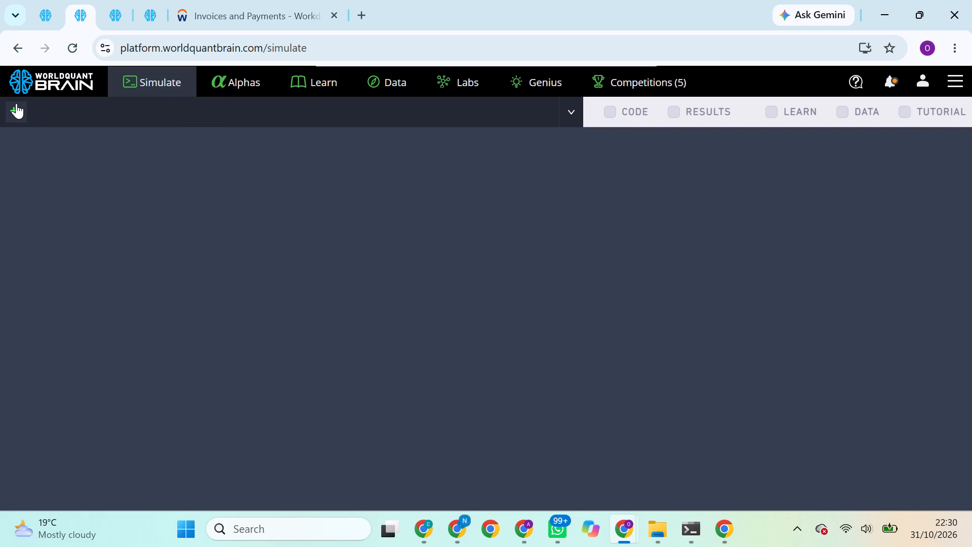
click(71, 235)
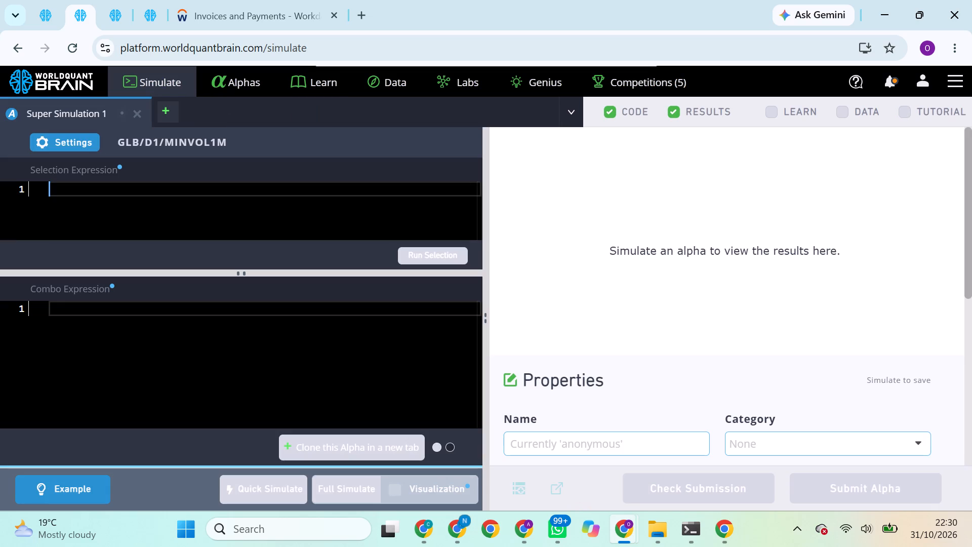
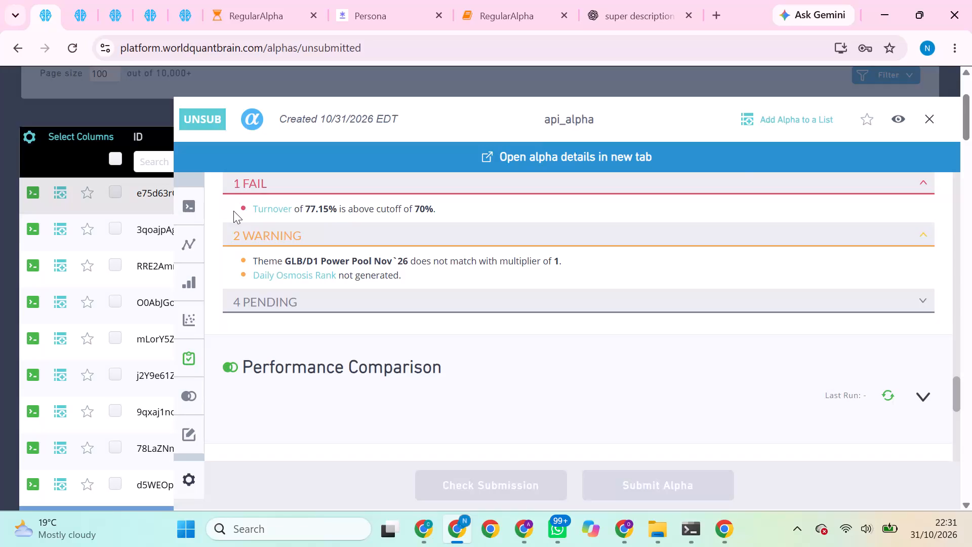
Close the api_alpha details, reload the unsubmitted alphas list and look through its most recent entries.
click(931, 119)
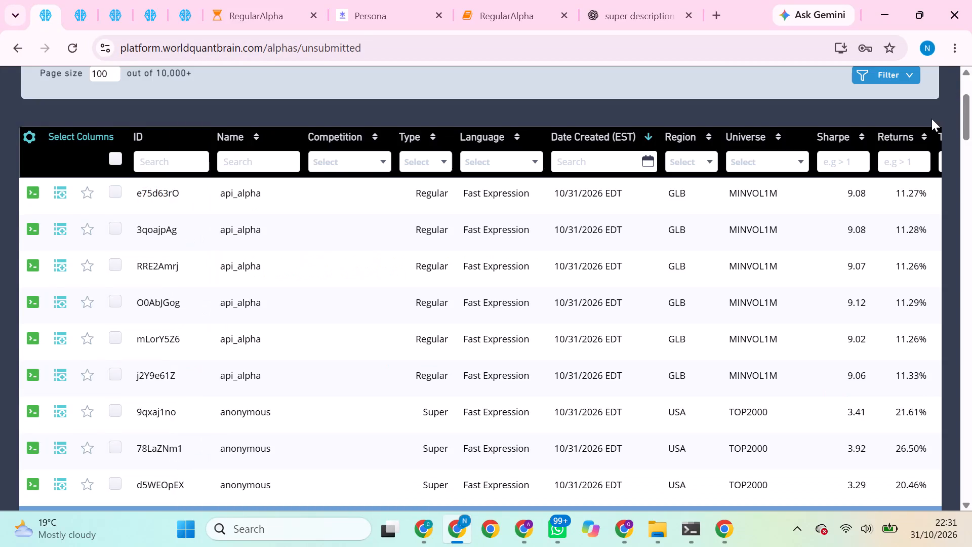
click(931, 119)
scroll(922, 128, up, 3)
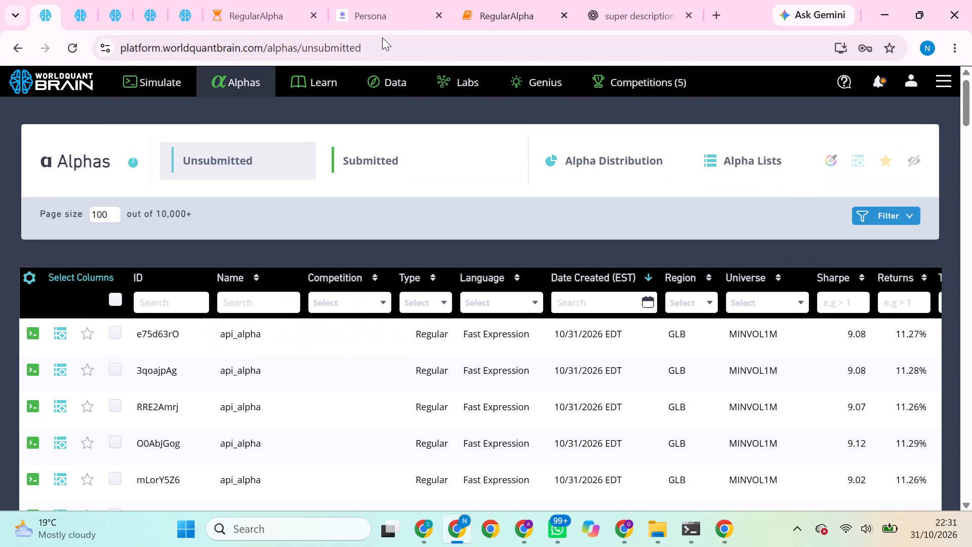
double_click(247, 163)
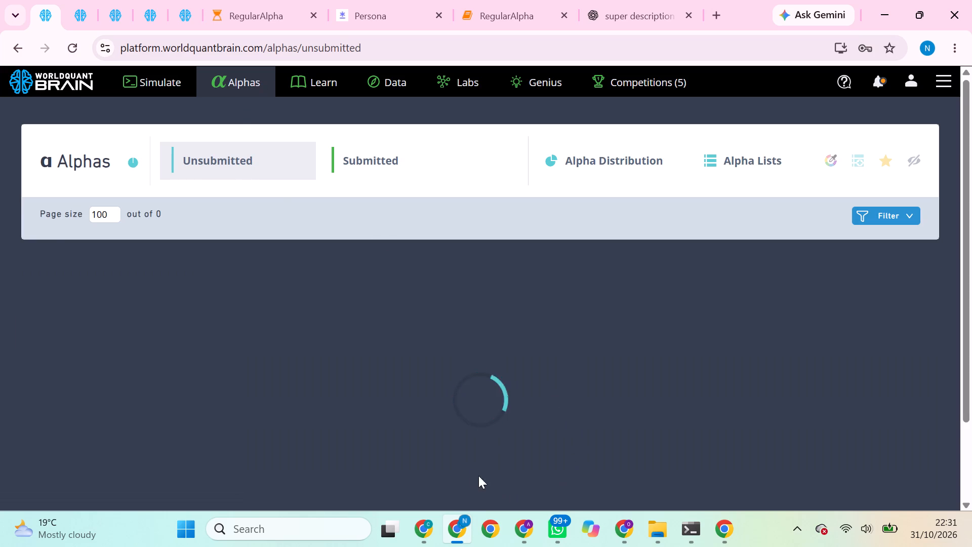
scroll(529, 427, down, 1)
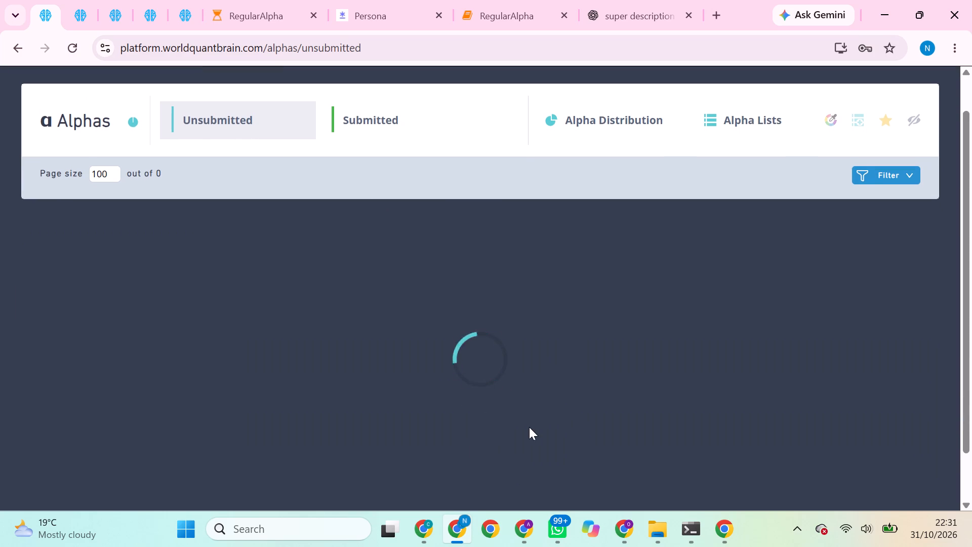
scroll(529, 427, down, 3)
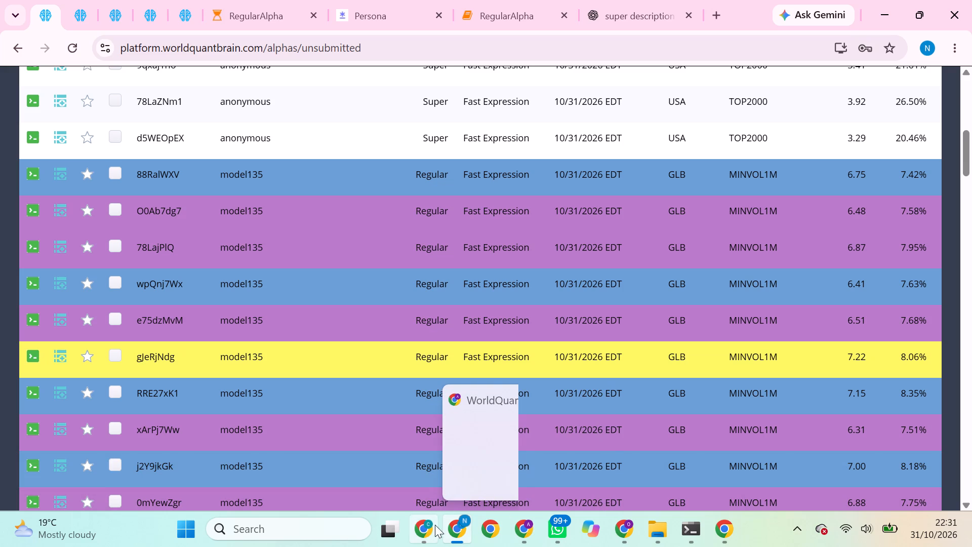
In the other browser window's blank Super Simulation, paste the combo expression scale(combo_a(alpha, nlength = 250, mode = 'algo1') ,scale=3, longscale=4, shortscale=3).
click(623, 527)
click(539, 451)
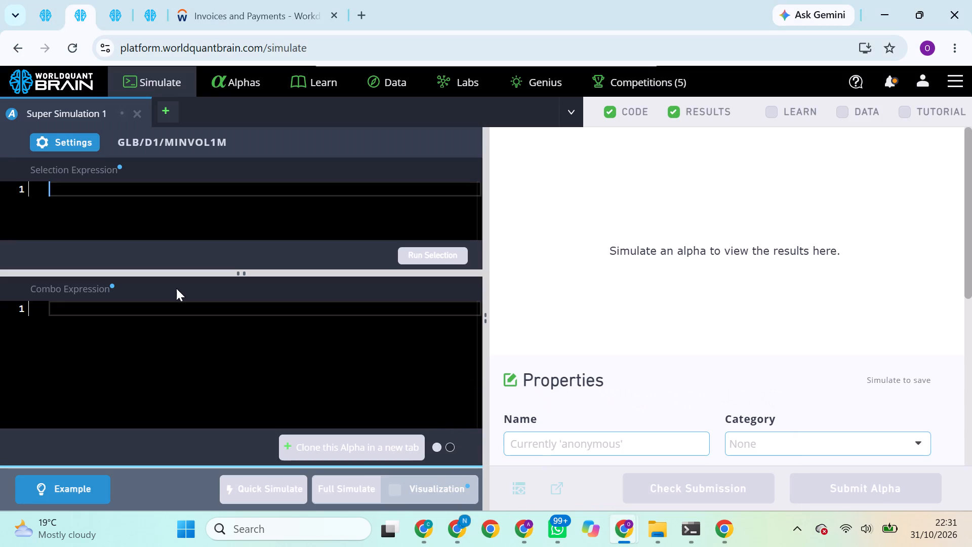
click(189, 316)
key(ctrl+v)
click(291, 333)
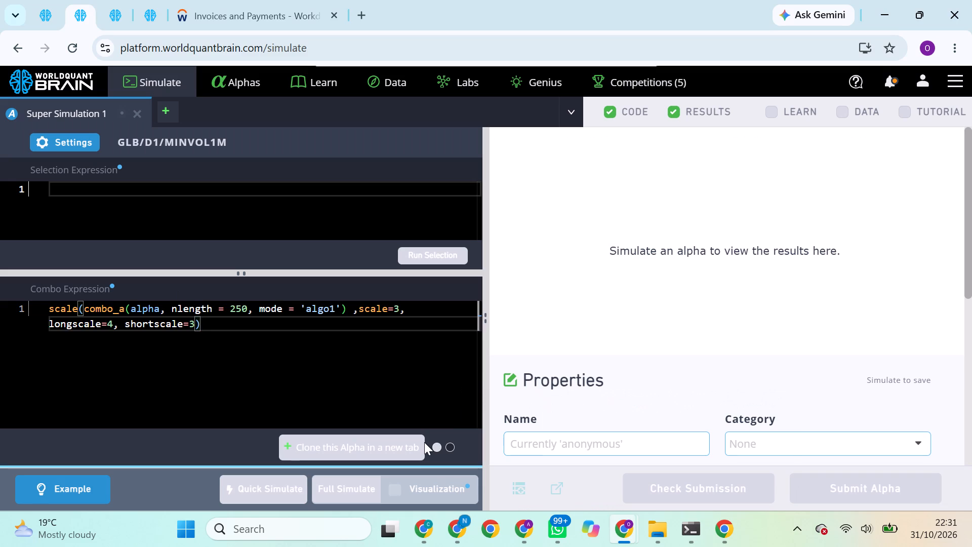
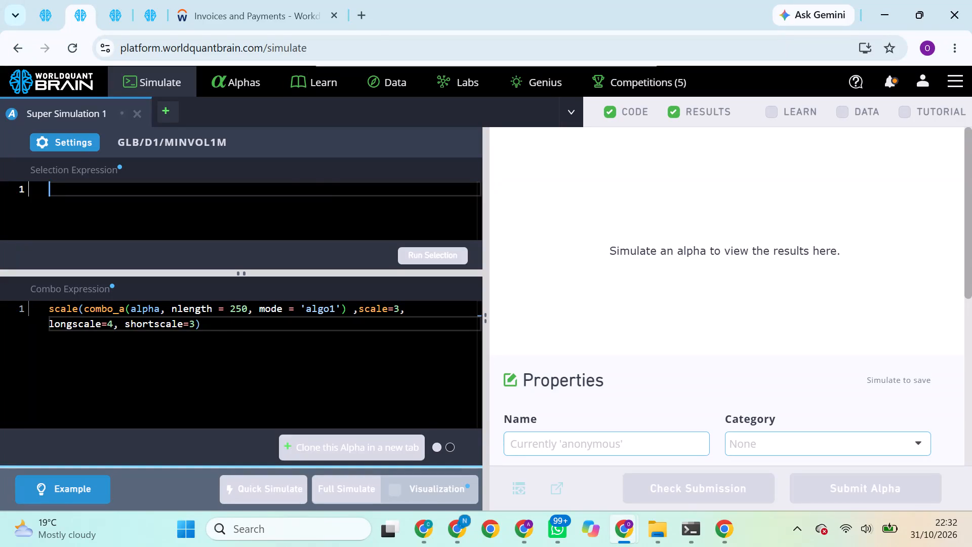
Paste the selection expression operator_count / (1 + datafield_count) * (datacategory_count < 3) into the GLB/D1/MINVOL1M Super Simulation, removing its leading list number.
key(ctrl+v)
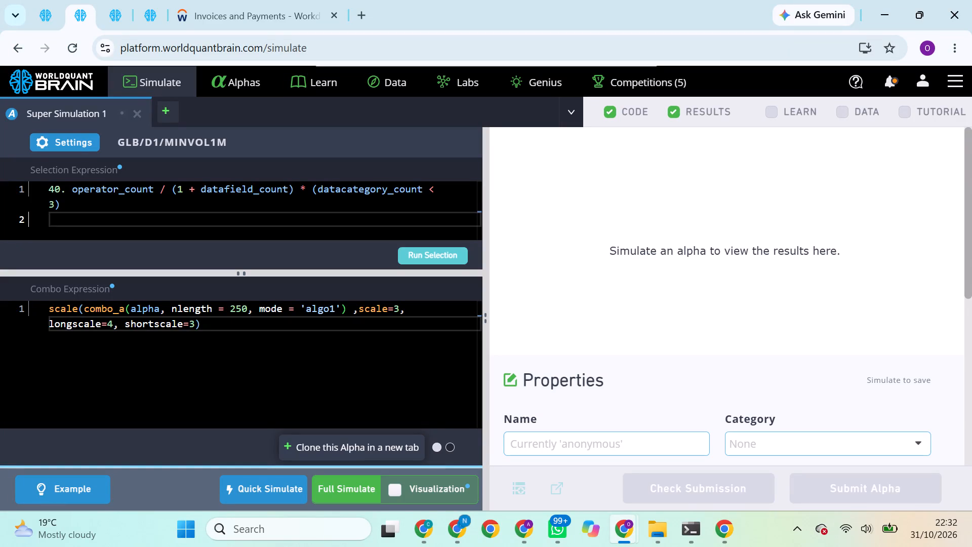
click(73, 187)
key(BackSpace)
key(BackSpace)
key(BackSpace)
key(BackSpace)
key(BackSpace)
key(BackSpace)
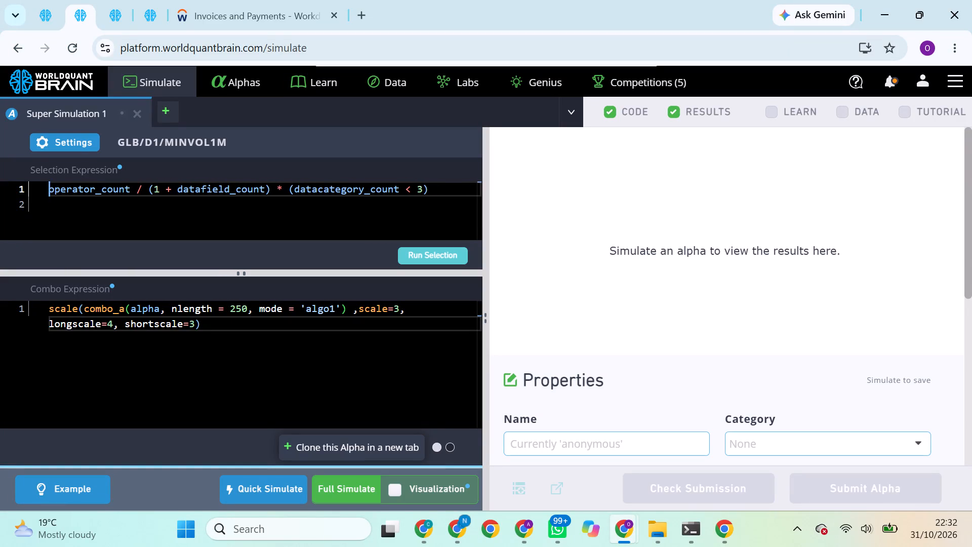
key(BackSpace)
Run the selection for the GLB/D1/MINVOL1M SuperAlpha and start its full simulation.
click(443, 258)
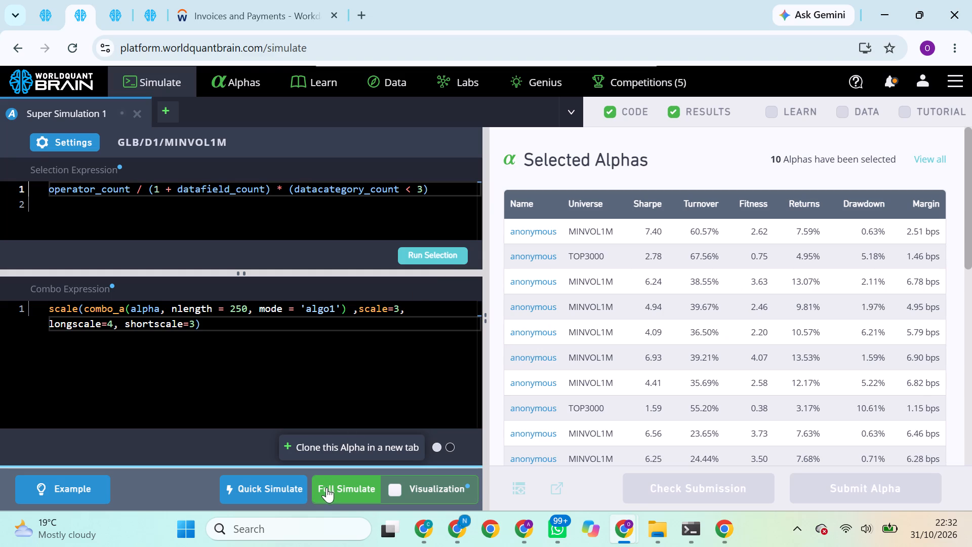
click(330, 488)
In the USA/D1/TOP2000 Super Simulation, set the combo expression's nlength to 669 and run the selection and full simulation.
click(116, 6)
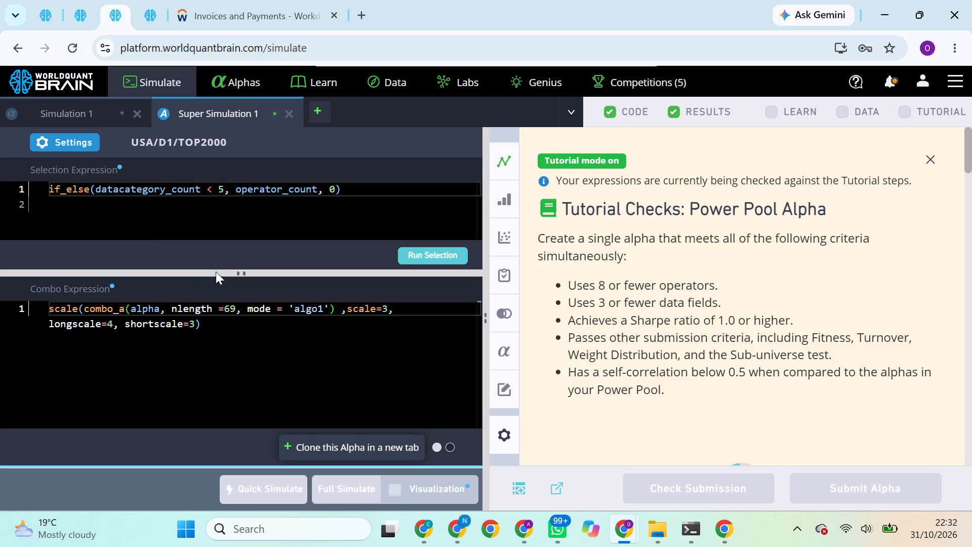
double_click(231, 315)
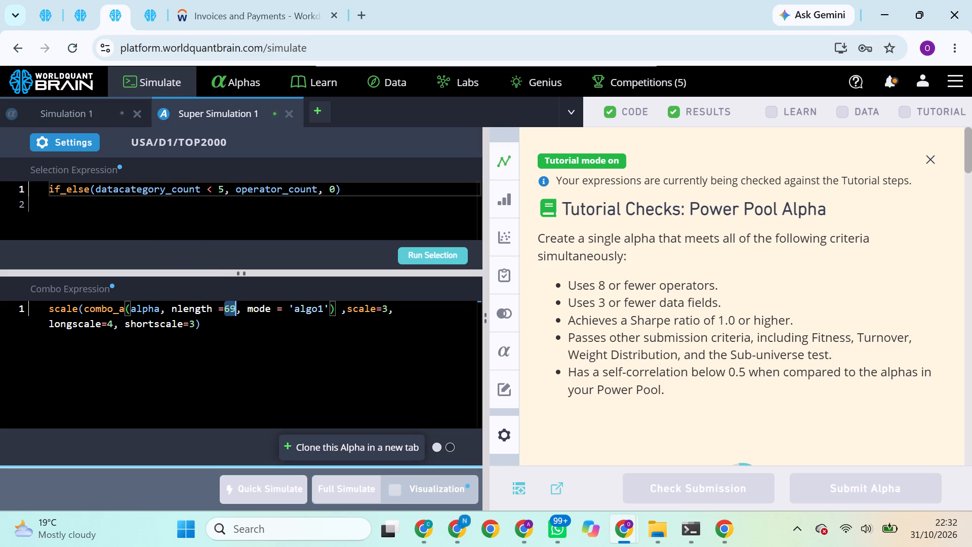
key(6)
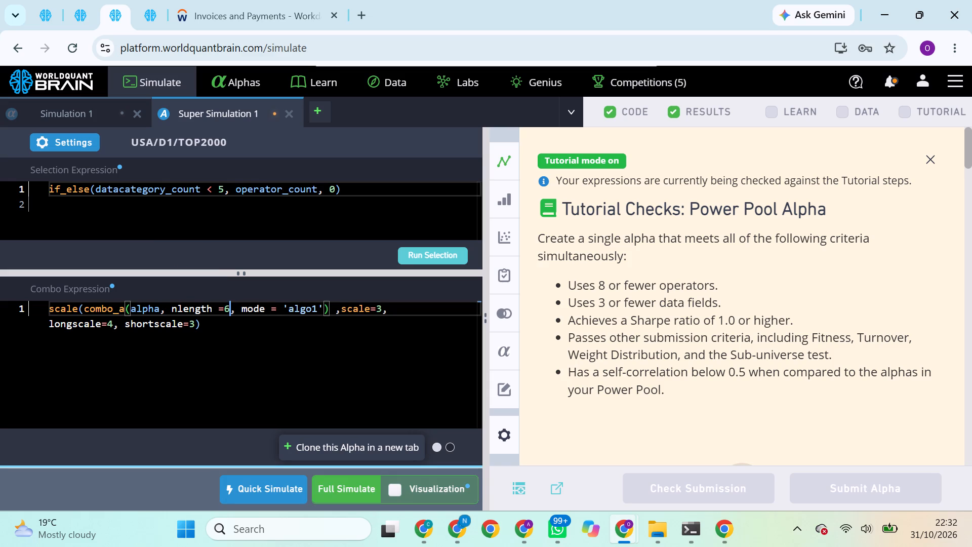
text(69)
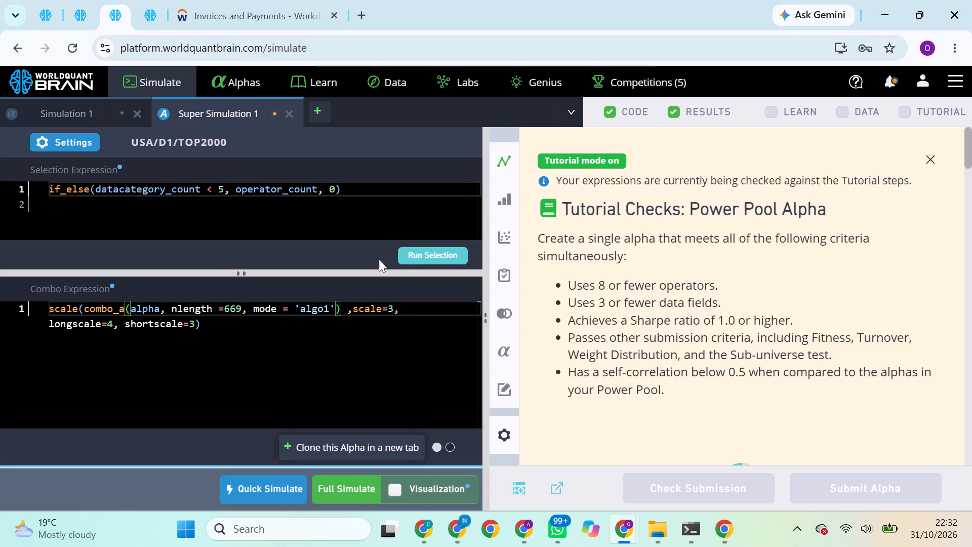
click(453, 258)
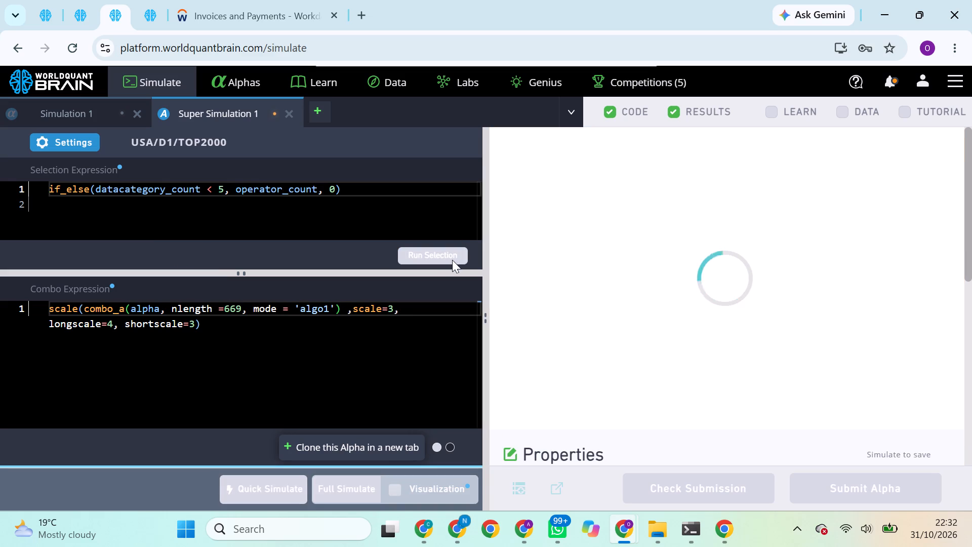
click(349, 490)
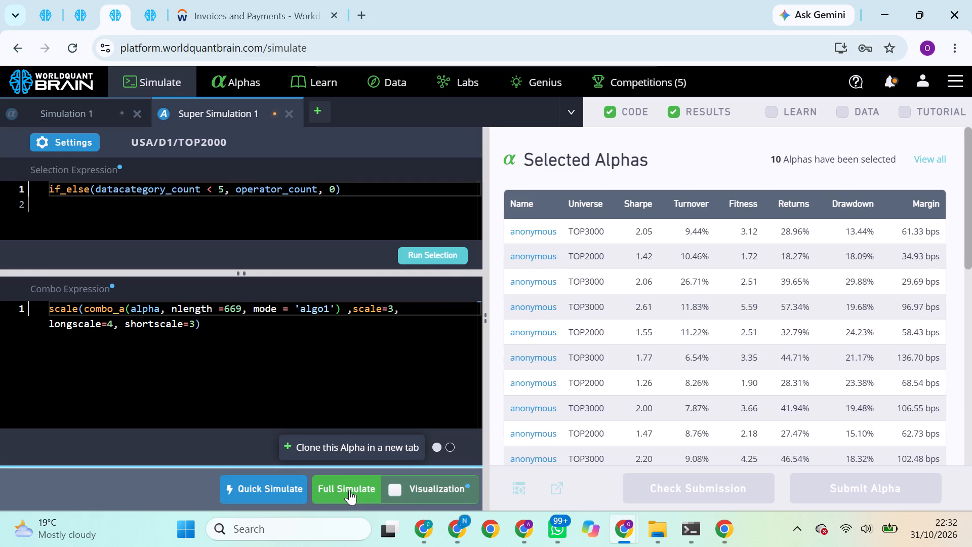
Check the GLB/D1/MINVOL1M Super Simulation's progress and bring up the Simulation 3 alpha's results.
click(66, 0)
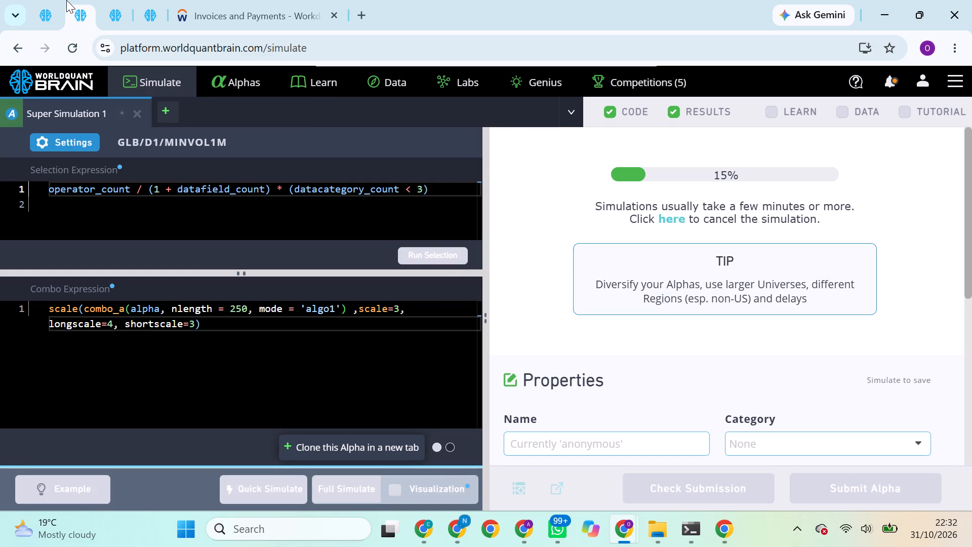
click(53, 0)
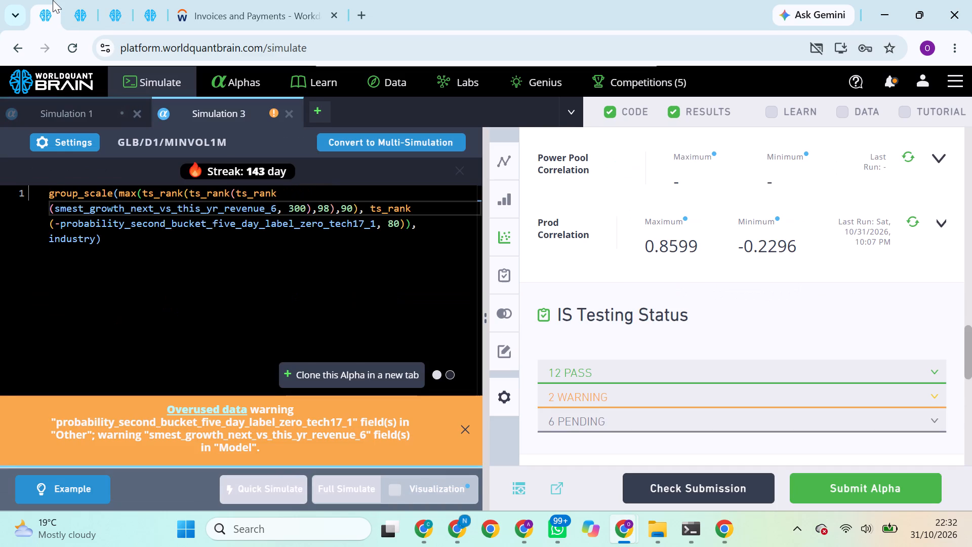
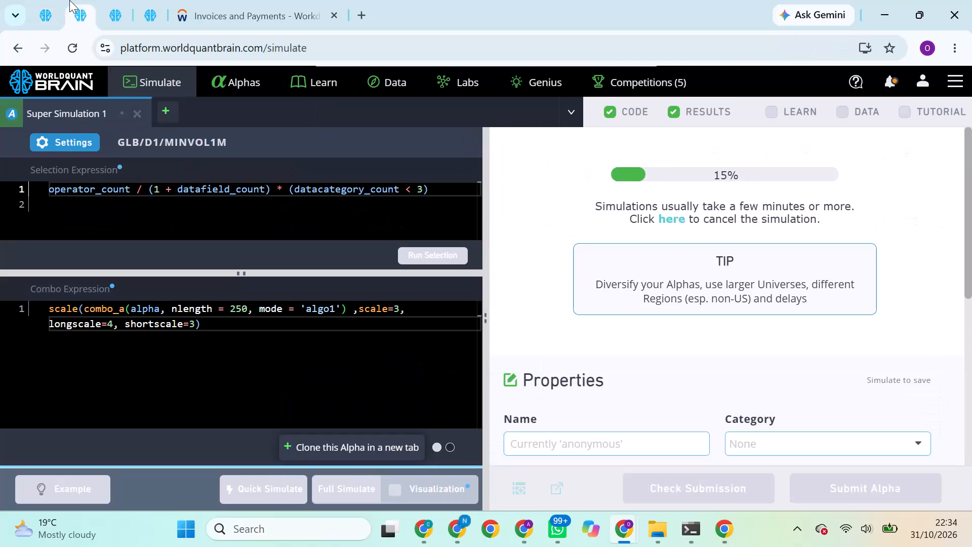
Run the production and self correlation checks for the finished USA/D1/TOP2000 SuperAlpha, dismissing its Power Pool tutorial checks.
click(110, 0)
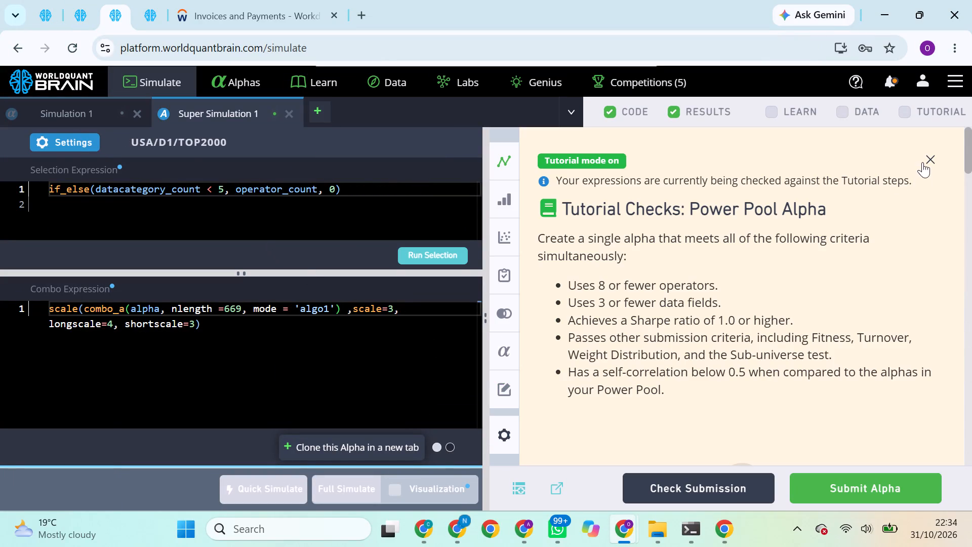
click(930, 154)
scroll(820, 346, down, 2)
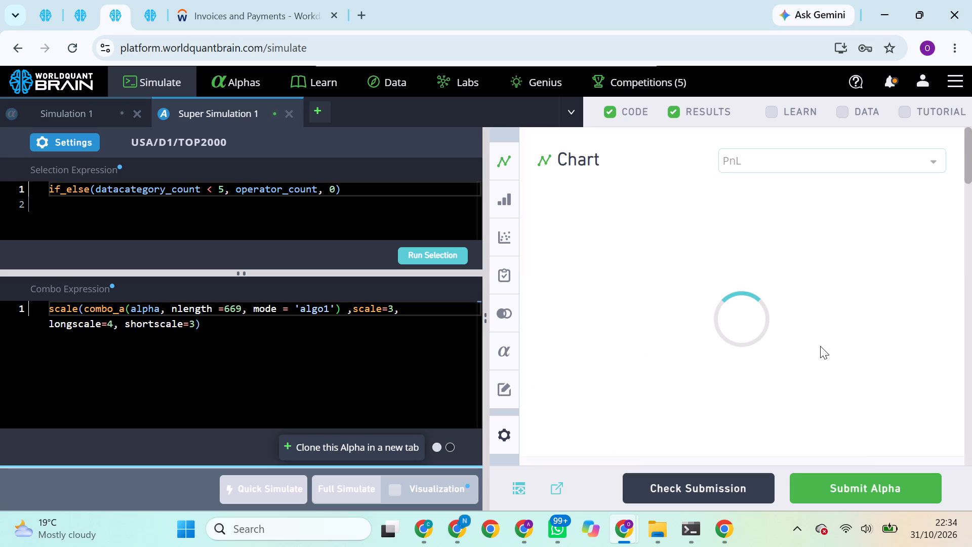
scroll(820, 346, down, 5)
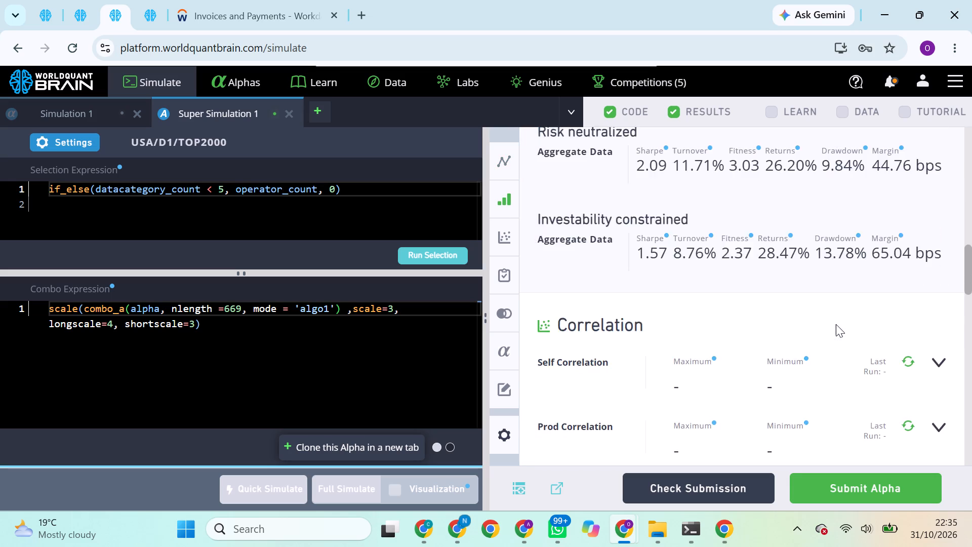
click(907, 291)
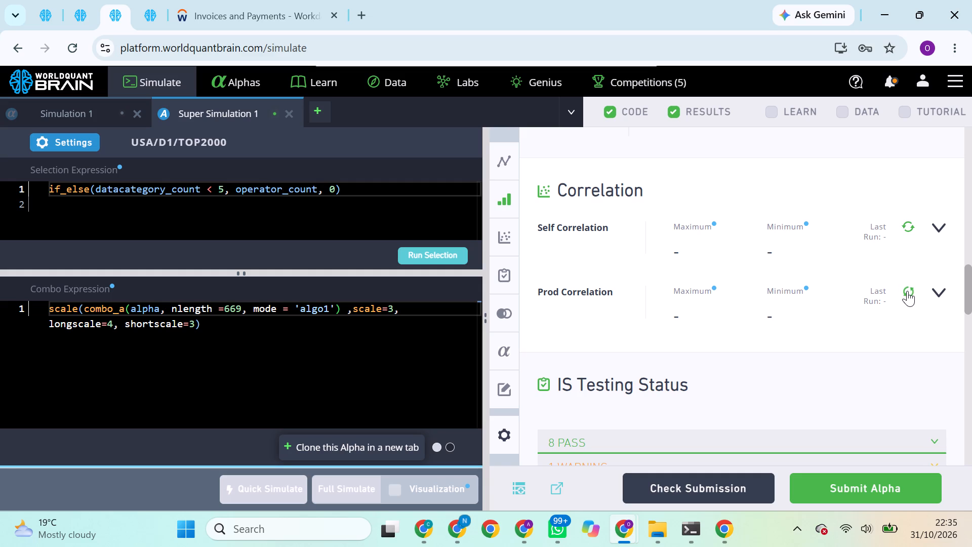
click(911, 222)
click(862, 238)
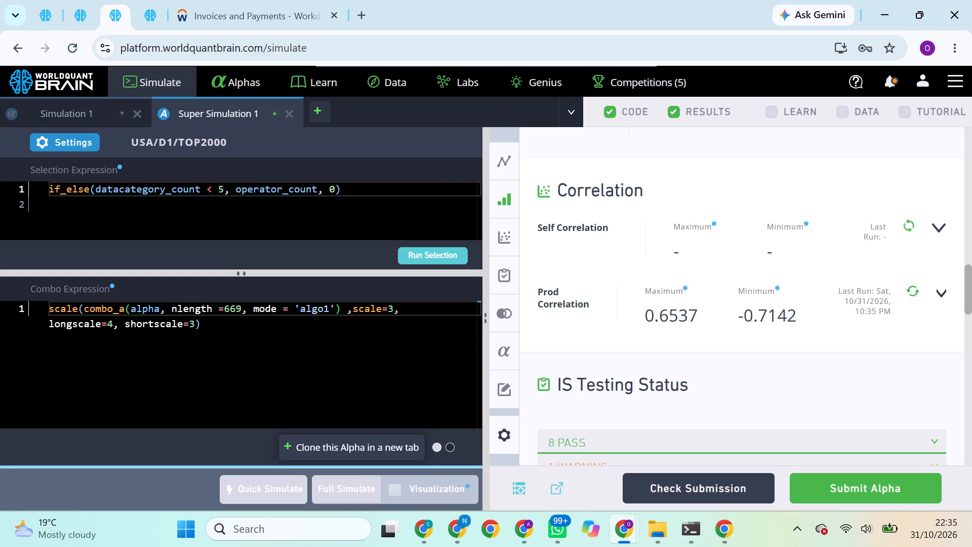
triple_click(237, 193)
double_click(237, 193)
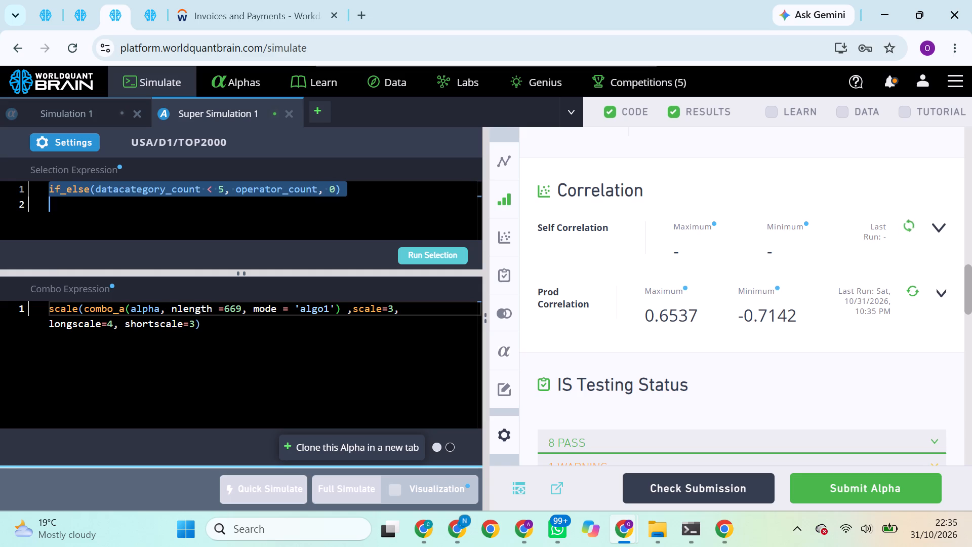
key(ctrl+c)
click(529, 522)
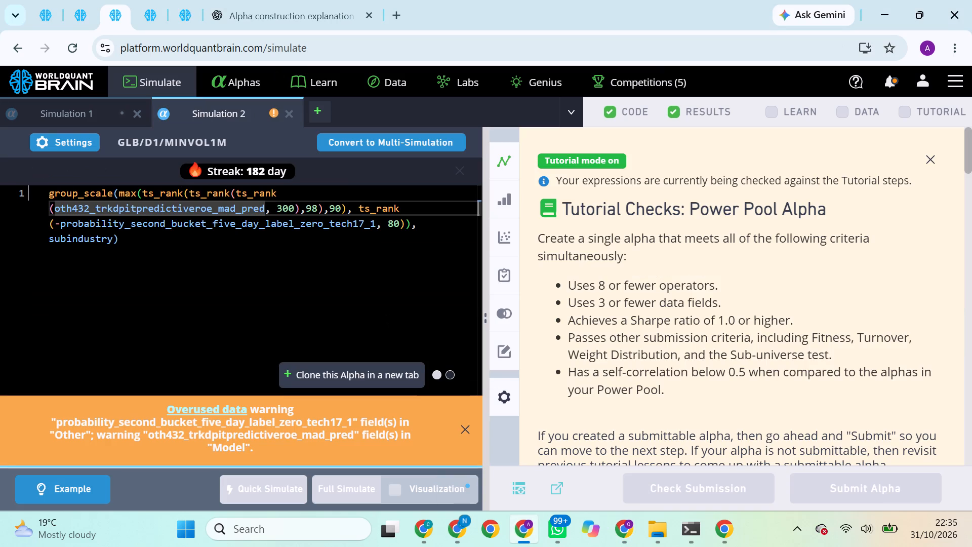
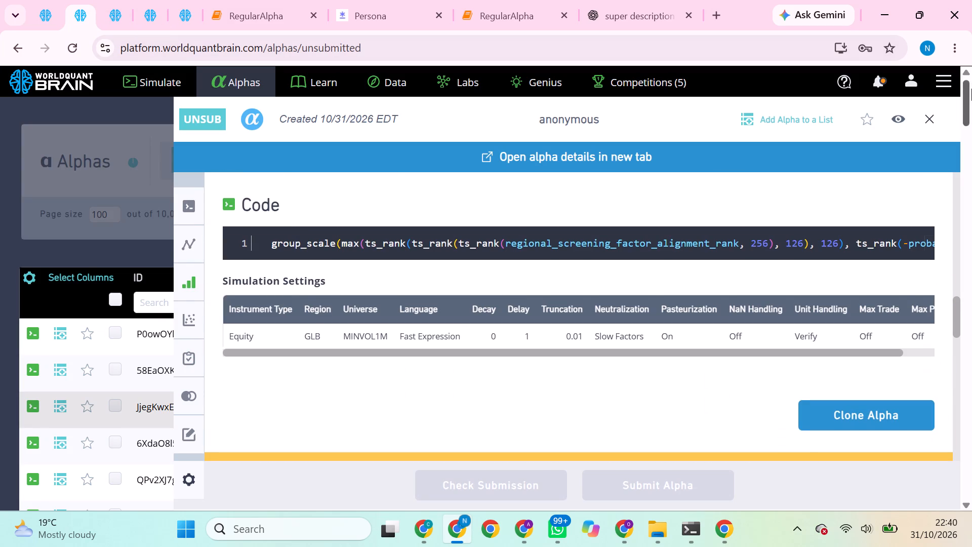
click(928, 121)
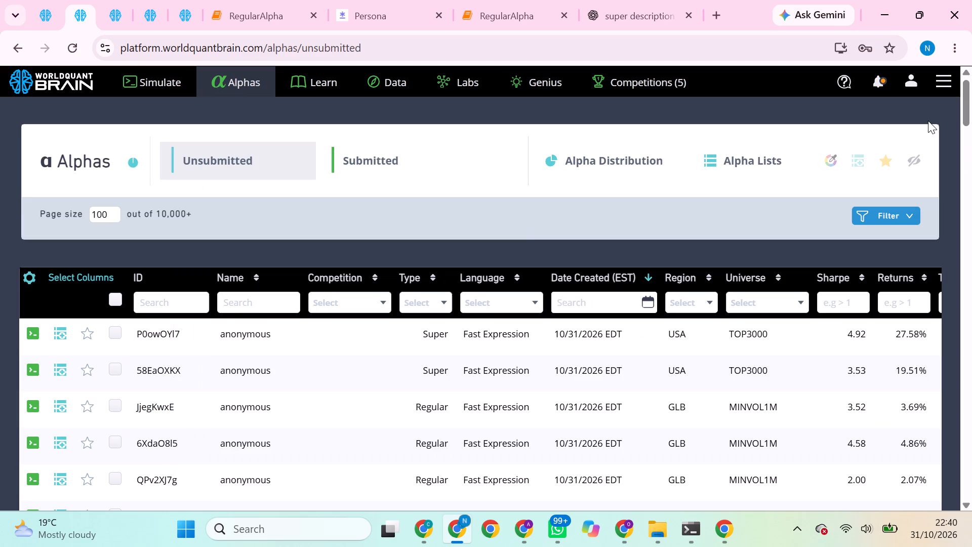
scroll(459, 254, up, 1)
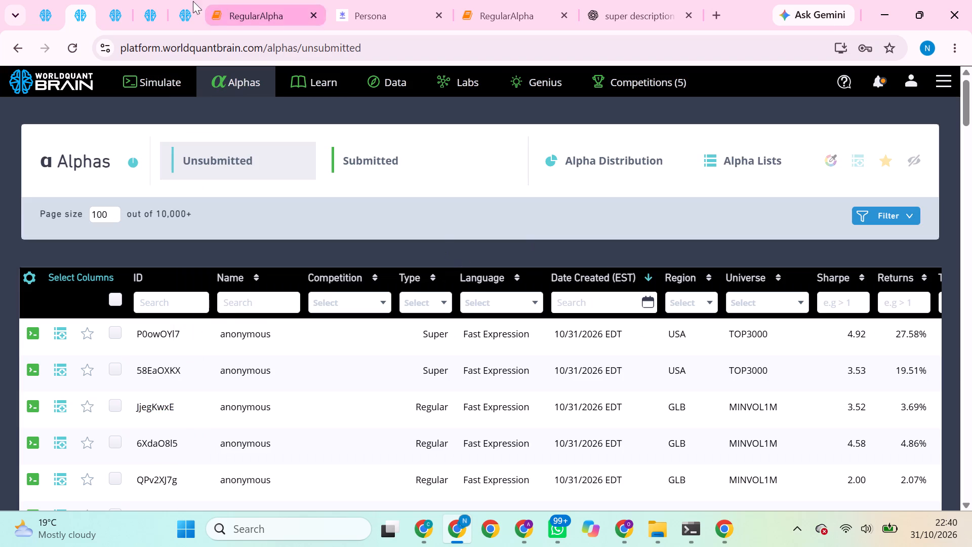
Close the submitted model135 alpha's details and refresh the Unsubmitted alphas list to review the newest simulated alphas.
click(189, 1)
click(143, 0)
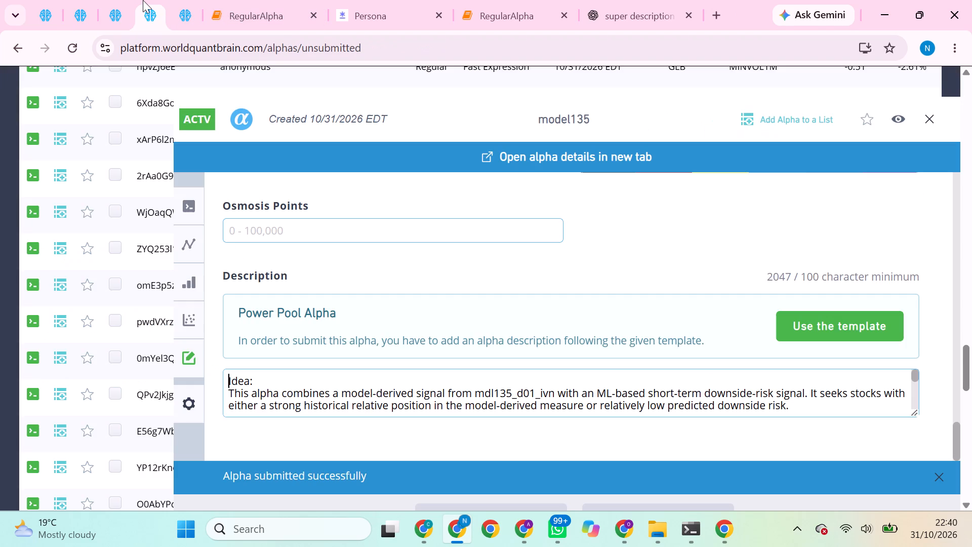
click(937, 115)
scroll(725, 244, up, 9)
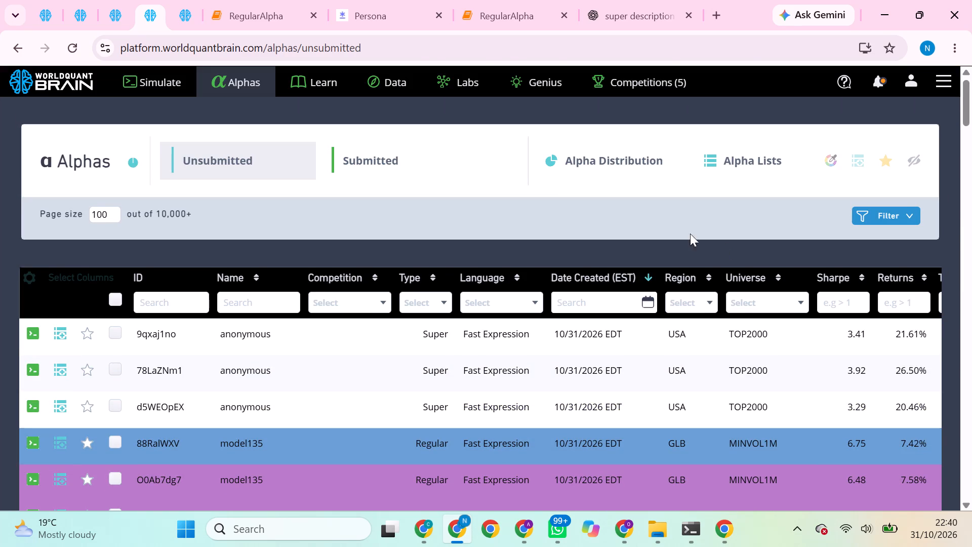
triple_click(263, 150)
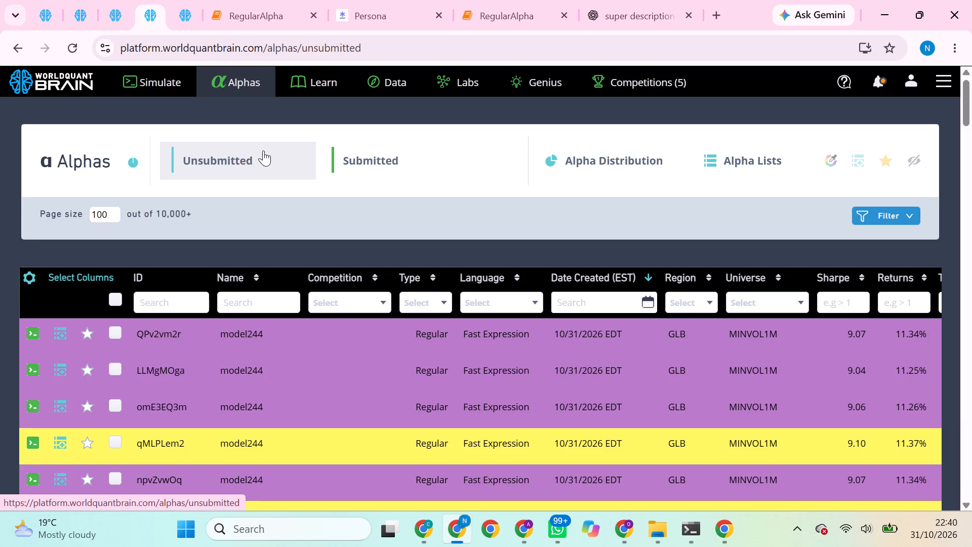
scroll(348, 410, down, 4)
scroll(348, 410, up, 5)
Browse the GLB/D1/MINVOL1M Model datasets, examining Analyst Revisions and Predictive data using Deep Learning models as candidates.
click(187, 14)
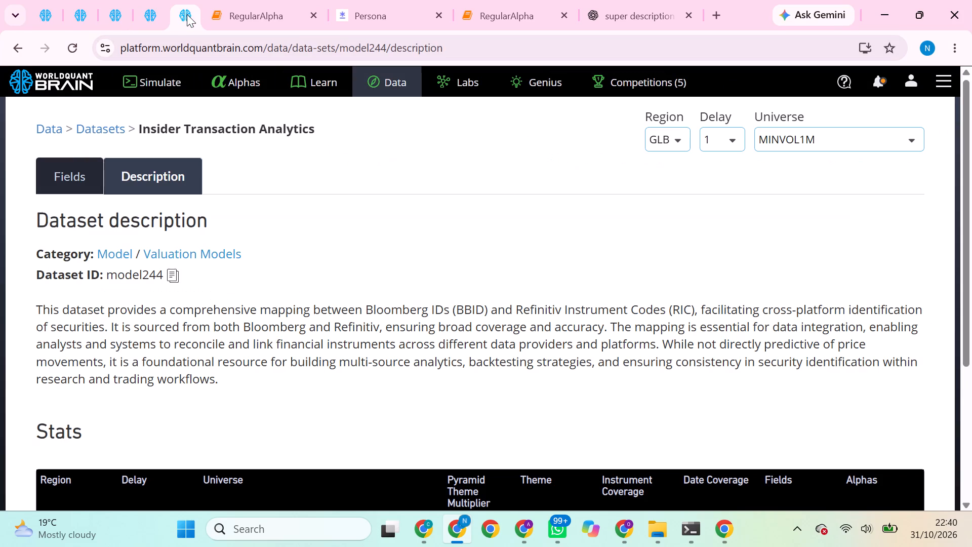
click(17, 49)
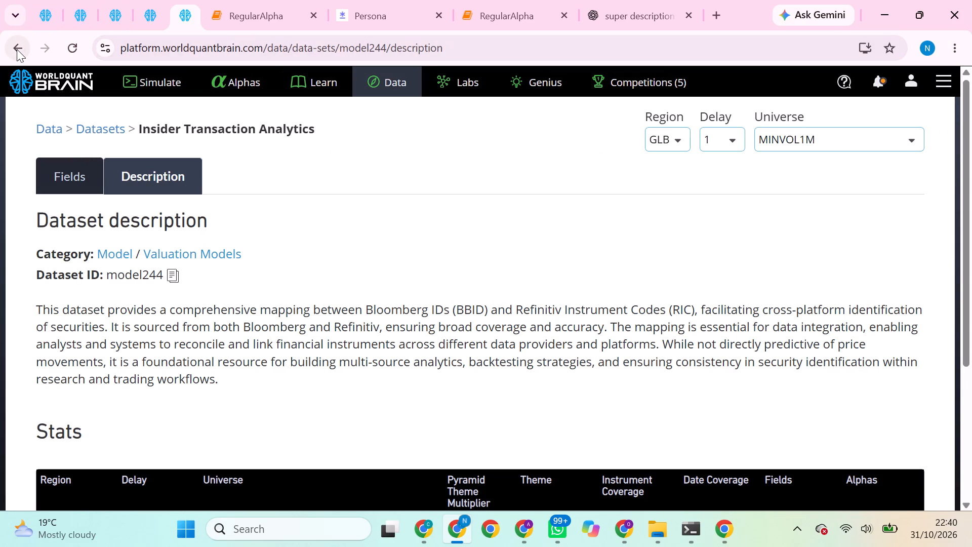
click(17, 49)
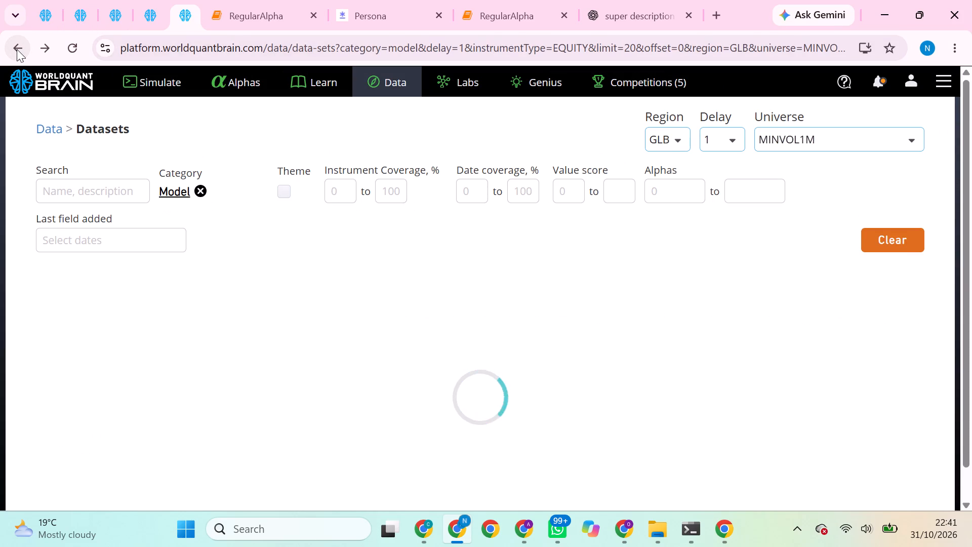
scroll(156, 353, down, 6)
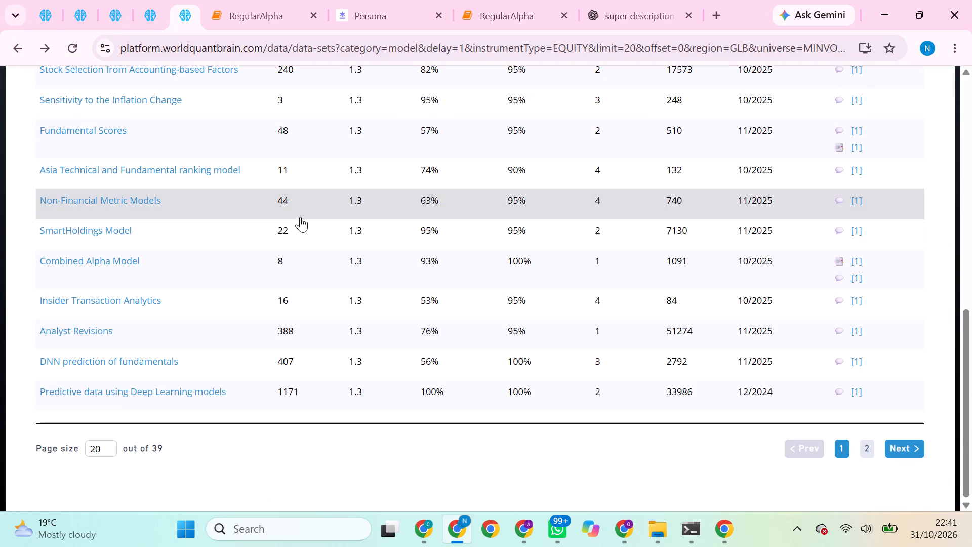
click(299, 334)
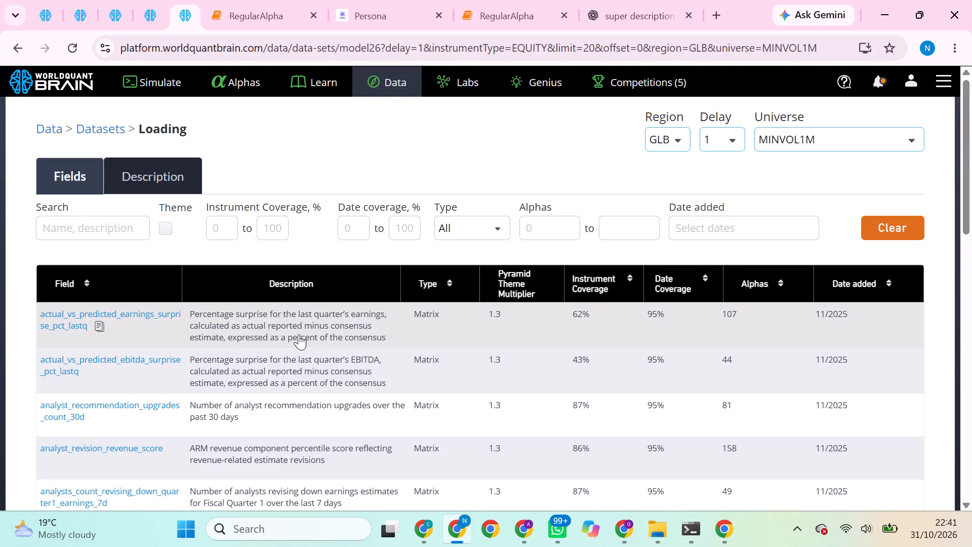
click(176, 184)
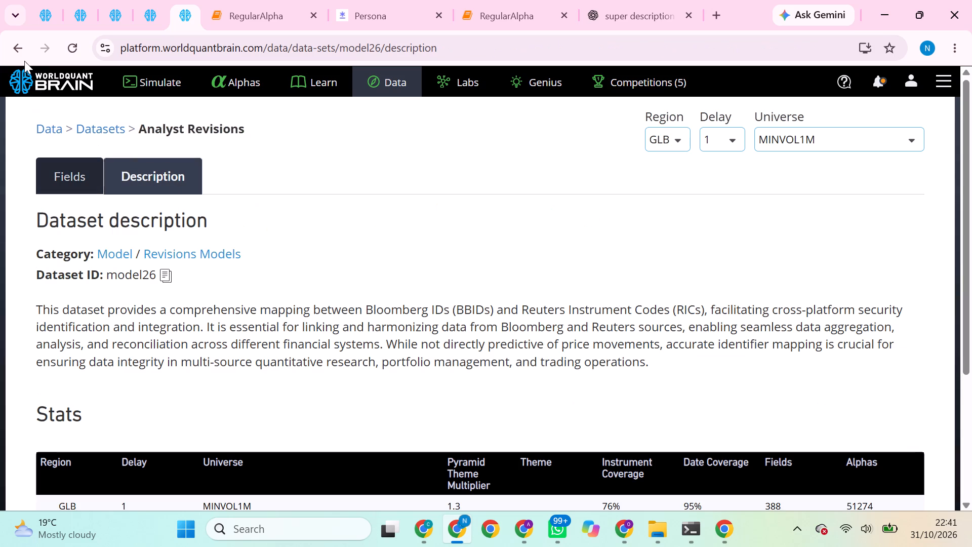
click(15, 43)
click(15, 43)
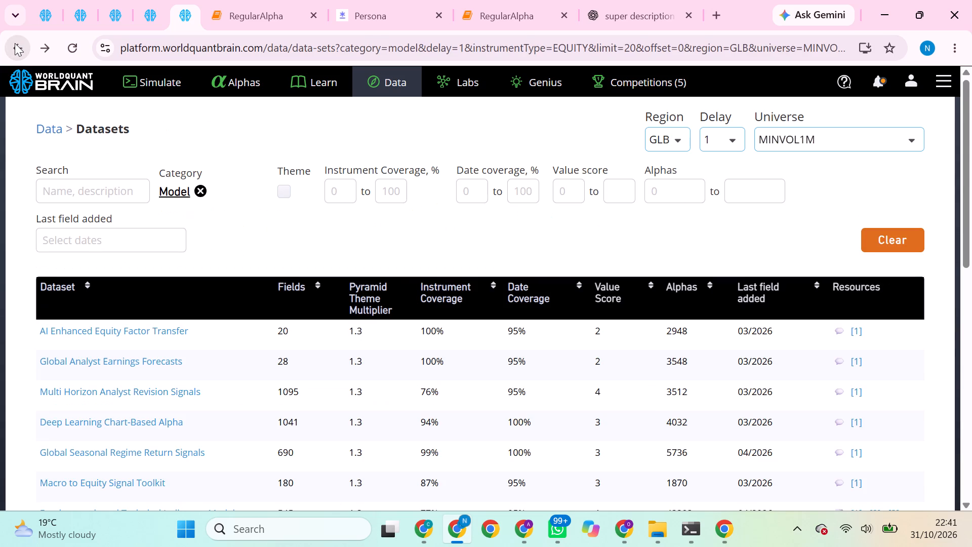
scroll(168, 252, down, 4)
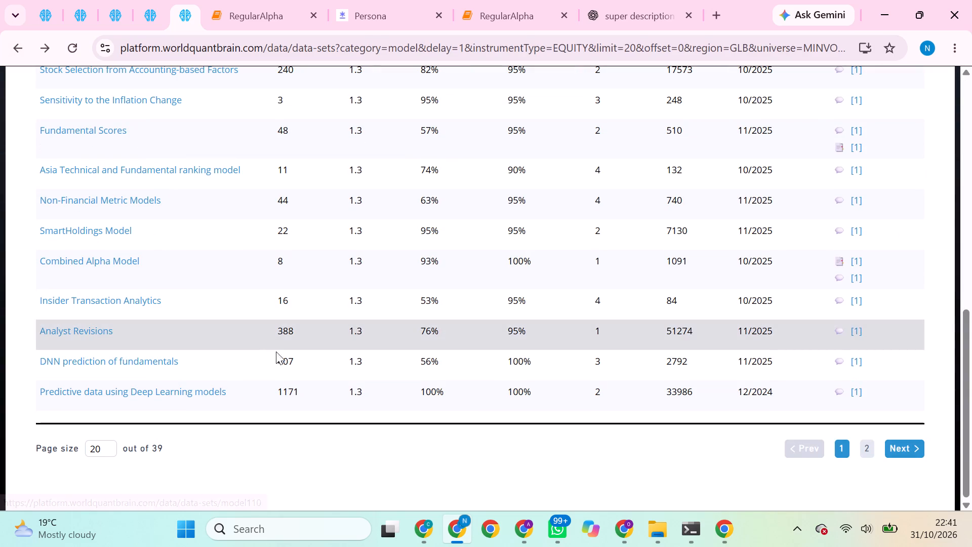
click(296, 388)
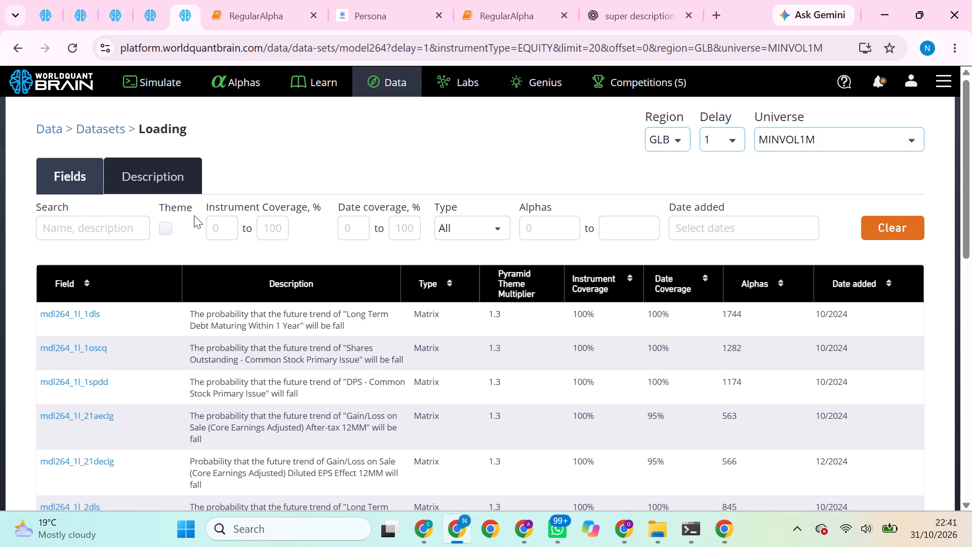
click(19, 43)
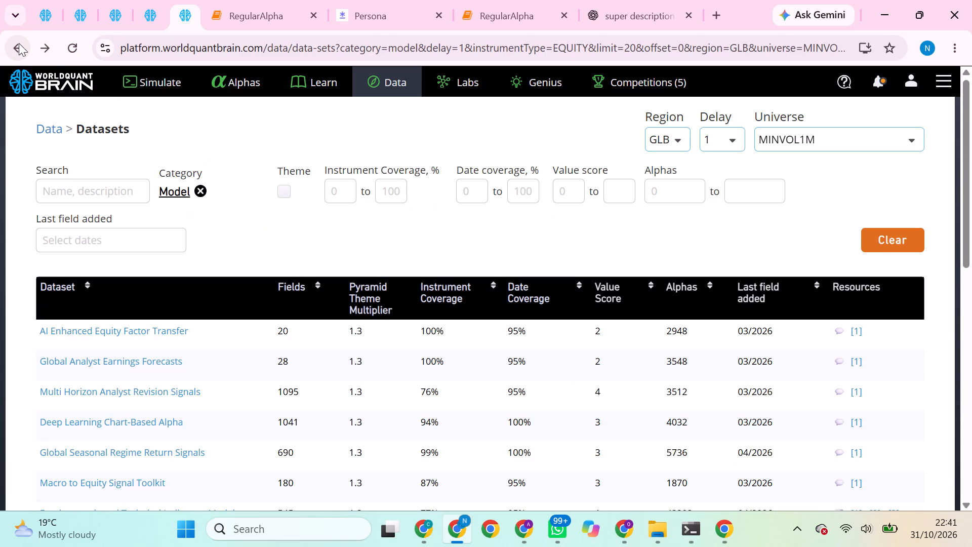
scroll(246, 362, down, 6)
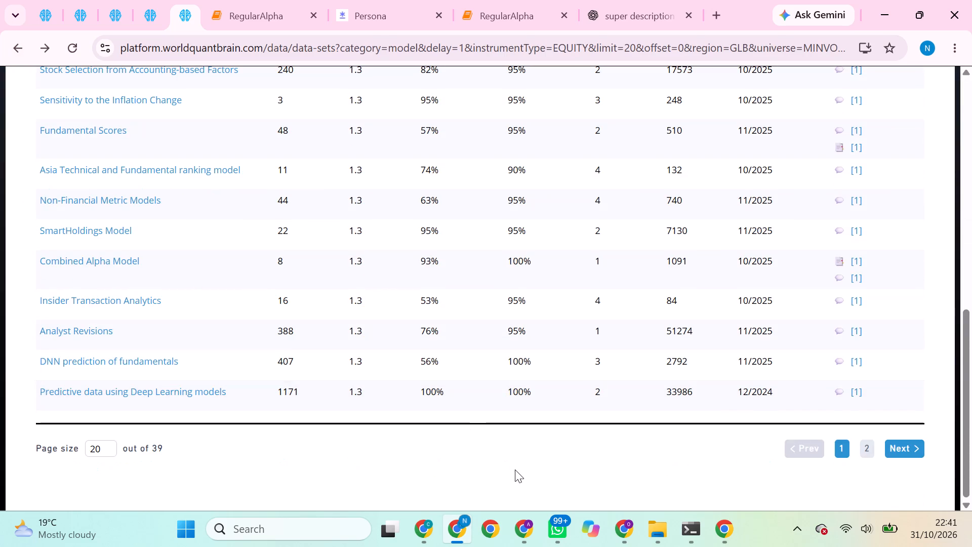
Open the SmartHoldings Model dataset with 11 fields from the second page of Model datasets and copy its dataset ID.
click(868, 455)
scroll(679, 410, down, 5)
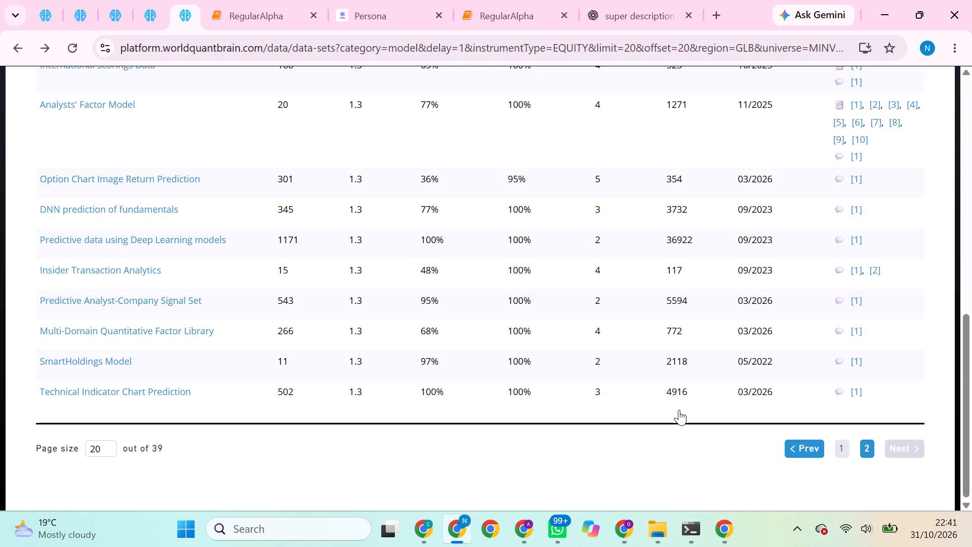
click(299, 359)
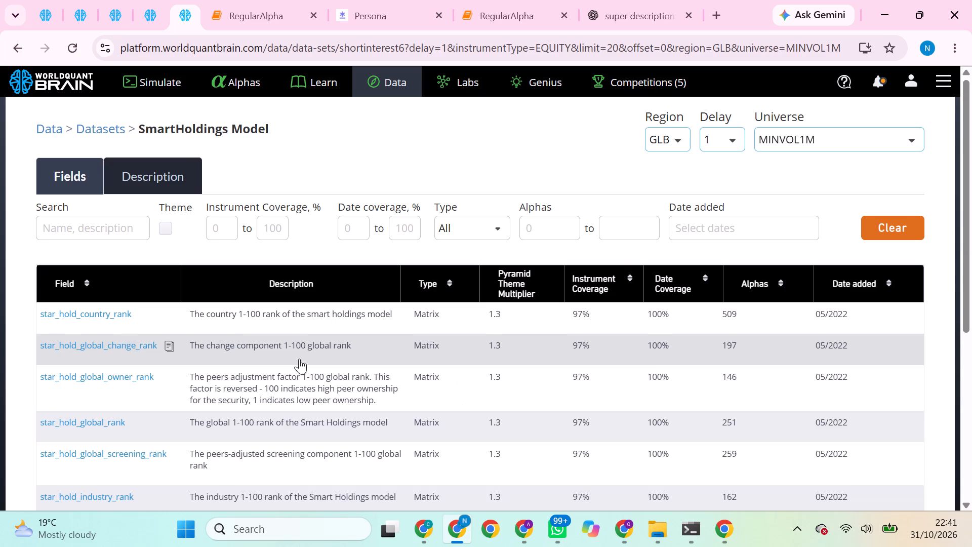
click(167, 182)
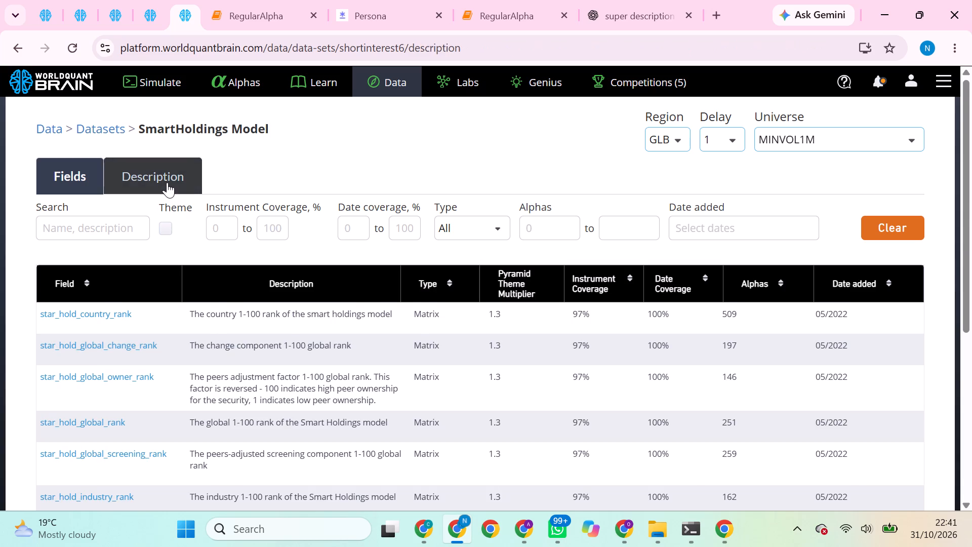
click(197, 274)
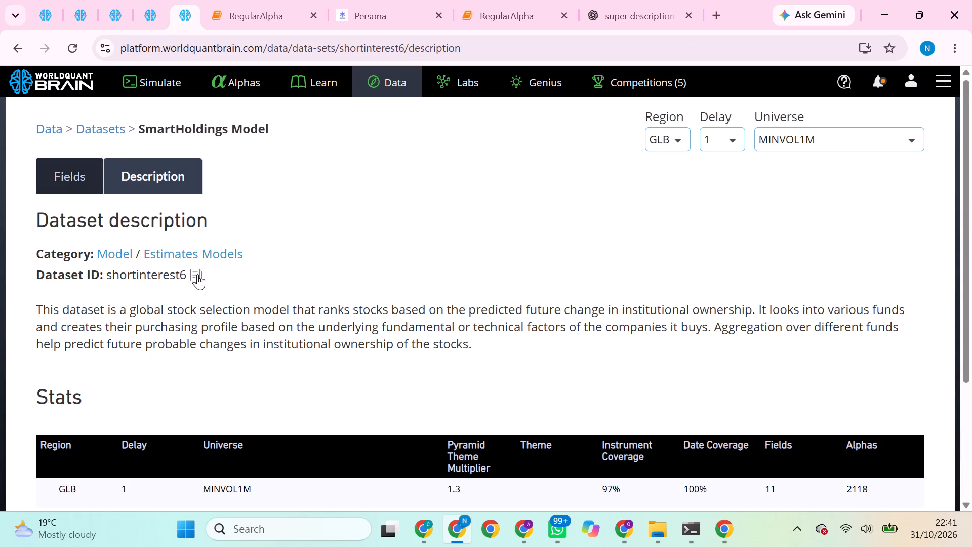
Set the dataset parameter to 'shortinterest6' in the Step 1 cell of the RegularAlpha Jupyter notebook.
click(205, 3)
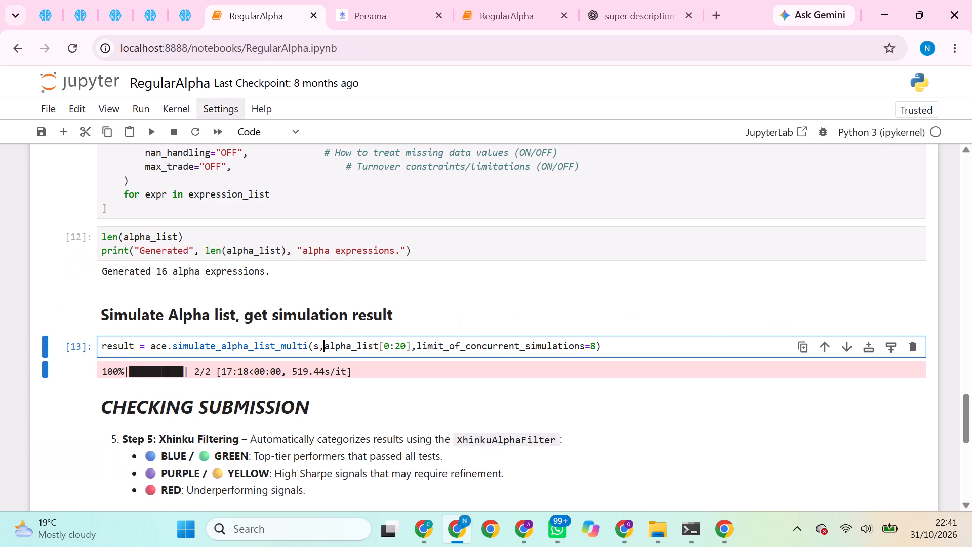
scroll(280, 225, up, 8)
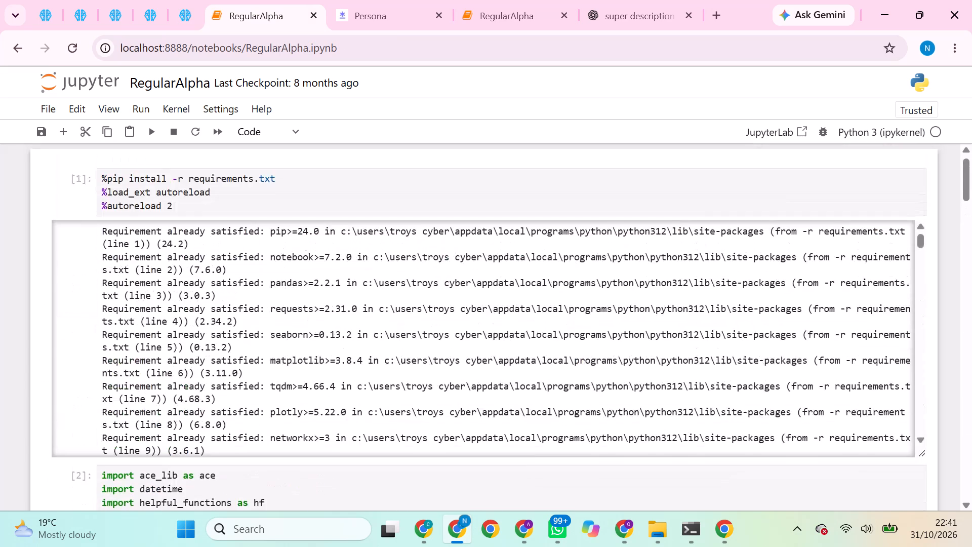
scroll(312, 484, down, 3)
scroll(312, 484, up, 1)
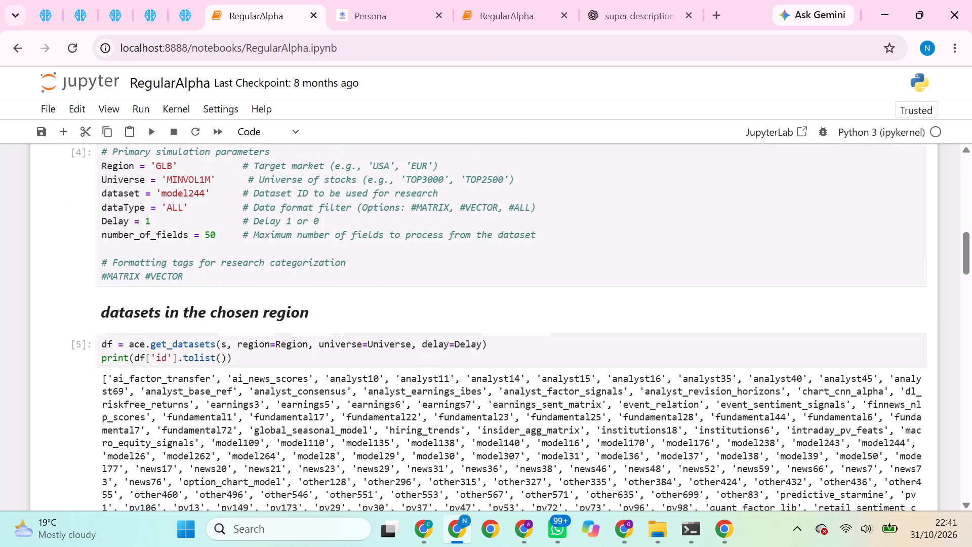
scroll(312, 484, up, 2)
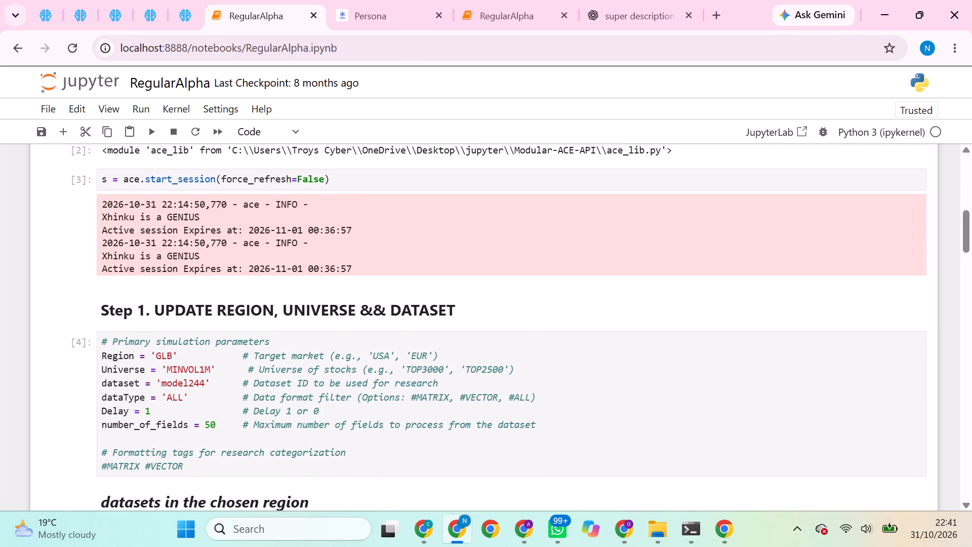
click(195, 376)
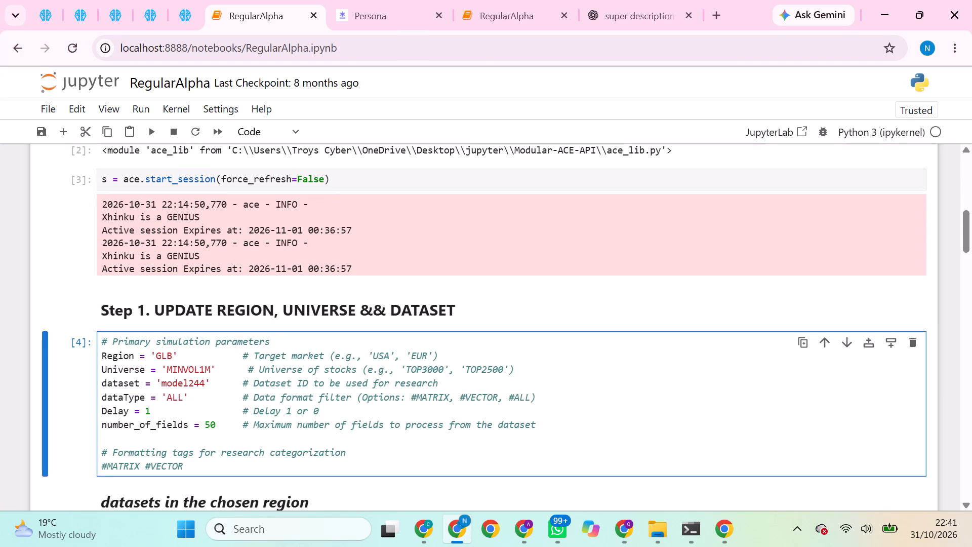
double_click(195, 380)
key(ctrl+v)
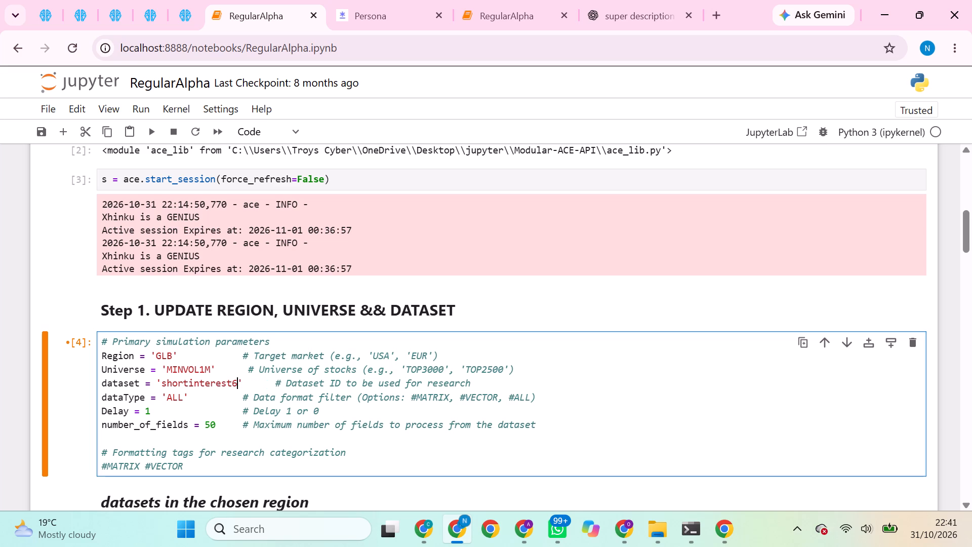
Restart the RegularAlpha notebook's kernel and run all cells.
click(182, 109)
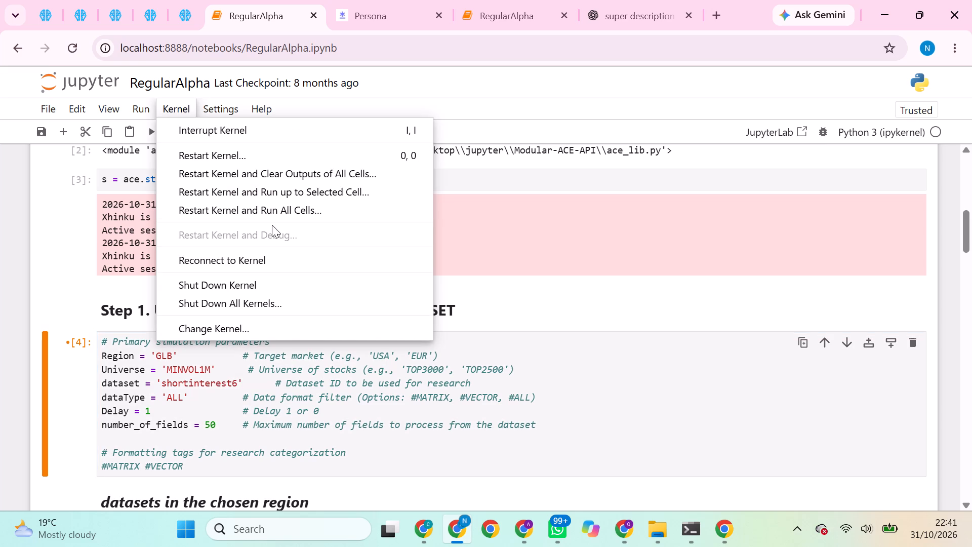
click(277, 205)
click(631, 323)
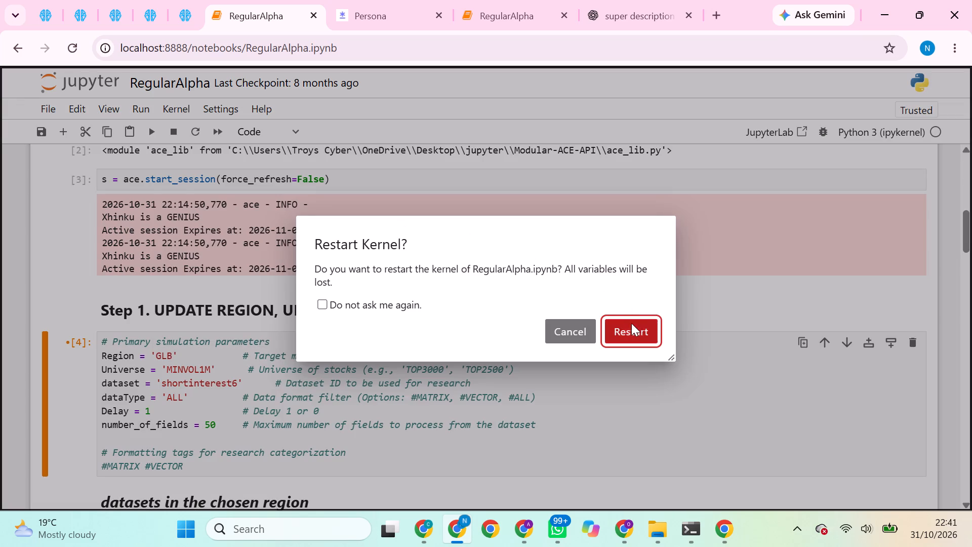
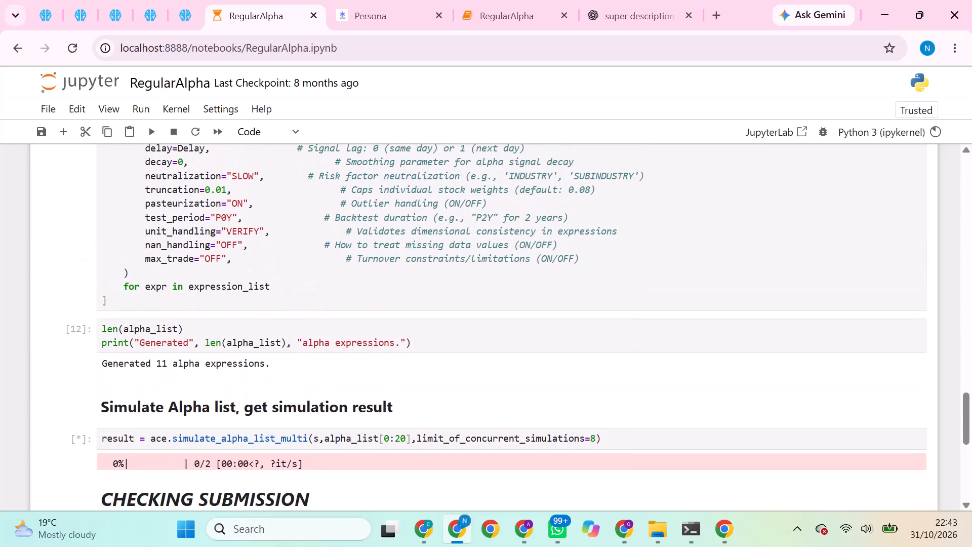
Switch from the RegularAlpha notebook to the open WorldQuant BRAIN pages, going through the unsubmitted alphas lists to the blank simulation editor.
click(48, 0)
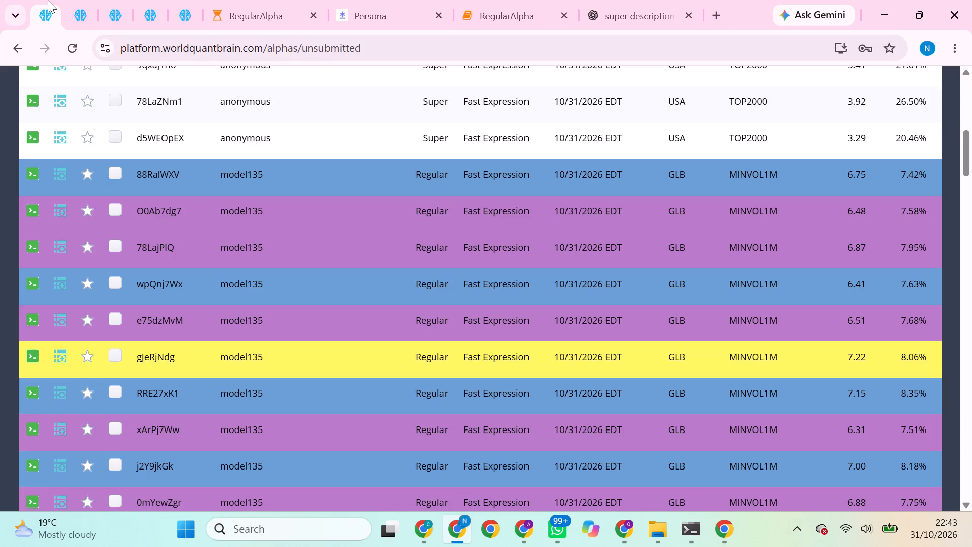
click(85, 0)
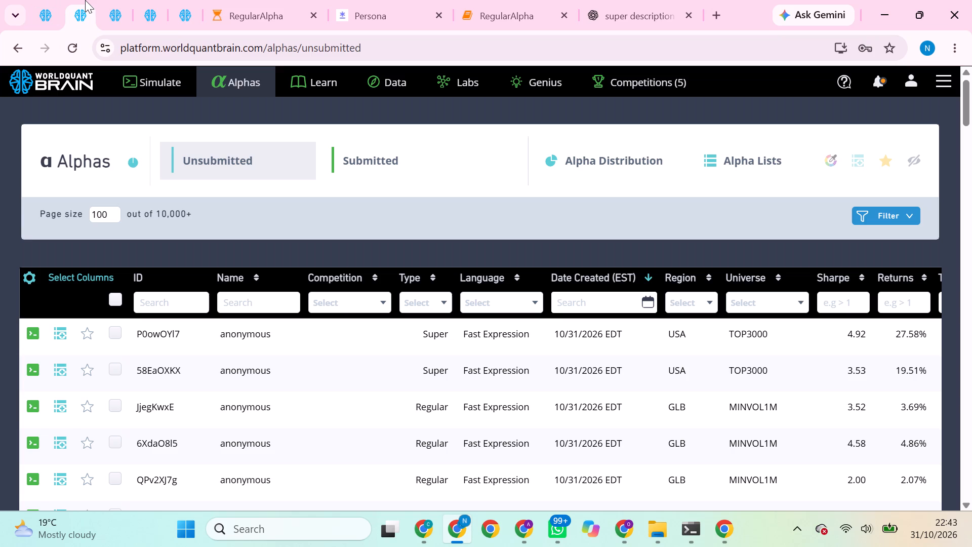
click(104, 4)
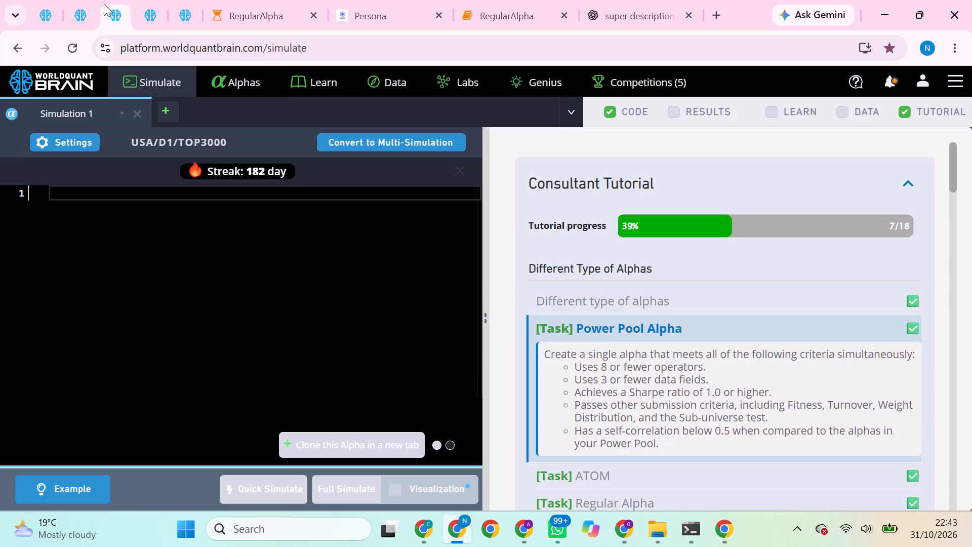
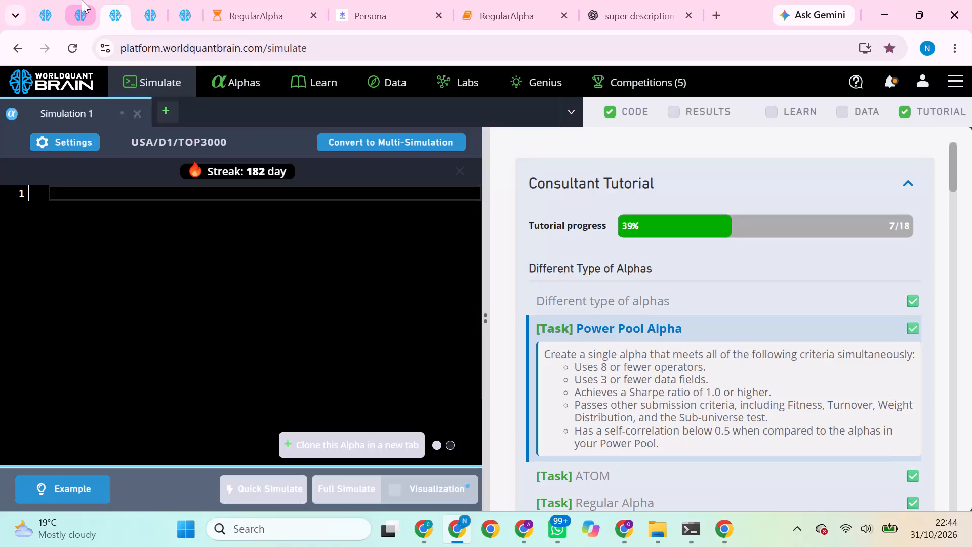
Return to the unsubmitted alphas lists and review the GLB api_alpha, USA Super and model135 alphas with their performance figures.
click(82, 0)
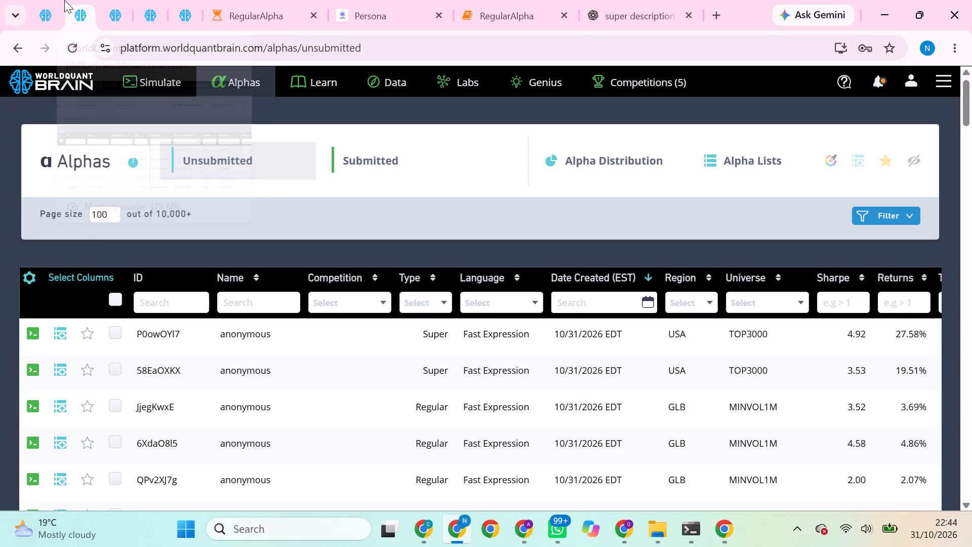
click(49, 0)
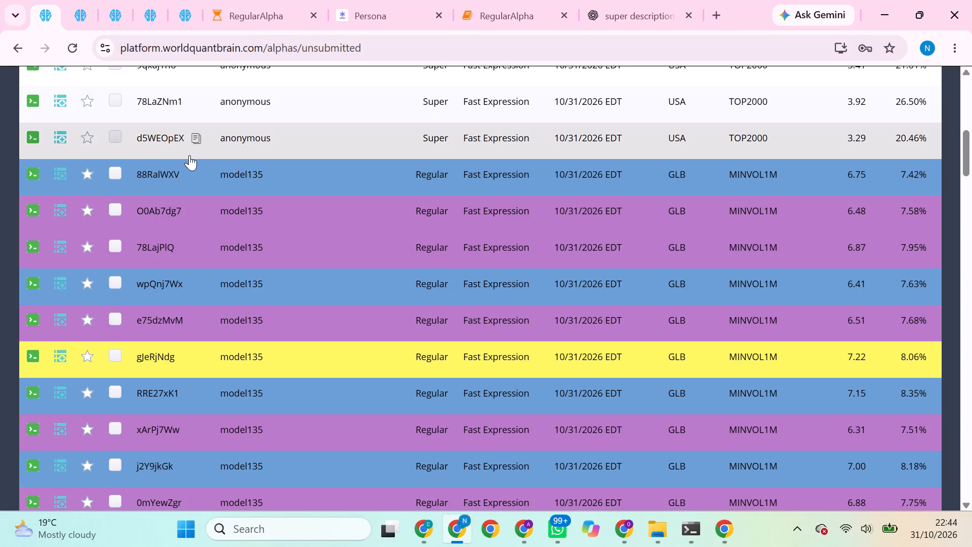
scroll(189, 155, up, 4)
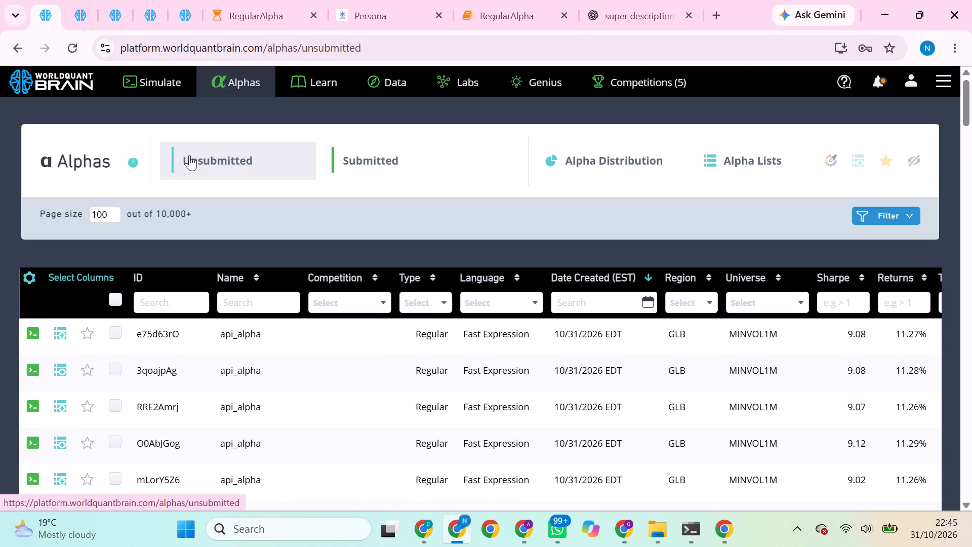
scroll(233, 285, down, 4)
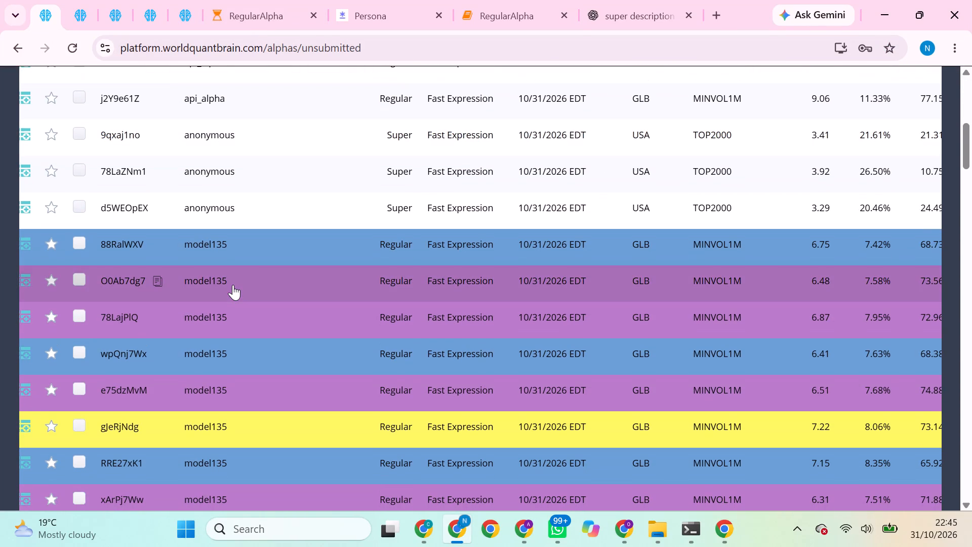
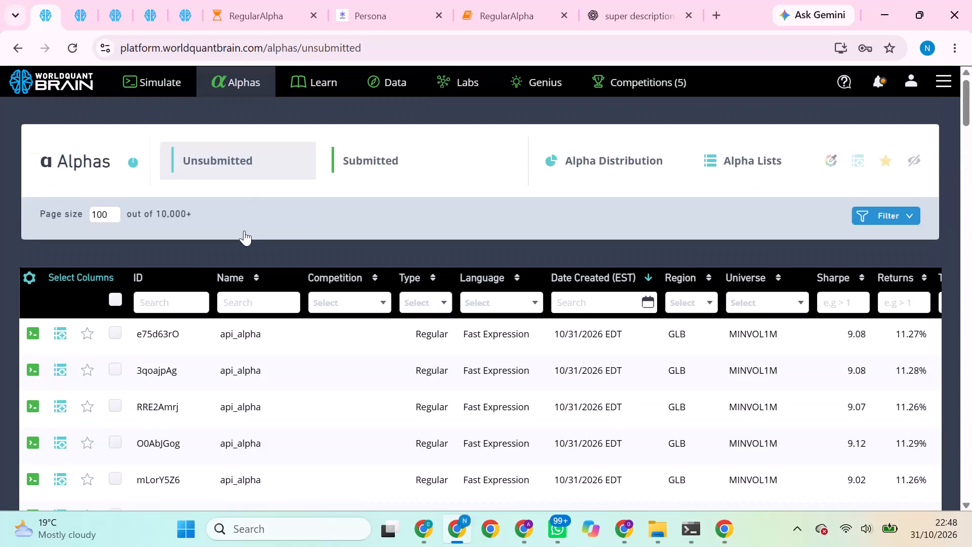
Refresh the unsubmitted alphas list and look through the newly labelled model244 alphas and the USA Super and model135 entries.
double_click(257, 150)
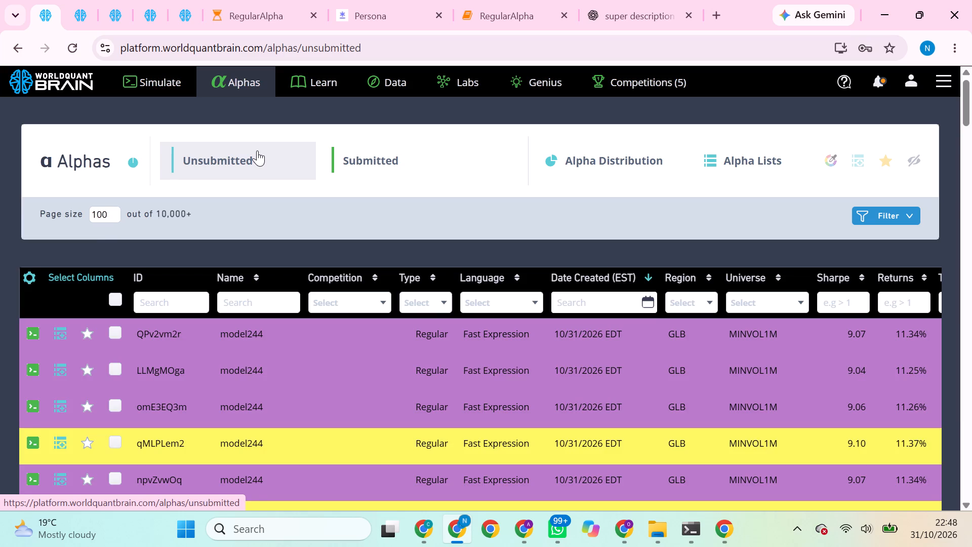
scroll(322, 359, down, 1)
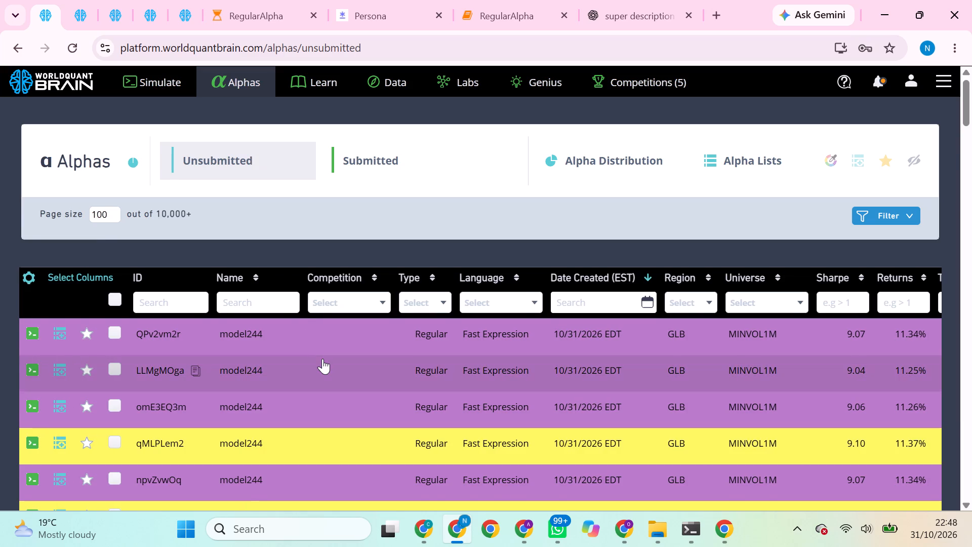
scroll(322, 359, down, 3)
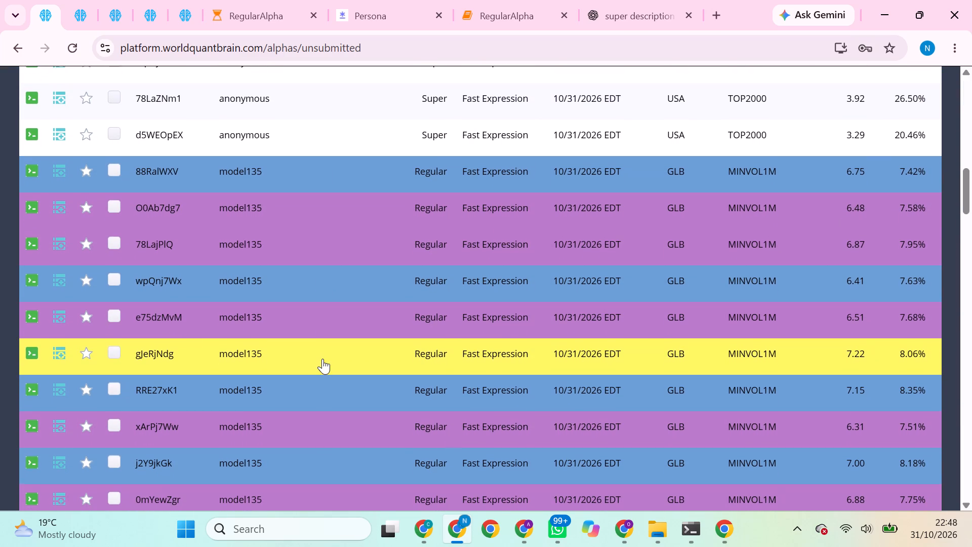
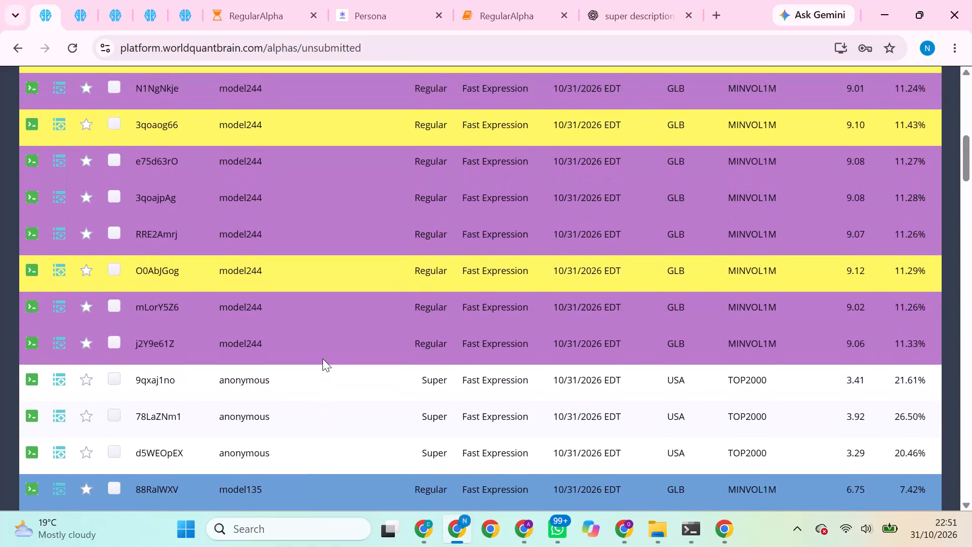
Reload the unsubmitted alphas list to check for newly added entries.
scroll(322, 359, up, 6)
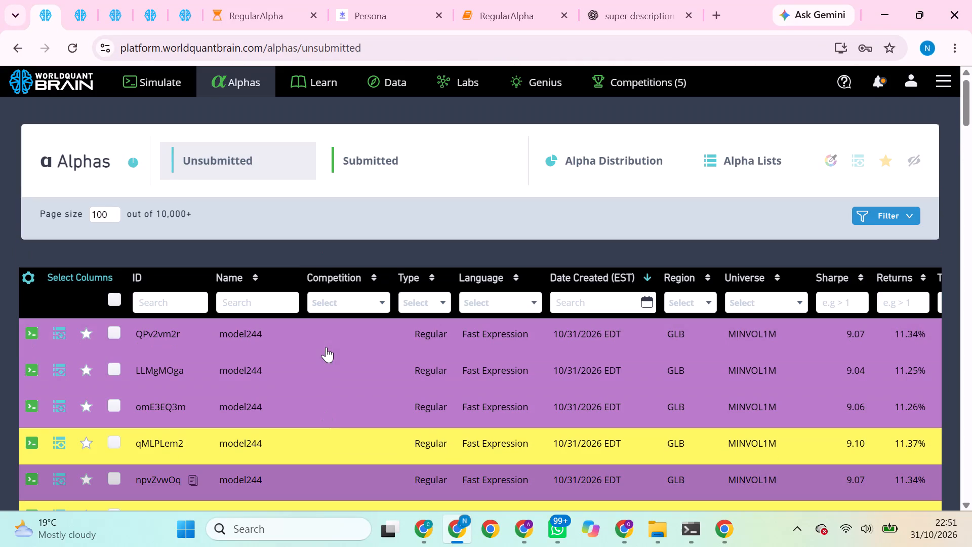
scroll(326, 347, up, 1)
double_click(264, 155)
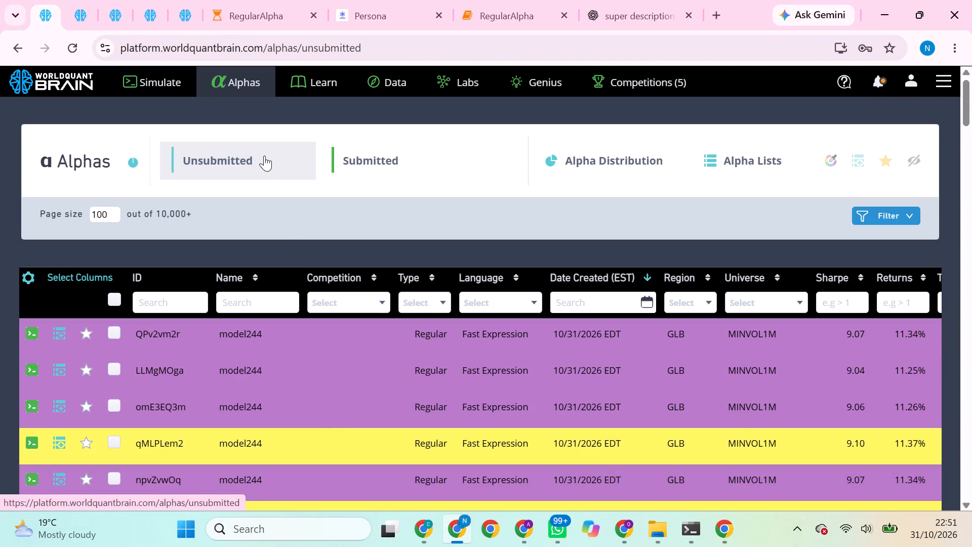
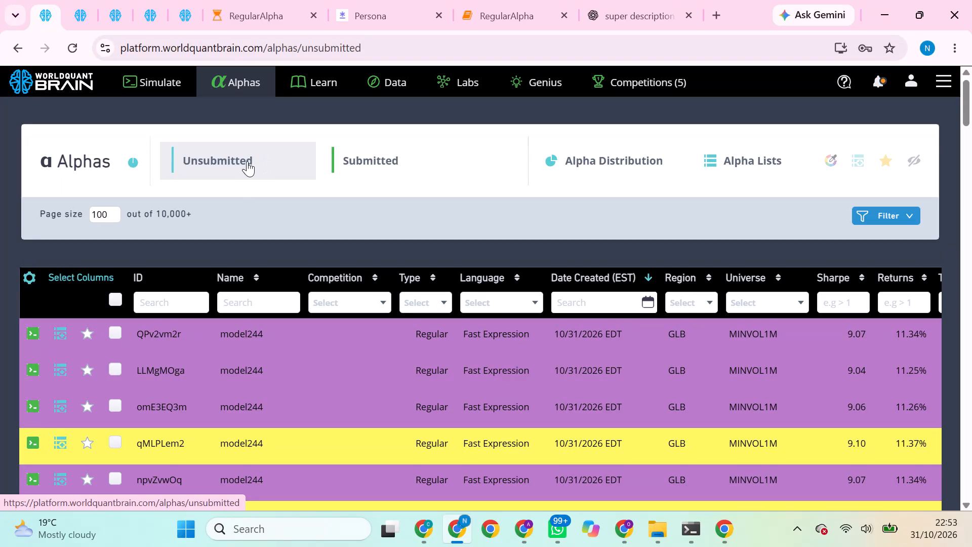
Check the simulation run in the RegularAlpha notebook and reload the unsubmitted alphas list to look for new entries.
click(228, 8)
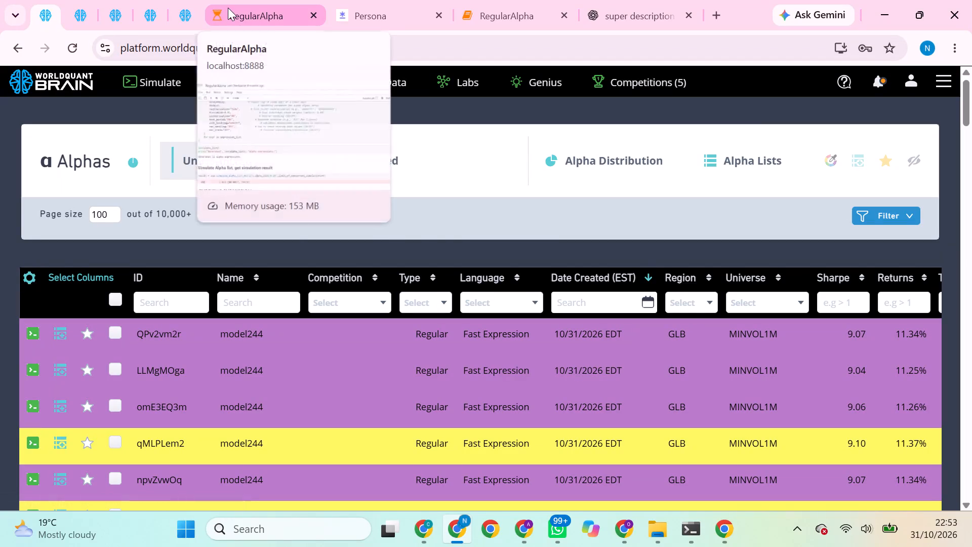
scroll(303, 268, down, 1)
scroll(303, 268, up, 2)
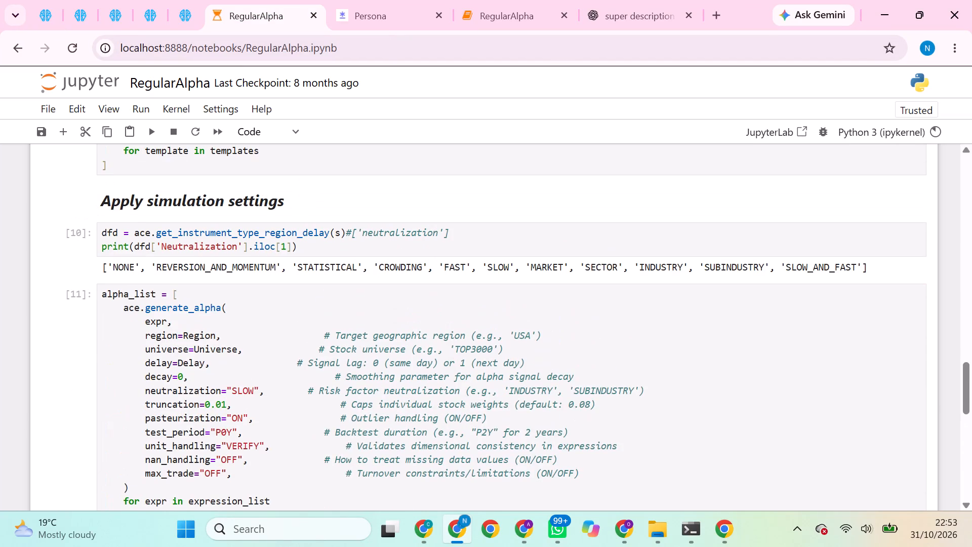
click(186, 0)
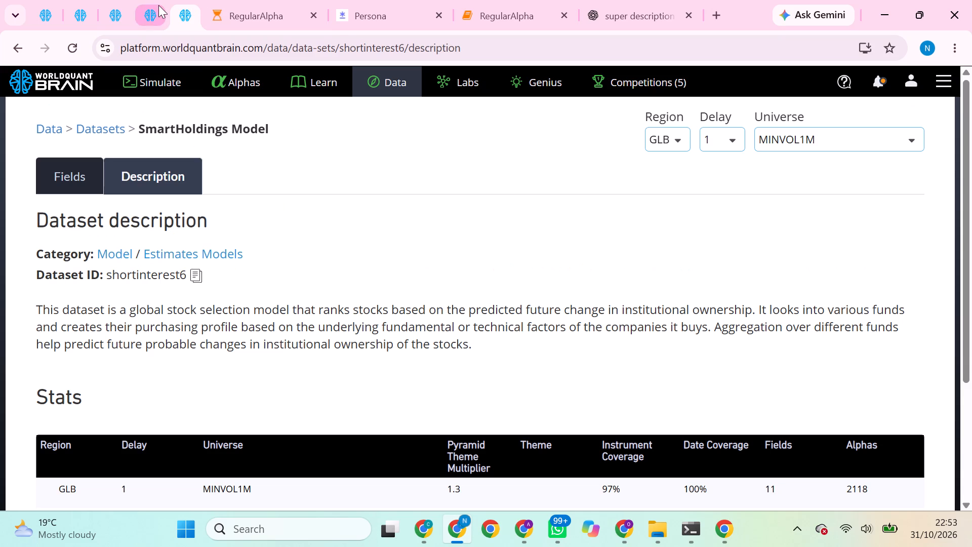
click(158, 5)
drag(256, 179, 259, 173)
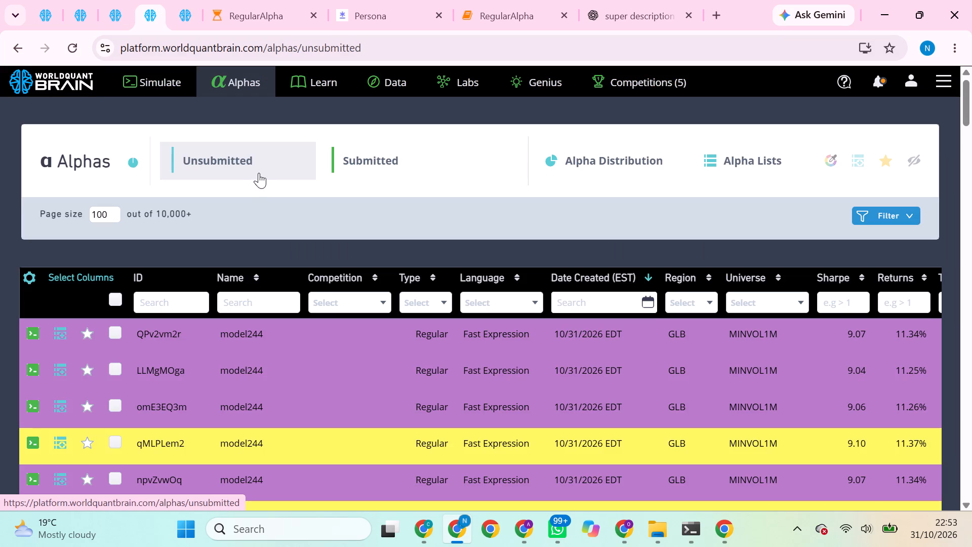
drag(259, 173, 260, 172)
double_click(260, 172)
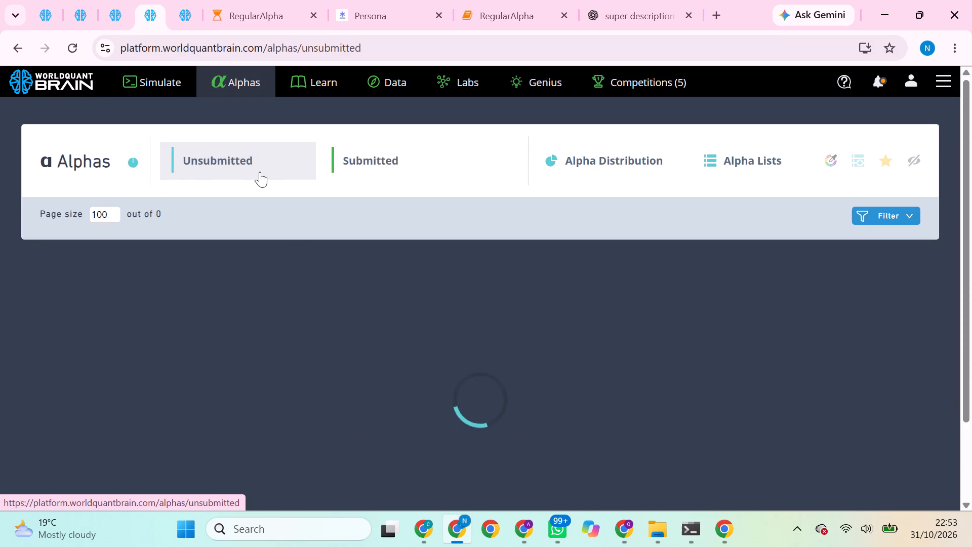
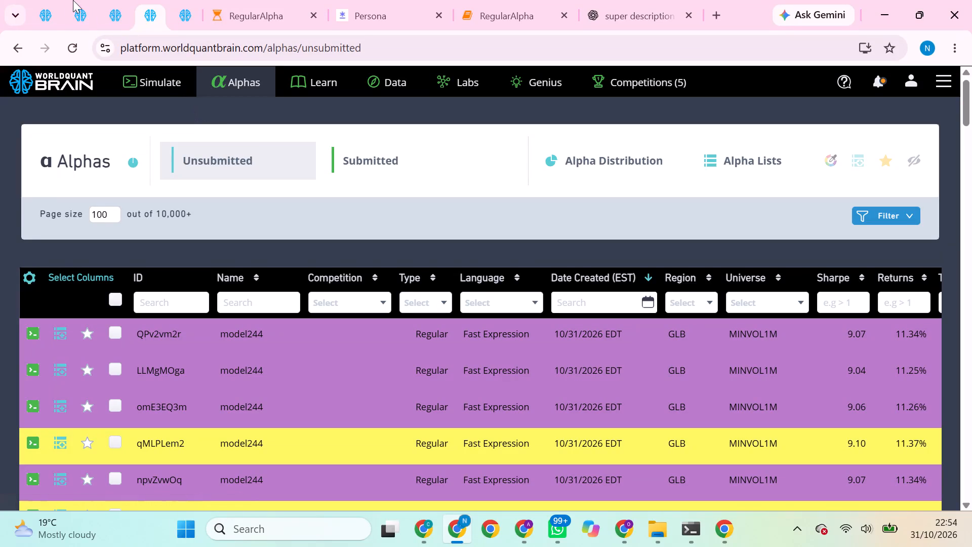
In the other account's window, set the neutralization of the USA/D1/TOP2000 super simulation to Sector.
drag(10, 0, 34, 2)
click(34, 2)
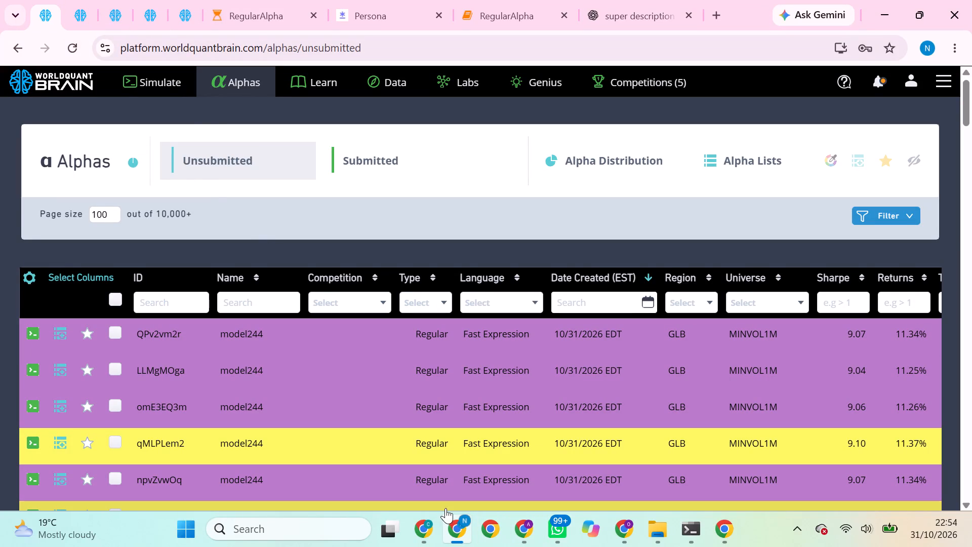
click(461, 523)
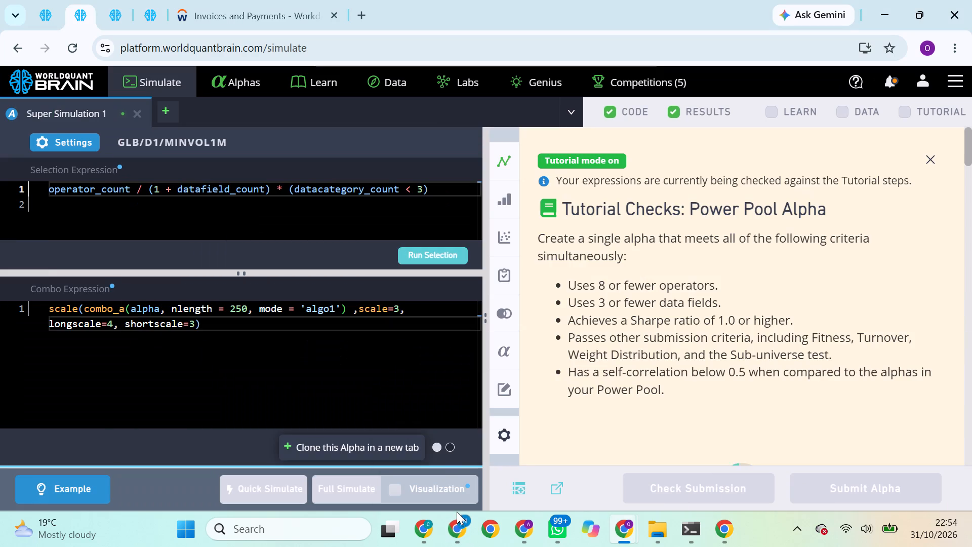
click(228, 212)
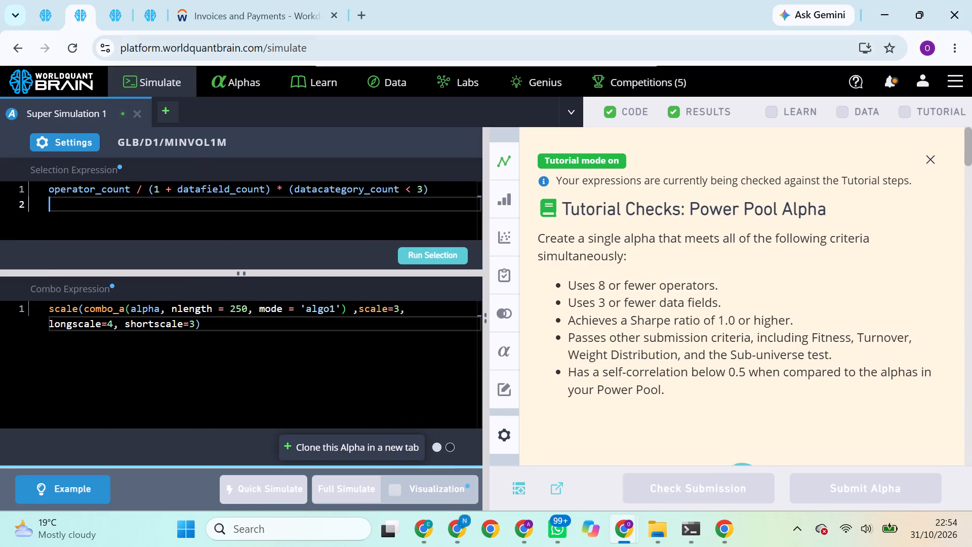
click(120, 13)
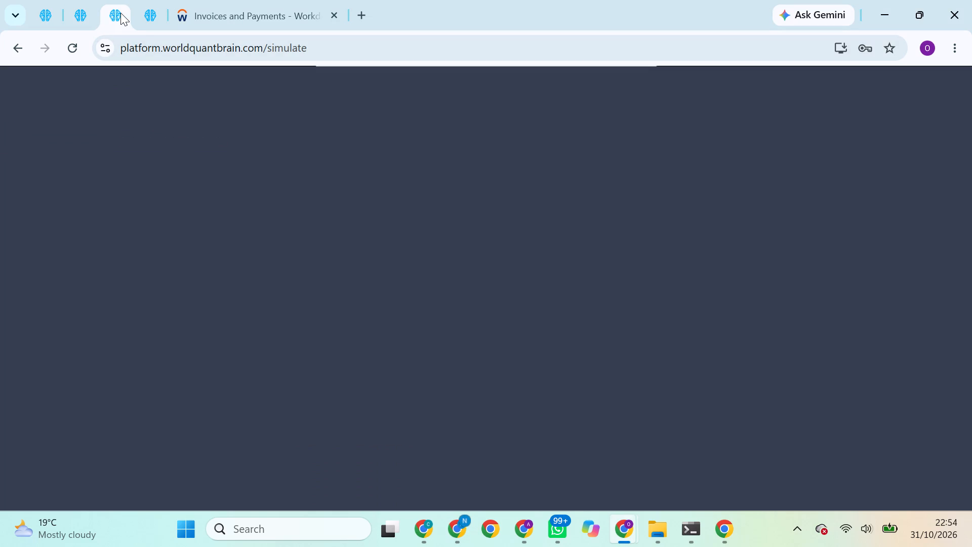
click(76, 9)
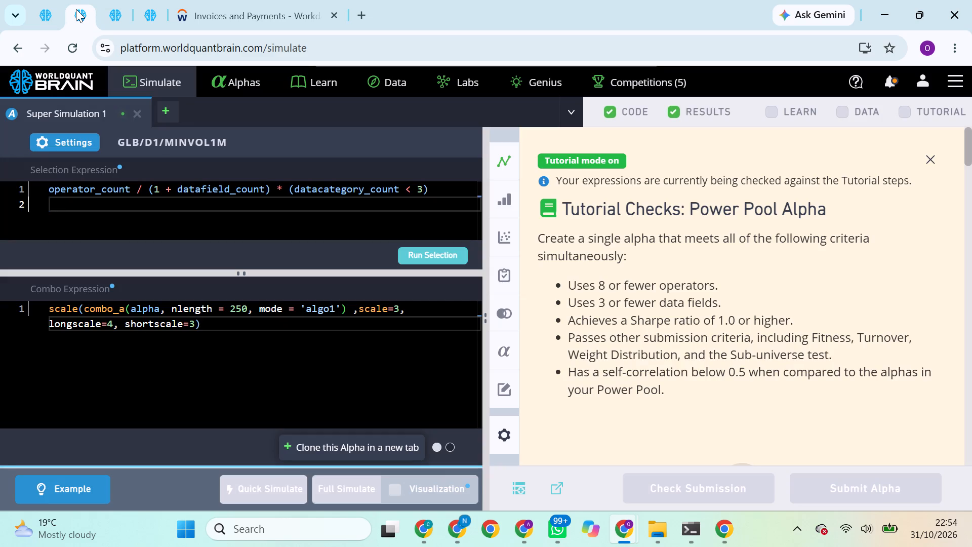
click(100, 0)
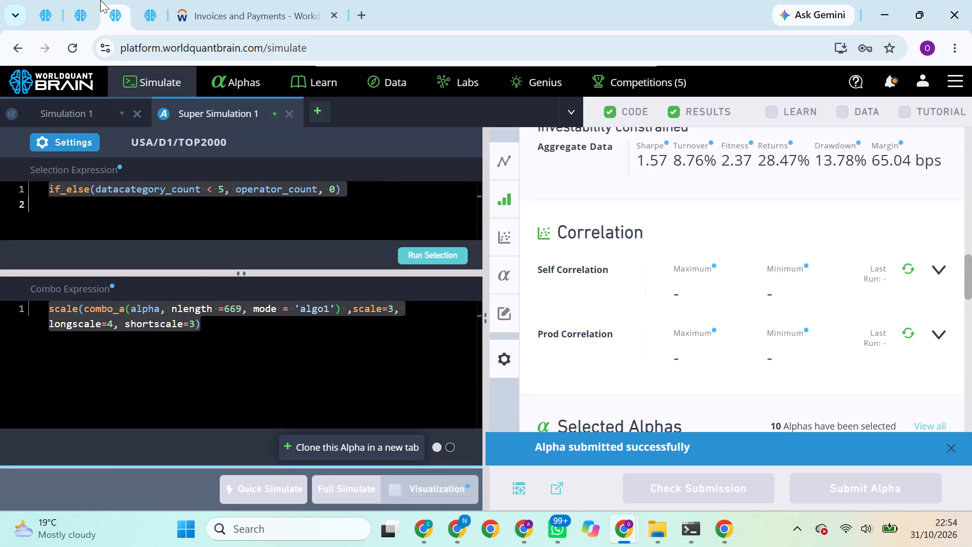
click(55, 134)
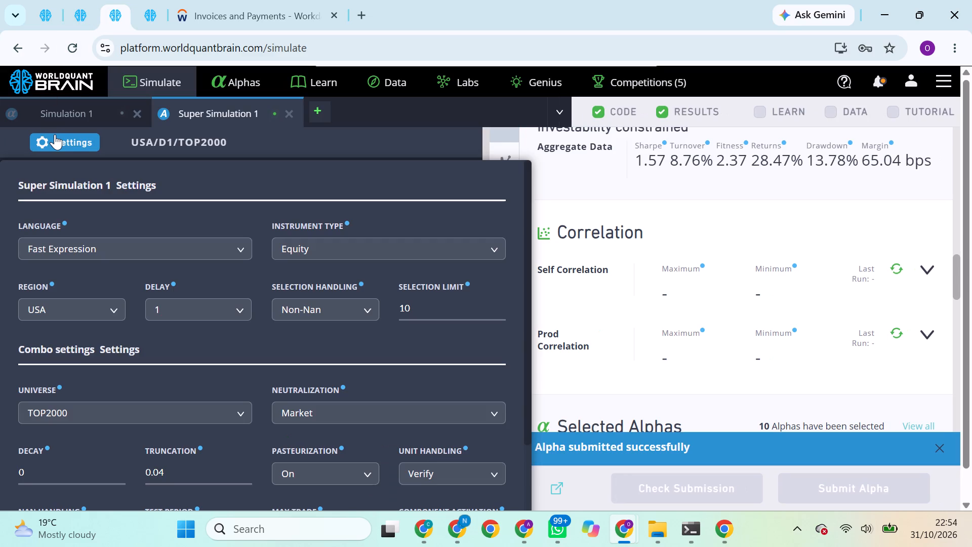
click(141, 416)
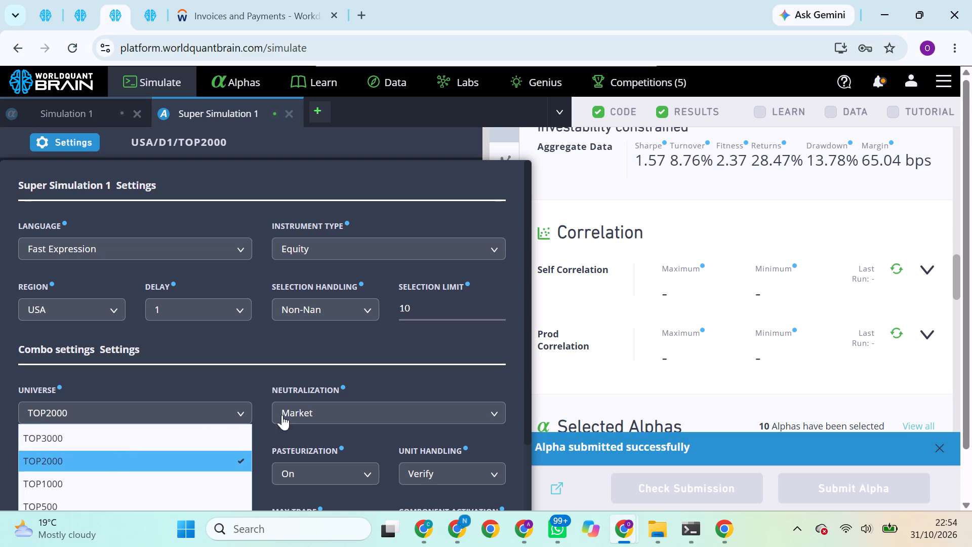
click(318, 412)
scroll(302, 484, down, 1)
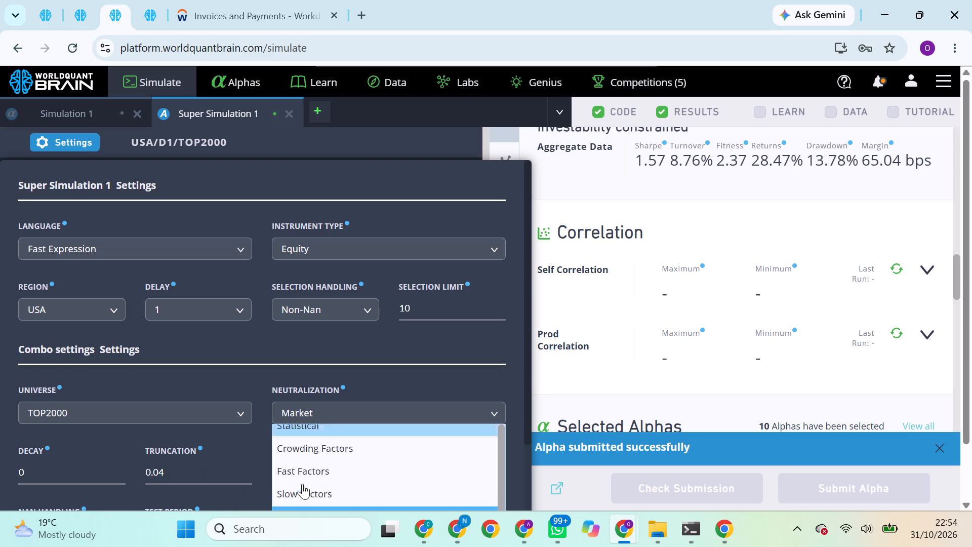
scroll(302, 484, down, 2)
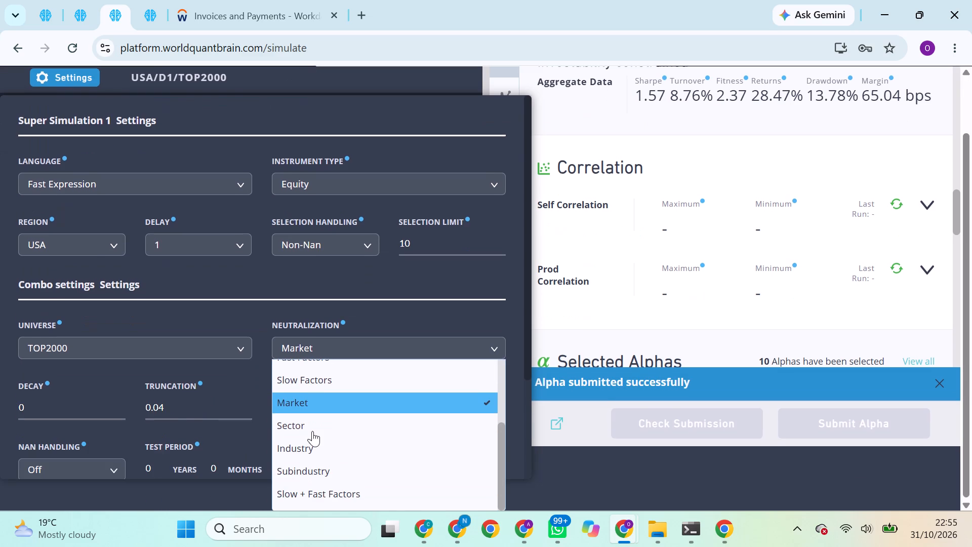
click(306, 422)
Set the USA super simulation's truncation to 0.08 and apply the settings.
scroll(311, 423, down, 1)
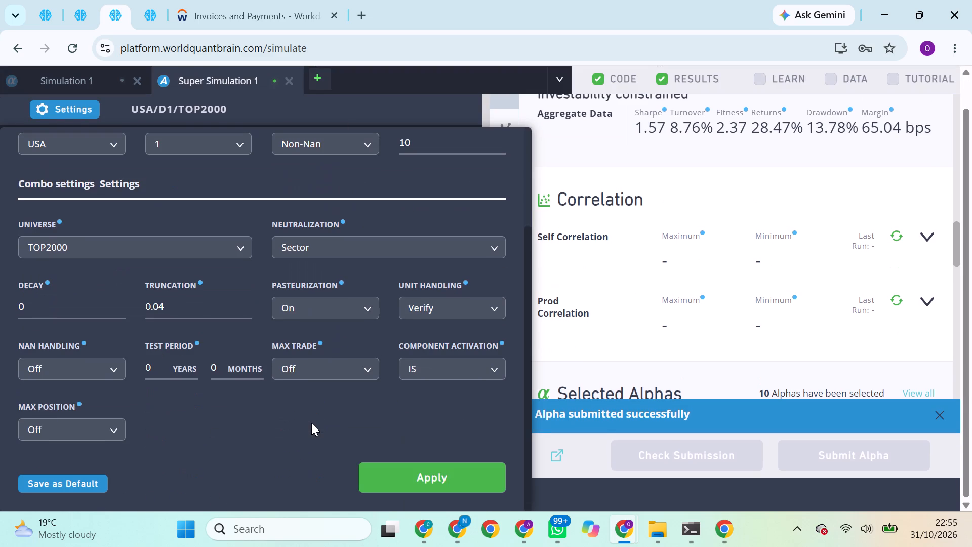
scroll(311, 423, down, 1)
click(176, 297)
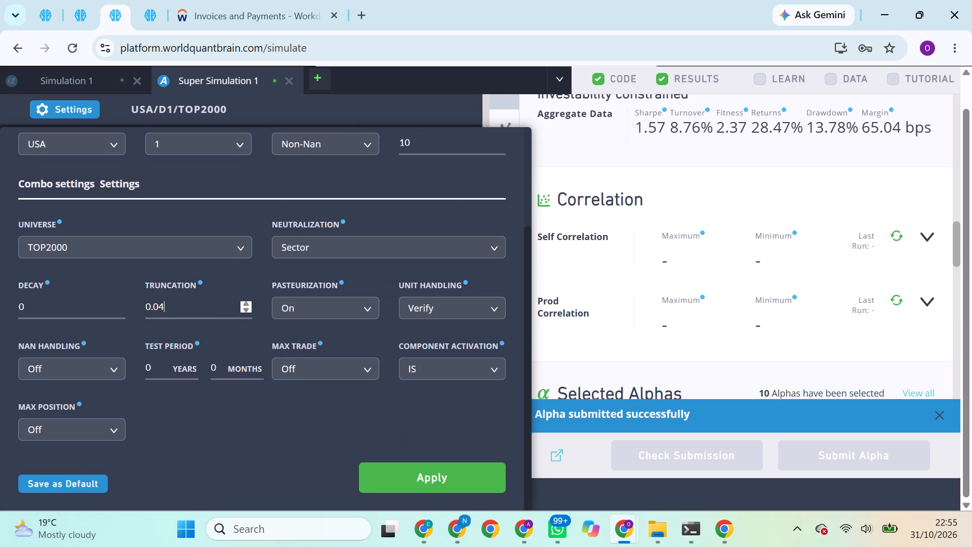
key(BackSpace)
key(8)
scroll(276, 397, down, 1)
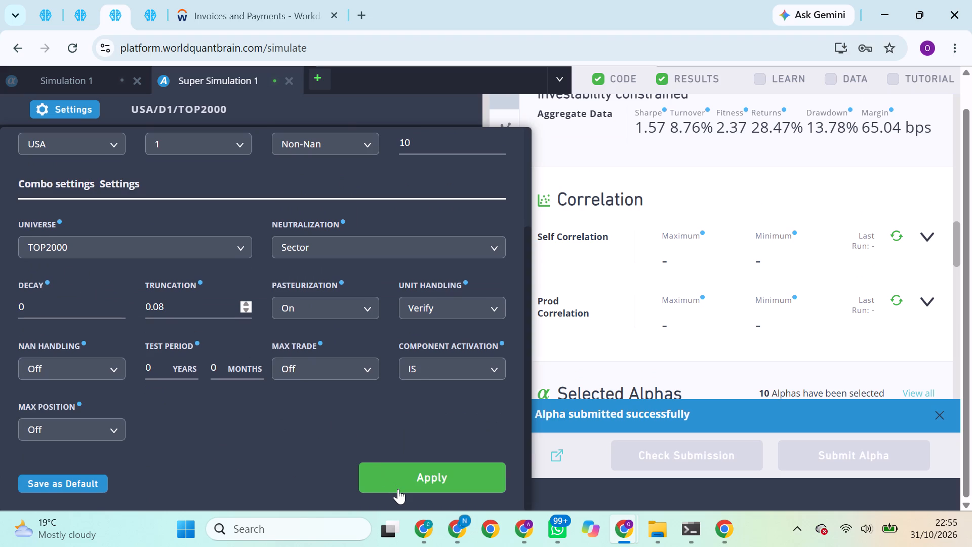
click(398, 489)
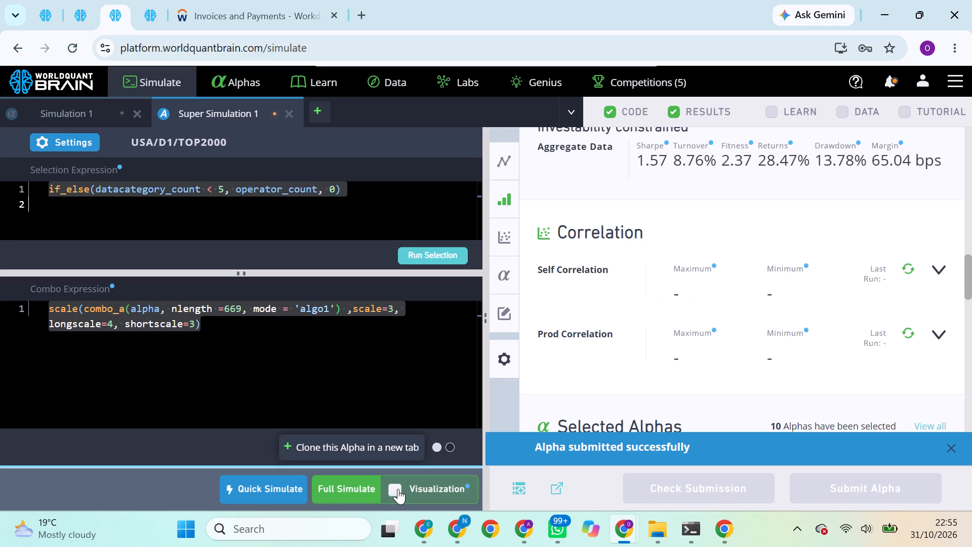
Set nlength to 449 in the USA combo expression and run the selection and a full simulation.
triple_click(230, 302)
double_click(230, 302)
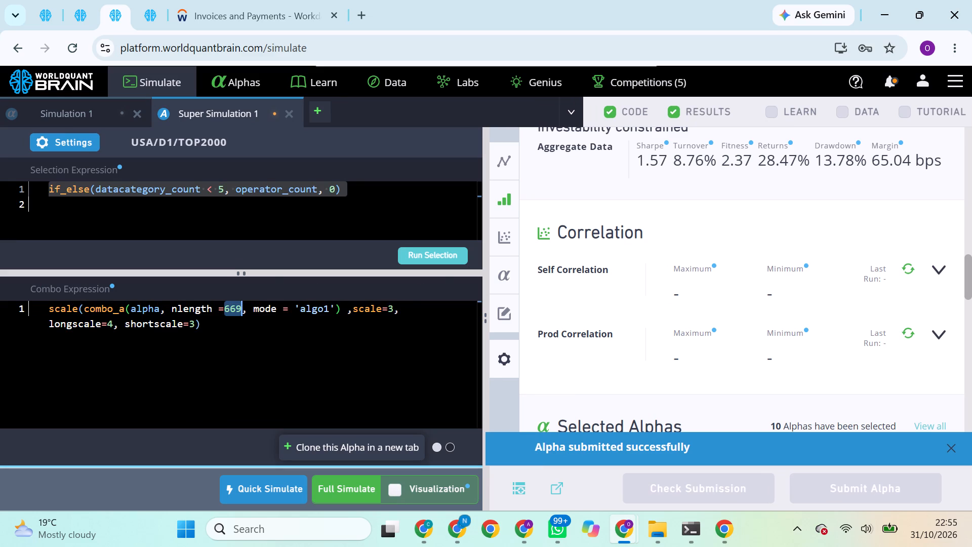
text(44)
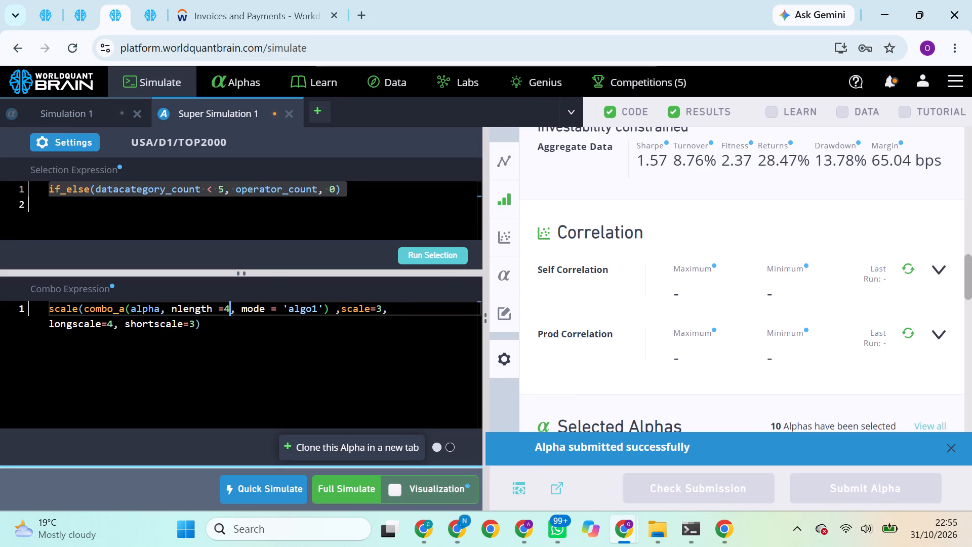
key(9)
click(417, 254)
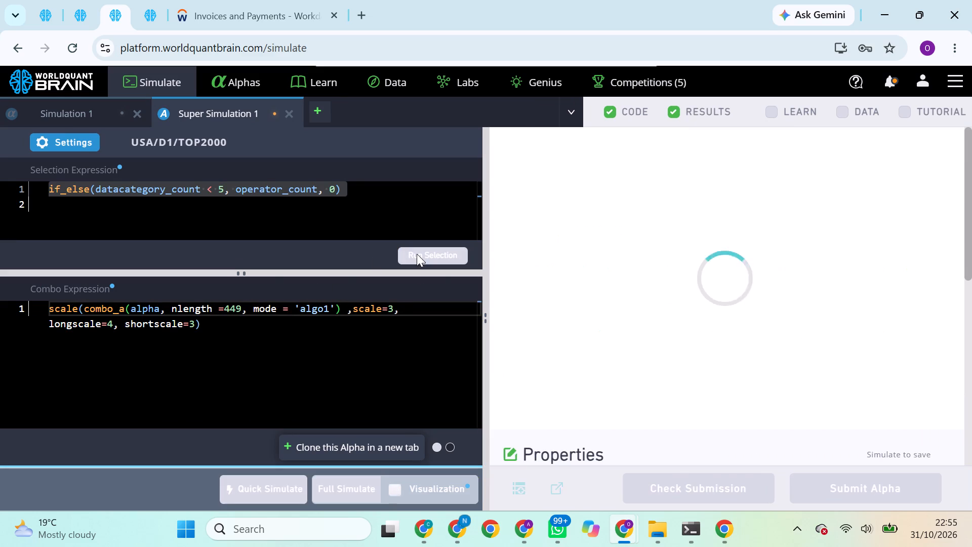
click(363, 487)
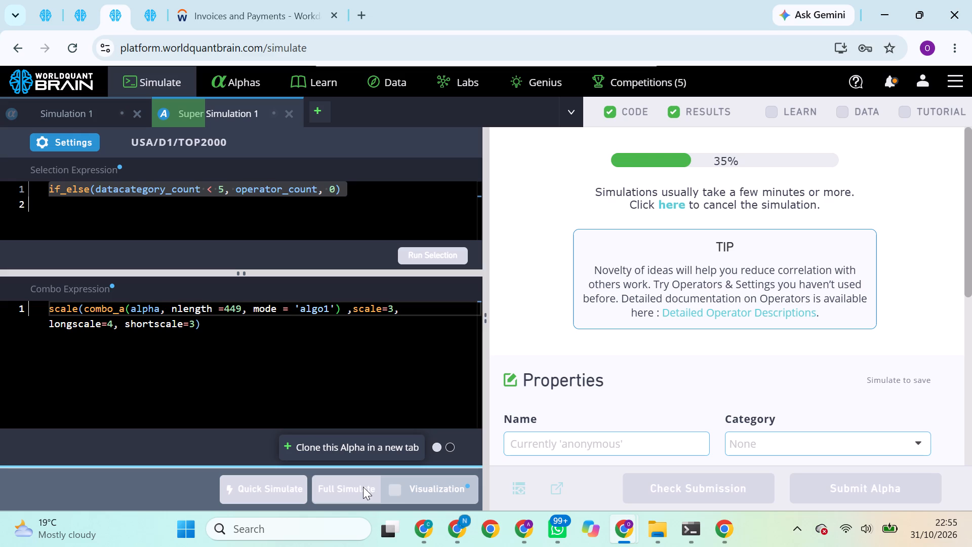
Switch to the account window holding the GLB/D1/MINVOL1M SuperAlpha with the hump combo expression and run its Prod Correlation check.
click(512, 523)
click(453, 409)
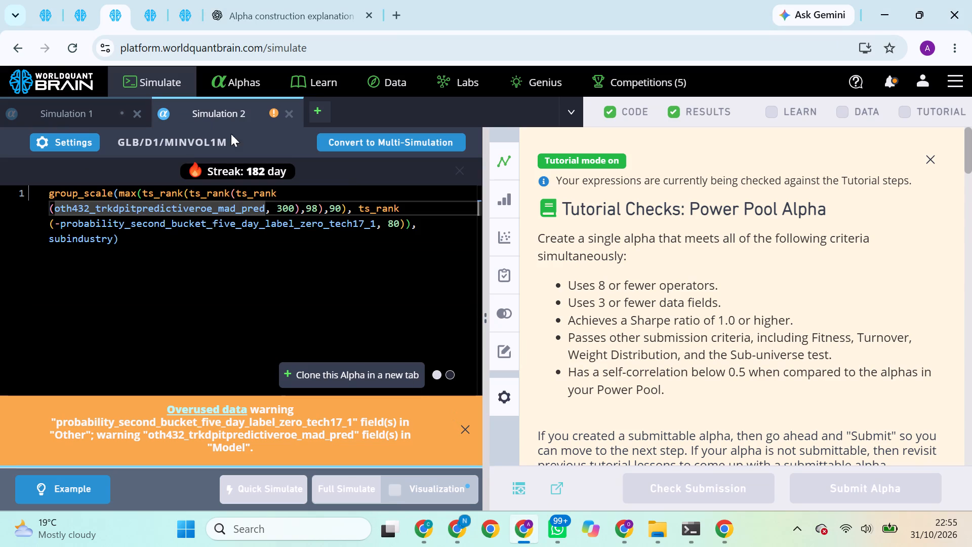
click(140, 6)
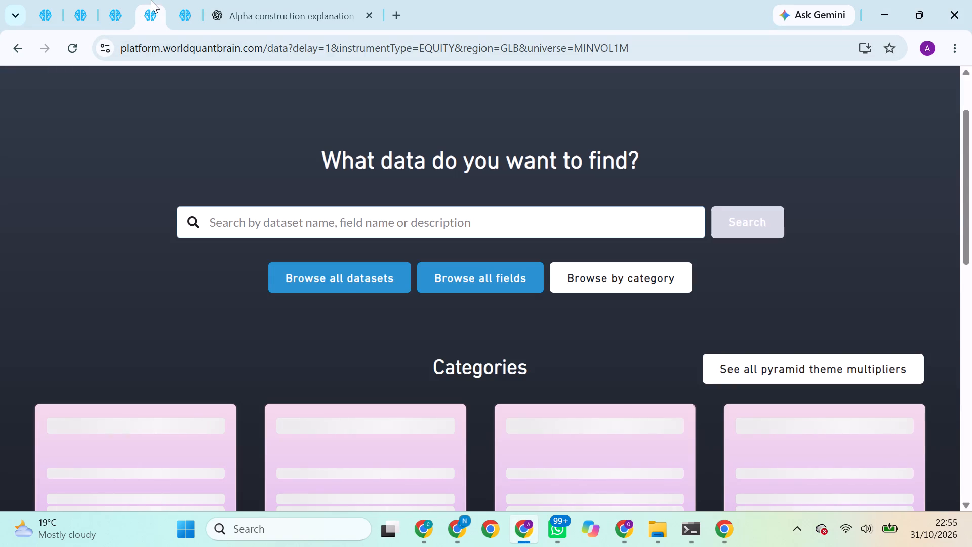
click(89, 0)
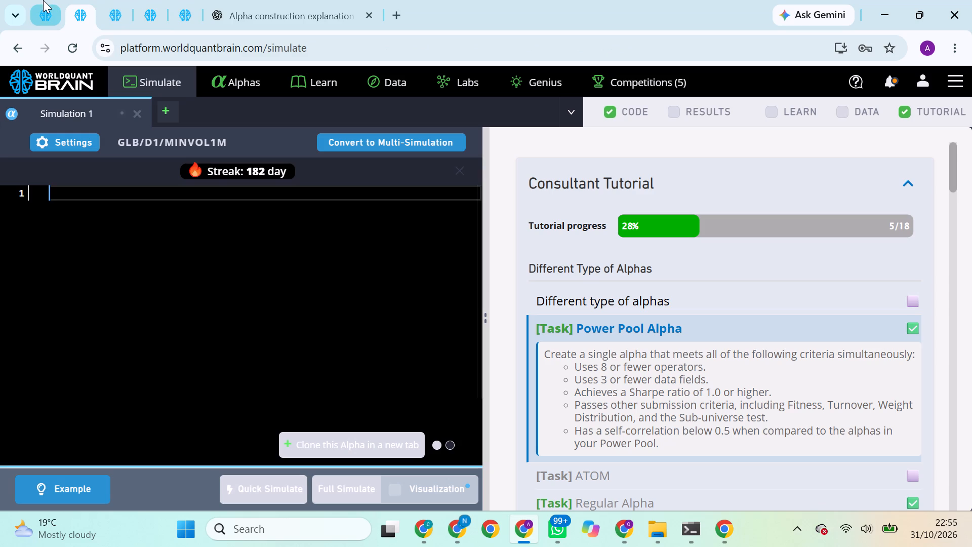
click(43, 0)
click(43, 0)
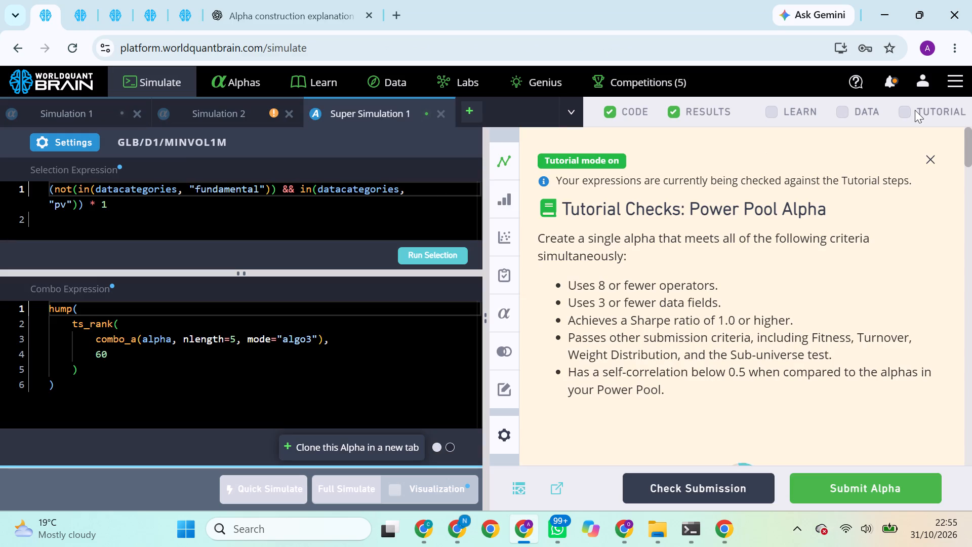
click(934, 165)
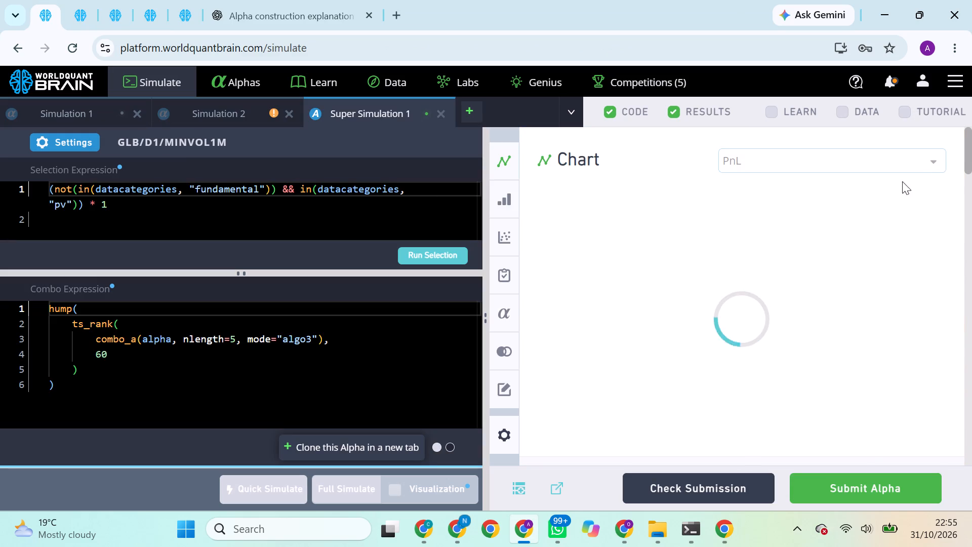
scroll(816, 289, down, 5)
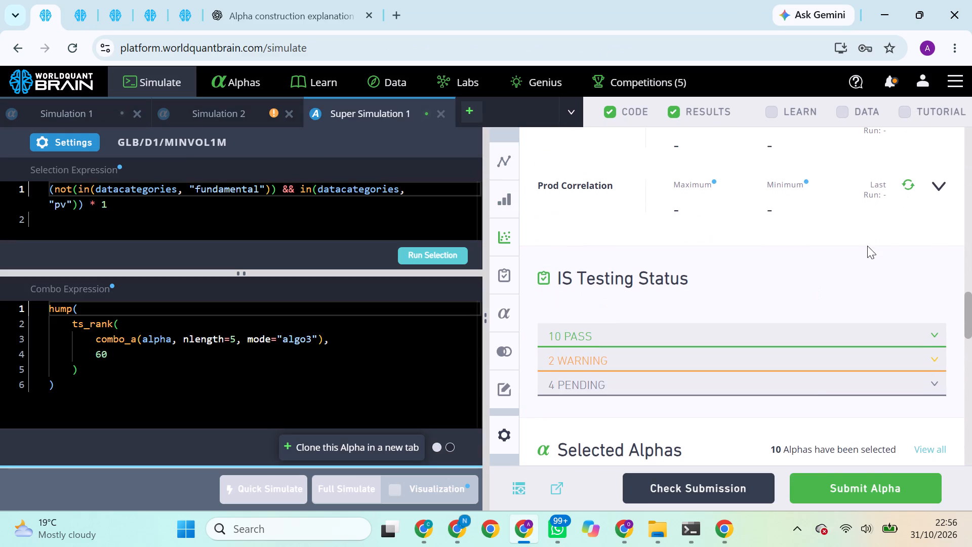
click(905, 181)
click(764, 203)
Set the GLB SuperAlpha's neutralization to Slow Factors and rerun its selection and full simulation.
click(68, 144)
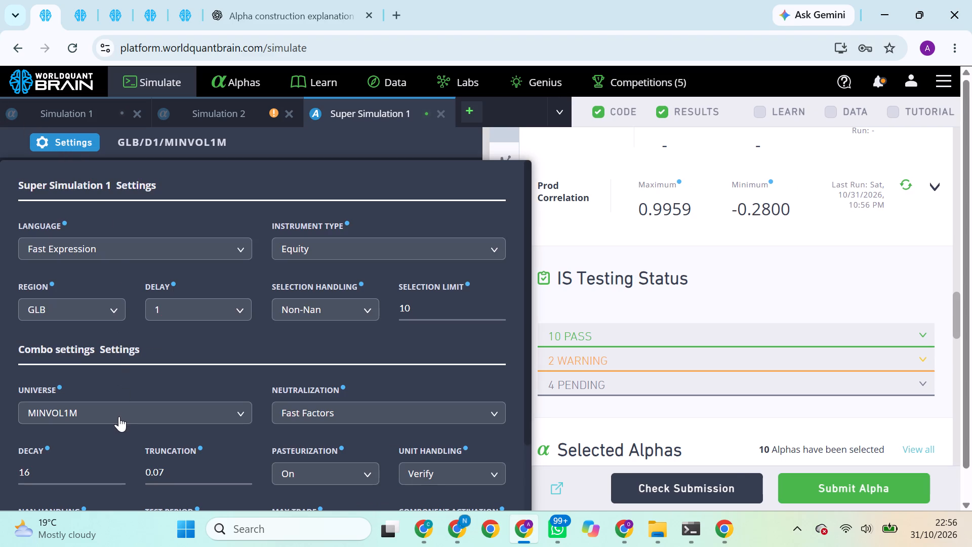
click(300, 411)
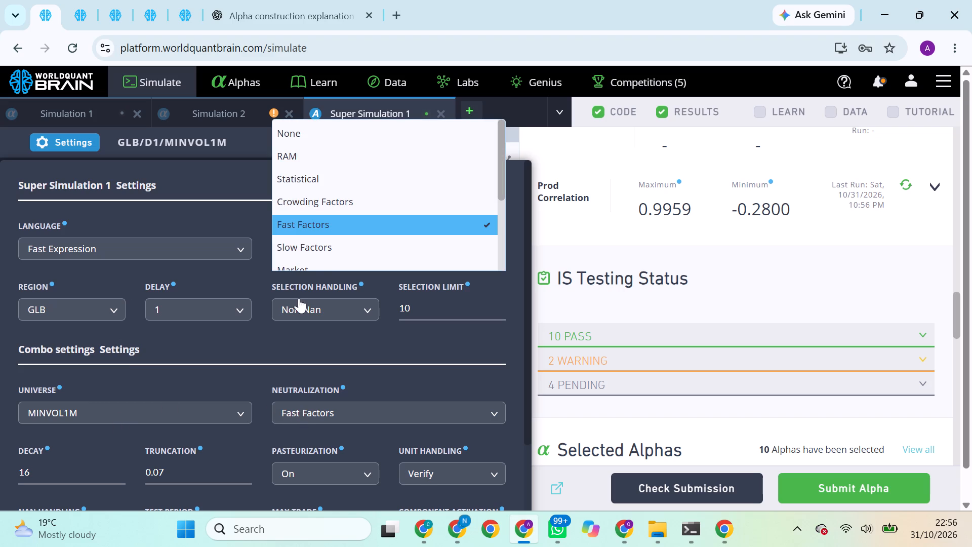
click(333, 239)
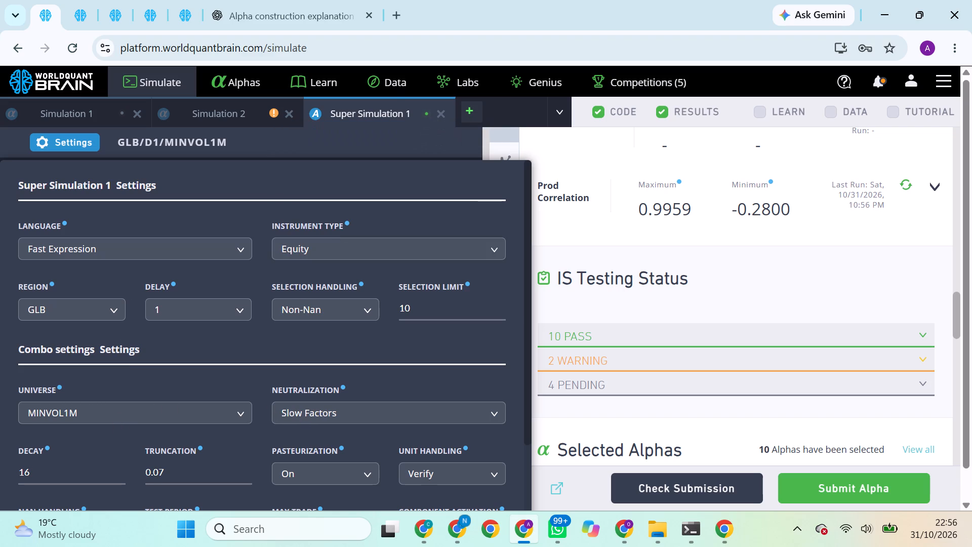
scroll(337, 386, down, 2)
click(401, 498)
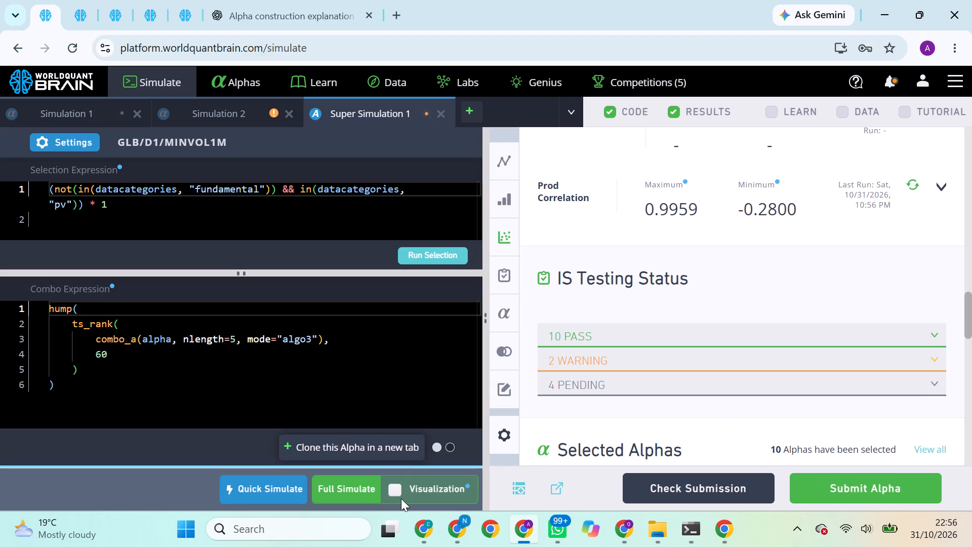
click(440, 263)
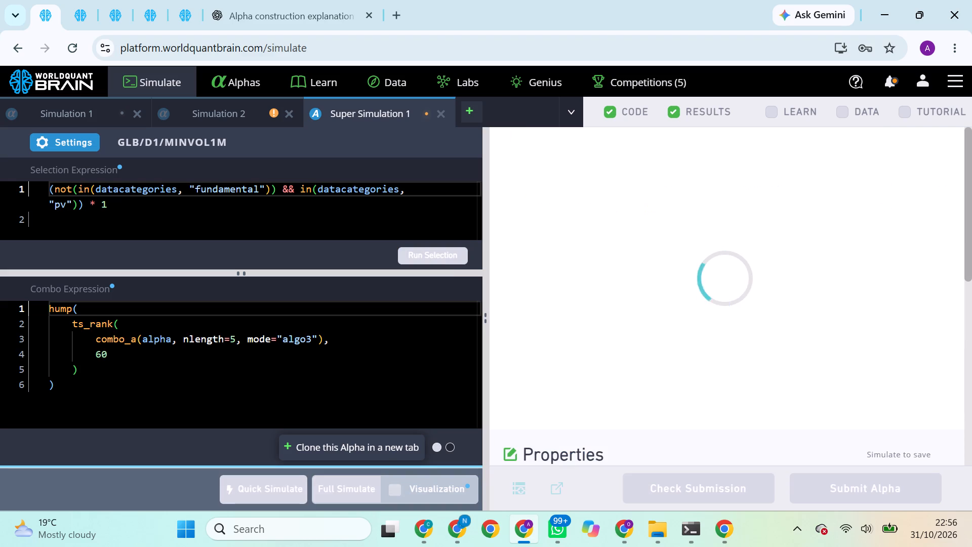
click(354, 480)
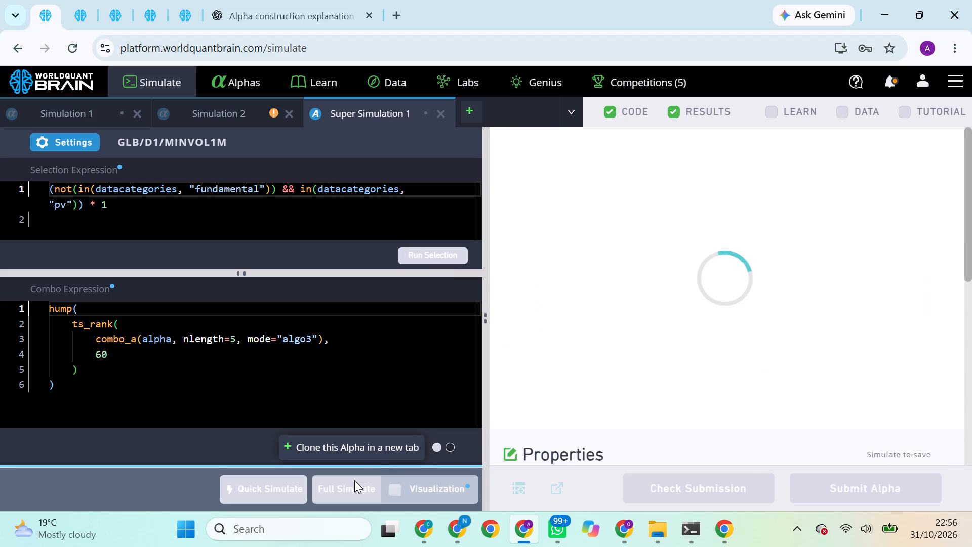
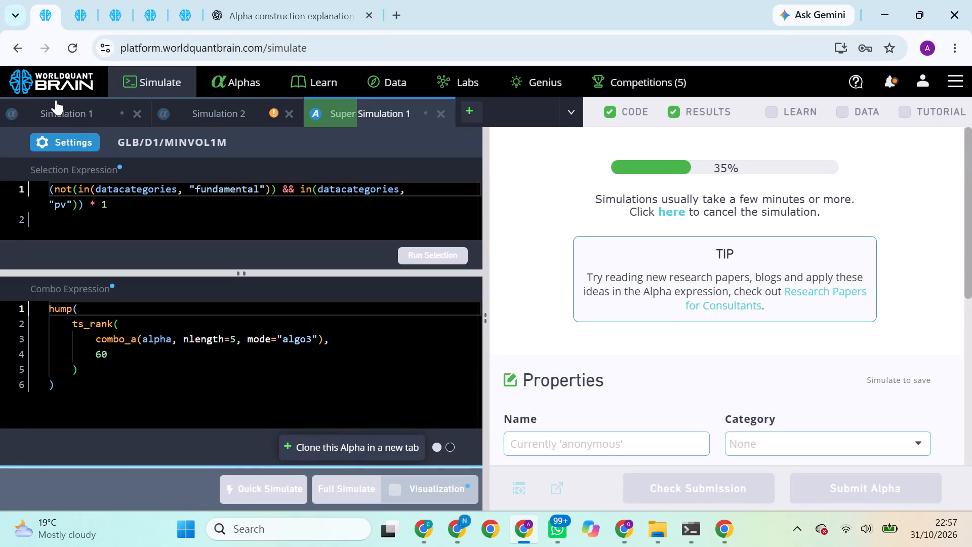
Switch to the account window holding the USA/D1/TOP2000 SuperAlpha with nlength 449 and run its Prod Correlation check.
click(72, 7)
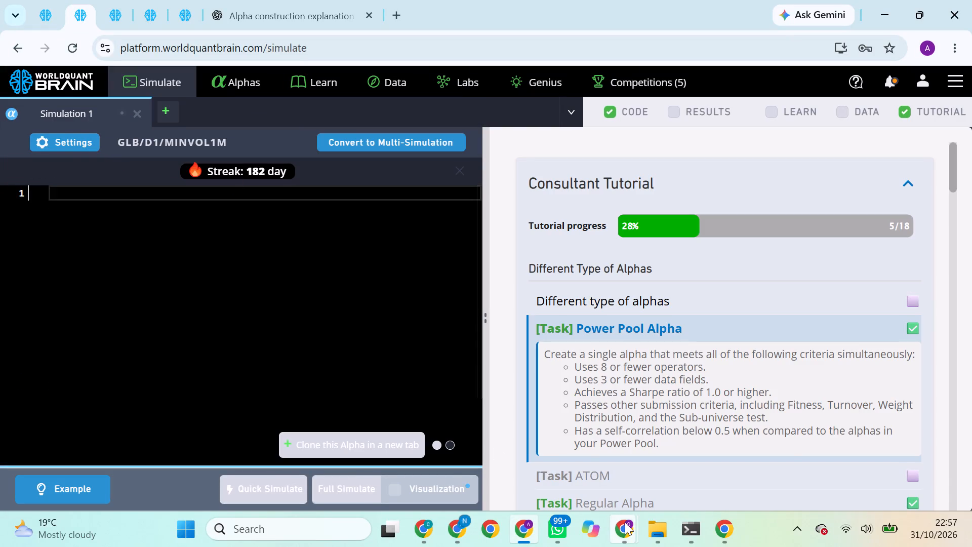
click(625, 522)
click(556, 454)
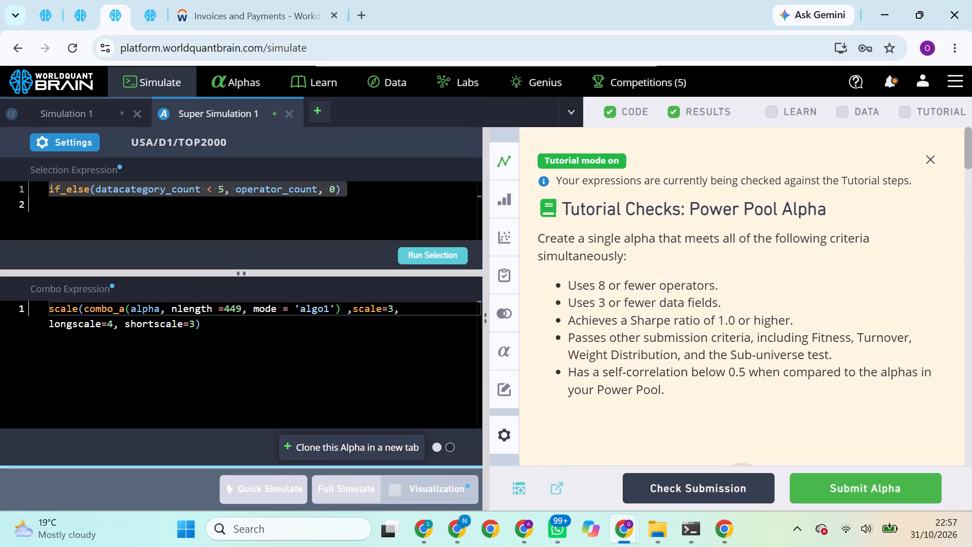
click(926, 163)
scroll(787, 277, down, 2)
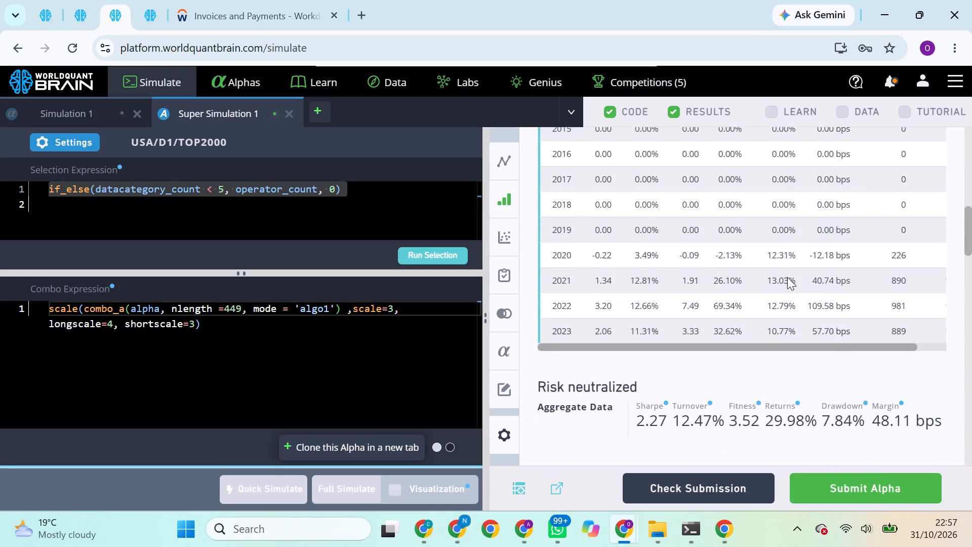
scroll(787, 277, down, 3)
scroll(902, 176, up, 2)
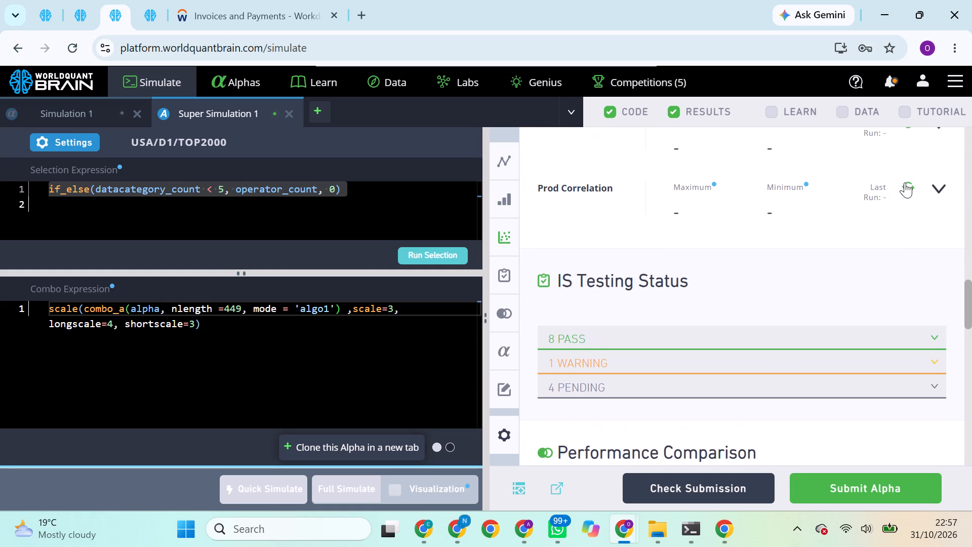
click(908, 189)
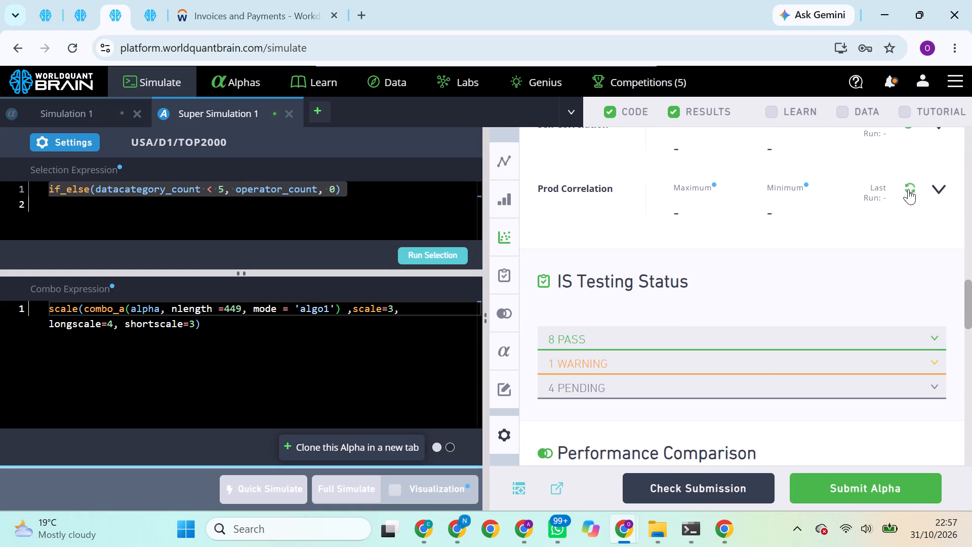
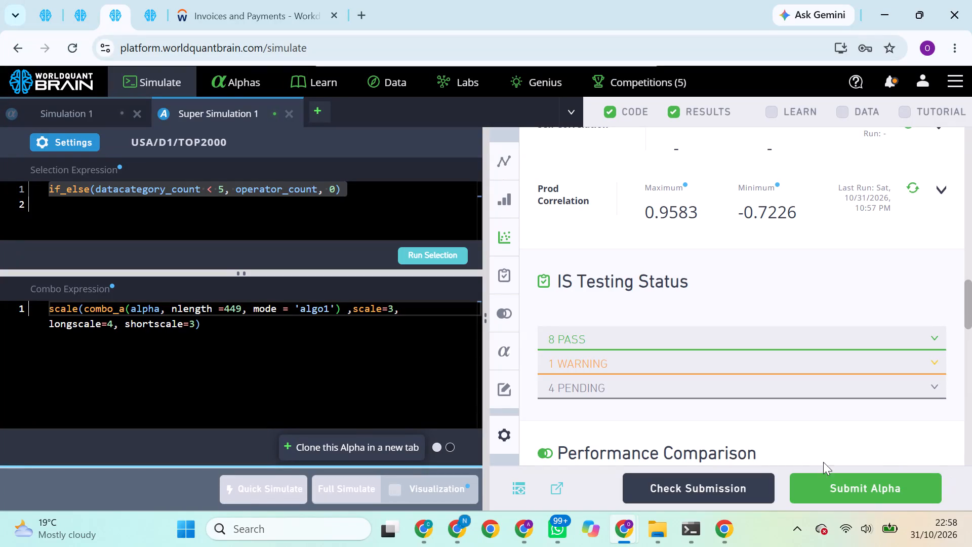
Switch to the account window running the RegularAlpha notebook and check the progress of its multi-alpha simulation.
click(459, 530)
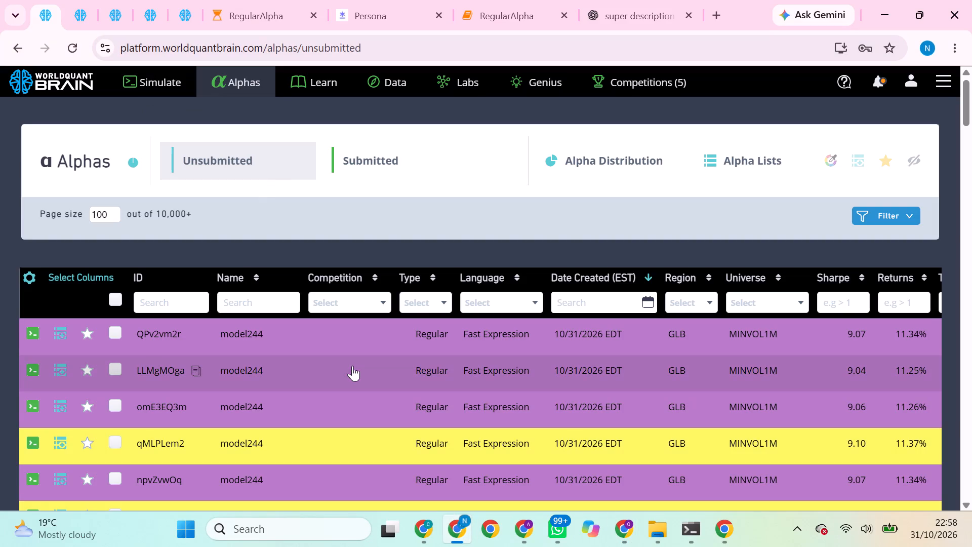
click(231, 9)
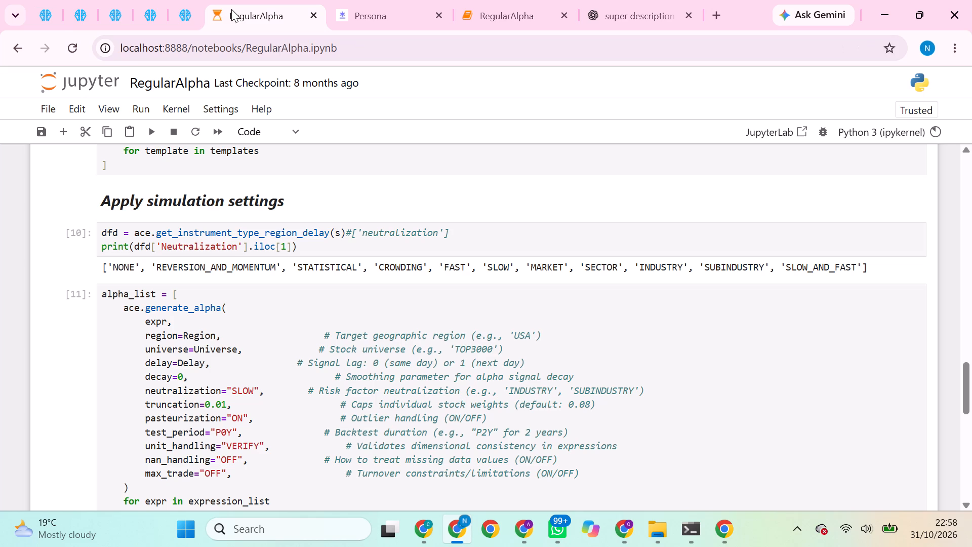
scroll(267, 302, up, 3)
scroll(267, 302, down, 3)
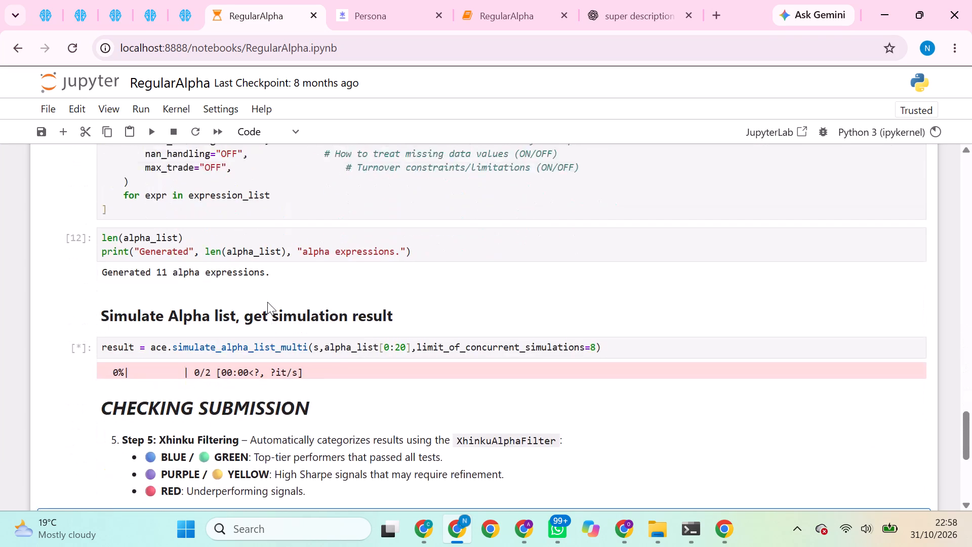
scroll(267, 302, down, 1)
Return to this account's Alphas page and reload the list of unsubmitted alphas.
click(54, 0)
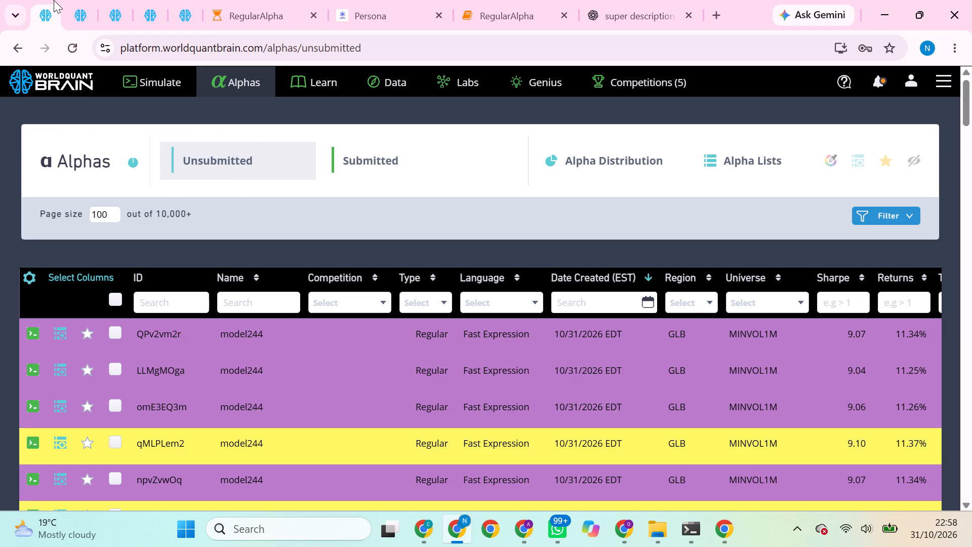
triple_click(238, 160)
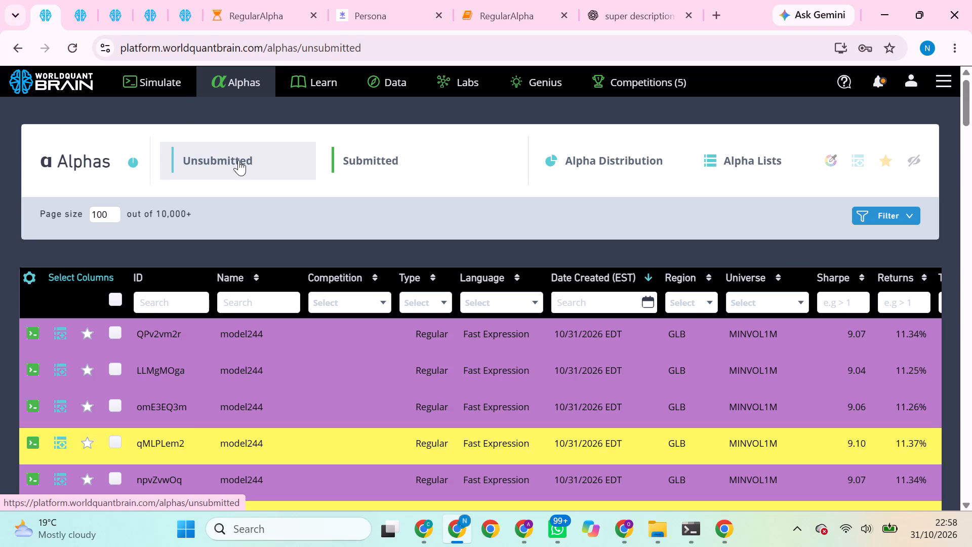
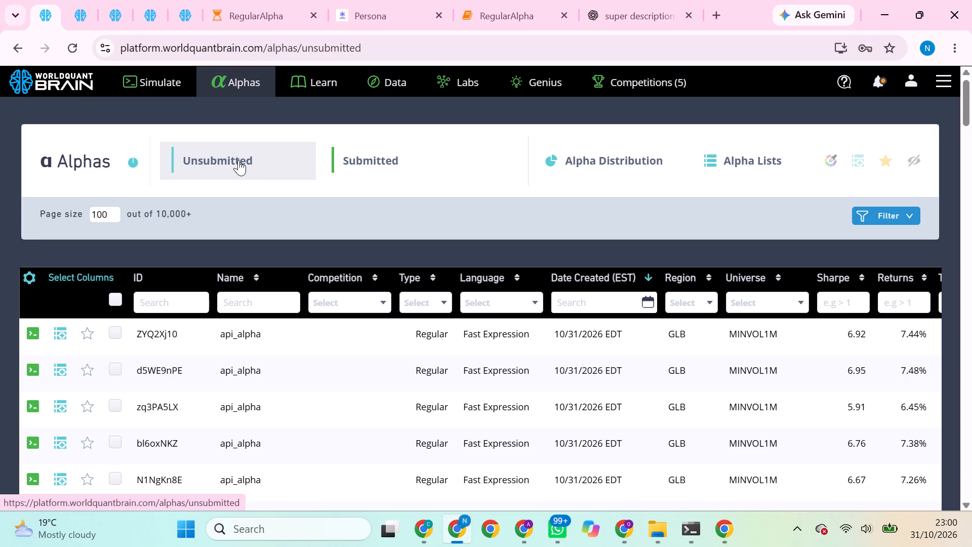
Open the unsubmitted GLB alpha akKARNw9, review its IS summary and properties, and run its Prod Correlation check.
scroll(321, 400, down, 3)
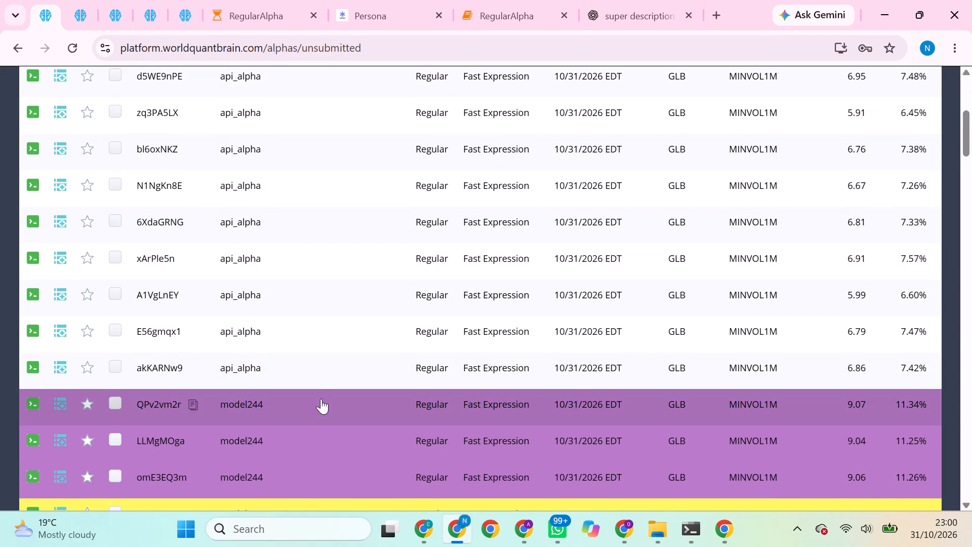
scroll(310, 314, up, 1)
scroll(310, 314, down, 1)
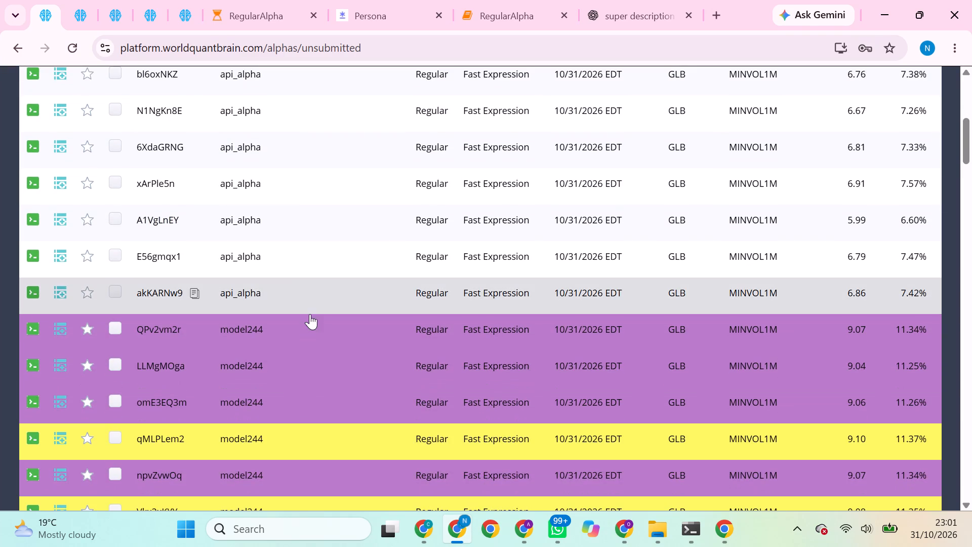
click(306, 283)
scroll(429, 346, down, 2)
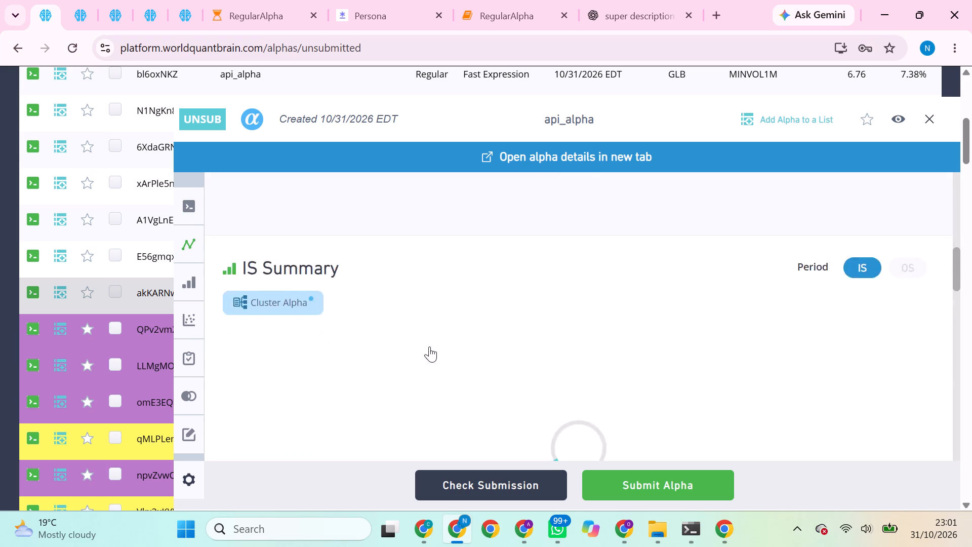
scroll(429, 346, down, 5)
scroll(429, 346, right, 1)
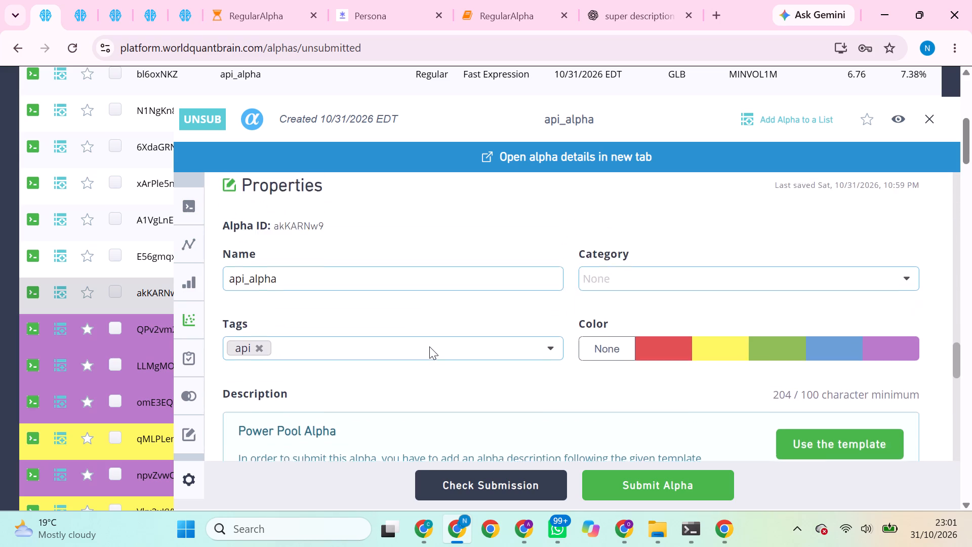
scroll(429, 346, up, 3)
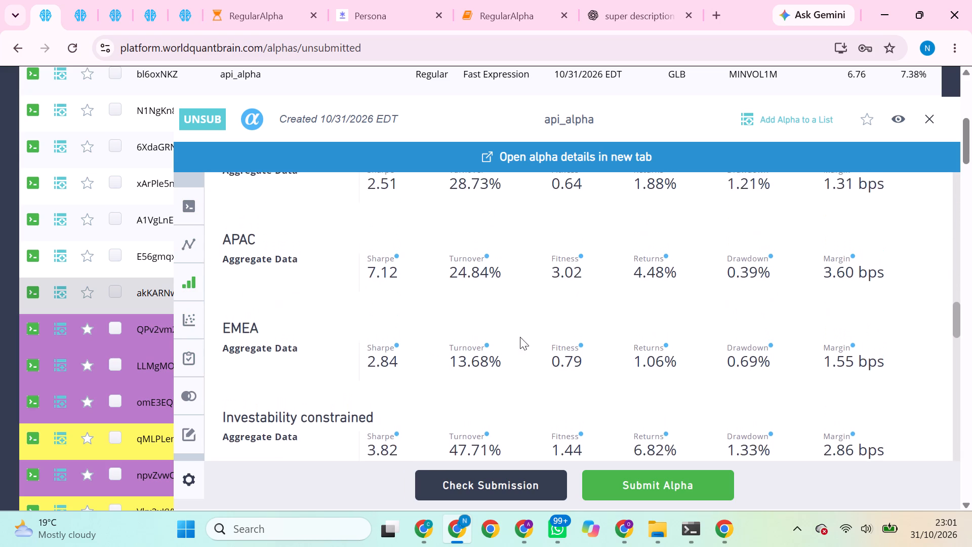
scroll(578, 340, down, 2)
scroll(761, 342, down, 1)
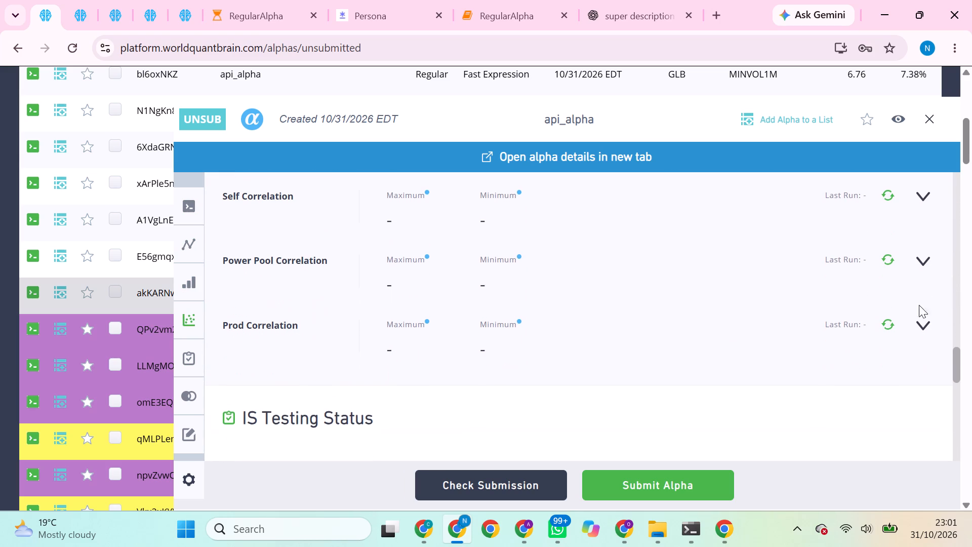
click(891, 324)
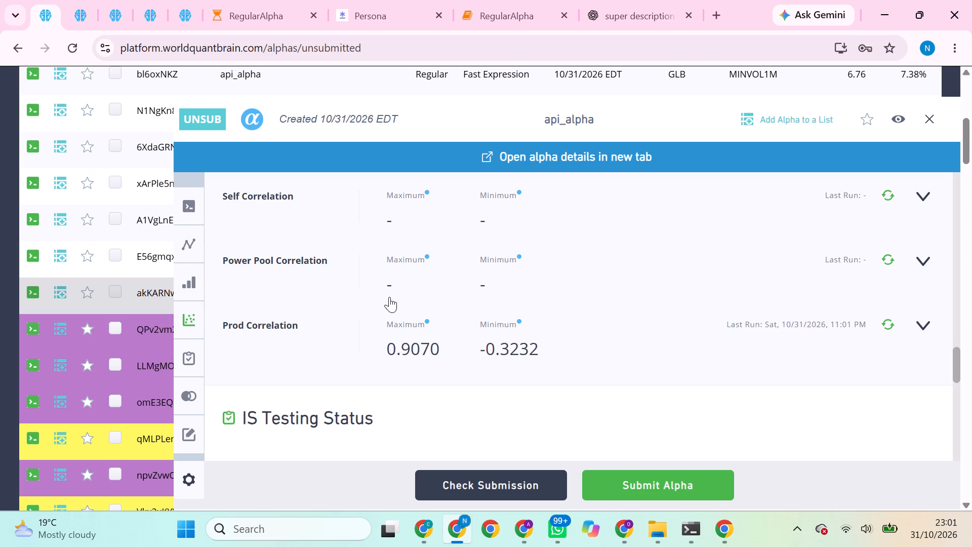
Run the Prod Correlation check on the unsubmitted alphas xArPle5n and d5WE9nPE.
click(142, 173)
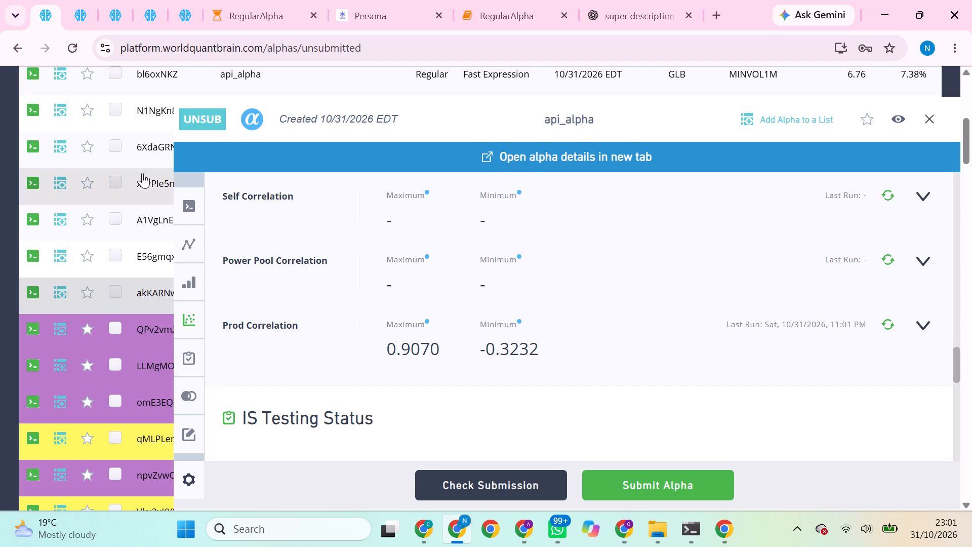
click(142, 173)
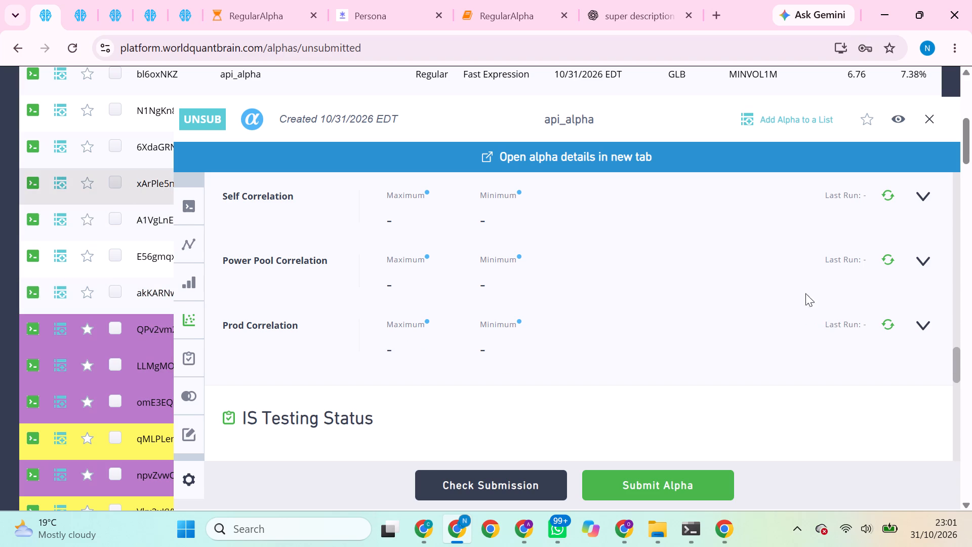
click(884, 322)
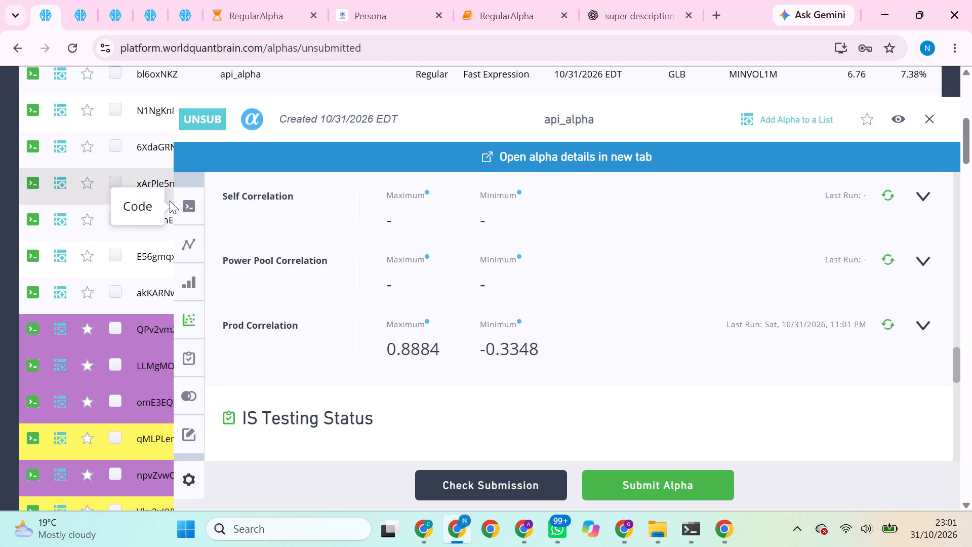
scroll(170, 201, up, 4)
click(157, 189)
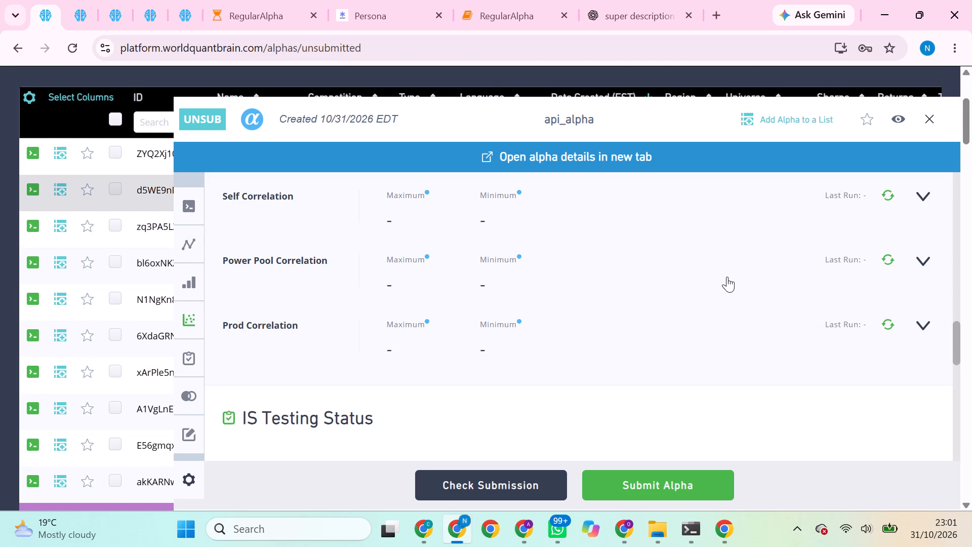
click(886, 327)
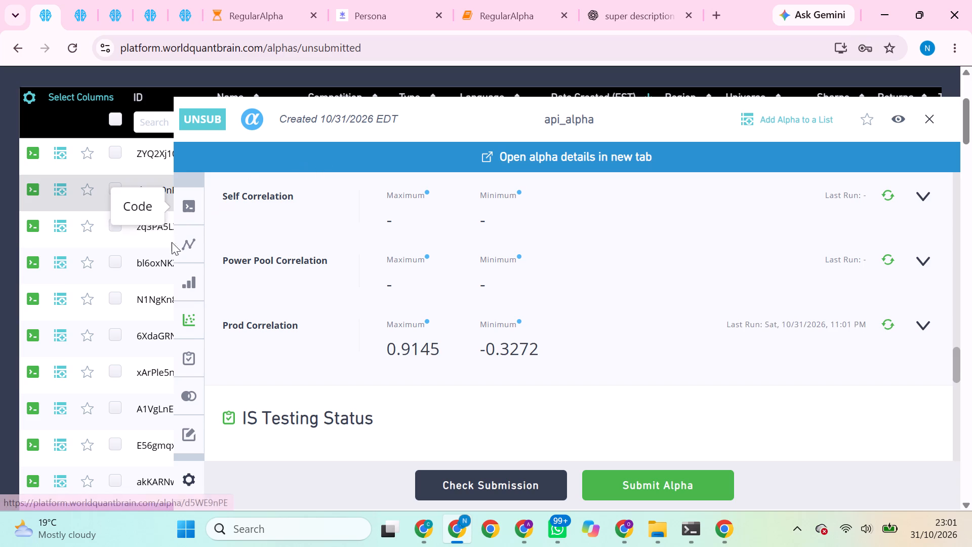
Run the Prod Correlation check on the unsubmitted alphas bl6oxNKZ and 6XdaGRNG.
click(149, 257)
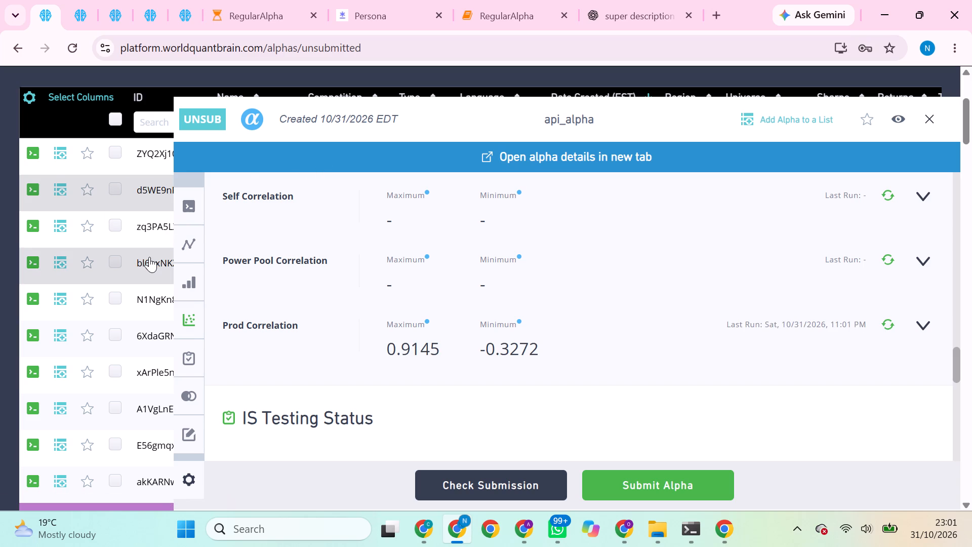
click(886, 325)
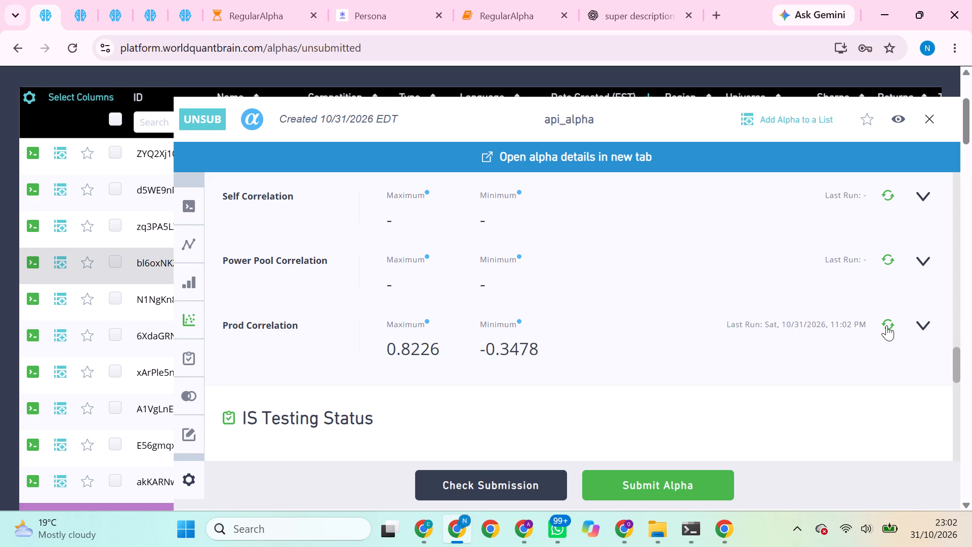
click(153, 337)
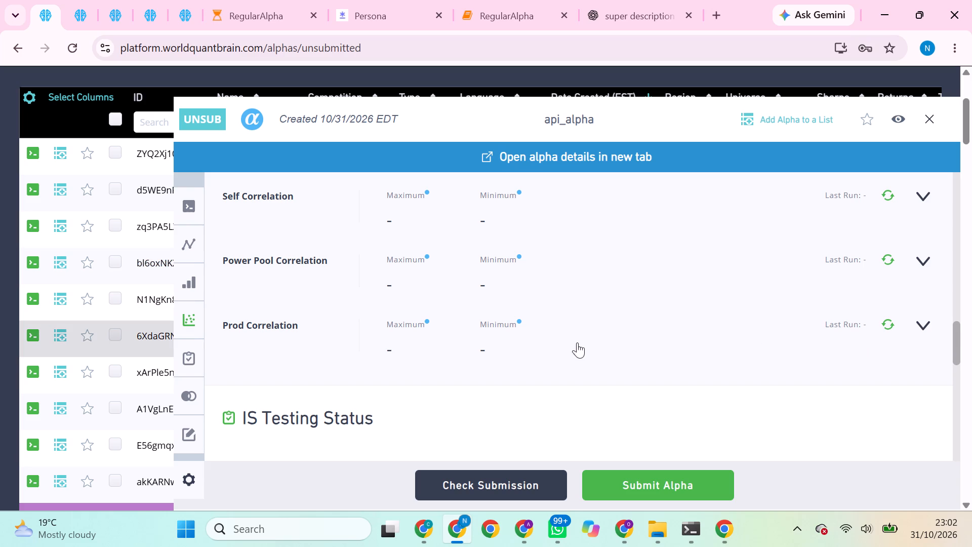
click(891, 328)
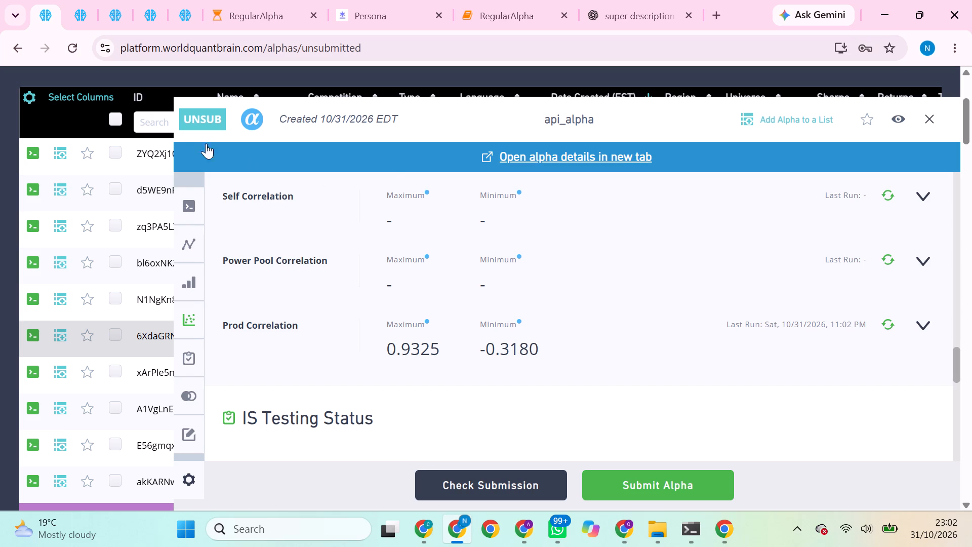
Run the Prod Correlation check on the newest unsubmitted alpha, ZYQ2Xj10, and view its result.
click(154, 150)
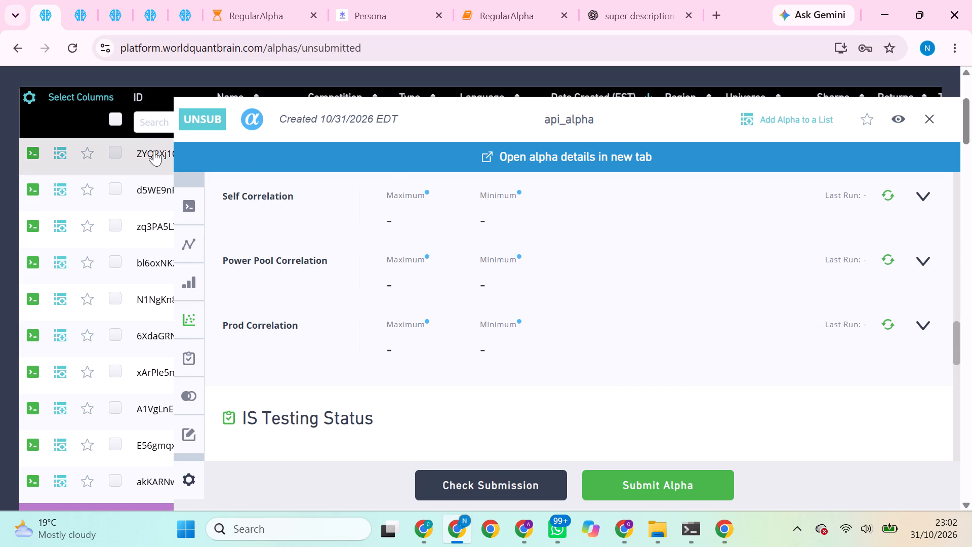
click(154, 150)
double_click(154, 150)
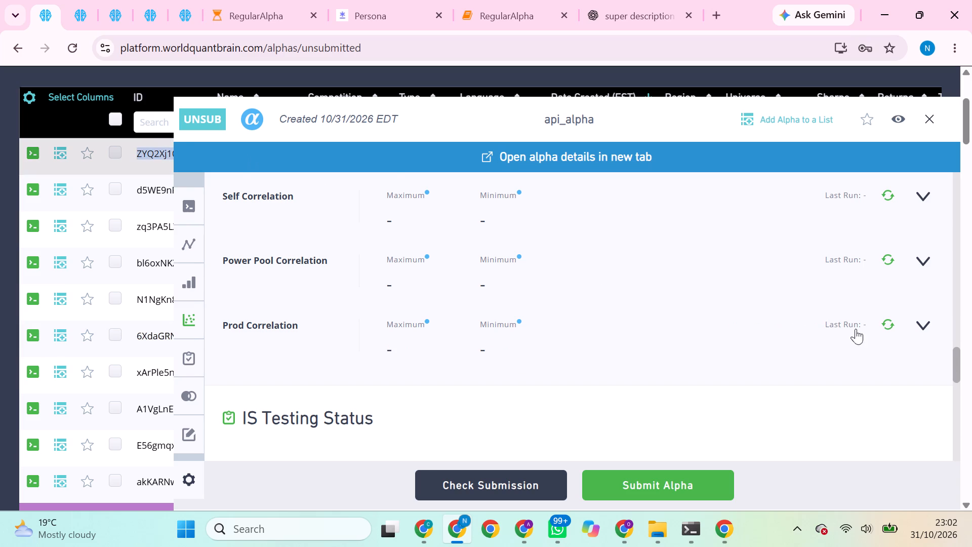
click(887, 325)
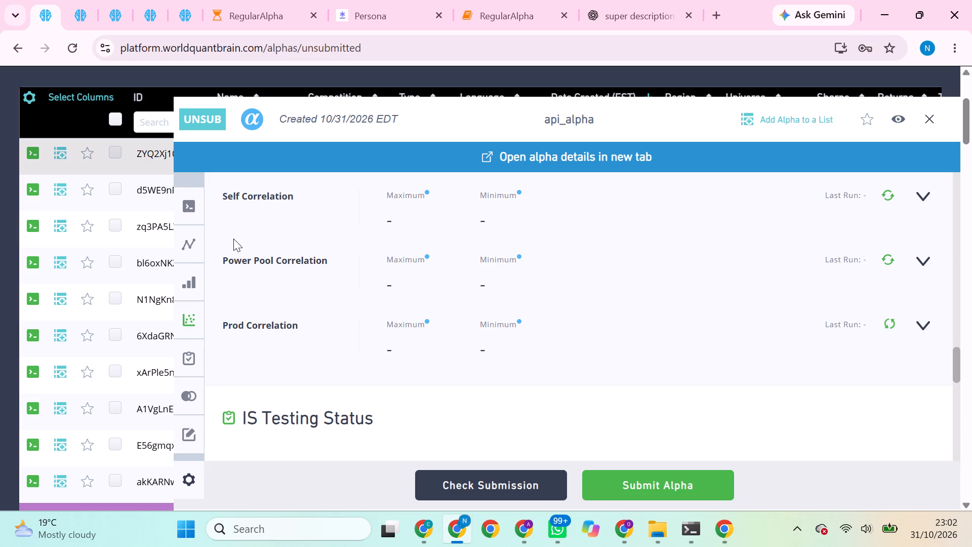
click(152, 214)
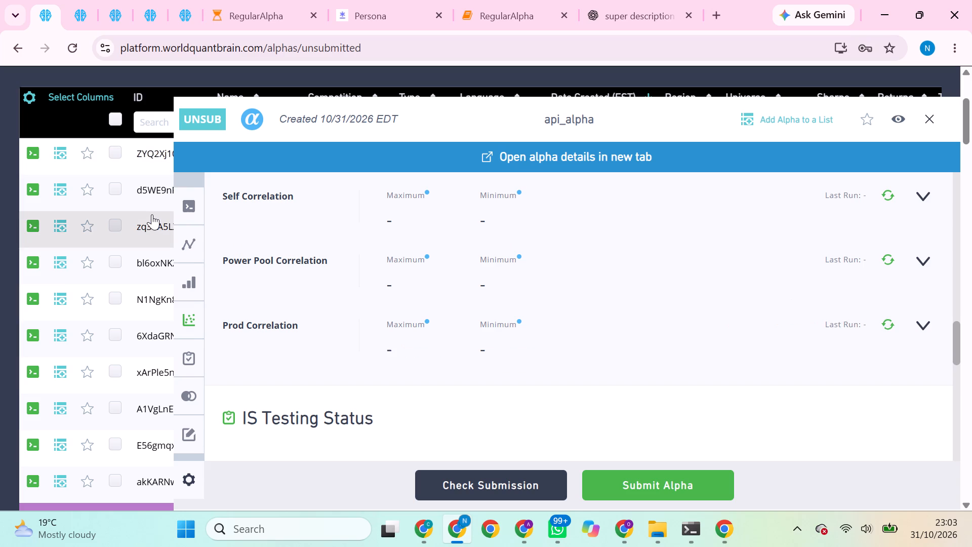
click(147, 177)
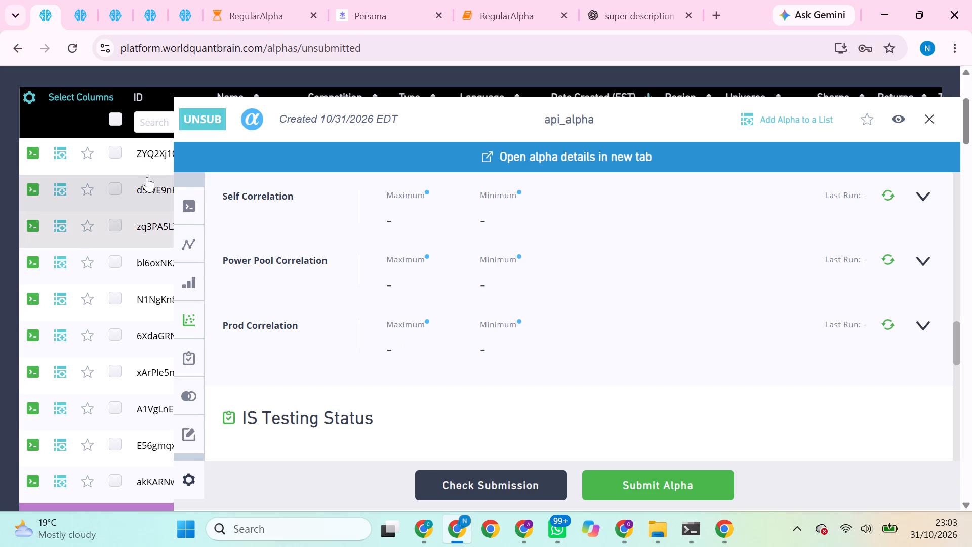
click(142, 148)
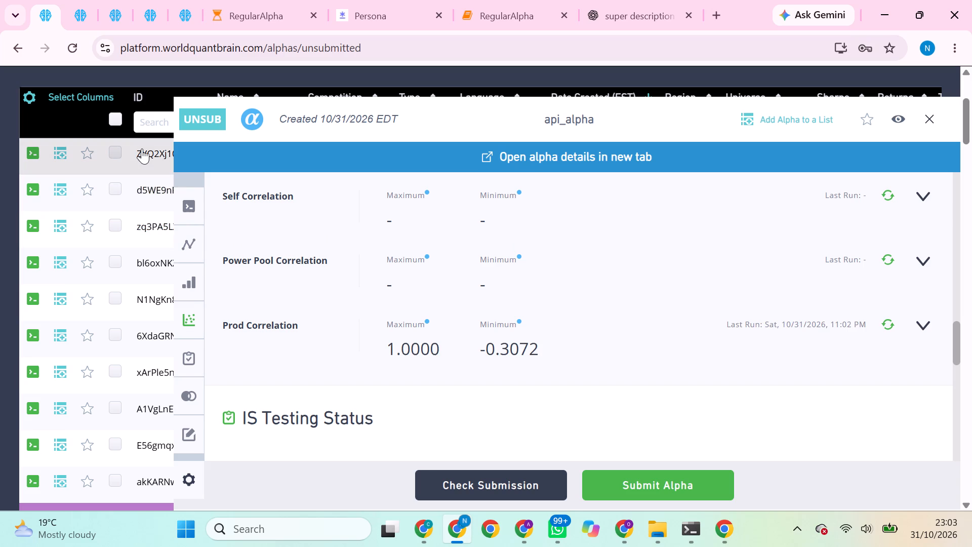
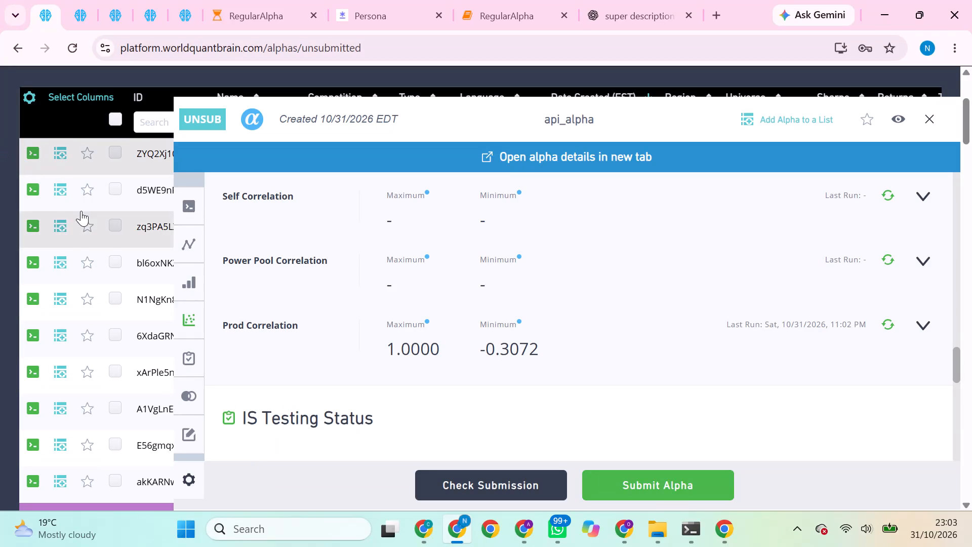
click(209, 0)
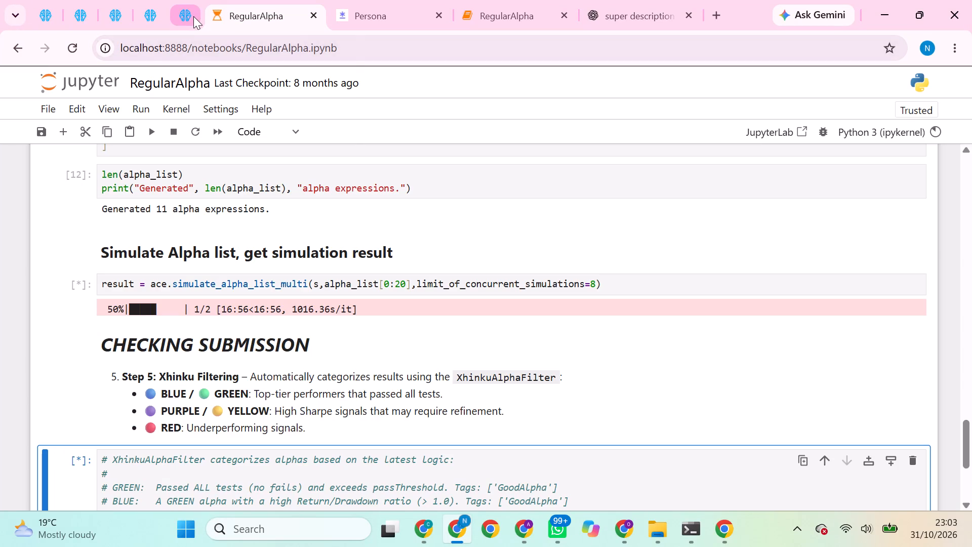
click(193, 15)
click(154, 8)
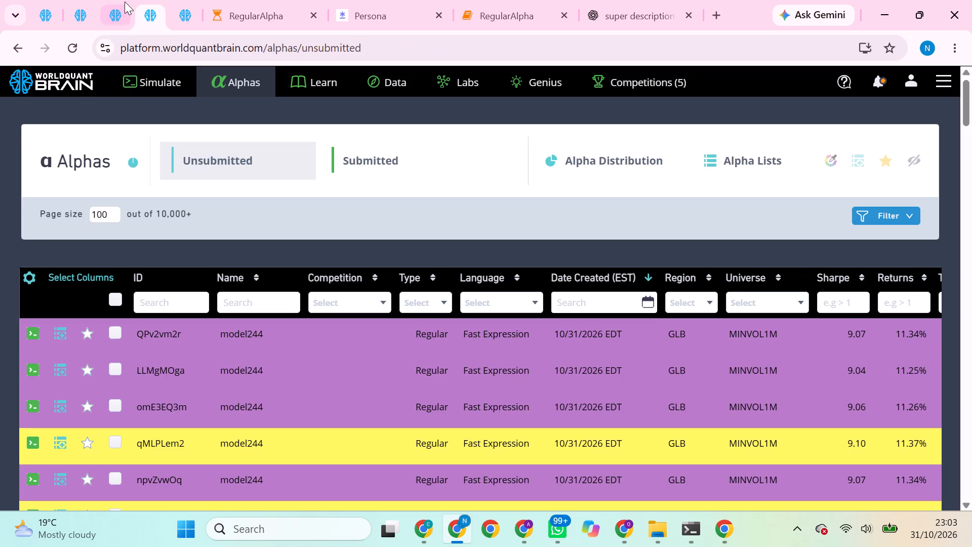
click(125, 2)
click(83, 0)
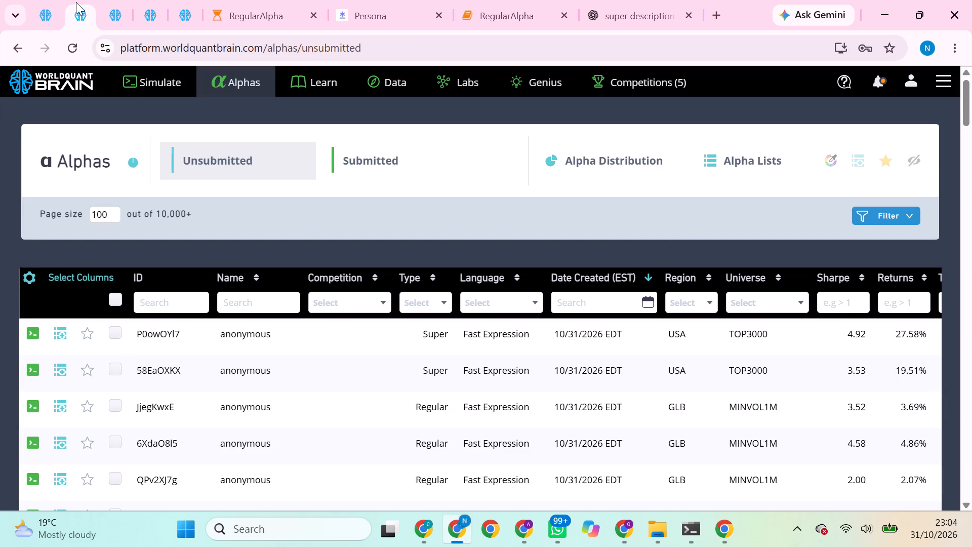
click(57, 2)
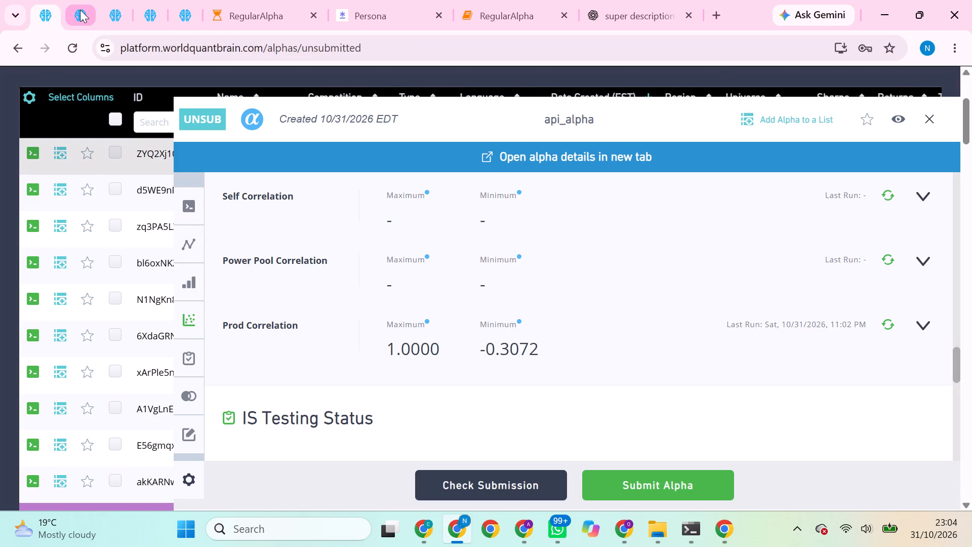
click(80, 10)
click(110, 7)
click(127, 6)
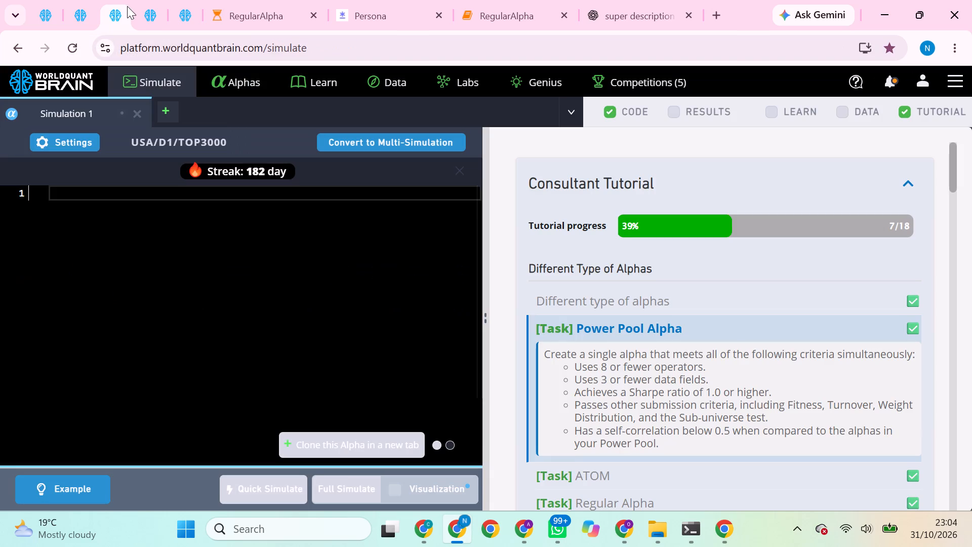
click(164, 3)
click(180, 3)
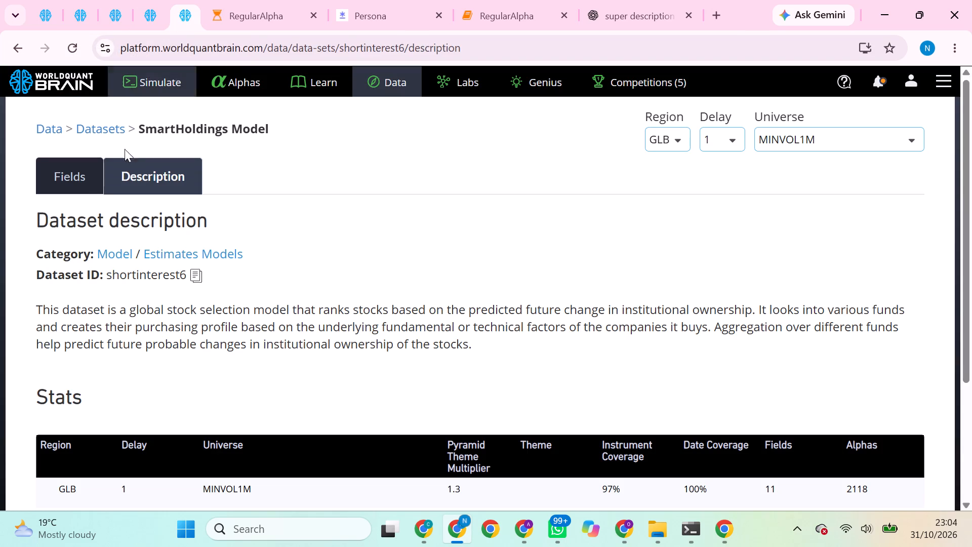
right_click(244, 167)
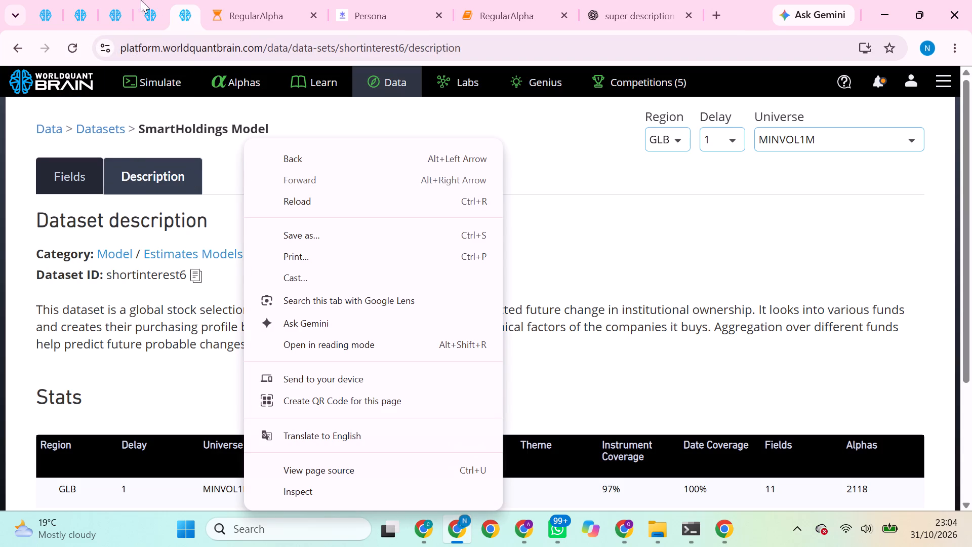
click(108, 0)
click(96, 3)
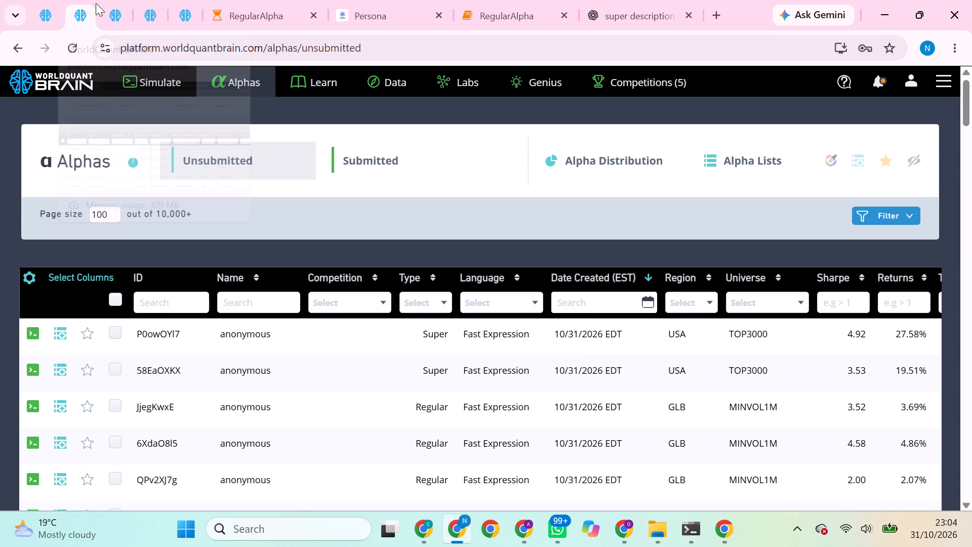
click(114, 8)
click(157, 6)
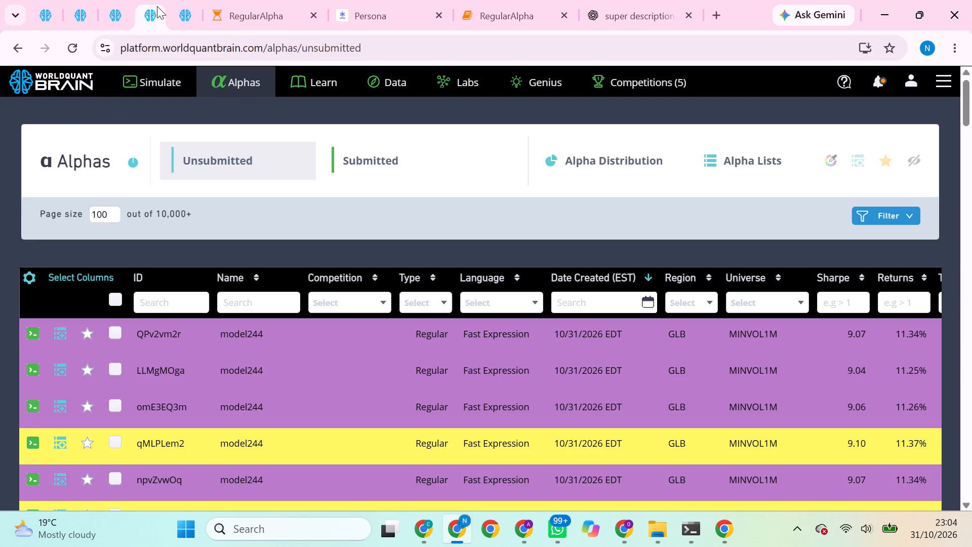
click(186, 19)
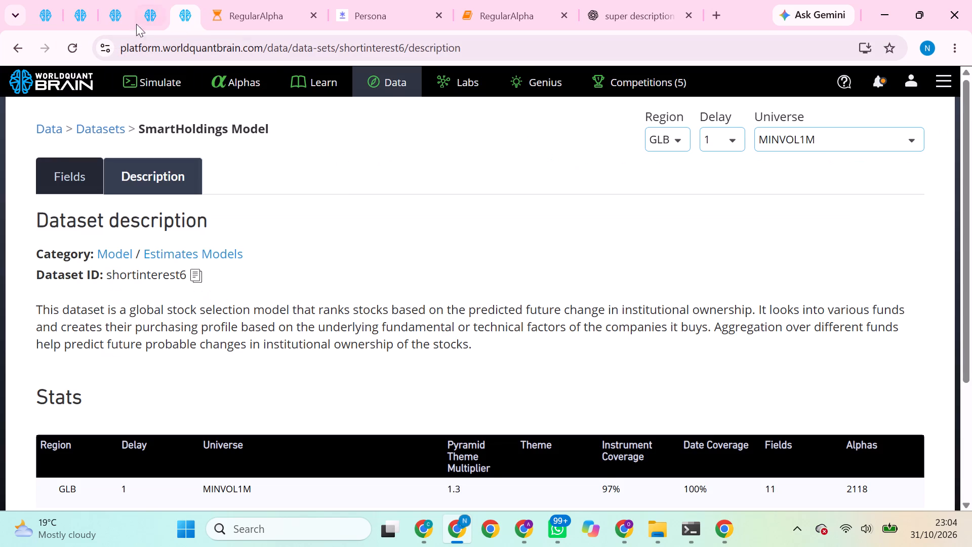
Reload the unsubmitted alphas list in the other alphas tab and look over the newest api_alpha entries.
click(143, 15)
double_click(212, 152)
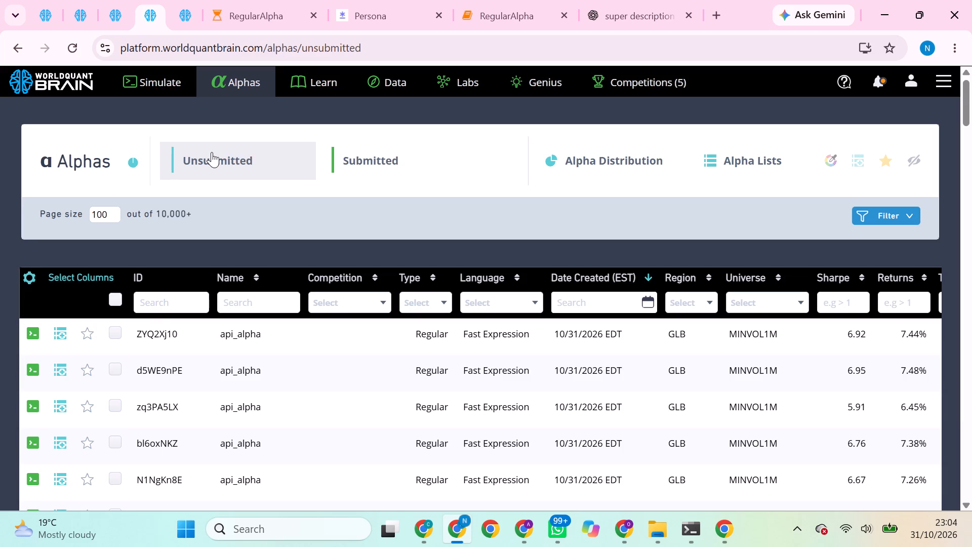
scroll(352, 332, down, 2)
scroll(352, 332, up, 2)
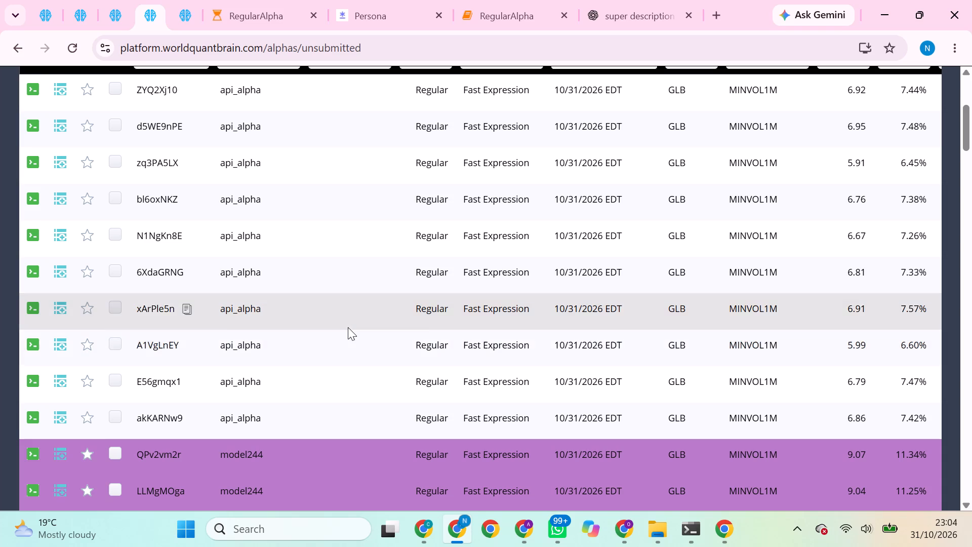
scroll(348, 327, up, 2)
Return to the GLB model datasets list and inspect the fields of Multi-Domain Quantitative Factor Library and Analysts' Factor Model.
click(172, 0)
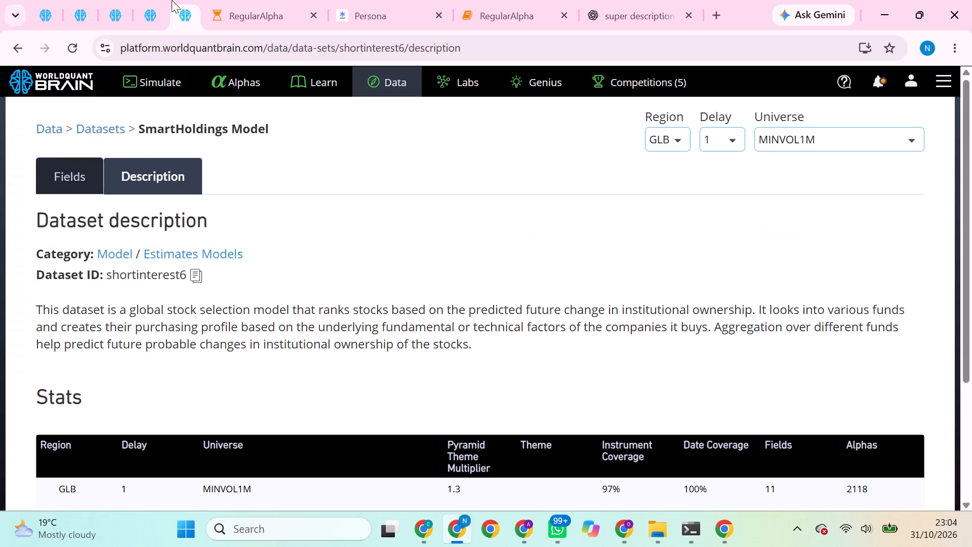
click(1, 45)
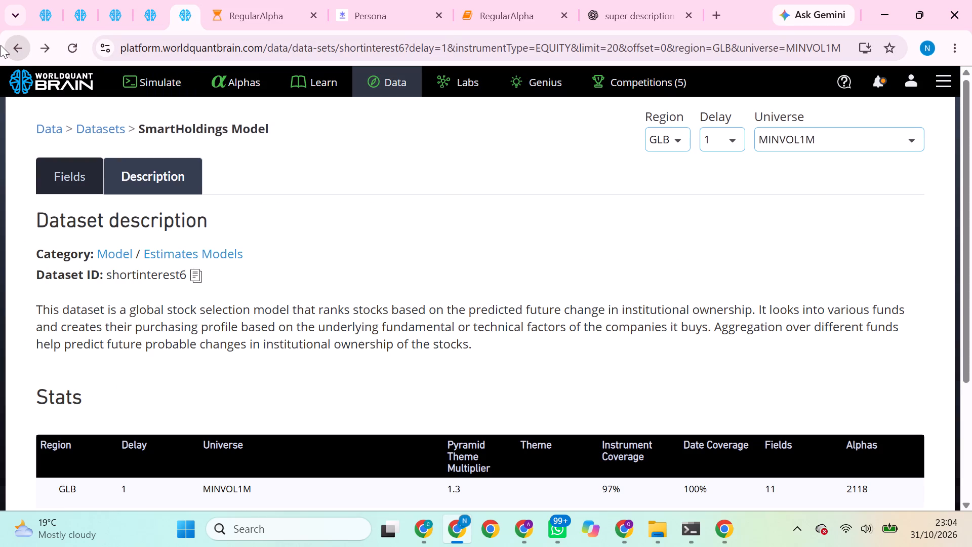
click(1, 45)
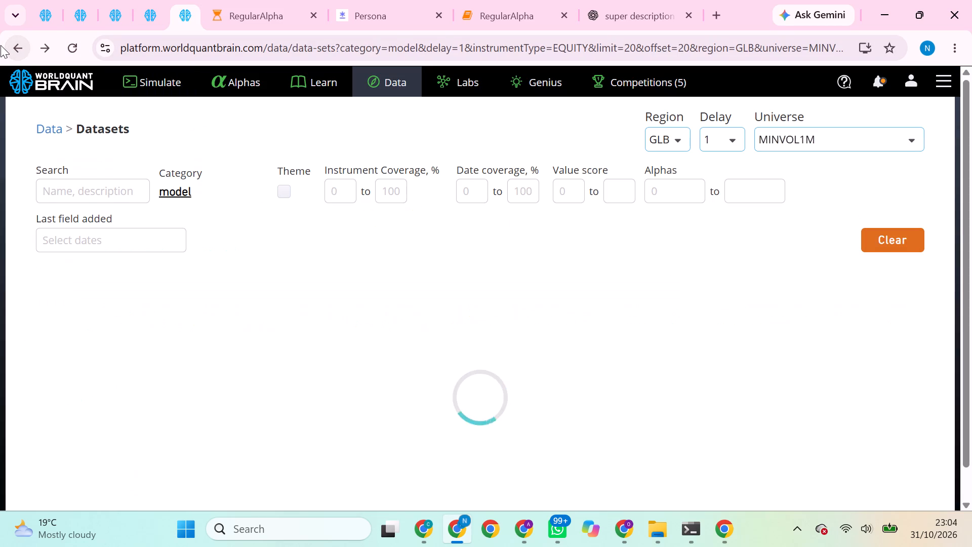
scroll(215, 273, down, 4)
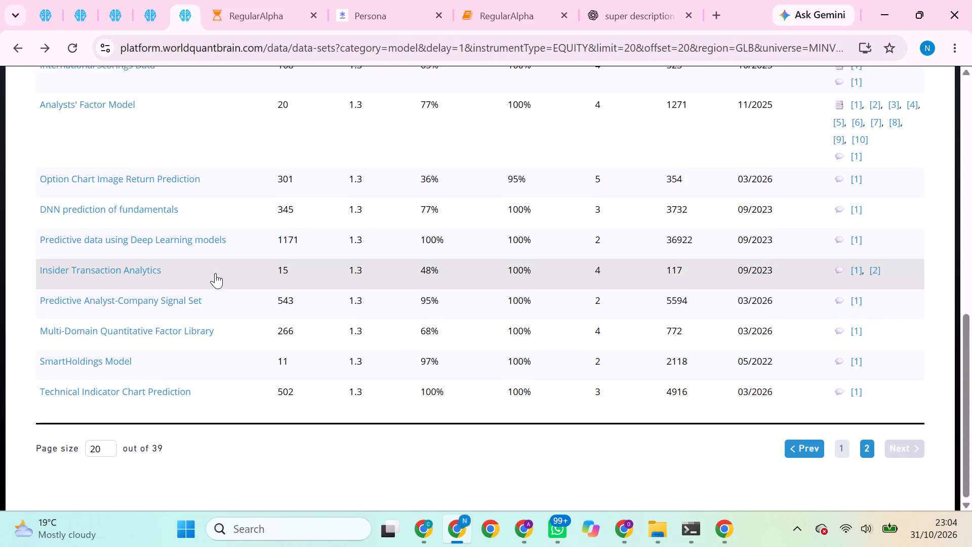
scroll(215, 273, down, 1)
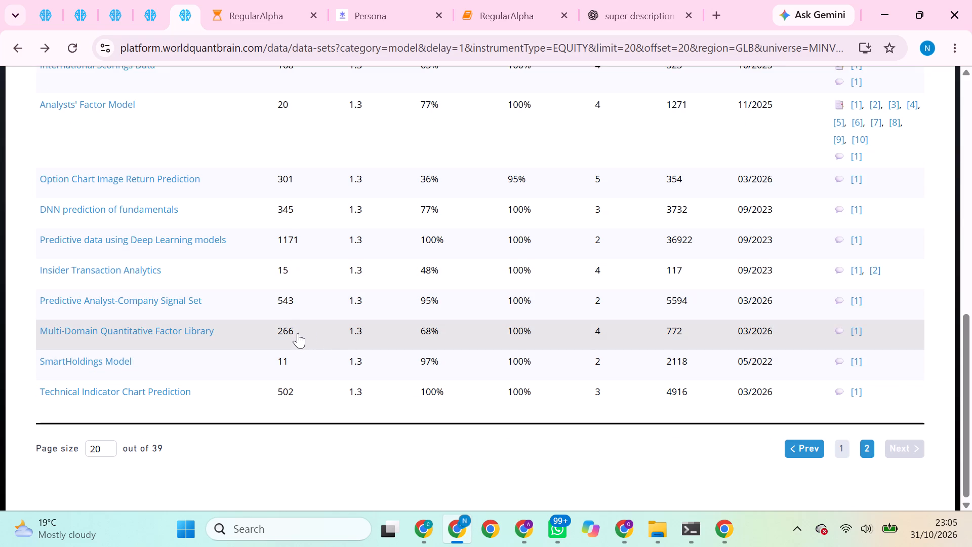
click(298, 333)
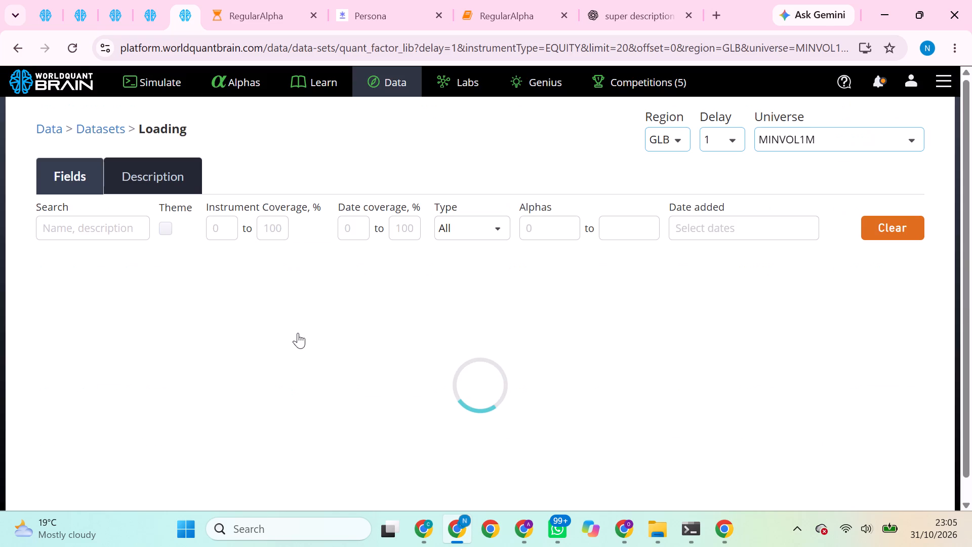
scroll(306, 368, down, 1)
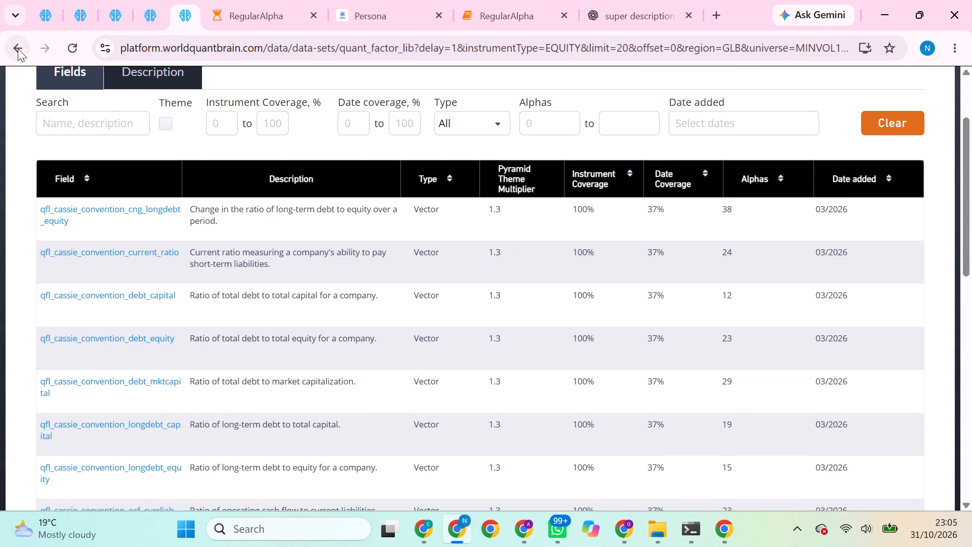
click(18, 49)
scroll(206, 298, down, 2)
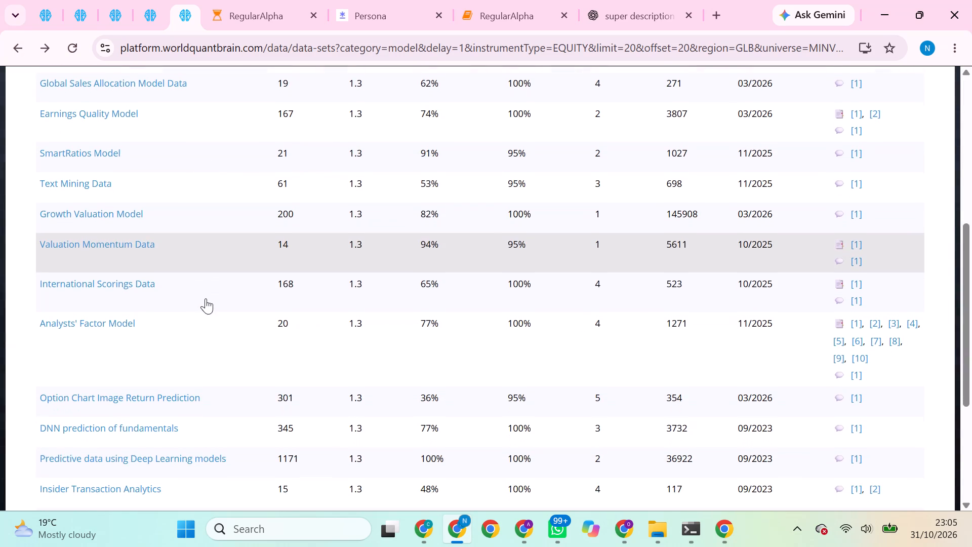
scroll(229, 329, down, 2)
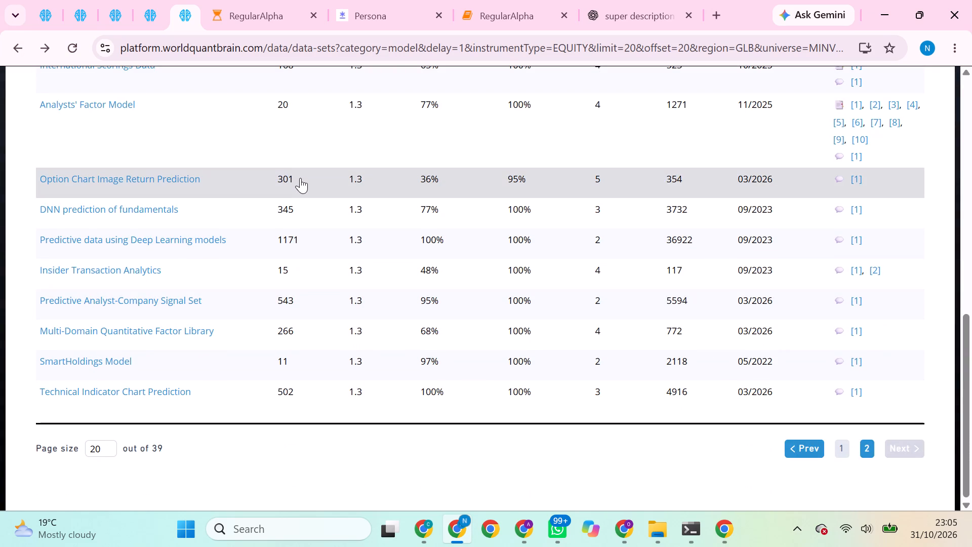
click(300, 113)
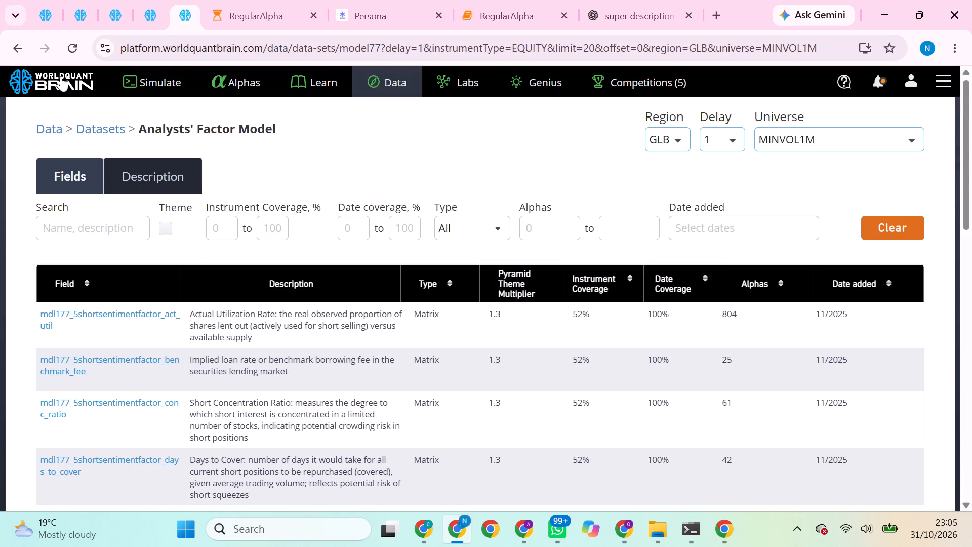
click(20, 43)
Open the International Scorings Data dataset's description and copy its dataset ID.
scroll(202, 320, down, 2)
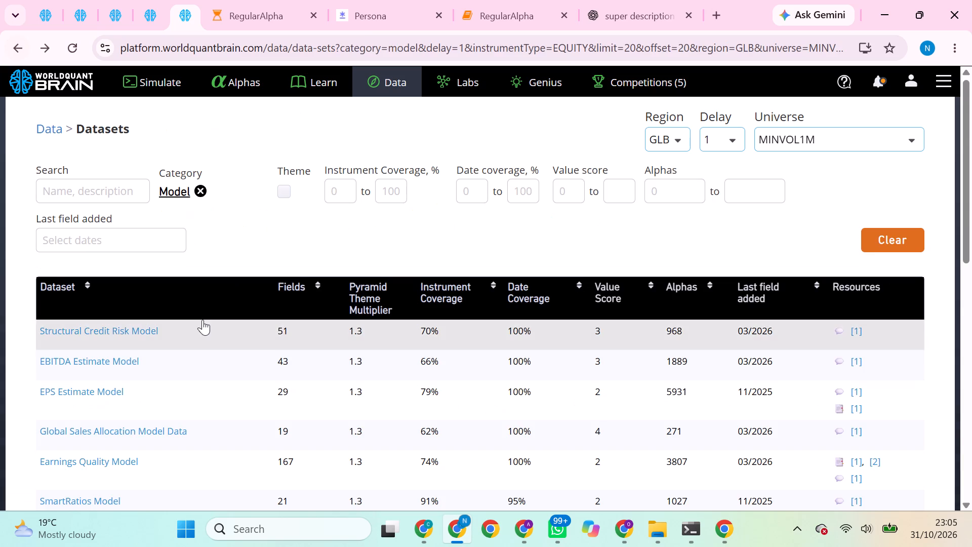
scroll(202, 320, down, 5)
scroll(296, 173, up, 1)
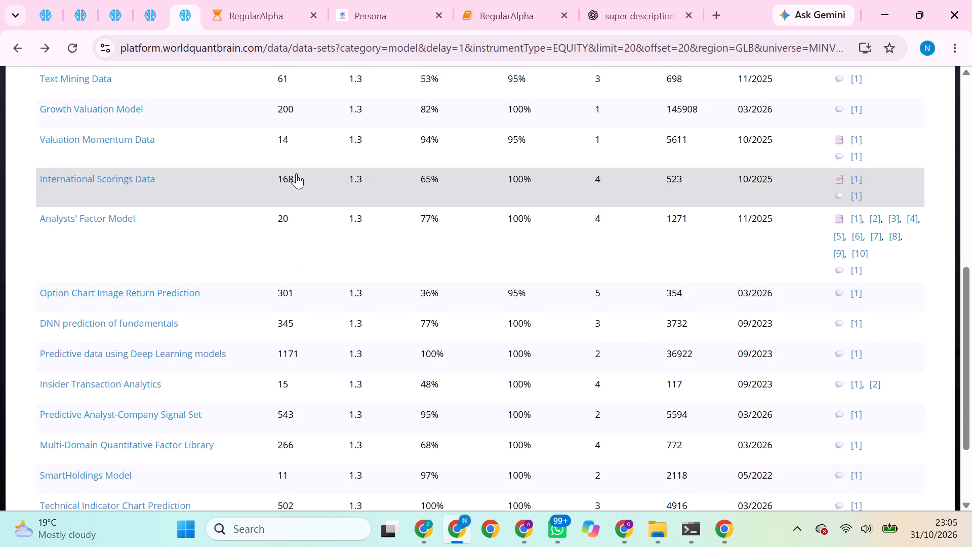
click(296, 173)
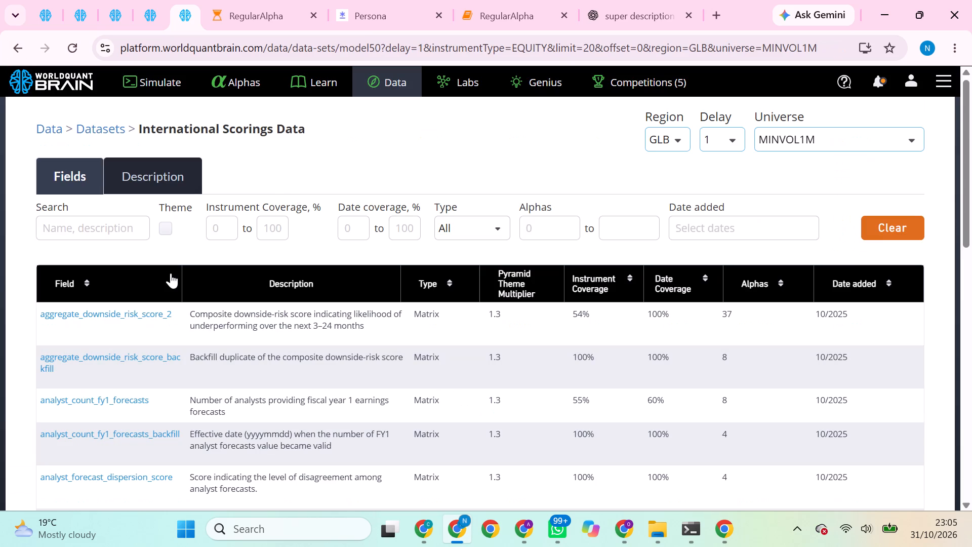
click(159, 183)
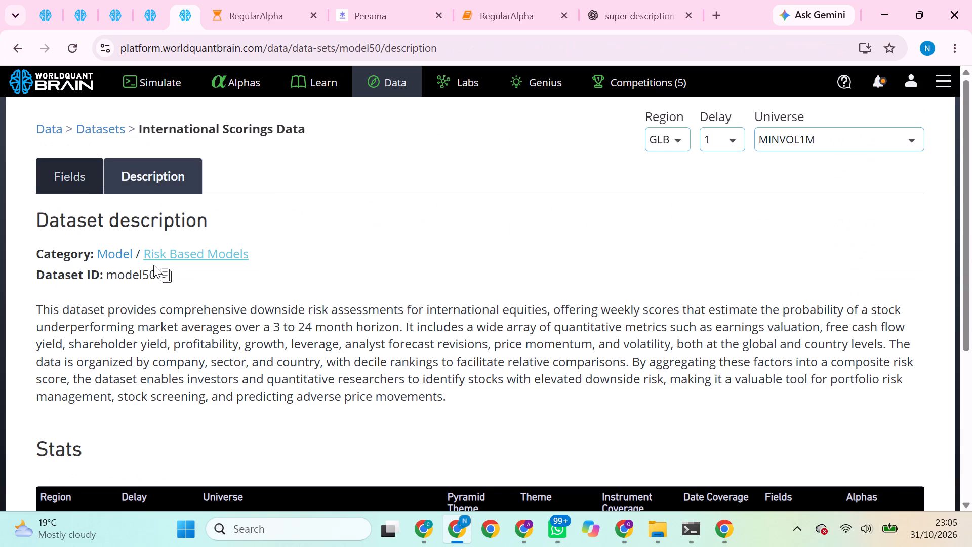
click(166, 275)
In the RegularAlpha notebook's primary simulation parameters, set dataset to 'model50'.
click(266, 0)
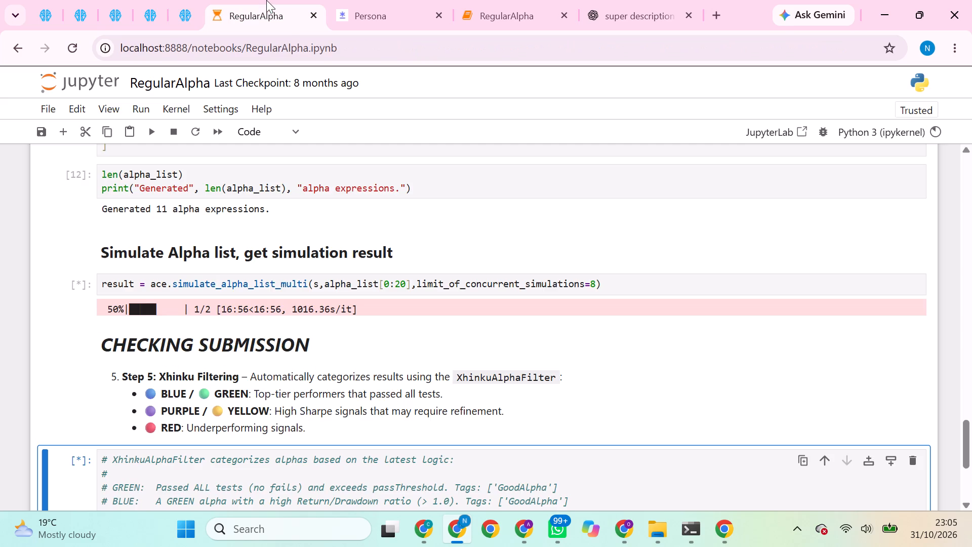
scroll(266, 216, up, 7)
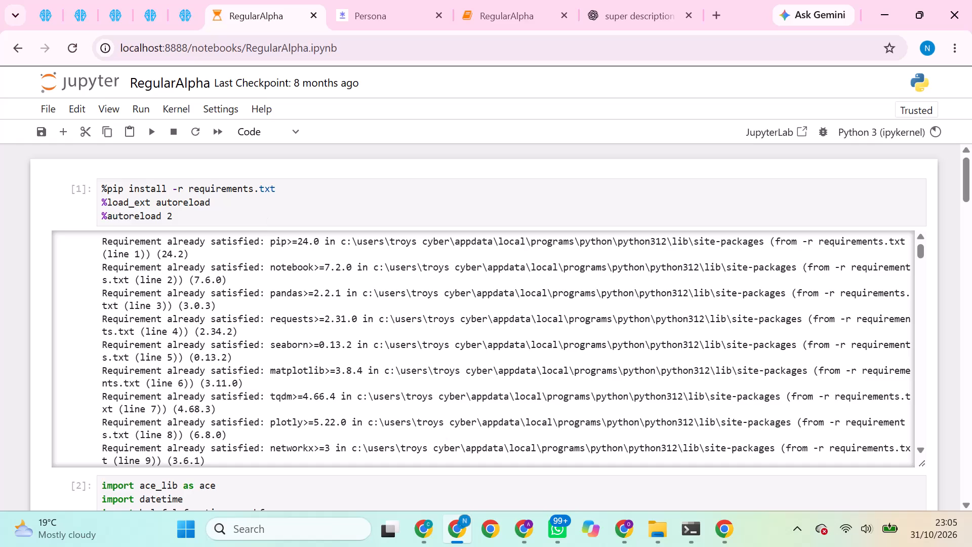
scroll(255, 242, up, 5)
scroll(297, 467, down, 3)
click(297, 493)
scroll(297, 493, down, 3)
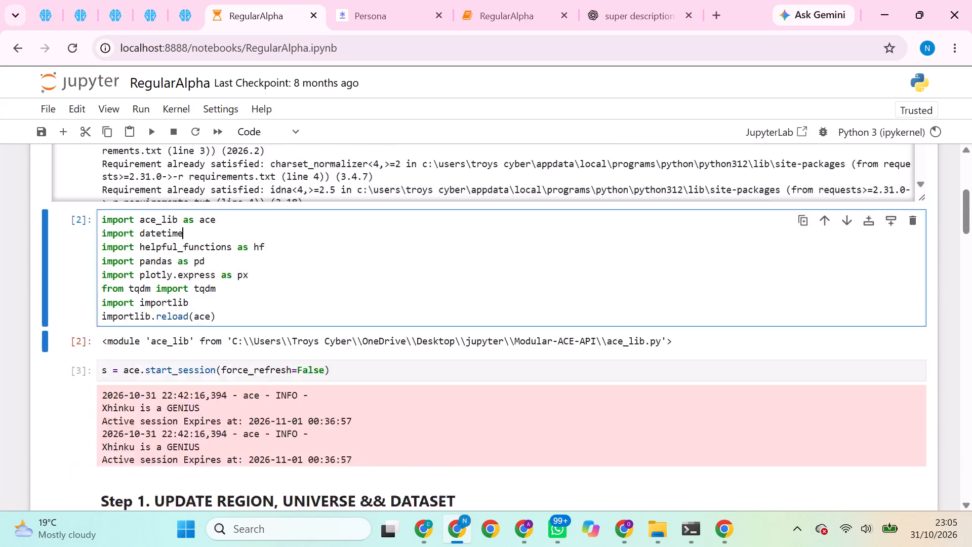
scroll(297, 493, up, 2)
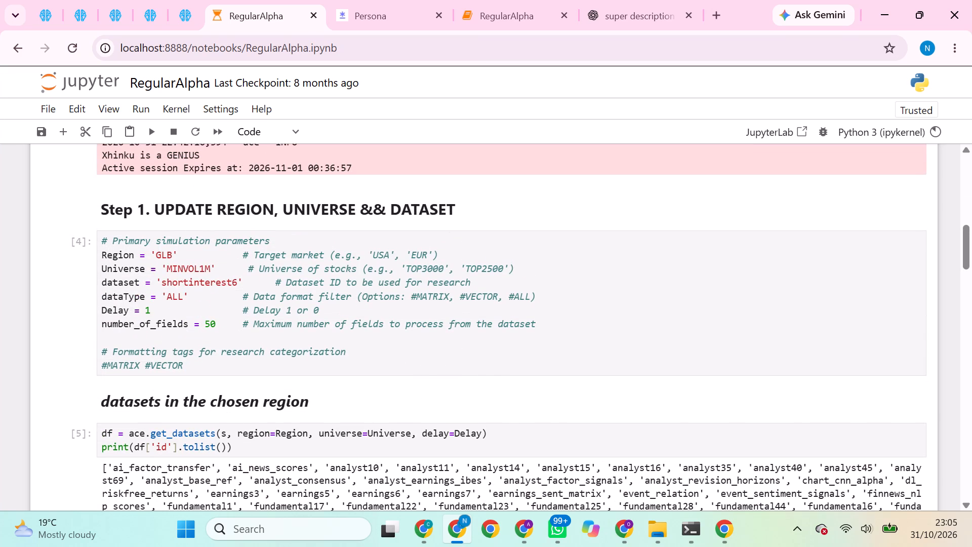
double_click(205, 285)
key(ctrl+v)
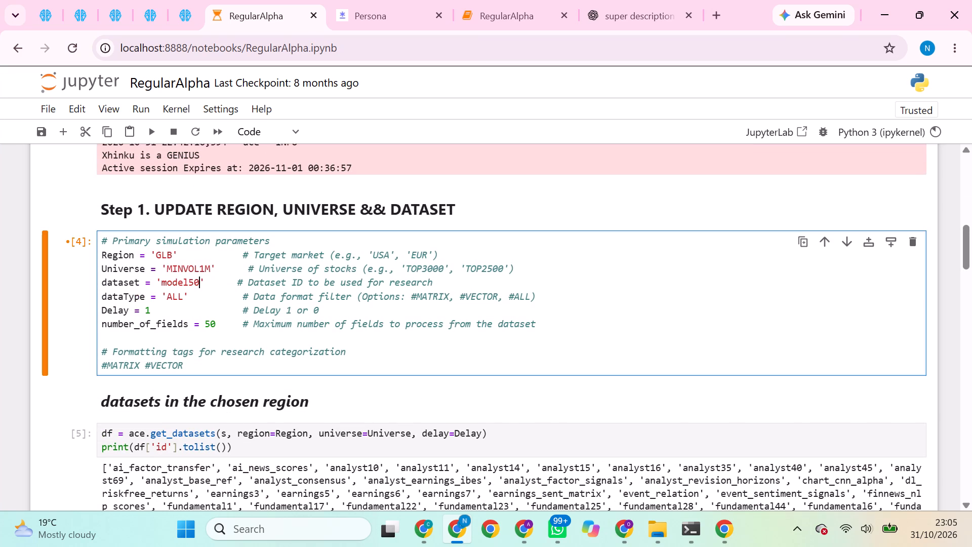
Restart the RegularAlpha notebook's kernel and run all its cells.
click(181, 109)
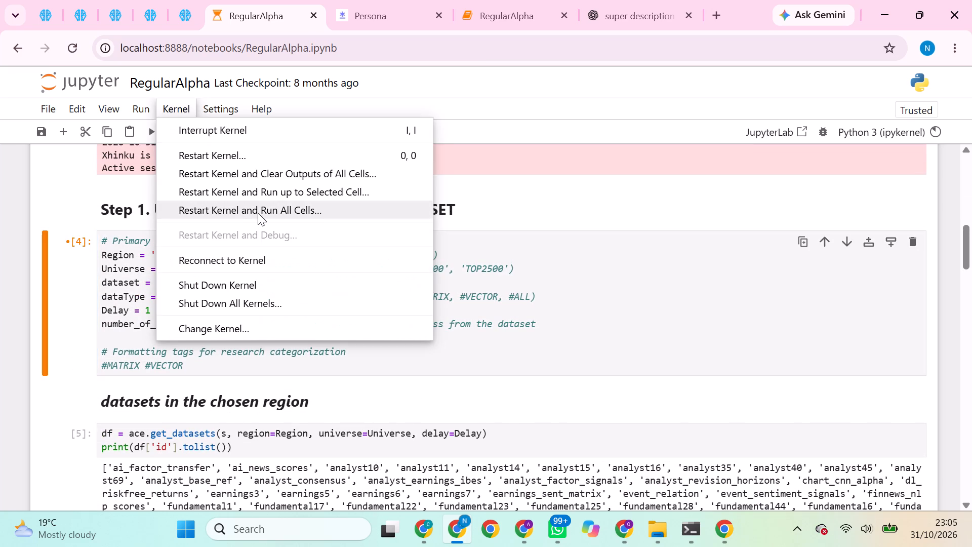
click(258, 213)
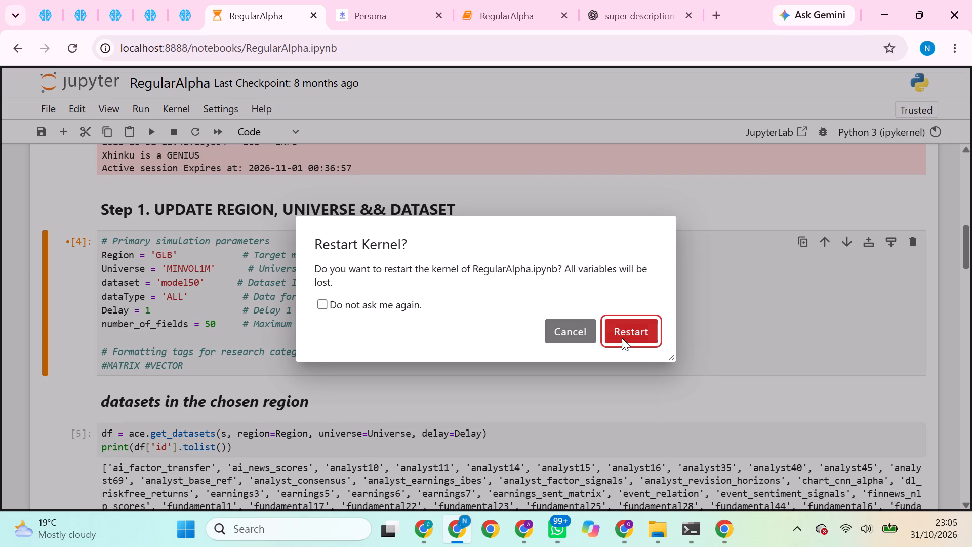
click(622, 338)
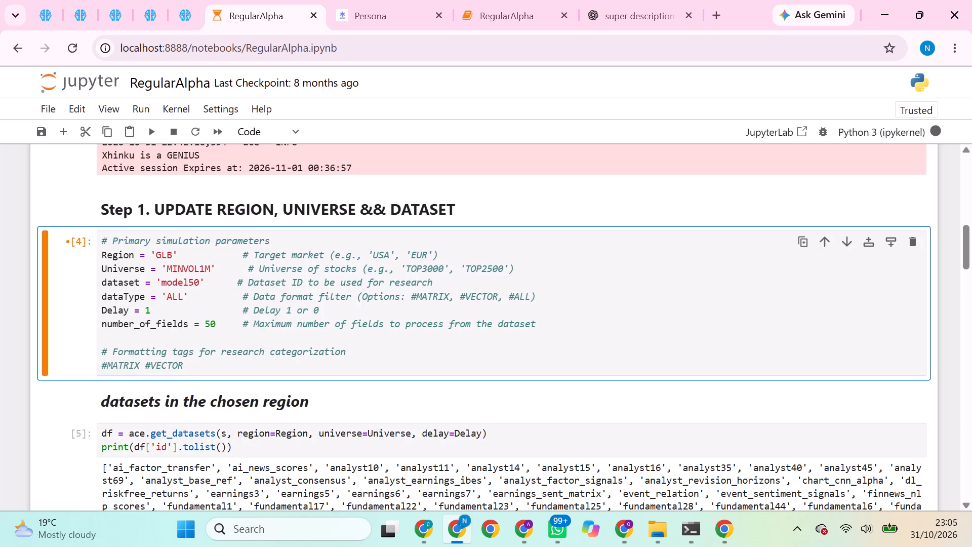
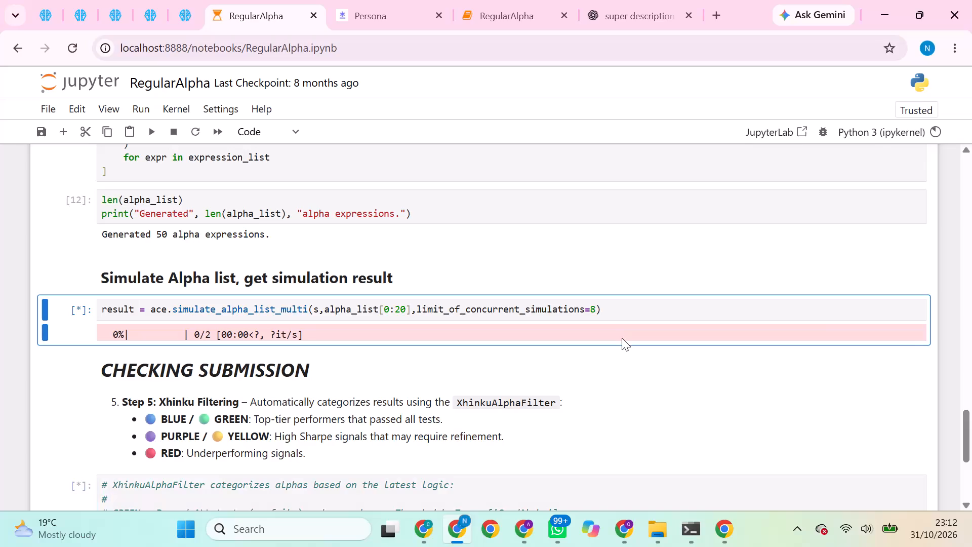
Switch from the running notebook to WorldQuant BRAIN and reopen the full list of unsubmitted alphas.
click(622, 338)
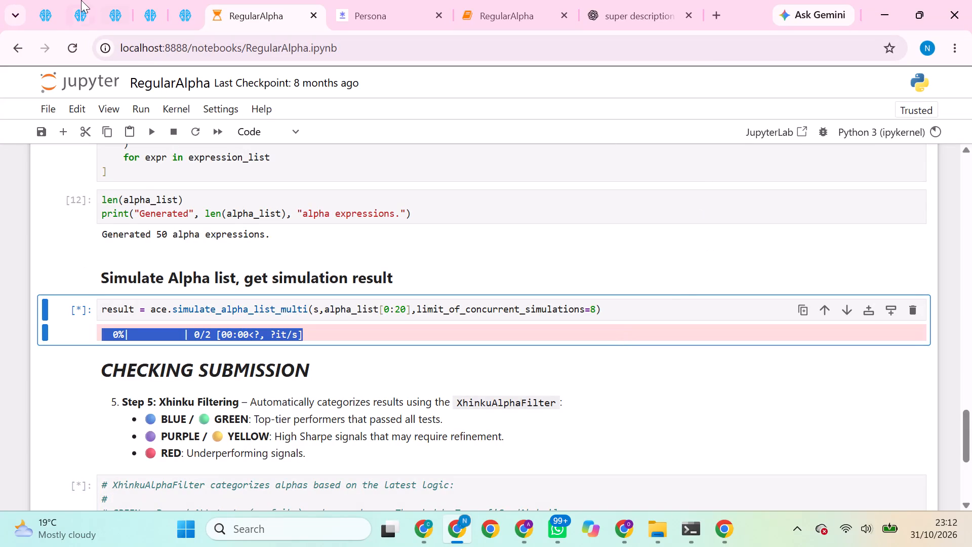
click(55, 0)
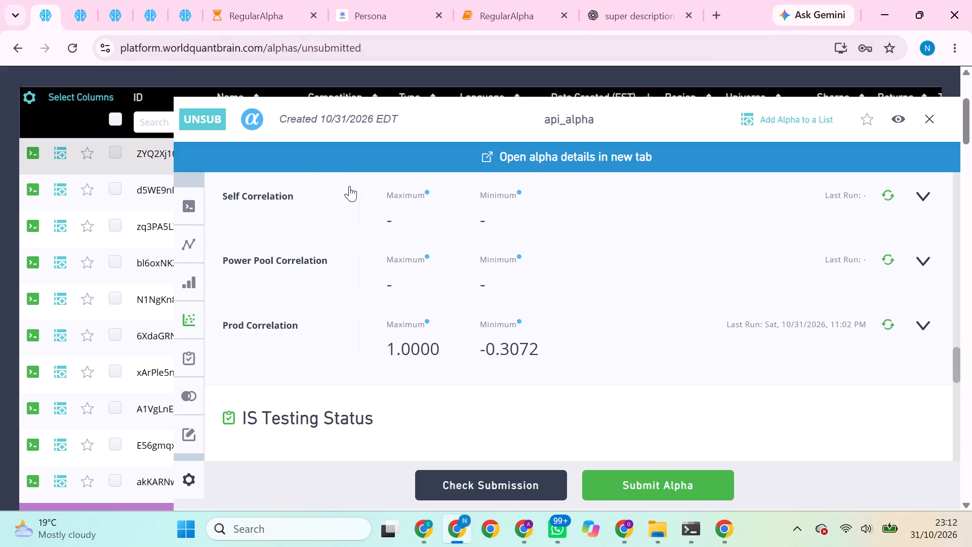
click(70, 0)
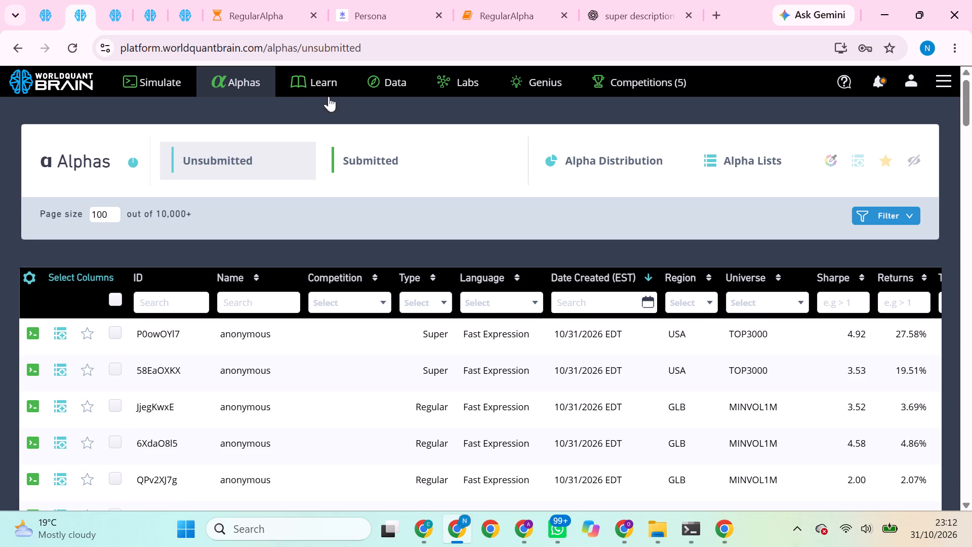
double_click(291, 167)
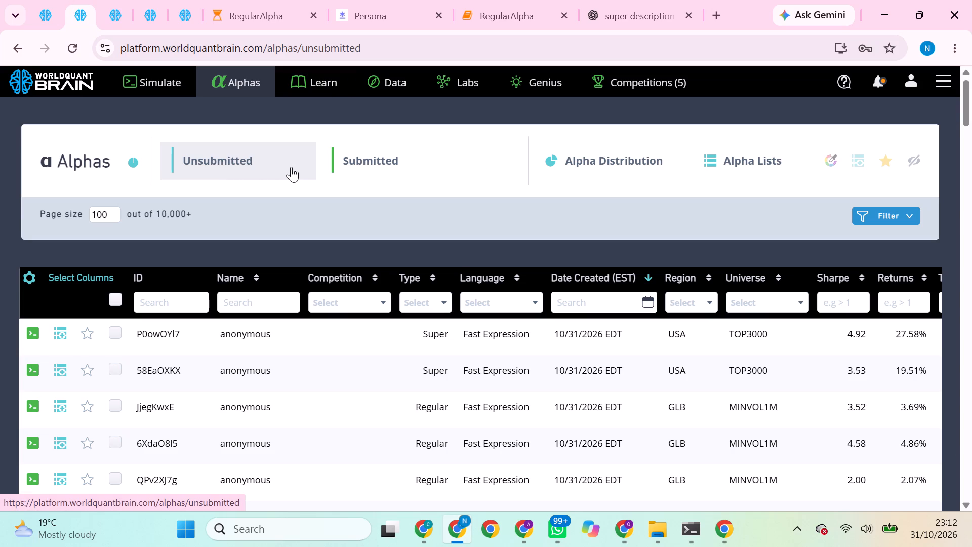
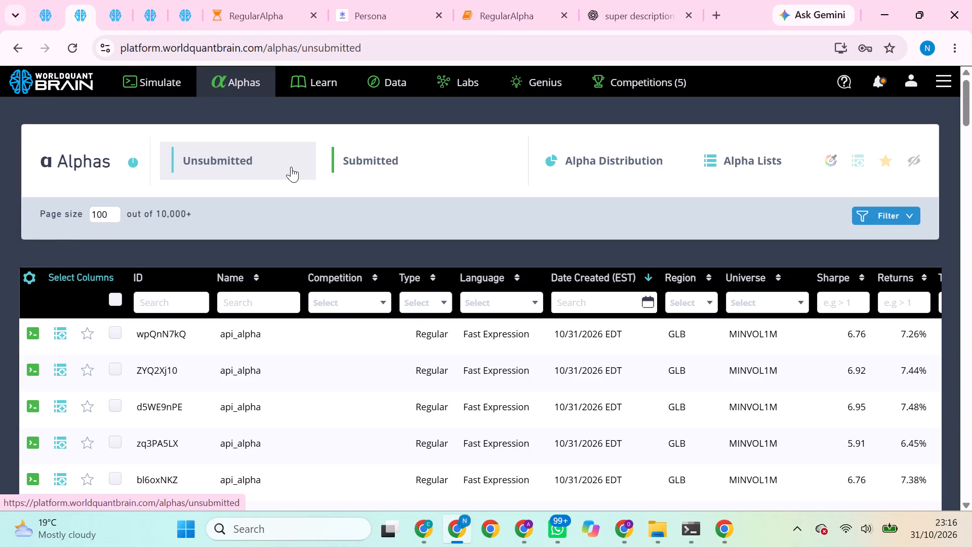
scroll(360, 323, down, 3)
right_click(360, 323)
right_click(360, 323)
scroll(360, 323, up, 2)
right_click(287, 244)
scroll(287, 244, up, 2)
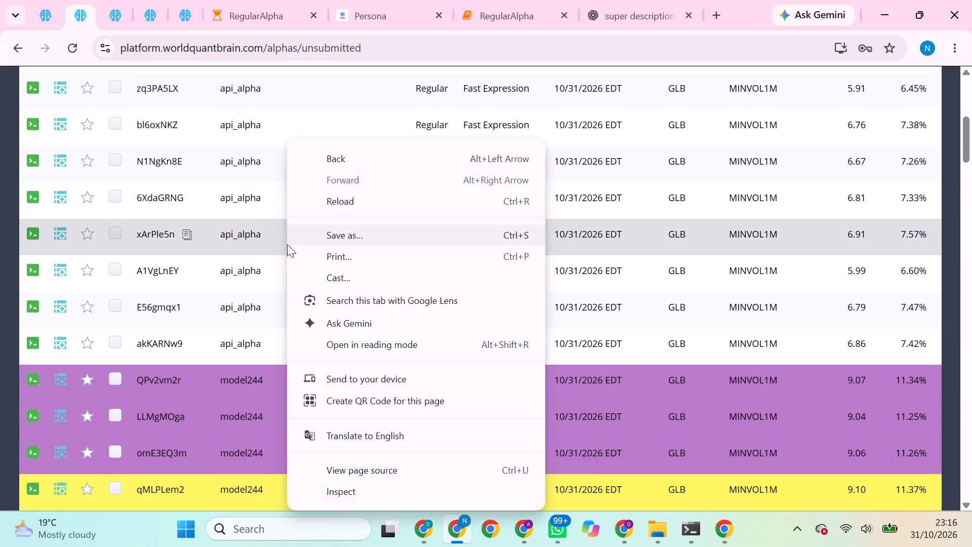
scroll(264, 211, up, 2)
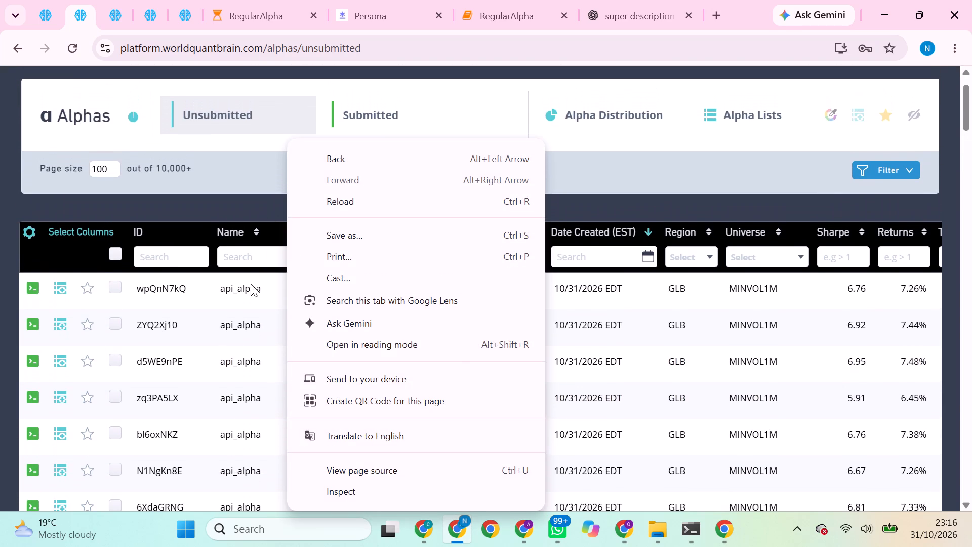
Open the first unsubmitted GLB regular alpha, wpQnN7kQ, and run its Prod Correlation check.
click(251, 284)
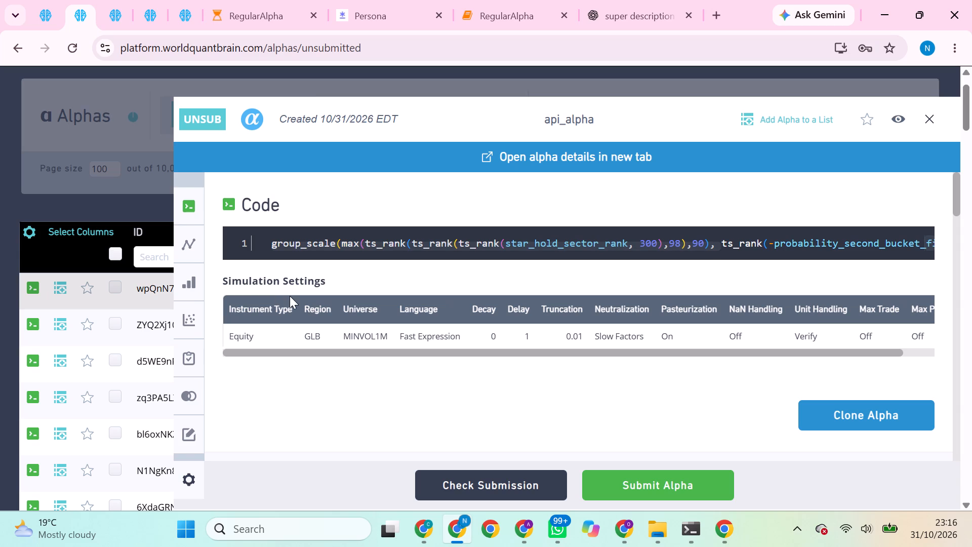
scroll(290, 296, down, 1)
scroll(432, 394, down, 3)
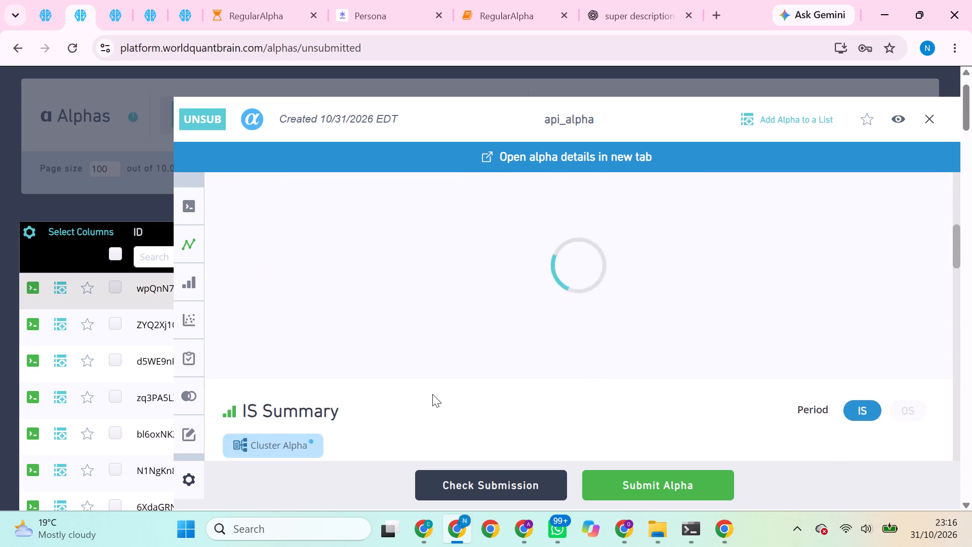
scroll(432, 394, down, 3)
scroll(432, 394, up, 2)
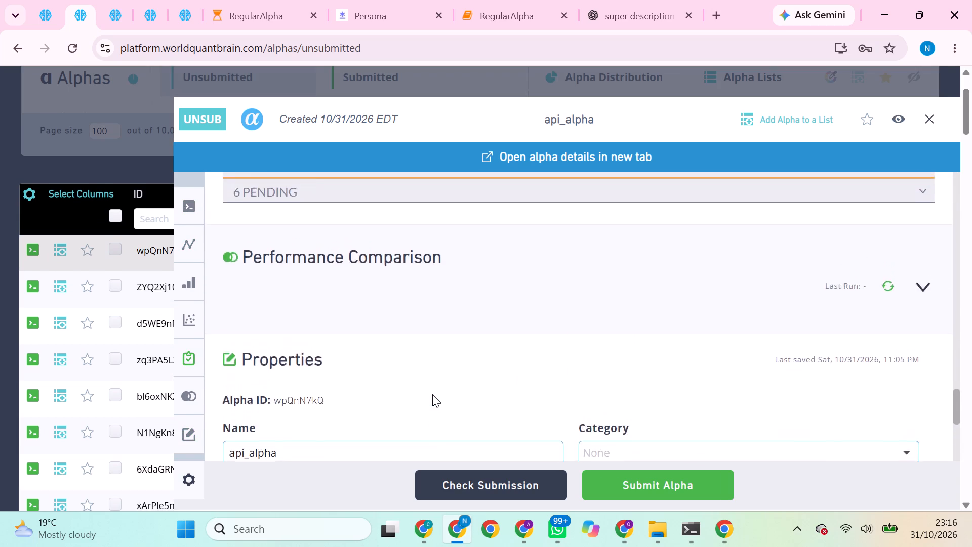
scroll(432, 394, up, 2)
double_click(547, 389)
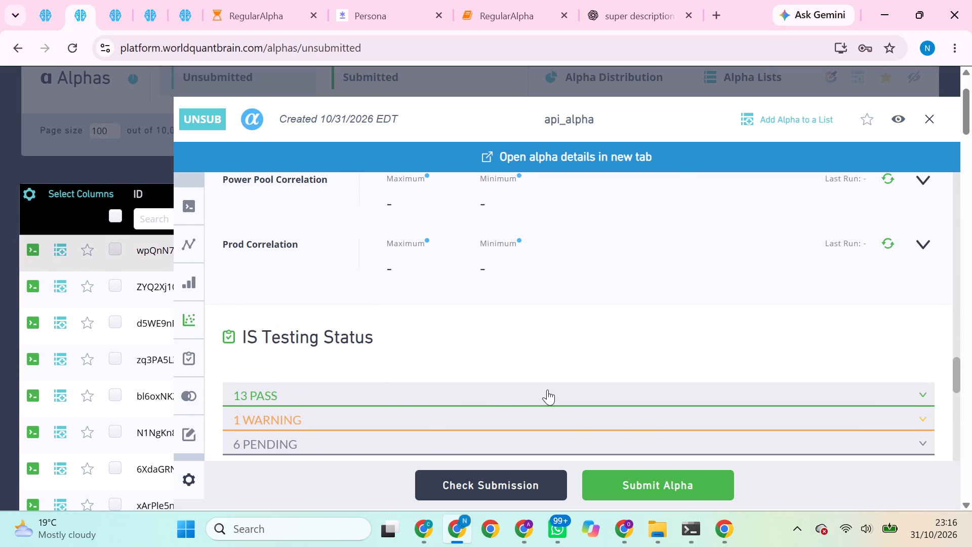
click(889, 244)
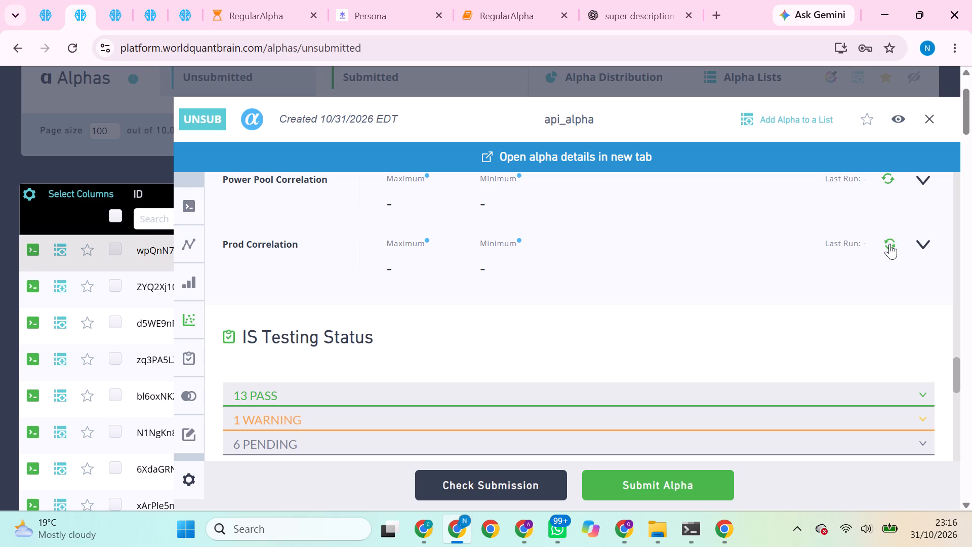
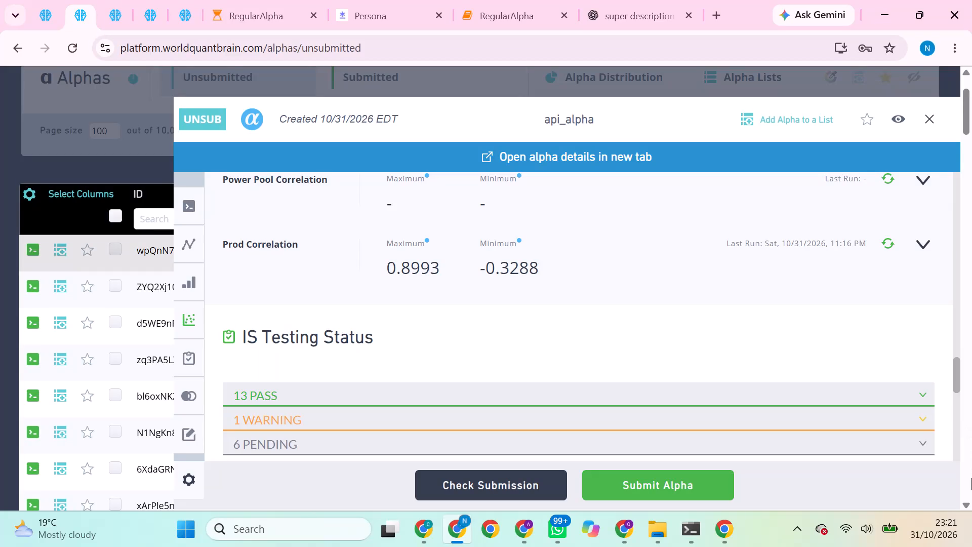
Switch to a Chrome window under the profile labelled Your Chrome and open its saved YouTube mix with playback paused.
click(971, 478)
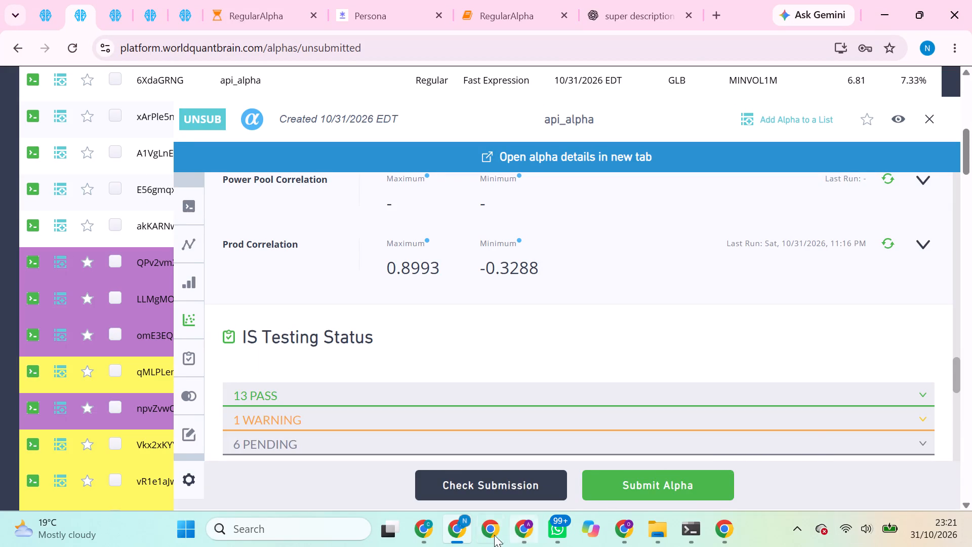
click(483, 521)
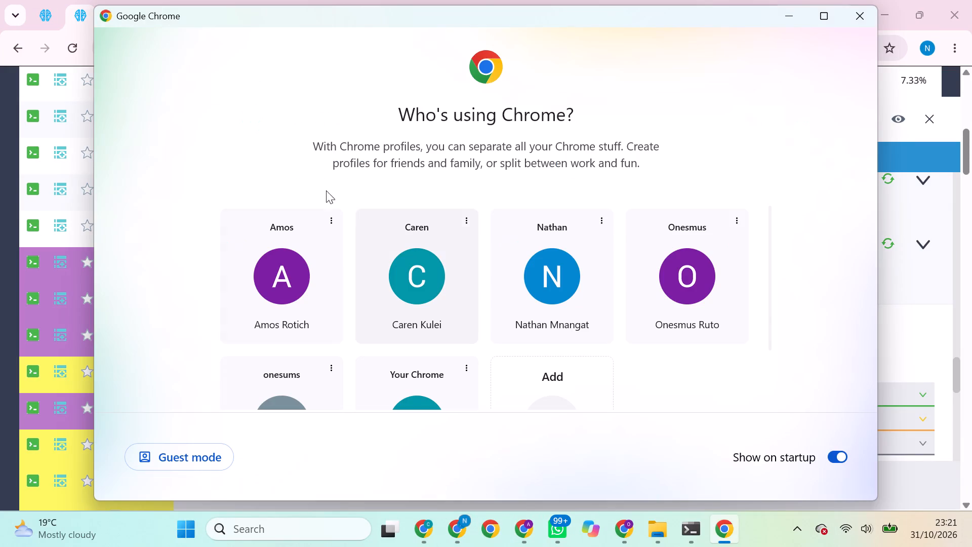
scroll(371, 294, down, 2)
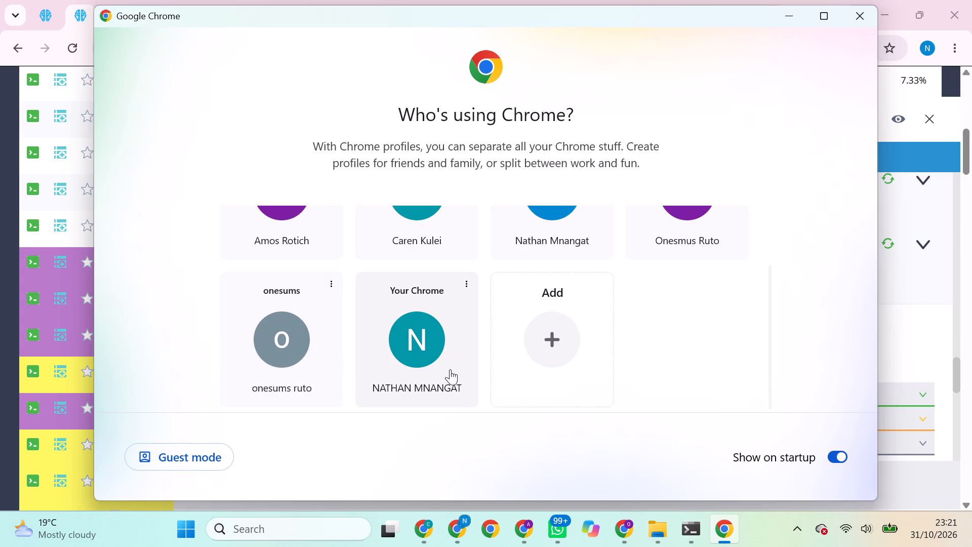
click(427, 353)
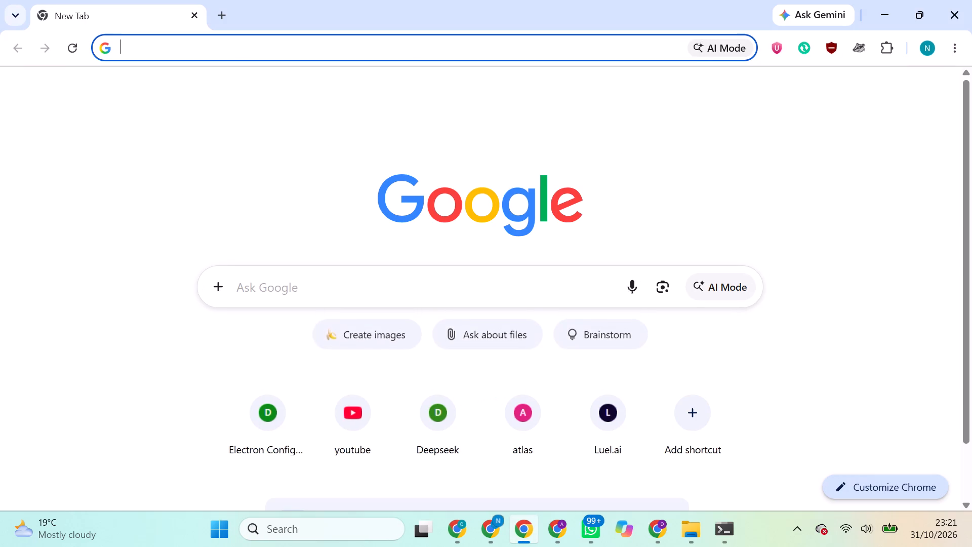
click(366, 413)
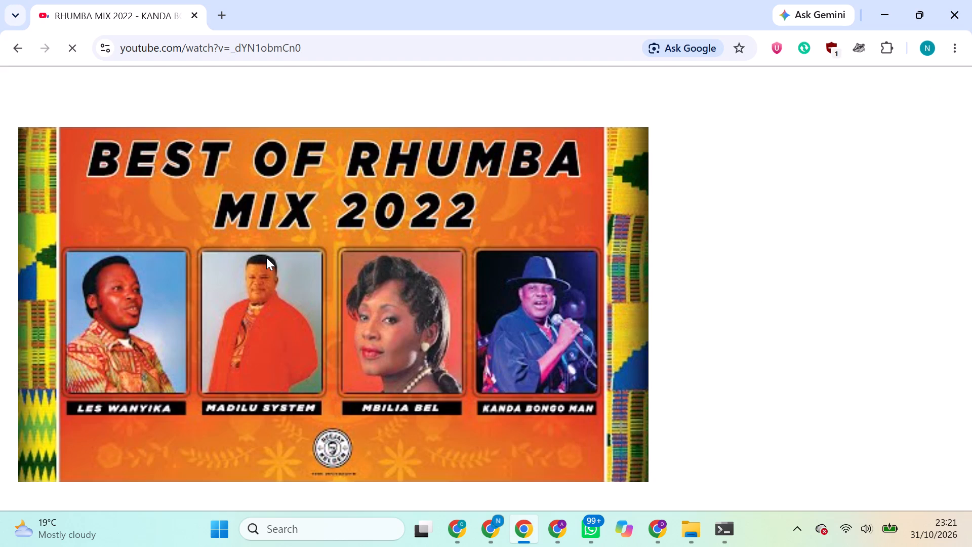
click(253, 299)
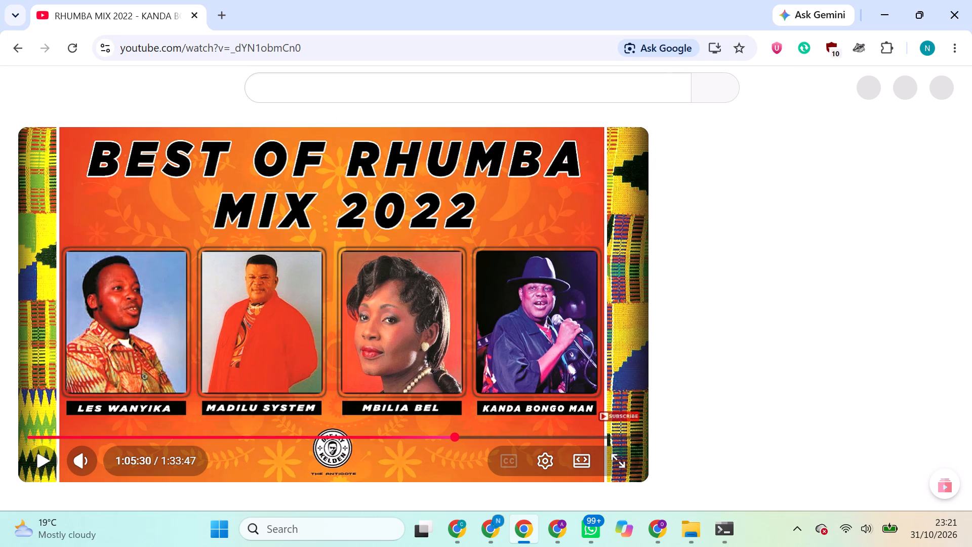
Search YouTube for "ochominyi by pokot boy".
click(359, 88)
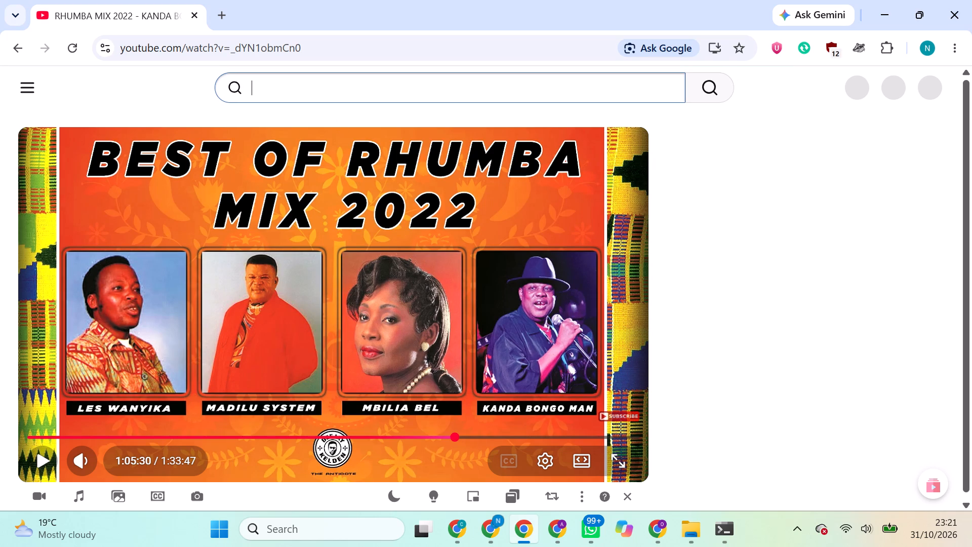
text(0ch)
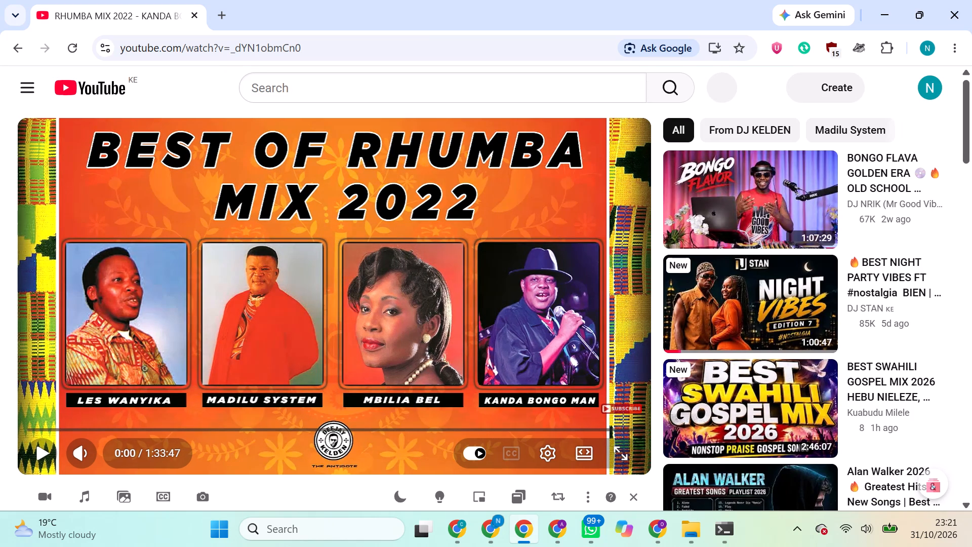
click(359, 88)
click(367, 90)
double_click(367, 90)
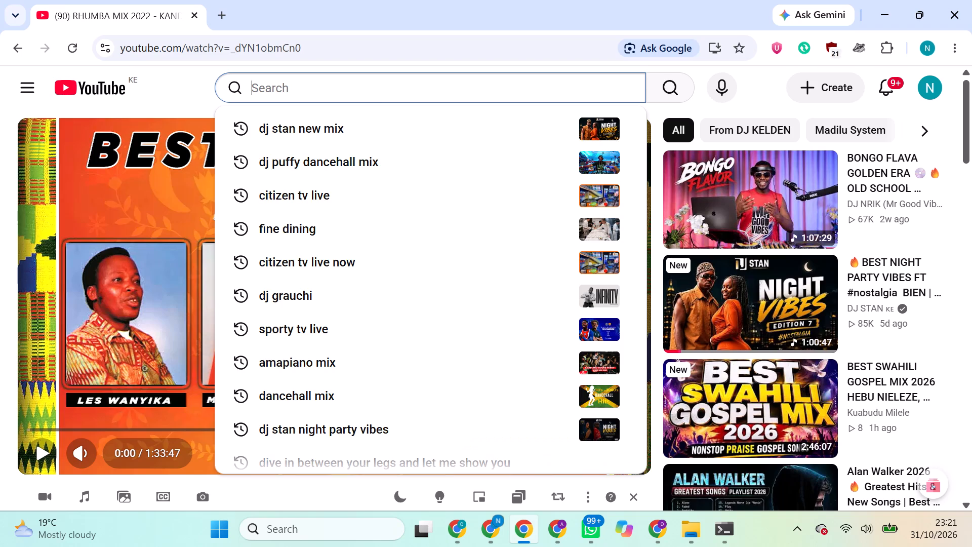
text(oc)
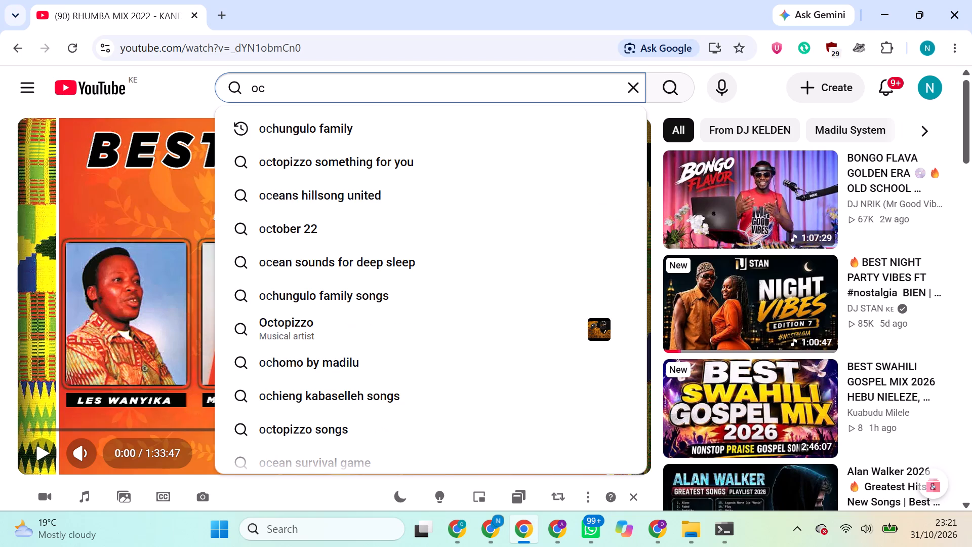
text(ho)
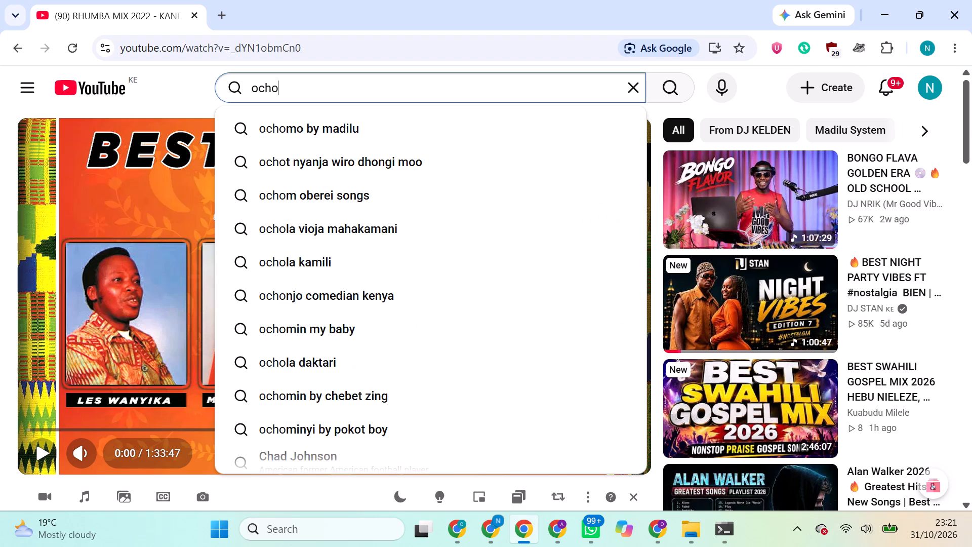
key(m)
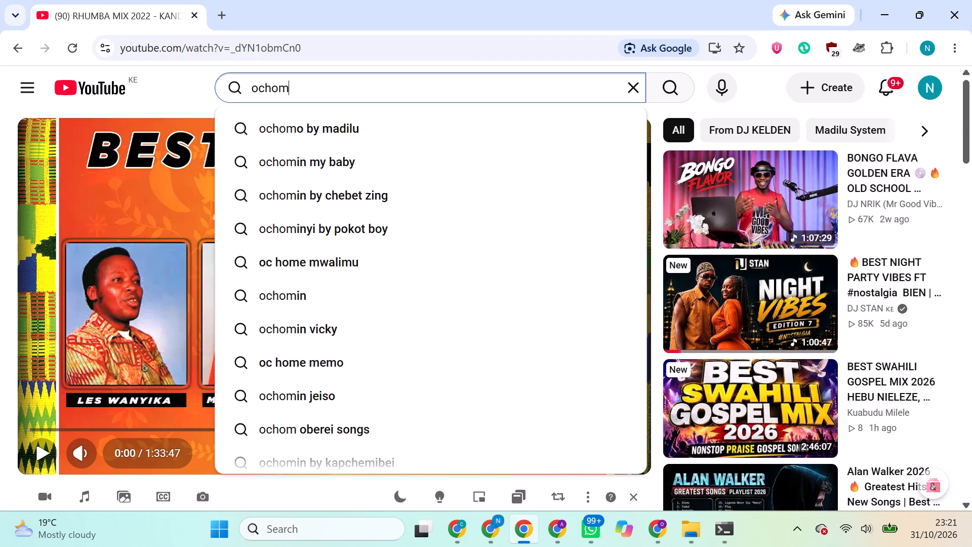
text(inyi)
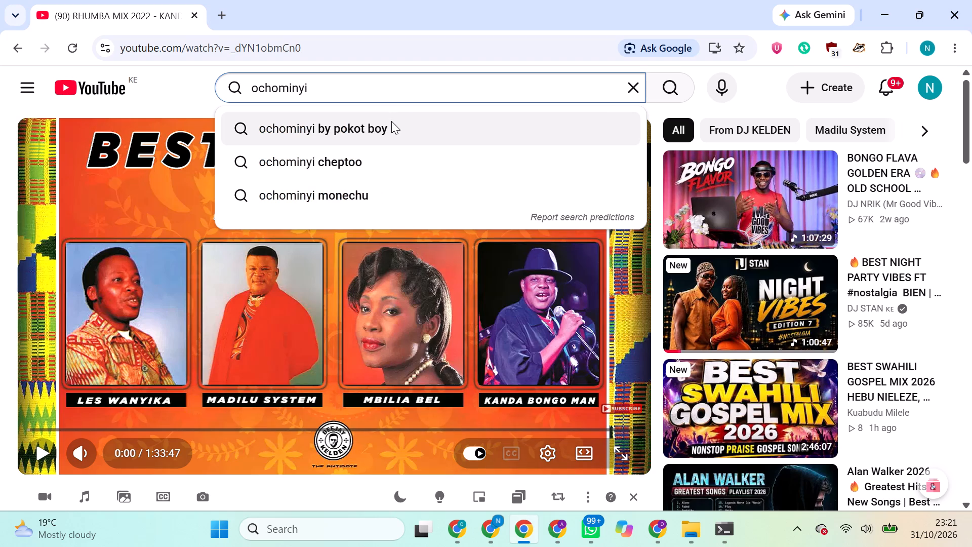
click(391, 121)
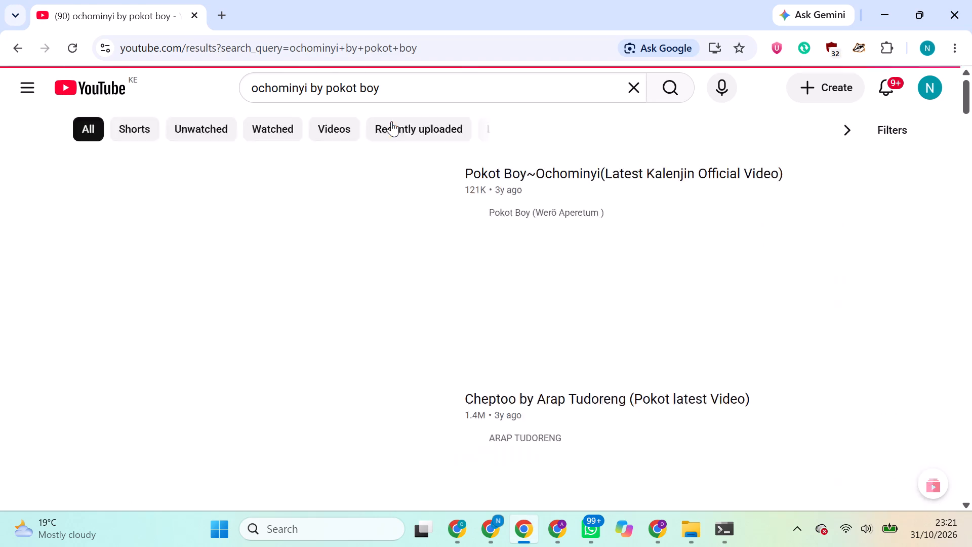
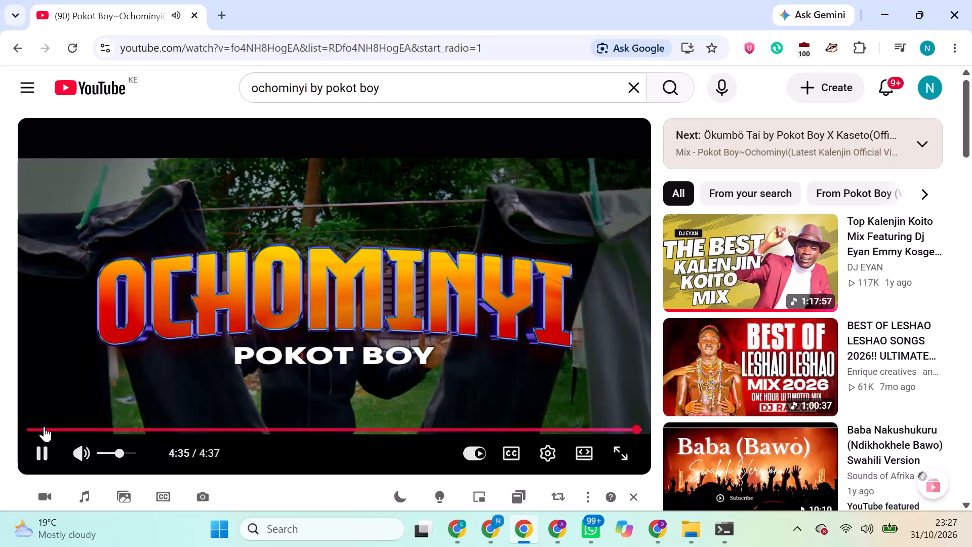
Restart the Pokot Boy Ochominyi video from its beginning.
click(30, 426)
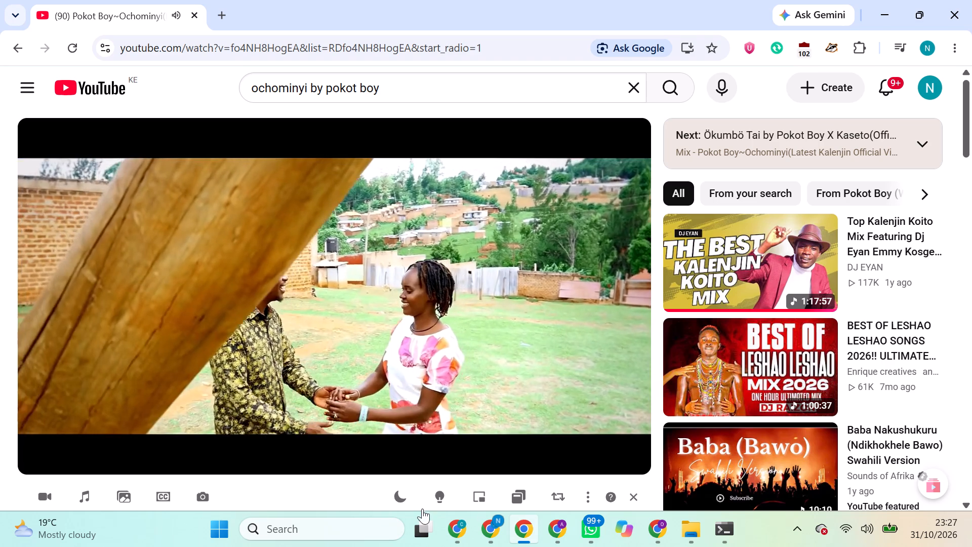
Switch to the WorldQuant BRAIN Chrome window and check the alpha simulation's progress in the running RegularAlpha notebook.
click(495, 514)
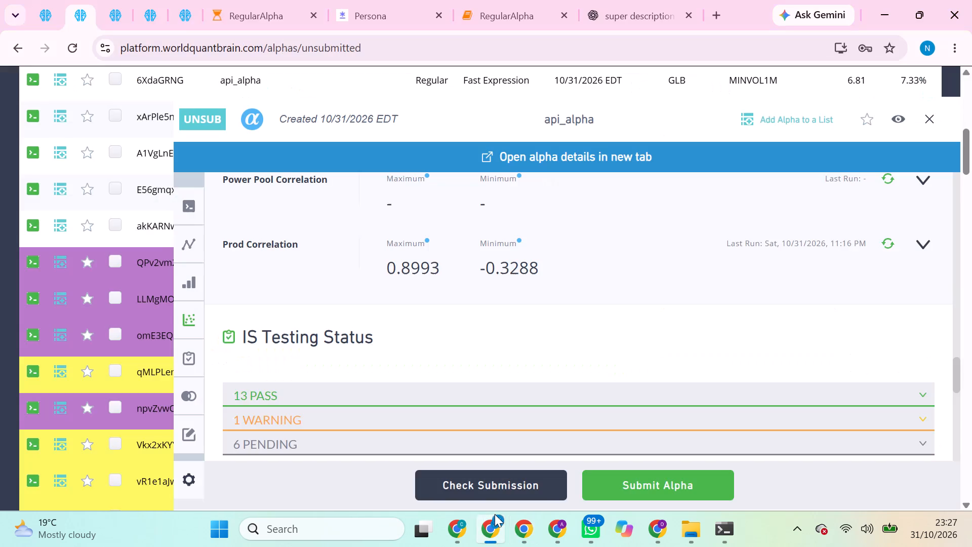
click(227, 0)
click(227, 0)
click(252, 4)
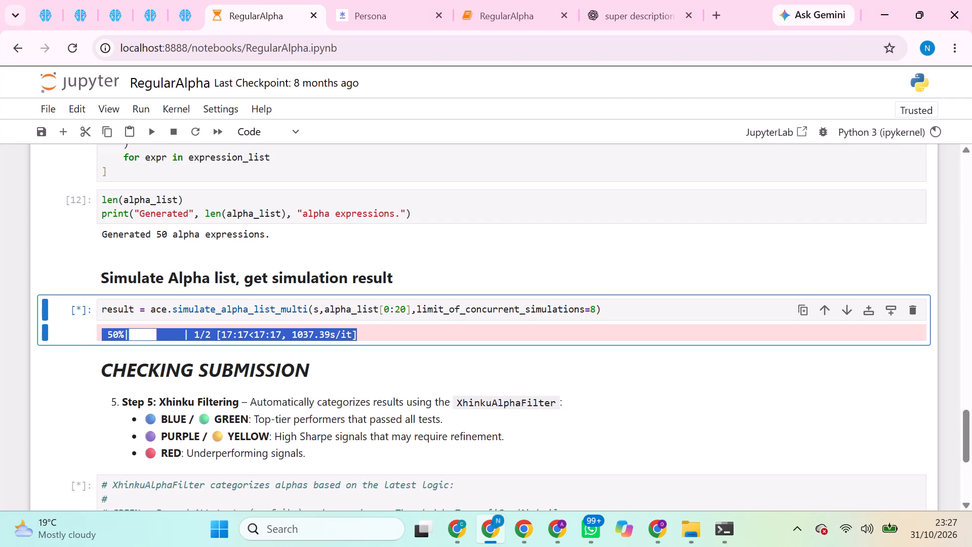
click(436, 258)
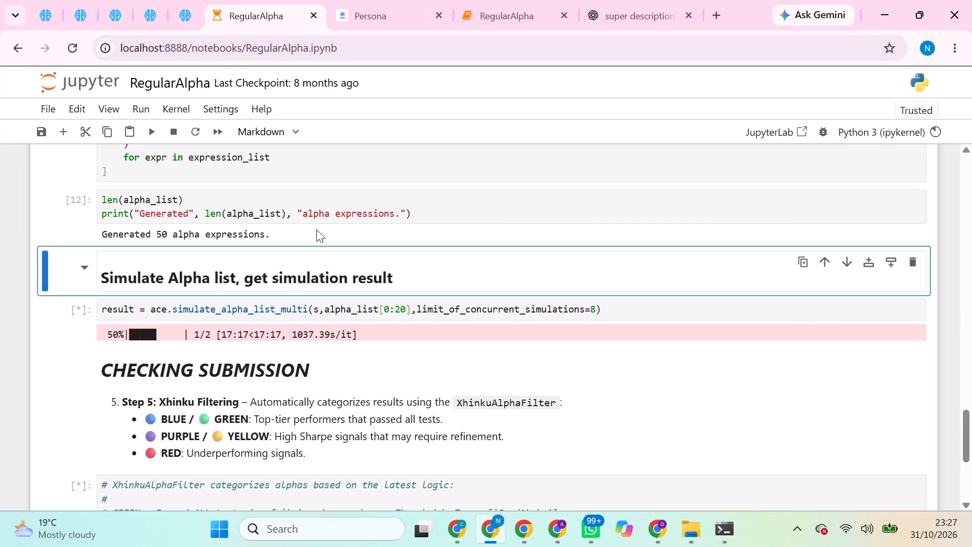
Return to the first BRAIN tab, close the open alpha's details and reload the Unsubmitted alphas list.
click(53, 0)
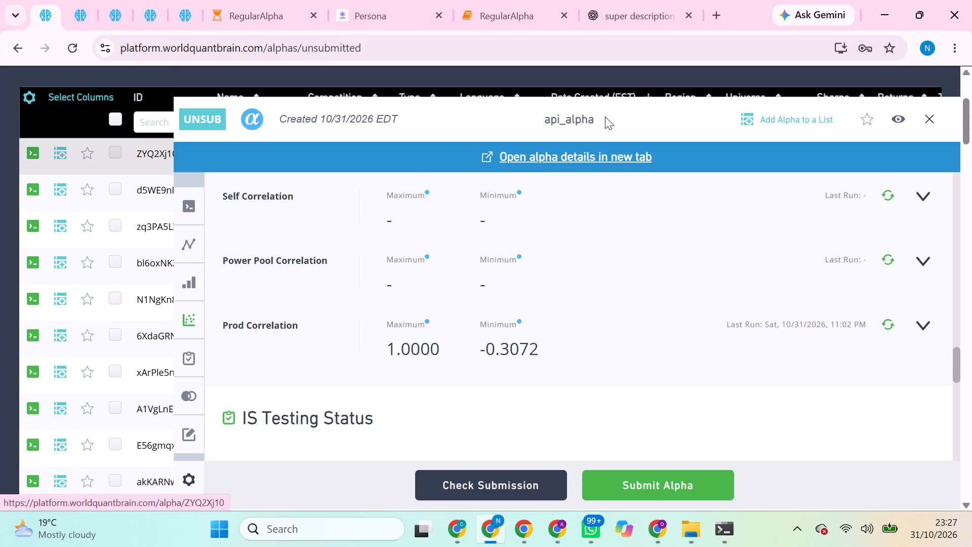
click(929, 121)
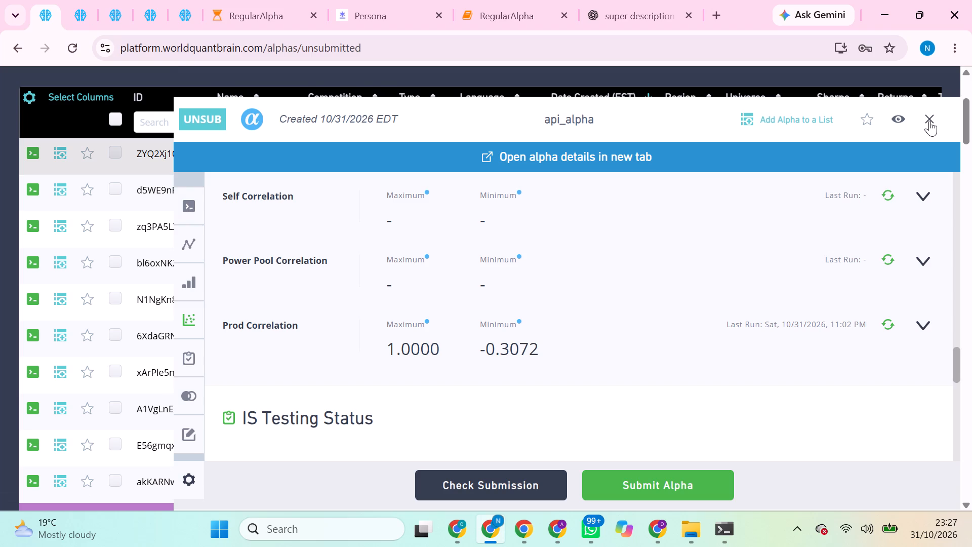
scroll(686, 200, up, 4)
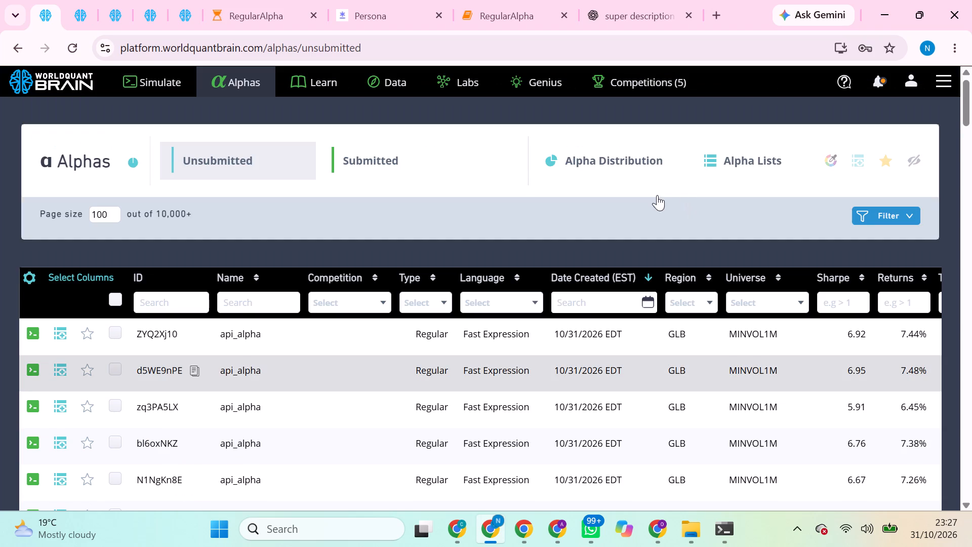
double_click(255, 166)
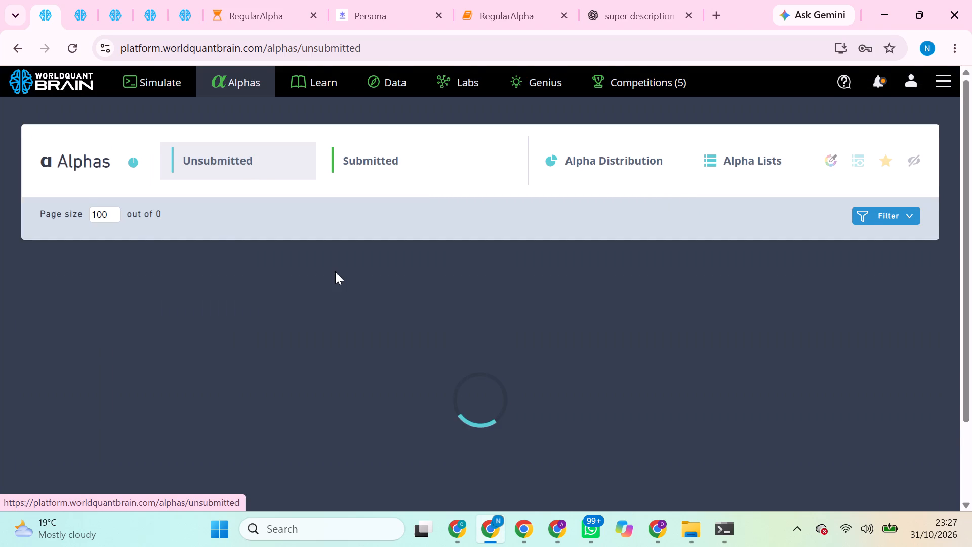
Open the details of GLB alpha akKAQlk2 and examine its yearly performance, correlation section and IS testing status.
scroll(335, 271, down, 1)
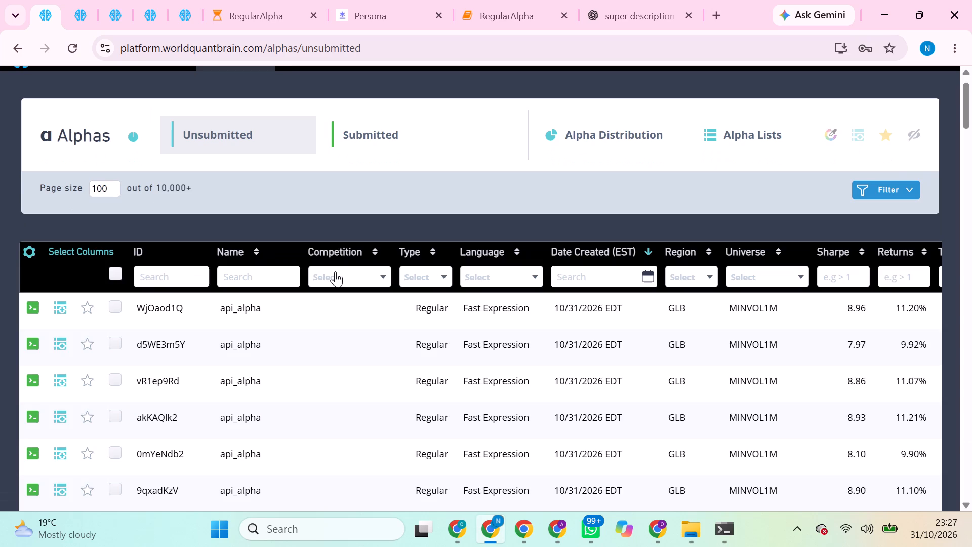
scroll(335, 271, down, 2)
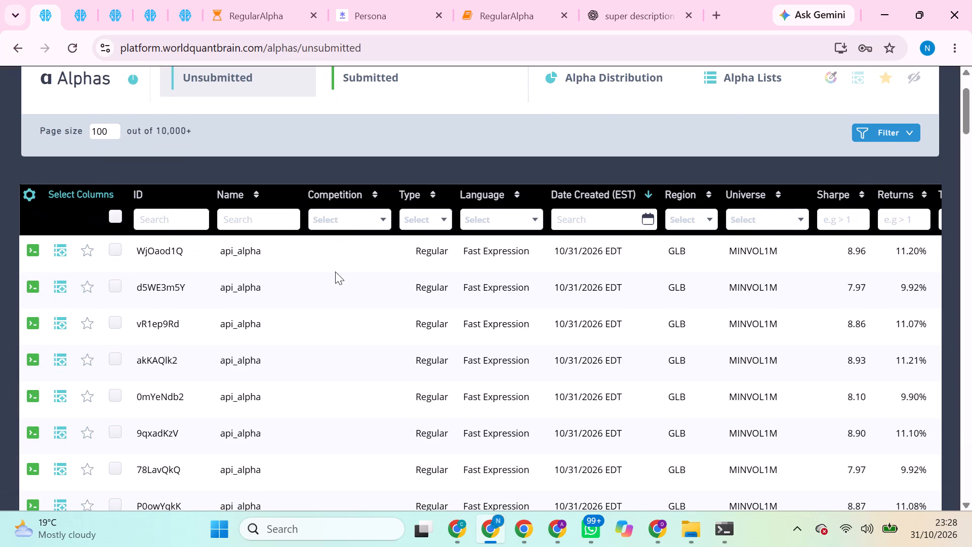
scroll(335, 271, down, 3)
scroll(335, 271, up, 4)
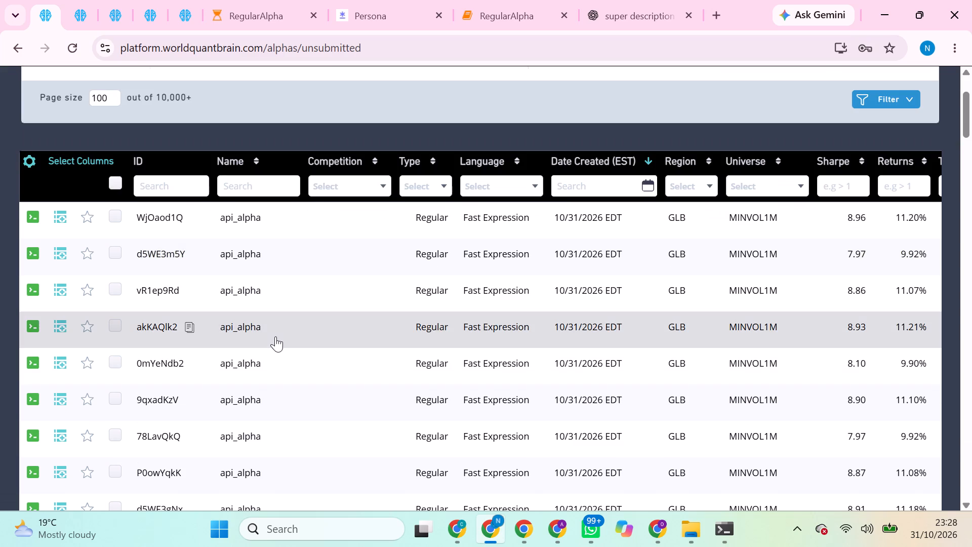
click(275, 336)
click(308, 323)
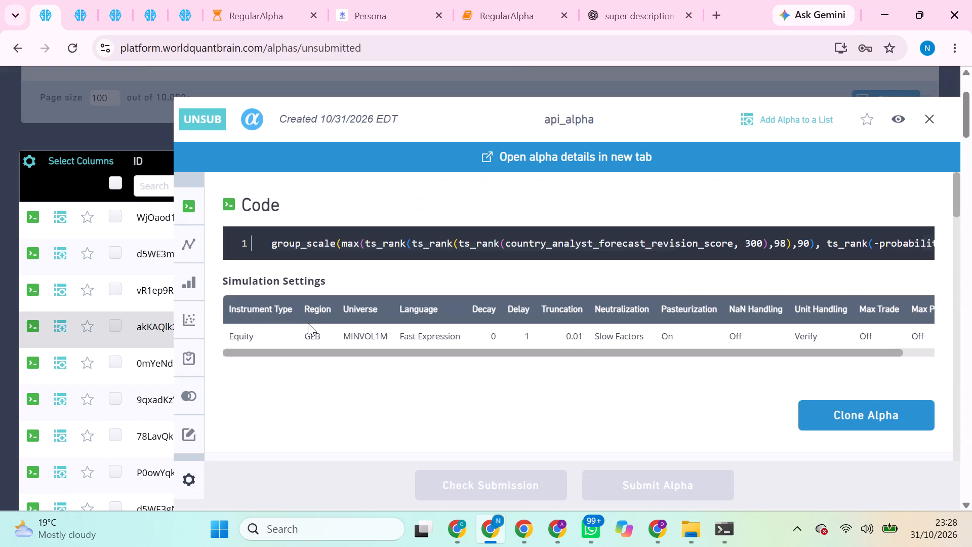
scroll(488, 425, down, 4)
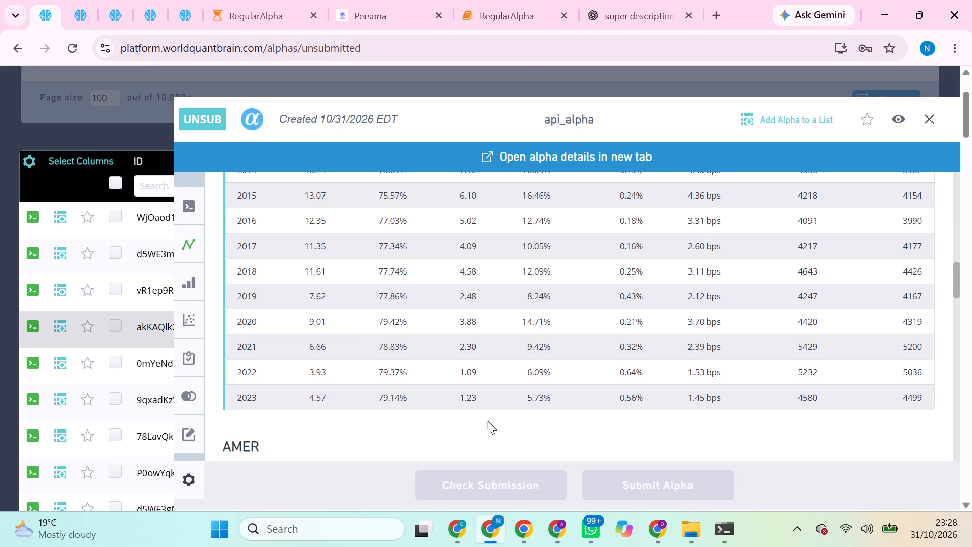
scroll(488, 421, down, 1)
Try to switch the details view to other listed alphas: d5WE3m5Y, WjOaod1Q, 9qxadKzV and 0mYeNdb2.
click(165, 250)
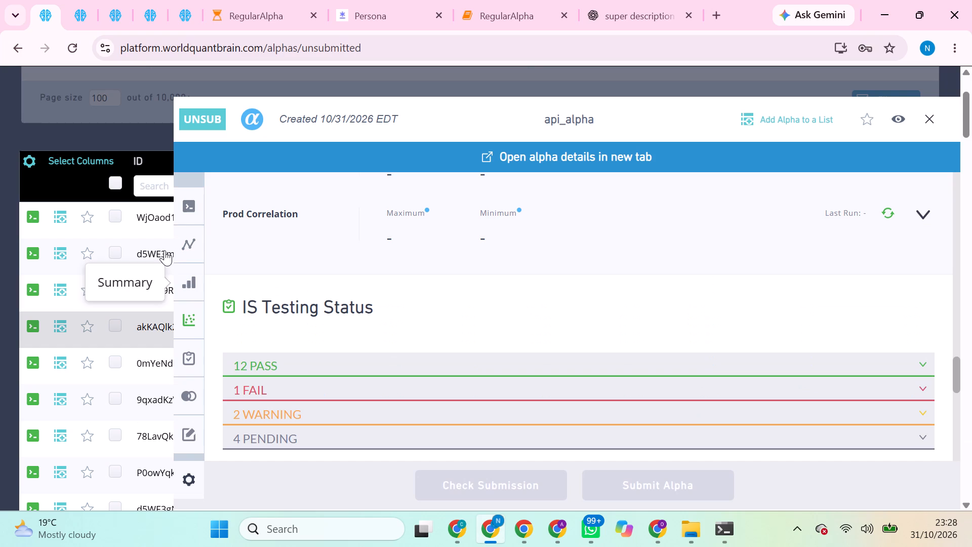
double_click(165, 250)
click(144, 224)
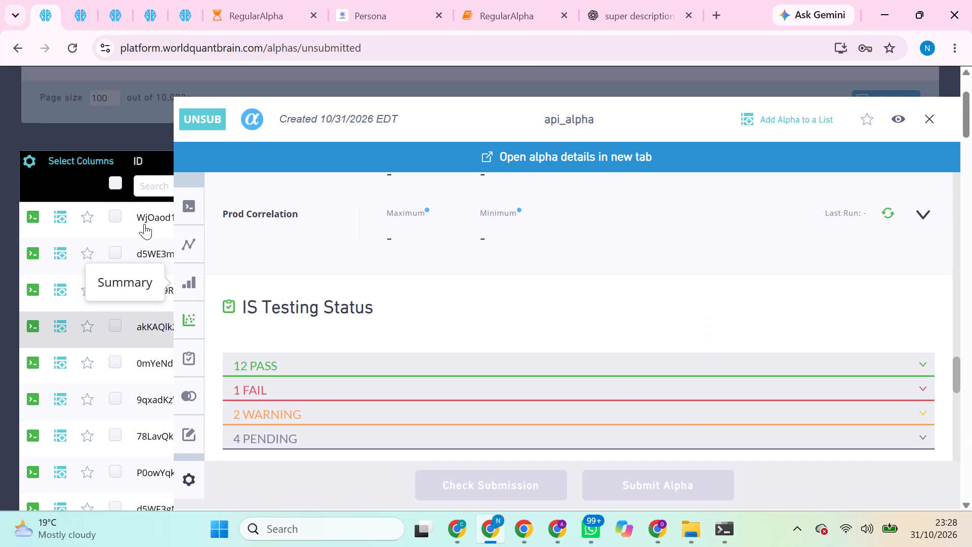
click(144, 224)
triple_click(144, 224)
double_click(144, 224)
drag(144, 224, 147, 397)
click(147, 397)
click(153, 356)
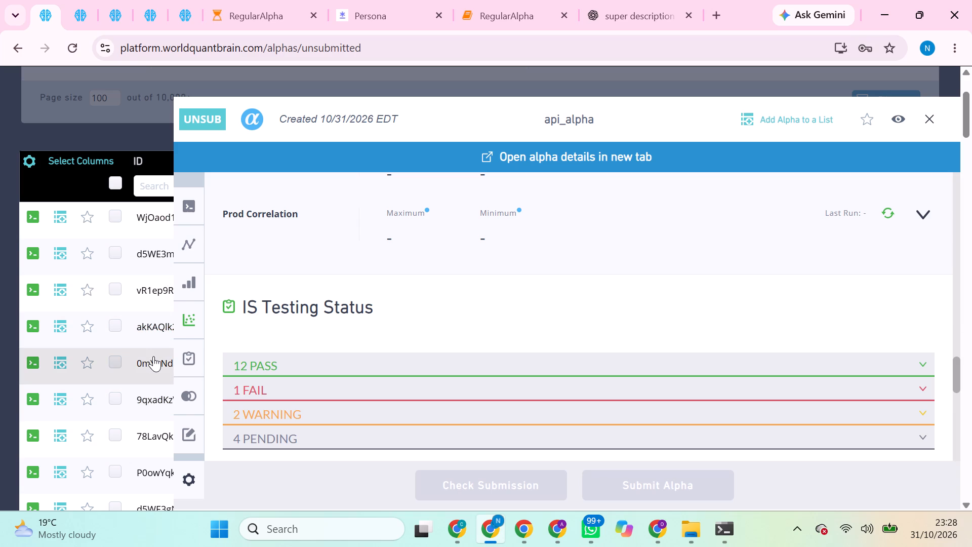
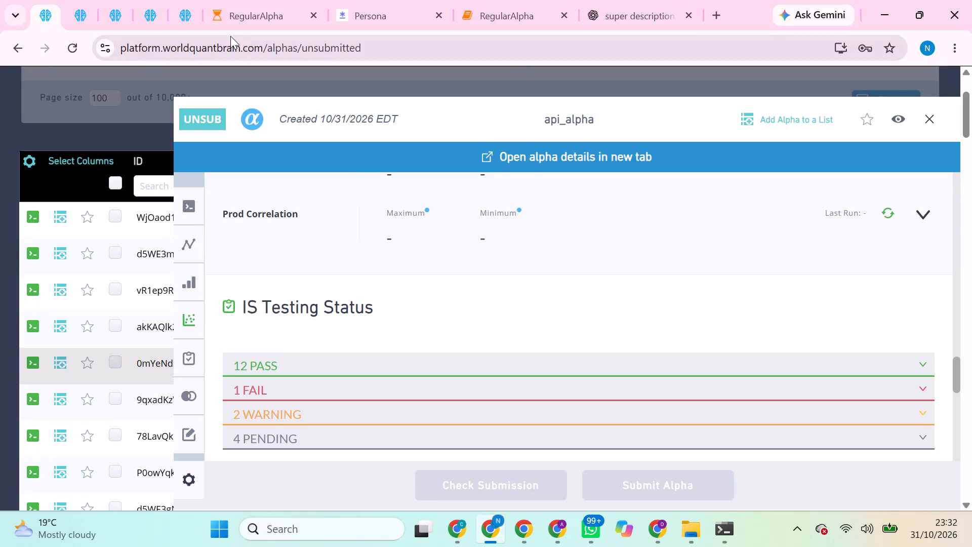
Switch to the YouTube Chrome window and pause the playing Lingala and Zouk mix.
click(523, 521)
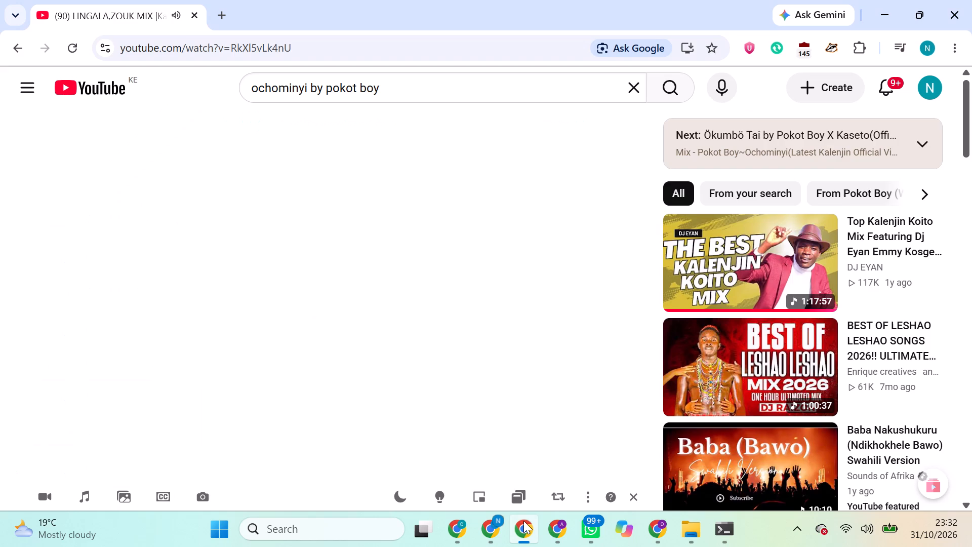
click(389, 314)
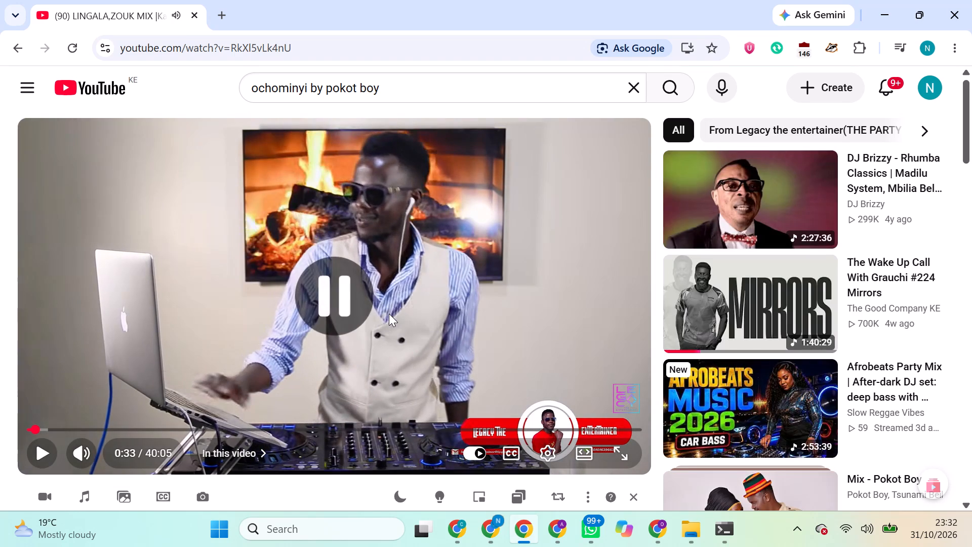
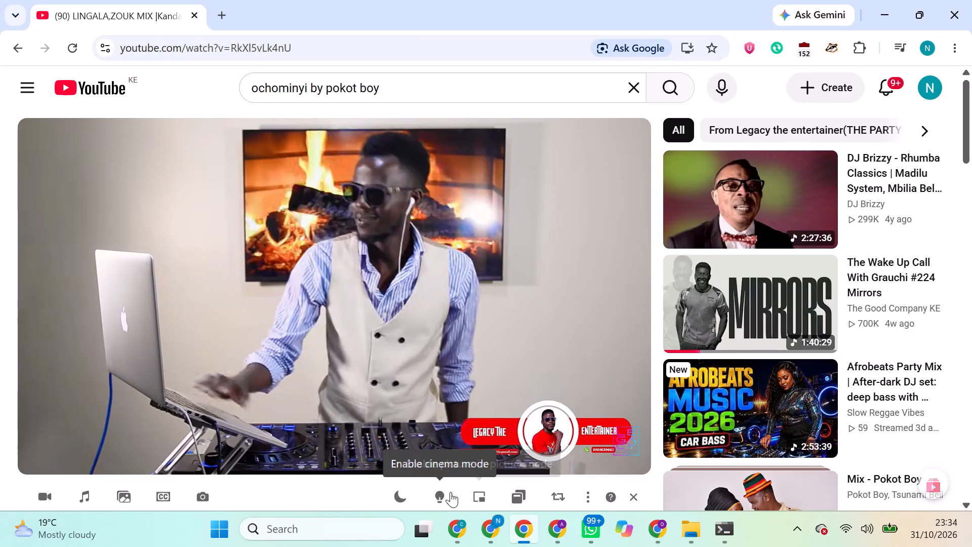
Switch to the WorldQuant BRAIN Chrome window and review the open GLB alpha's code, simulation settings and IS Summary.
click(503, 522)
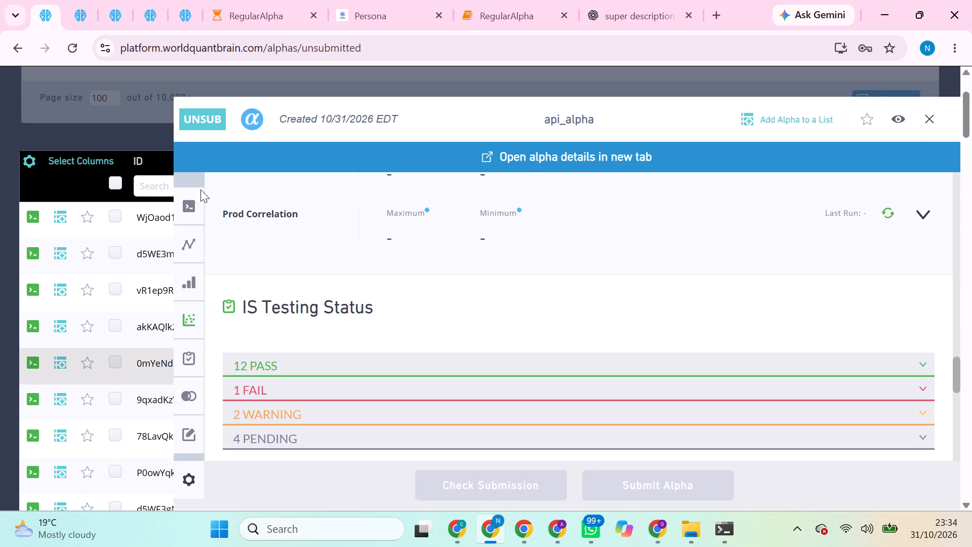
click(107, 7)
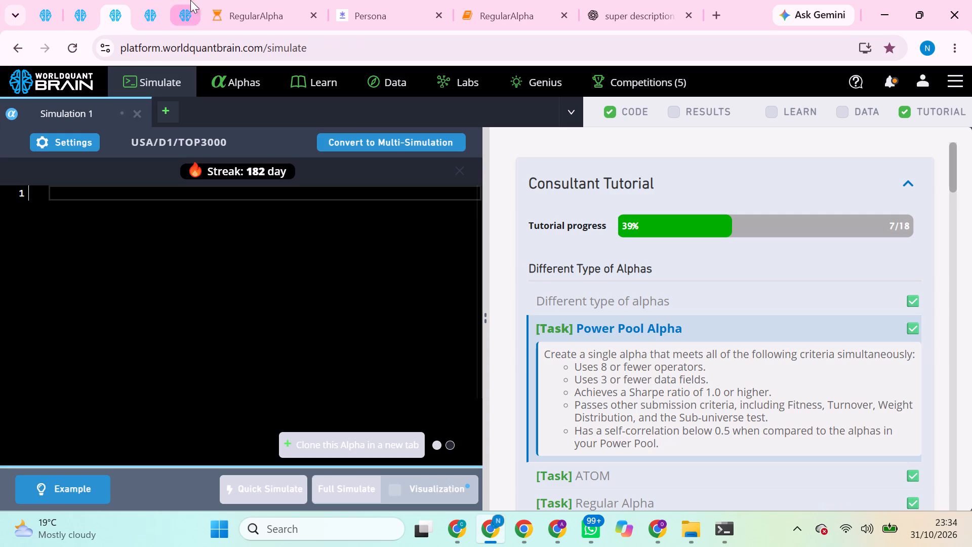
click(230, 0)
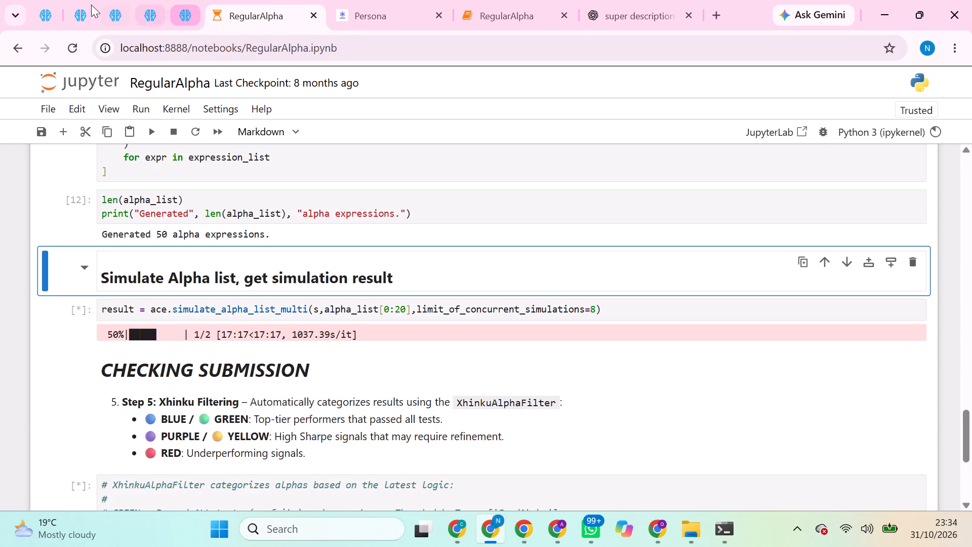
click(79, 4)
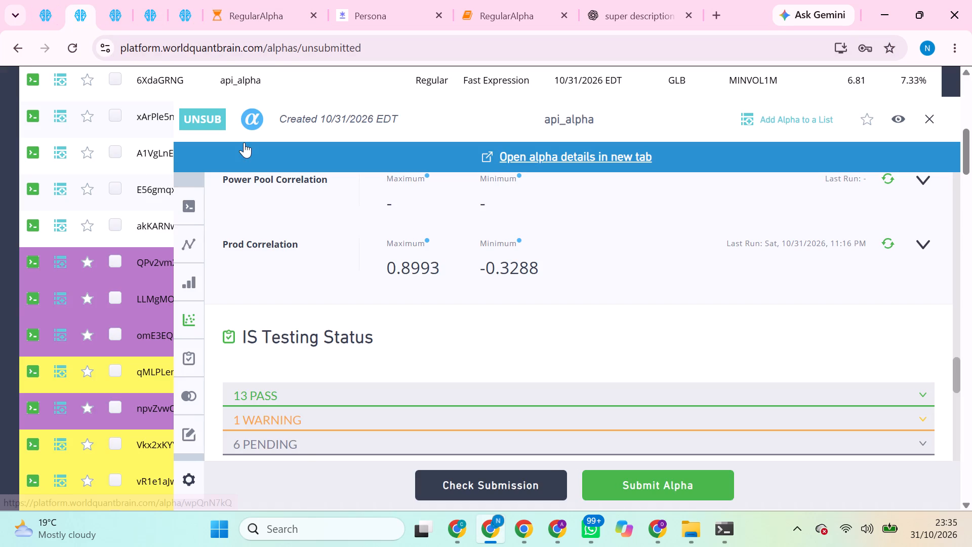
scroll(345, 200, up, 4)
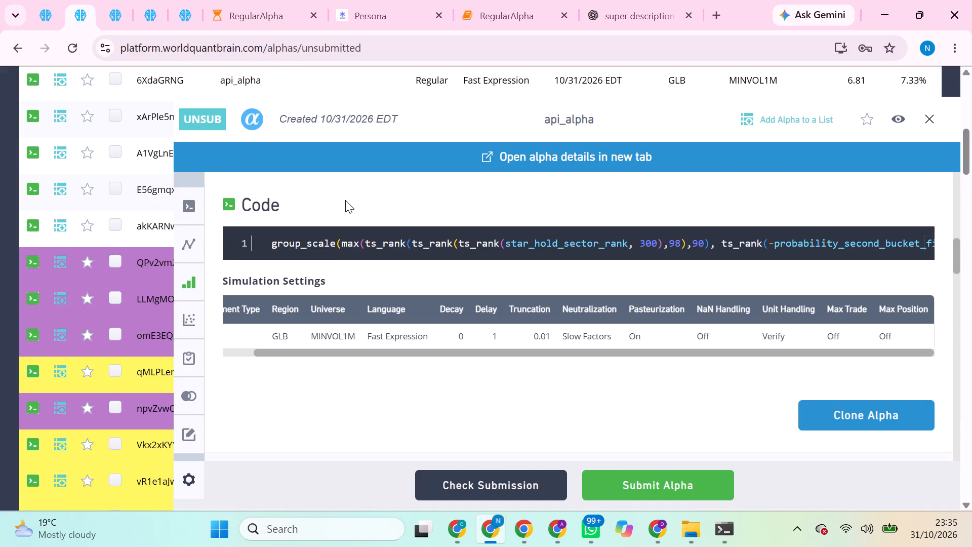
scroll(345, 200, up, 2)
scroll(412, 373, down, 3)
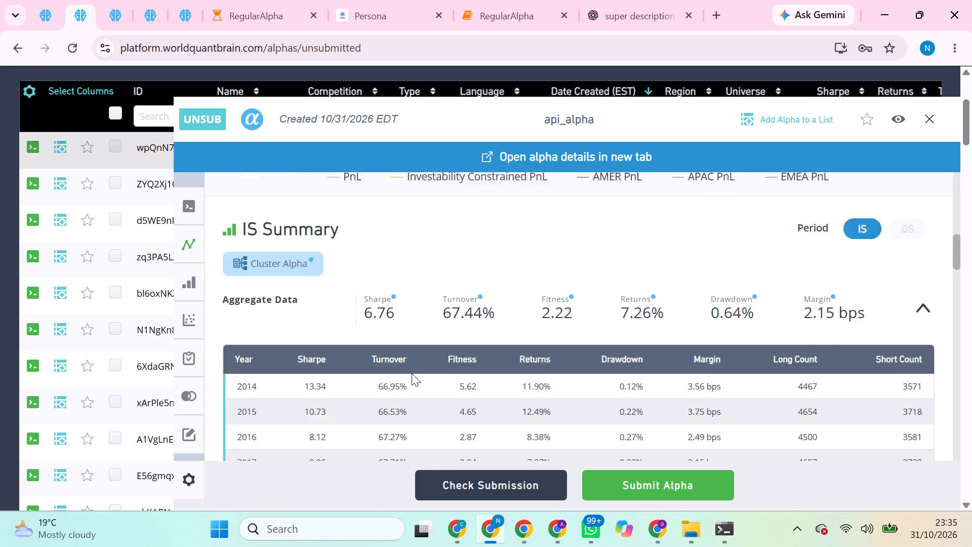
scroll(412, 373, down, 1)
scroll(412, 373, up, 11)
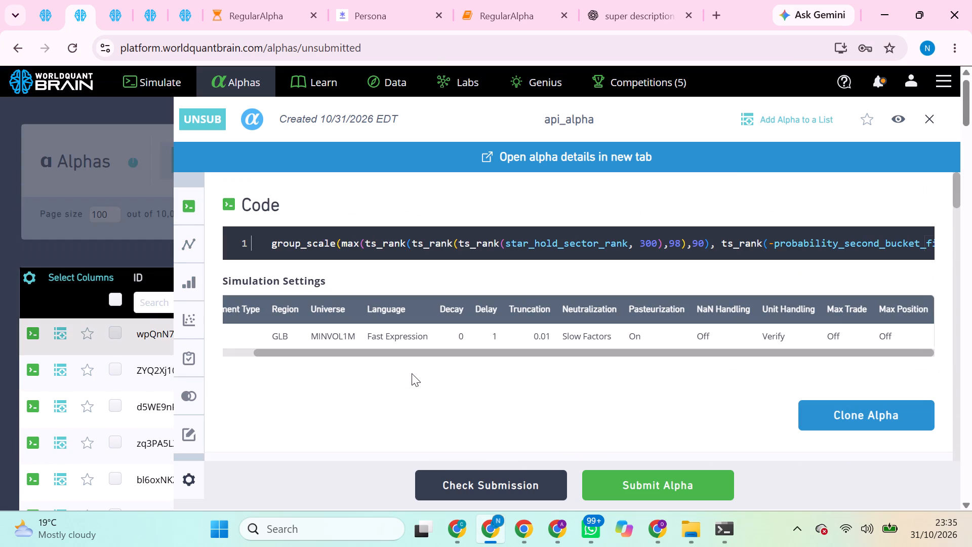
Close the alpha details, refresh the unsubmitted alphas list and inspect the code of the three newest GLB alphas.
click(931, 112)
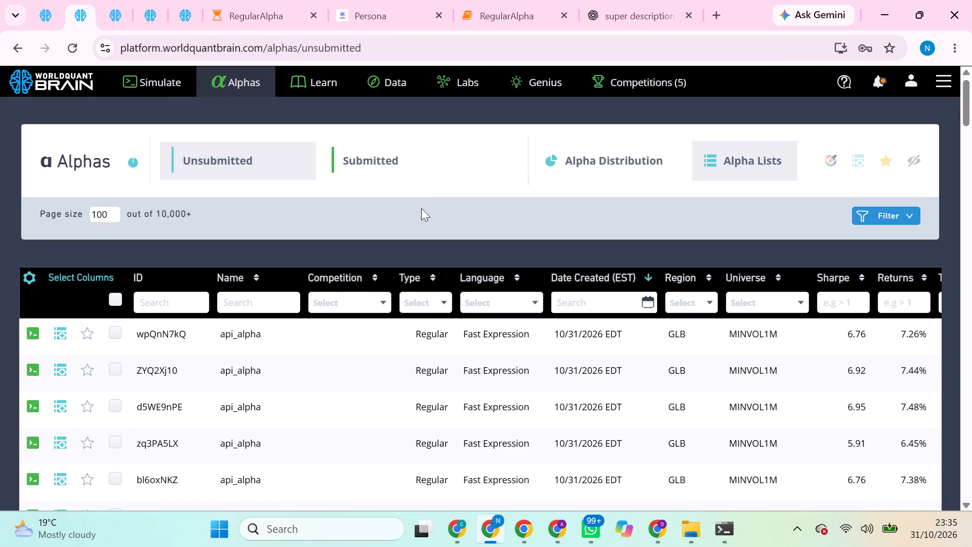
triple_click(261, 161)
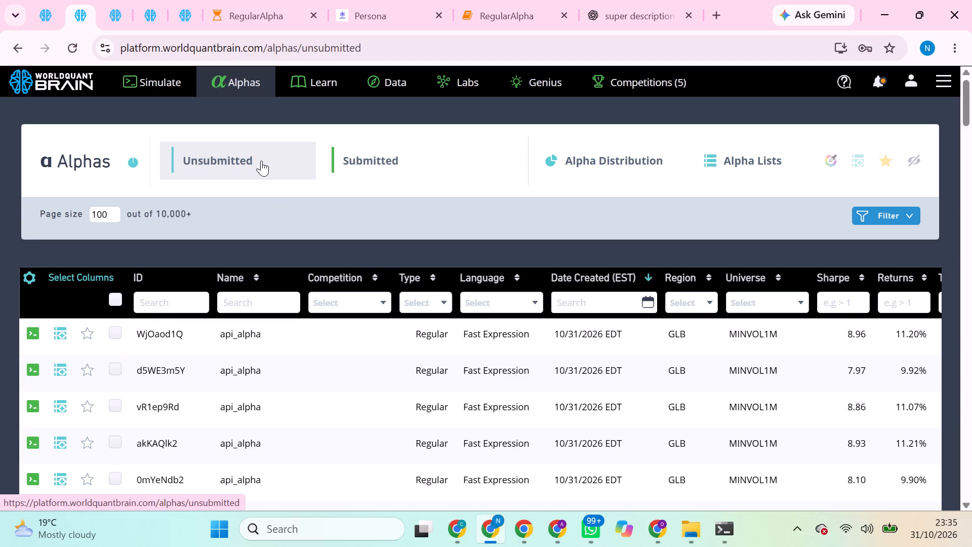
click(295, 332)
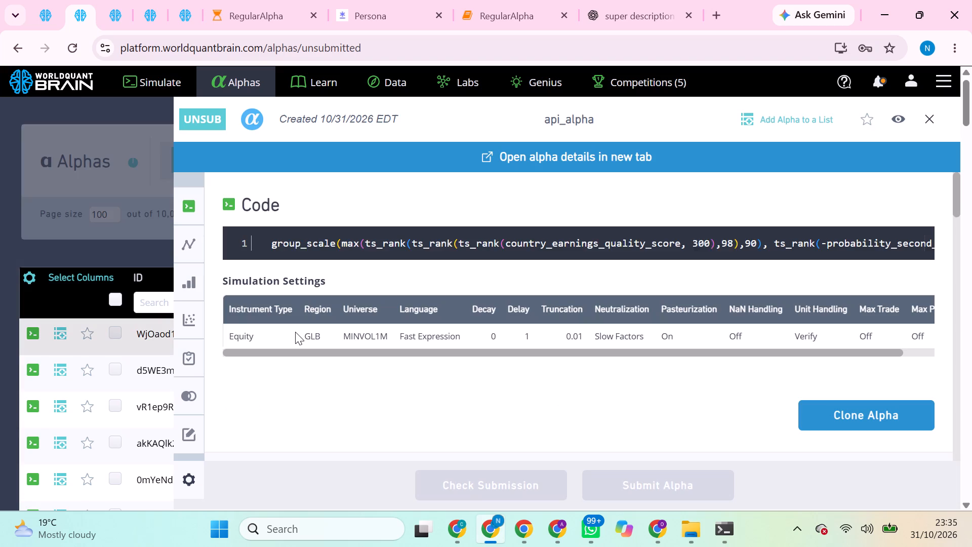
drag(126, 383, 162, 374)
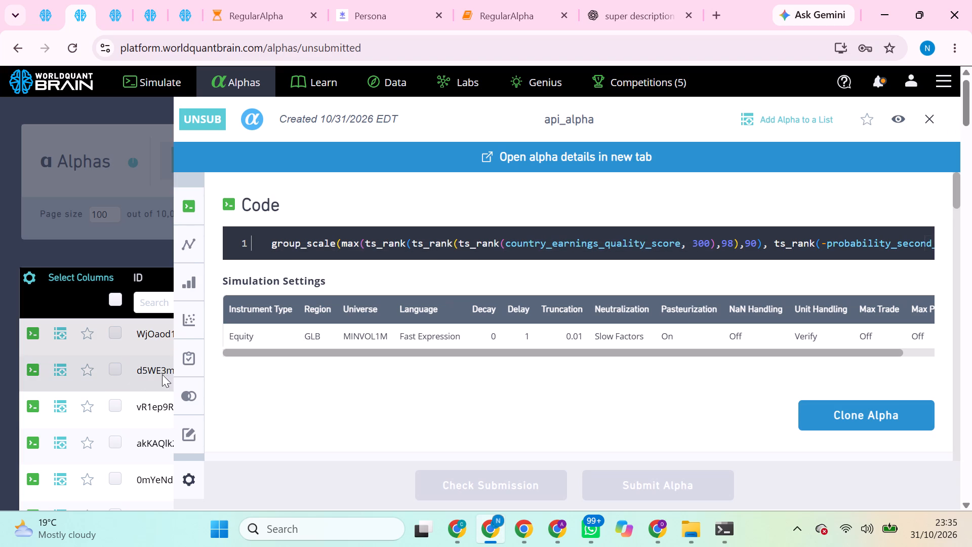
click(162, 374)
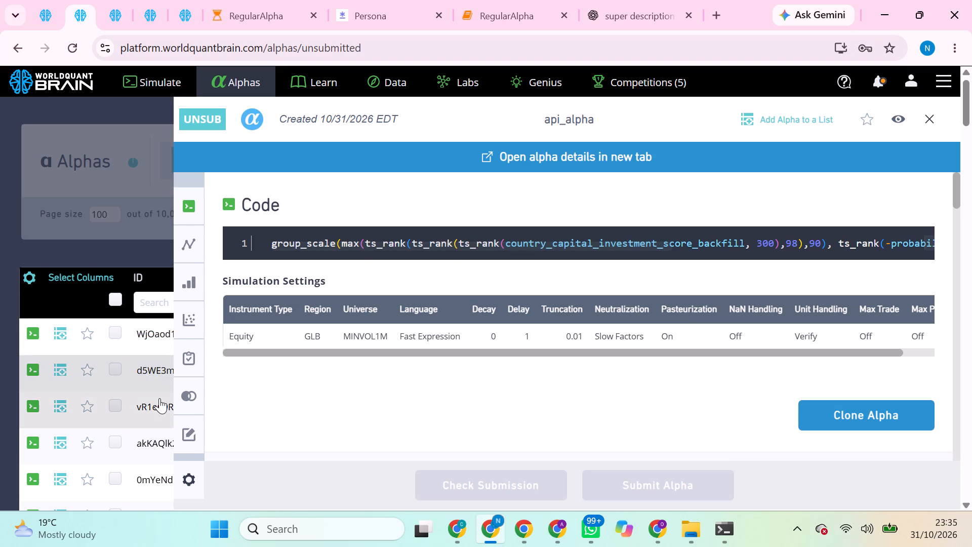
click(159, 398)
click(159, 398)
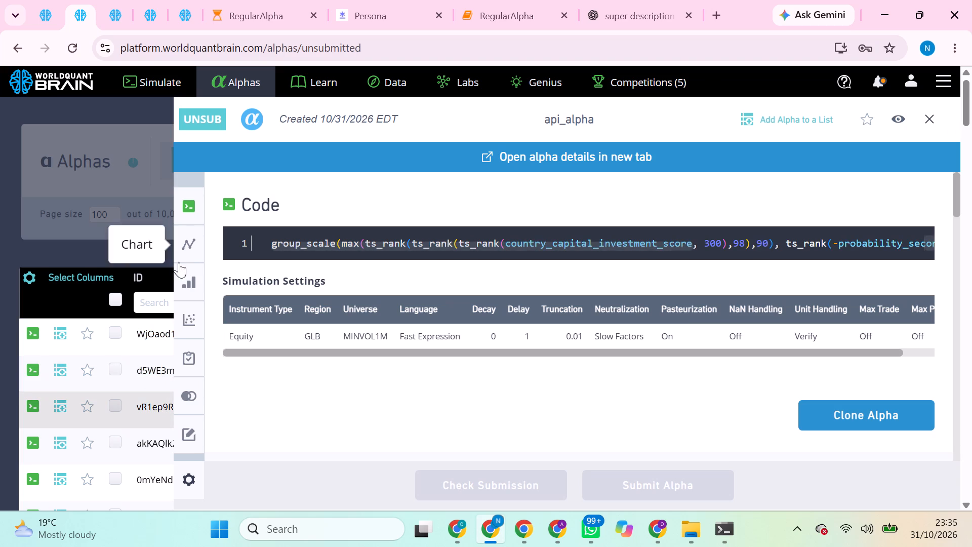
Go back from the International Scorings Data description to the GLB MINVOL1M list of Model datasets.
click(196, 0)
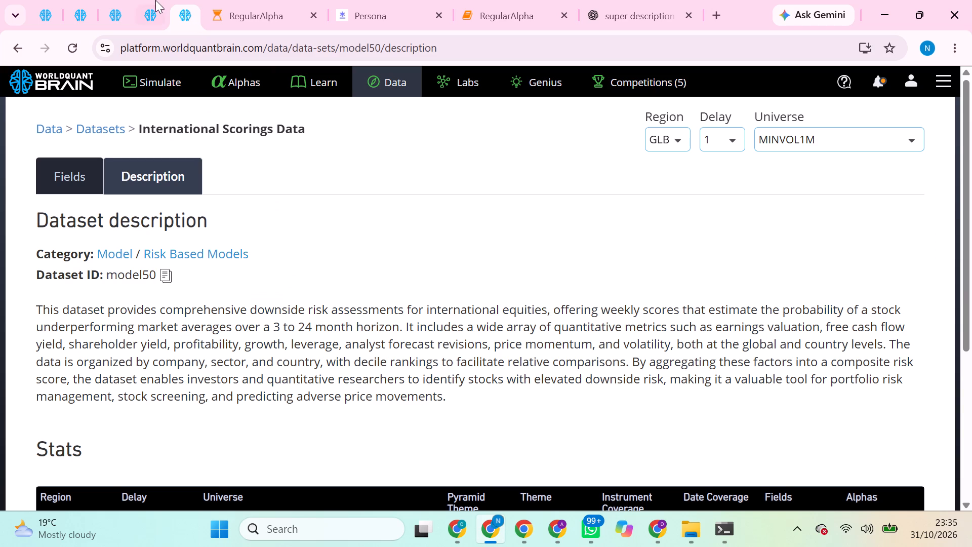
click(155, 0)
click(190, 3)
click(14, 45)
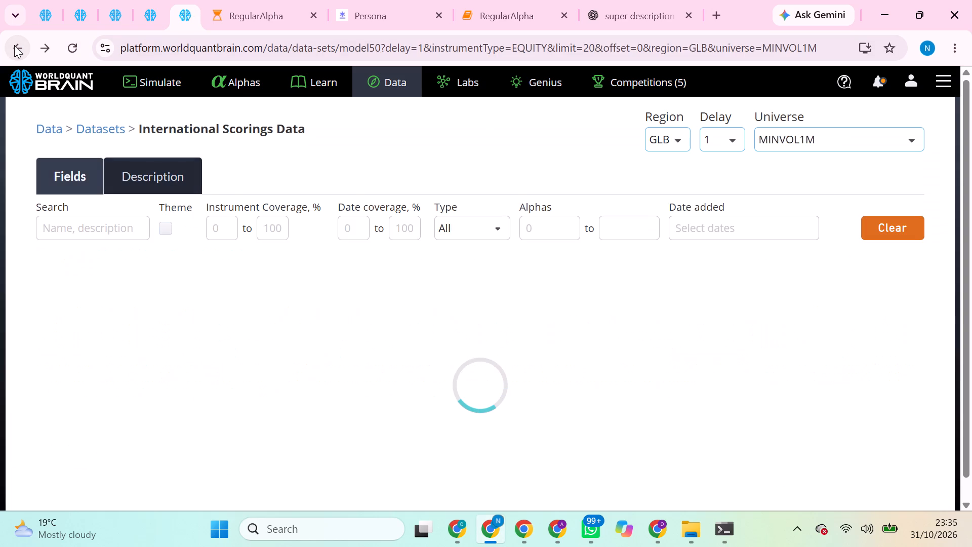
click(14, 45)
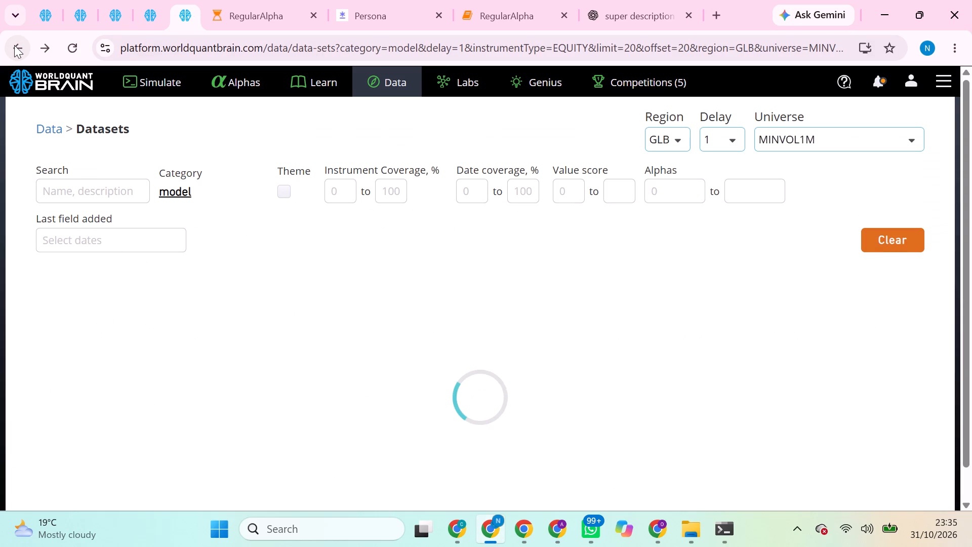
right_click(217, 305)
right_click(217, 305)
scroll(217, 305, down, 1)
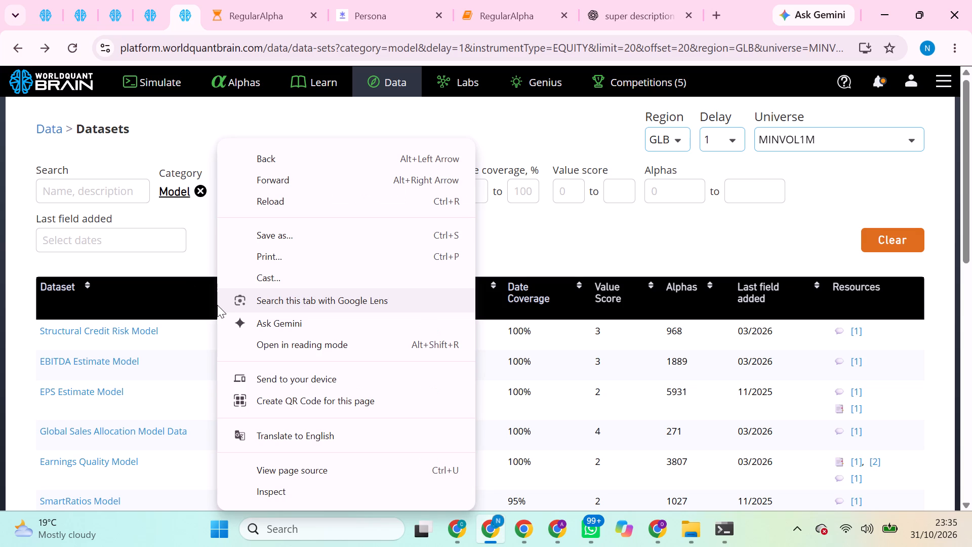
click(201, 329)
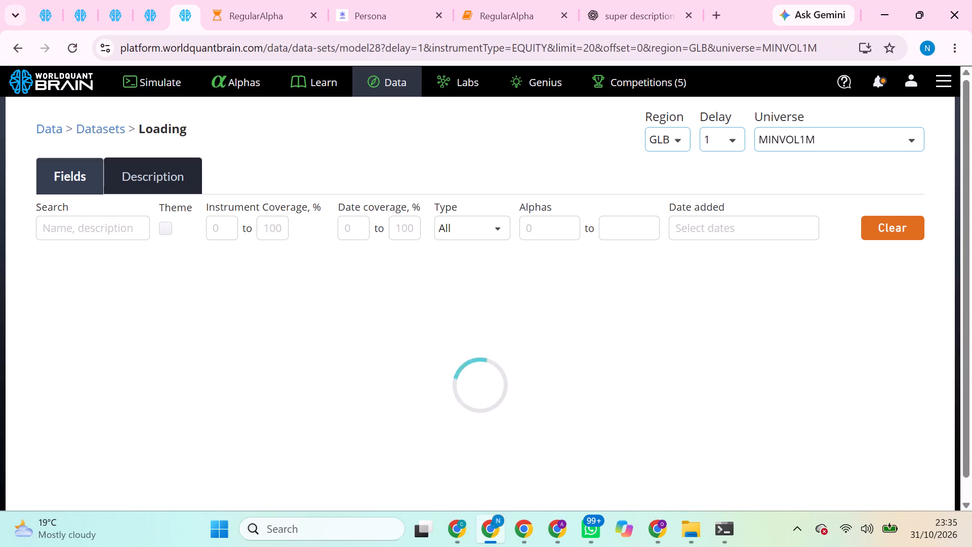
click(12, 54)
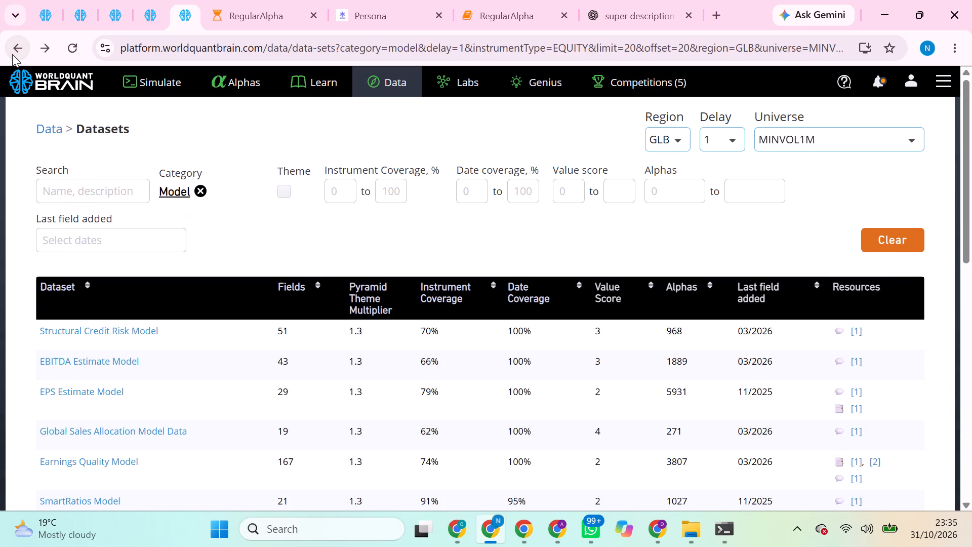
Check the fields and description of the International Scorings Data dataset, returning to the Model datasets list.
scroll(255, 376, down, 3)
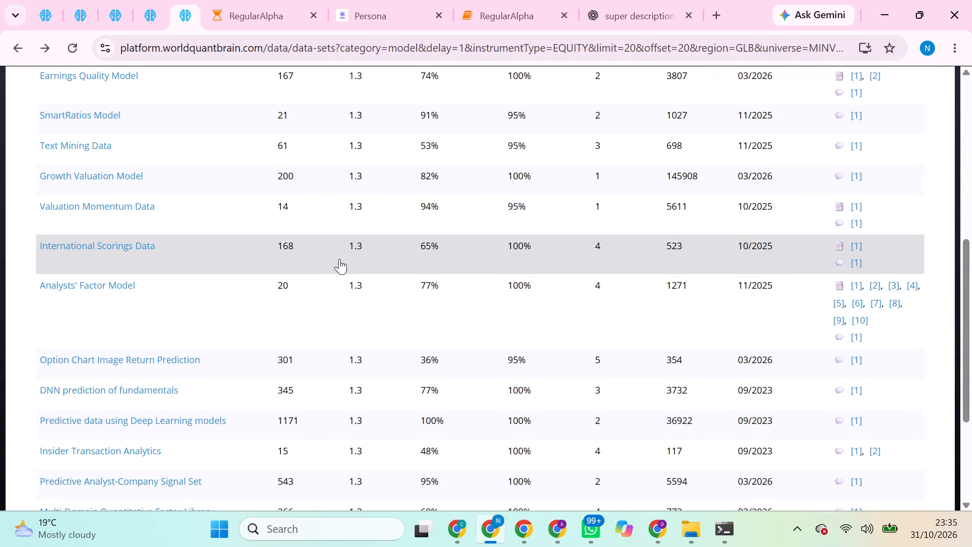
click(339, 259)
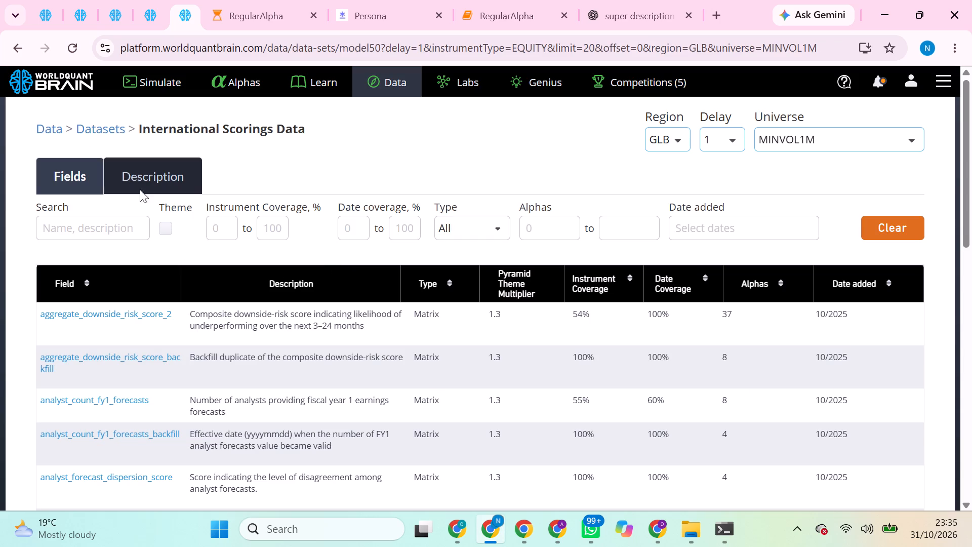
click(158, 180)
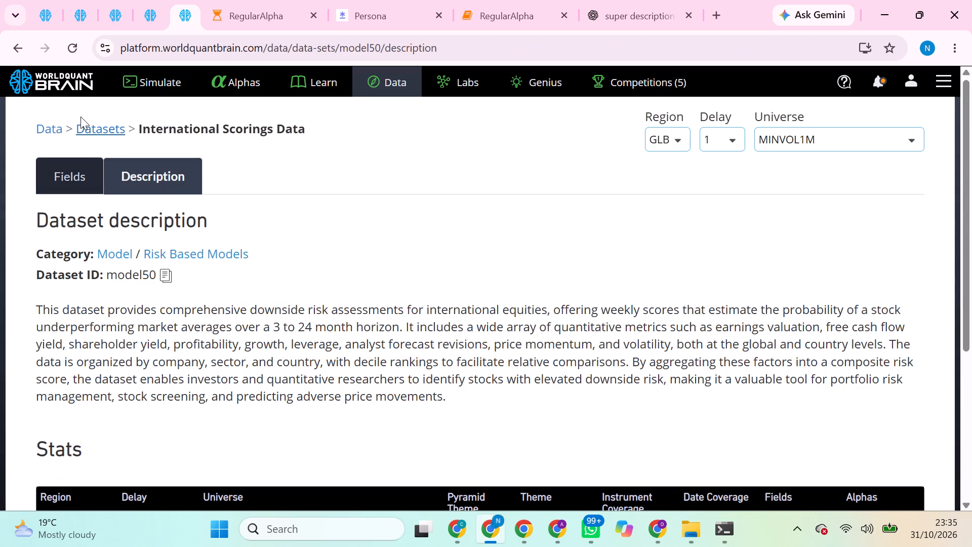
click(12, 51)
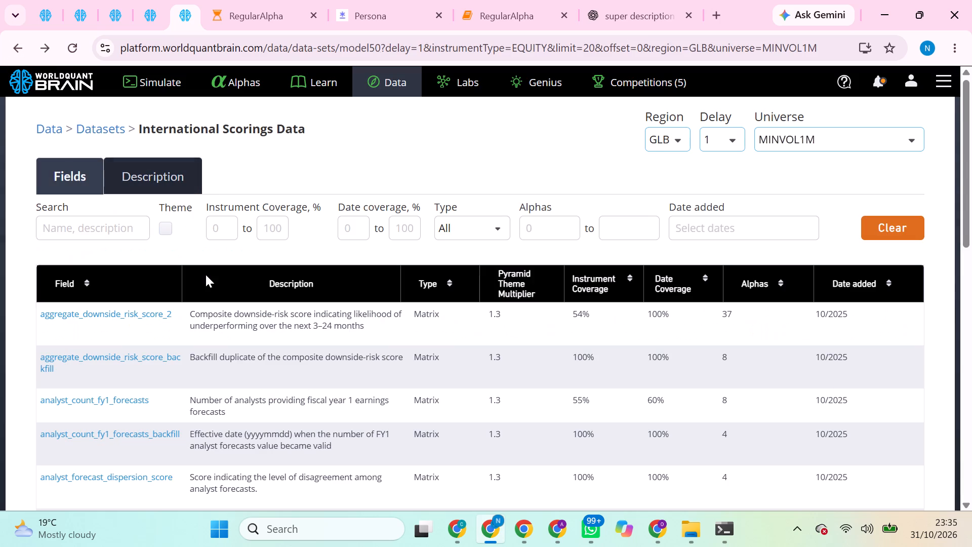
click(17, 42)
Examine the field lists of the Earnings Quality Model and International Scorings Data, returning to the datasets list.
scroll(182, 258, down, 2)
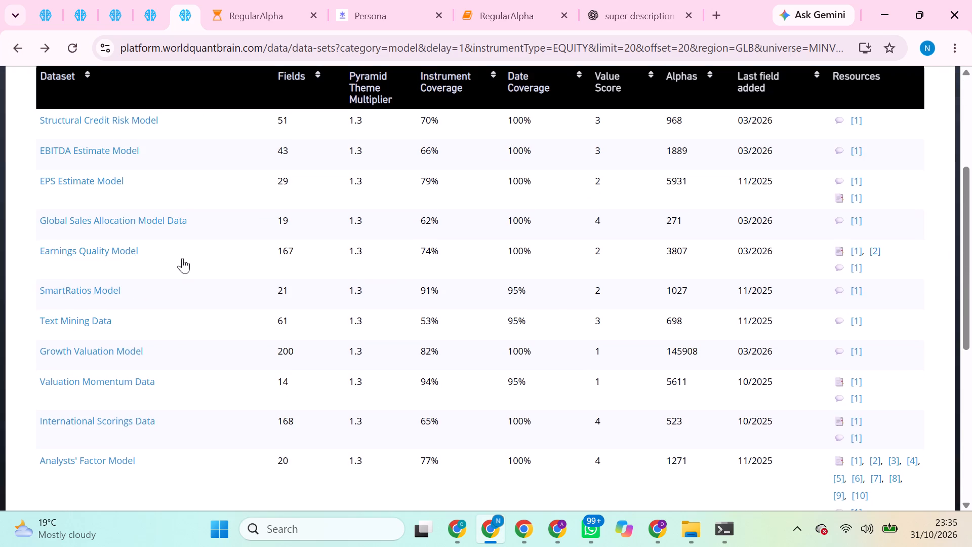
click(182, 258)
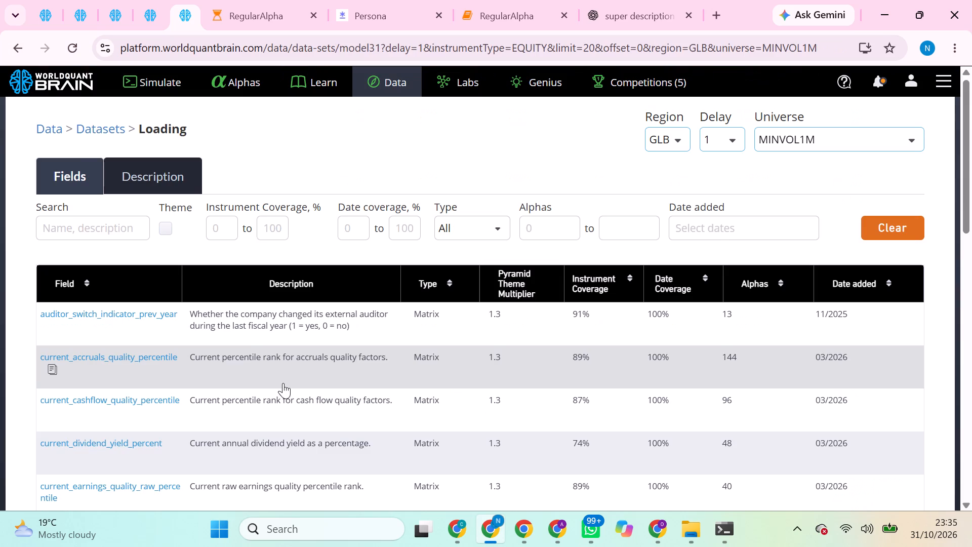
click(17, 53)
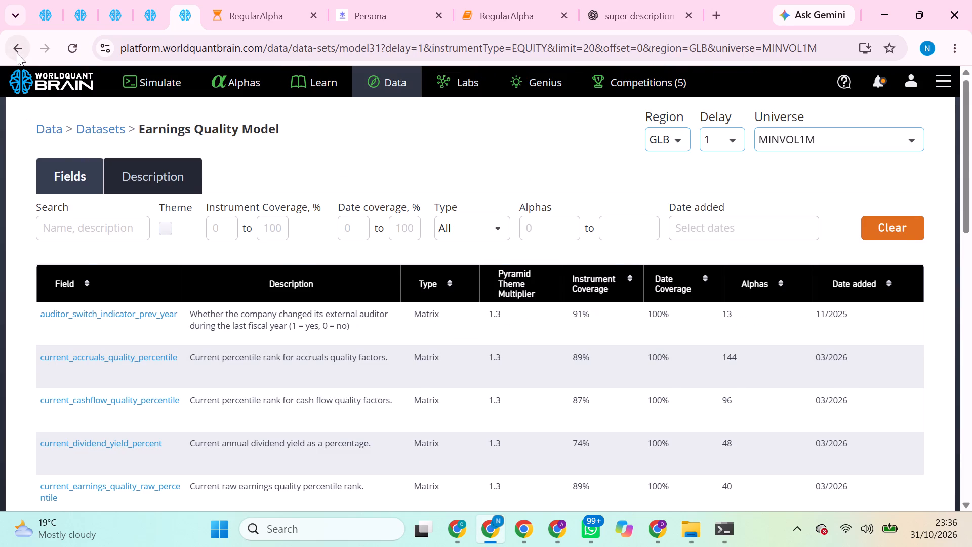
scroll(199, 329, down, 2)
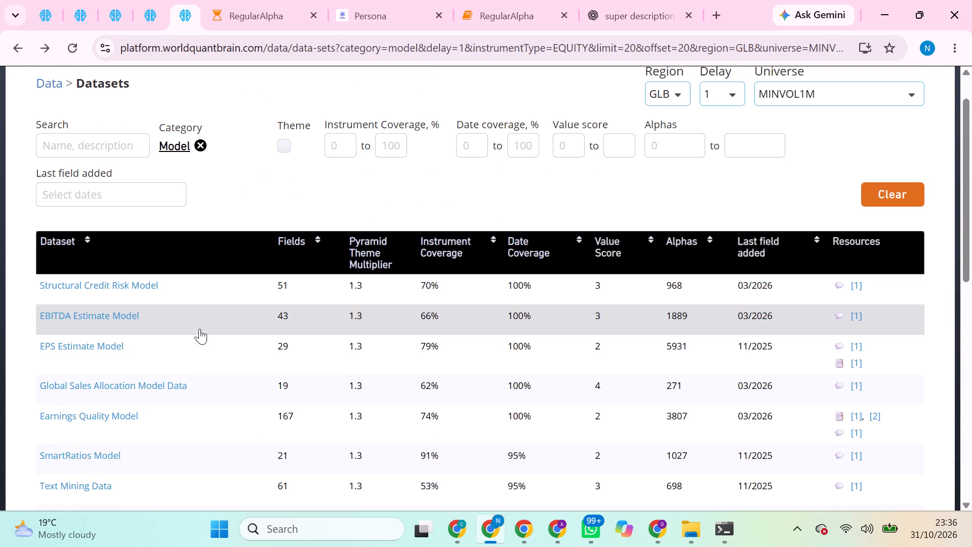
scroll(199, 329, down, 1)
scroll(310, 171, up, 1)
double_click(310, 171)
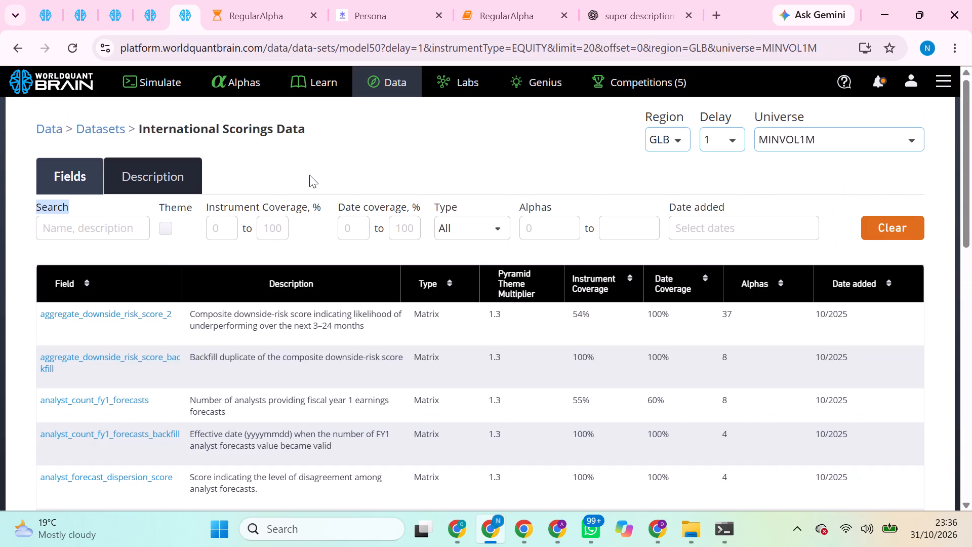
click(22, 50)
Open the Text Mining Data dataset's description and copy its dataset ID.
scroll(290, 329, down, 2)
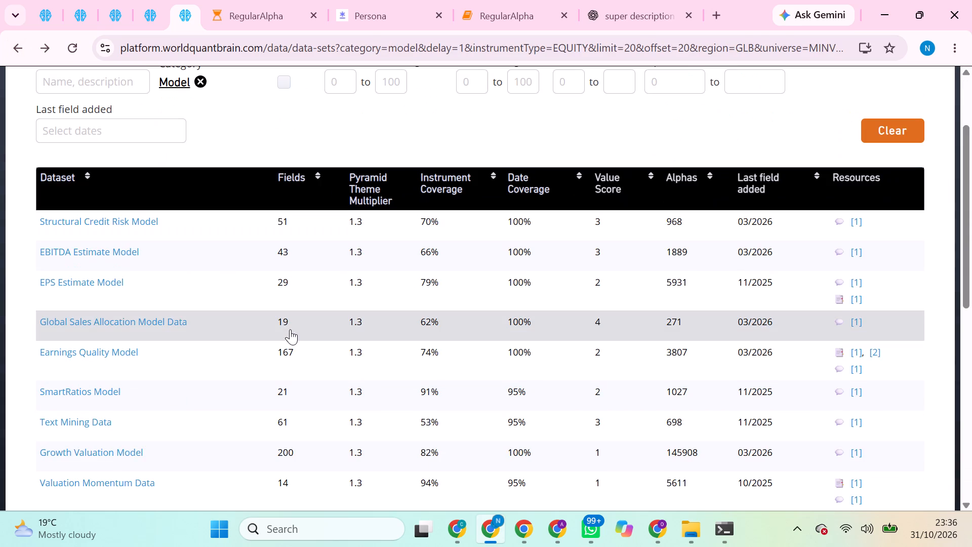
click(286, 413)
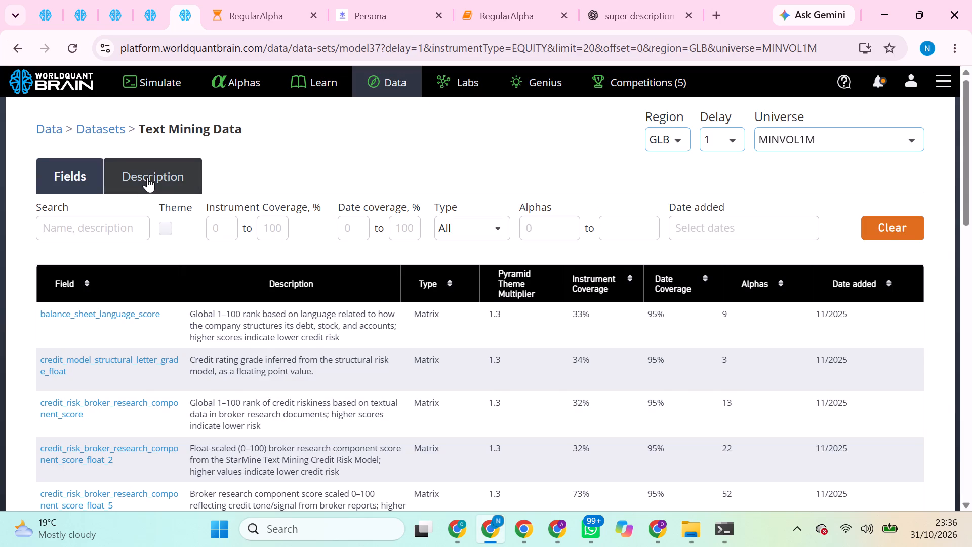
click(147, 177)
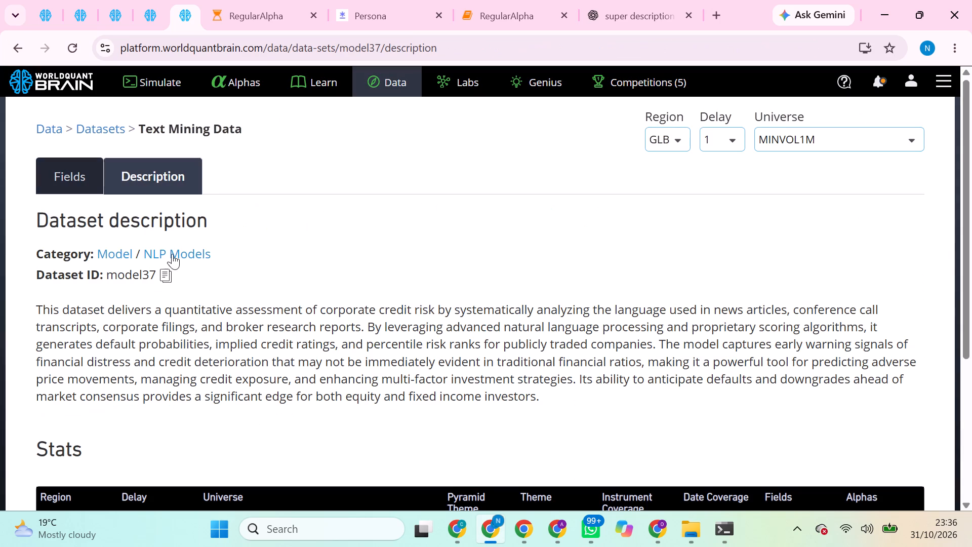
click(166, 273)
In the RegularAlpha notebook's primary simulation parameters, set the dataset to 'model37'.
click(221, 0)
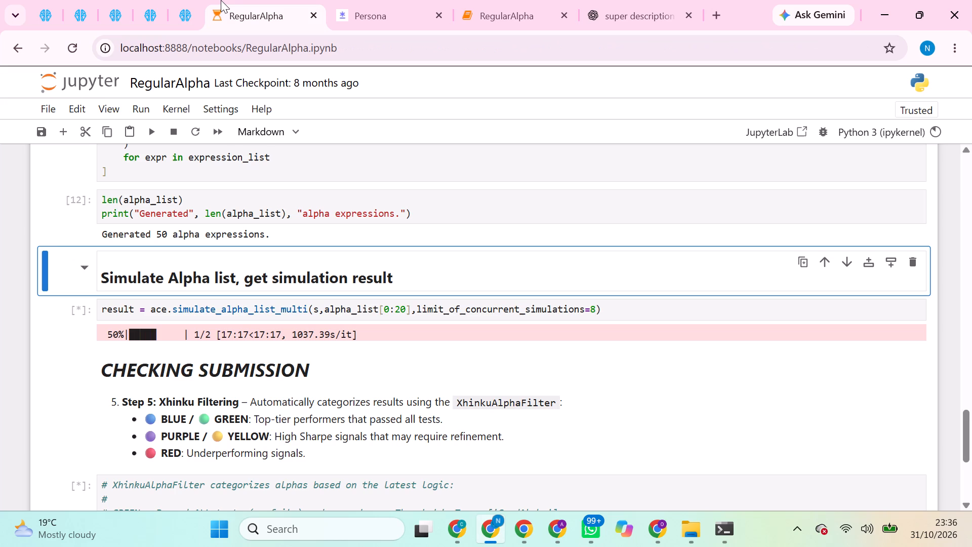
scroll(239, 256, up, 5)
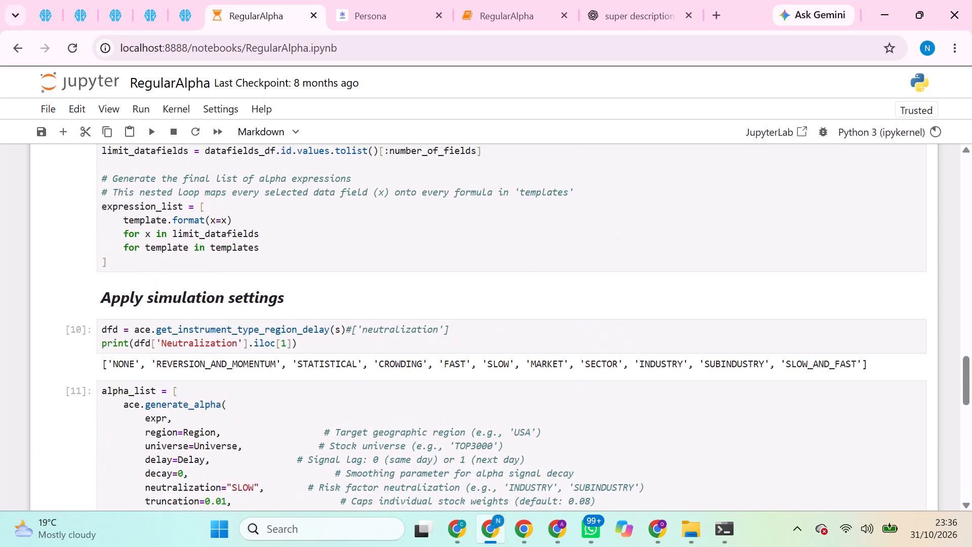
scroll(239, 256, up, 2)
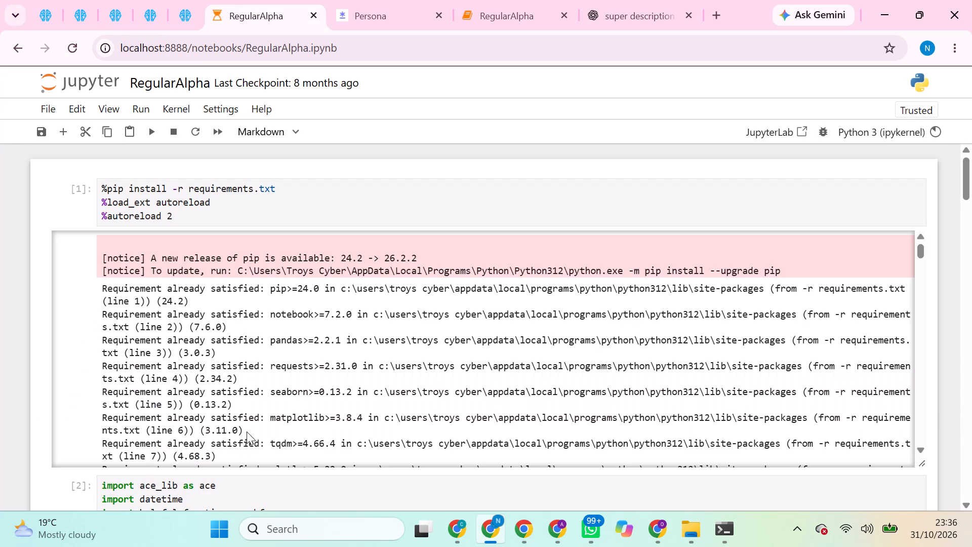
scroll(246, 490, down, 3)
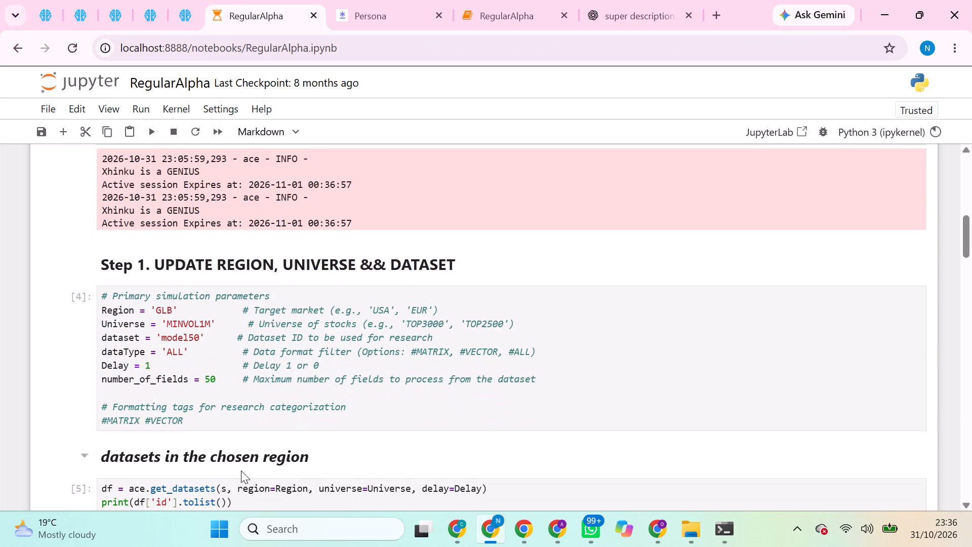
double_click(180, 342)
ctrl+click(180, 342)
key(ctrl+v)
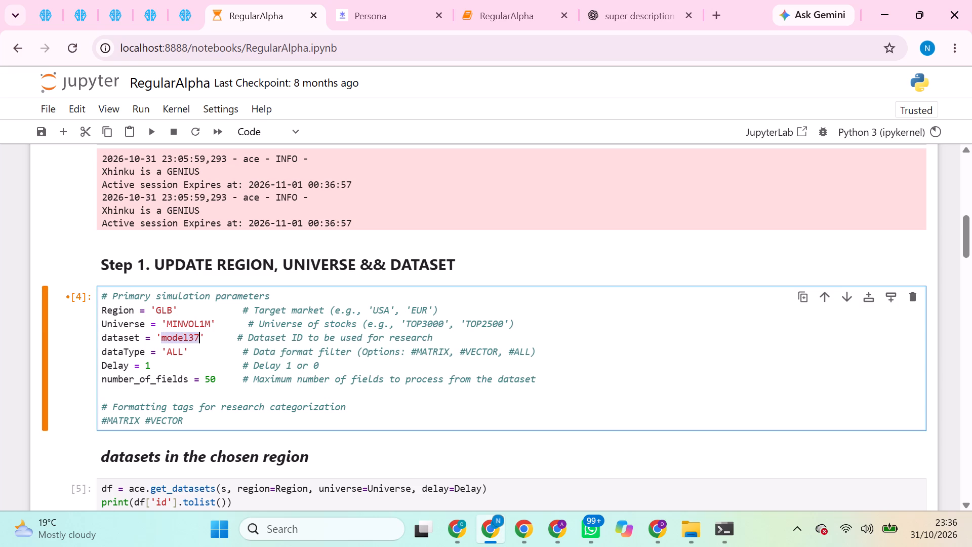
Restart the notebook's kernel and run all cells.
click(179, 111)
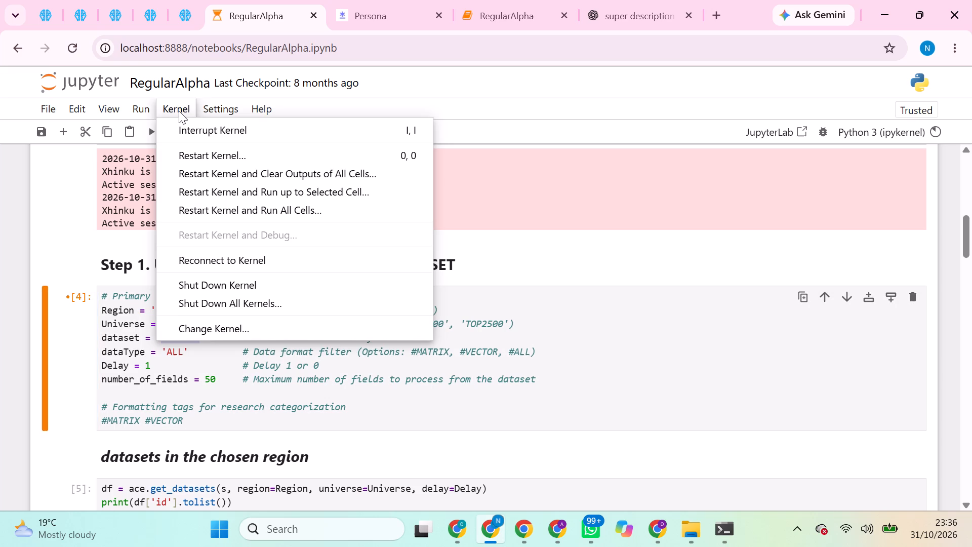
click(323, 215)
click(621, 321)
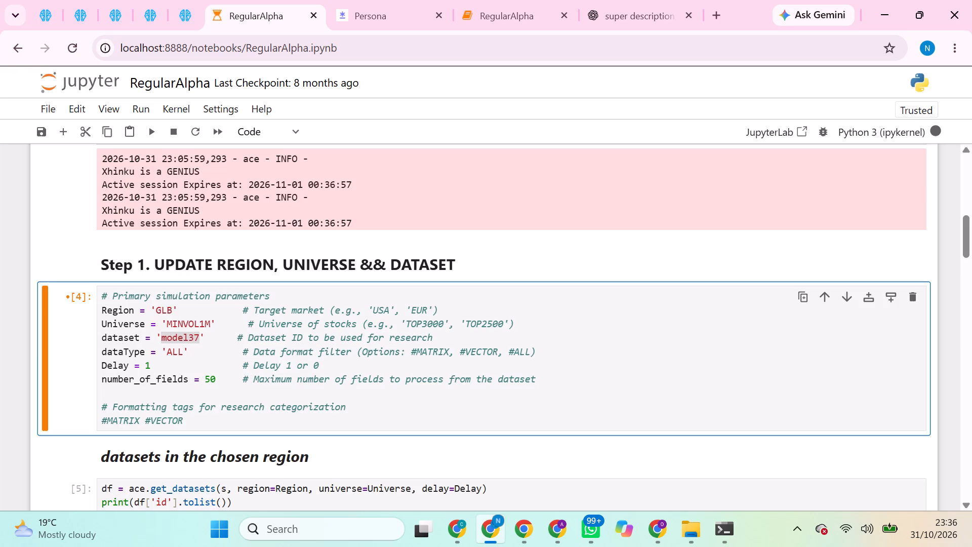